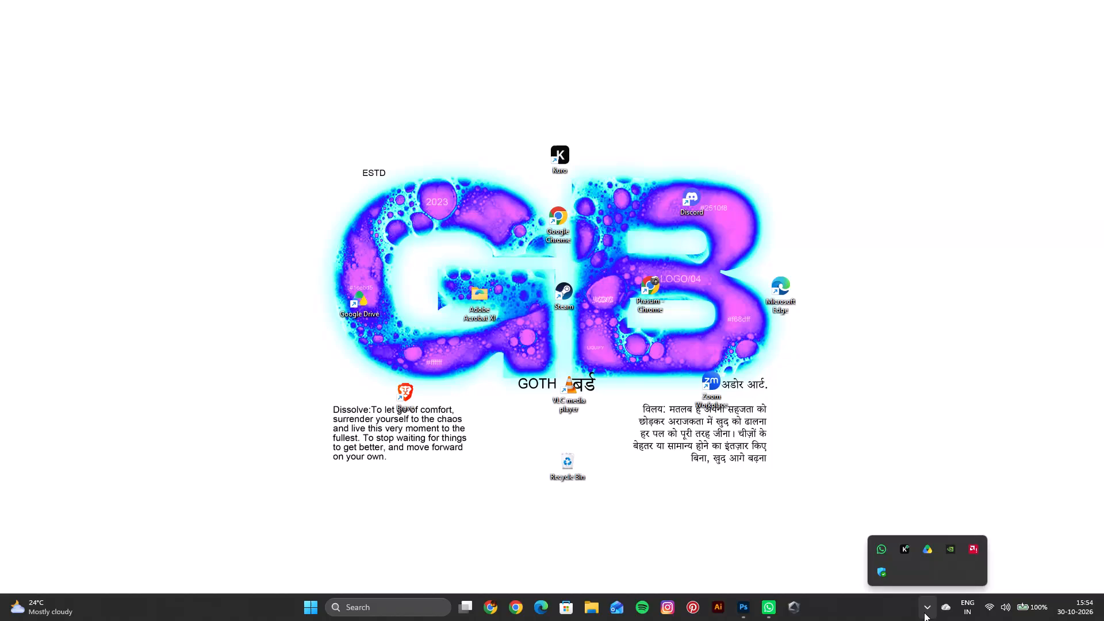
Switch to Photoshop.
click(917, 366)
click(749, 605)
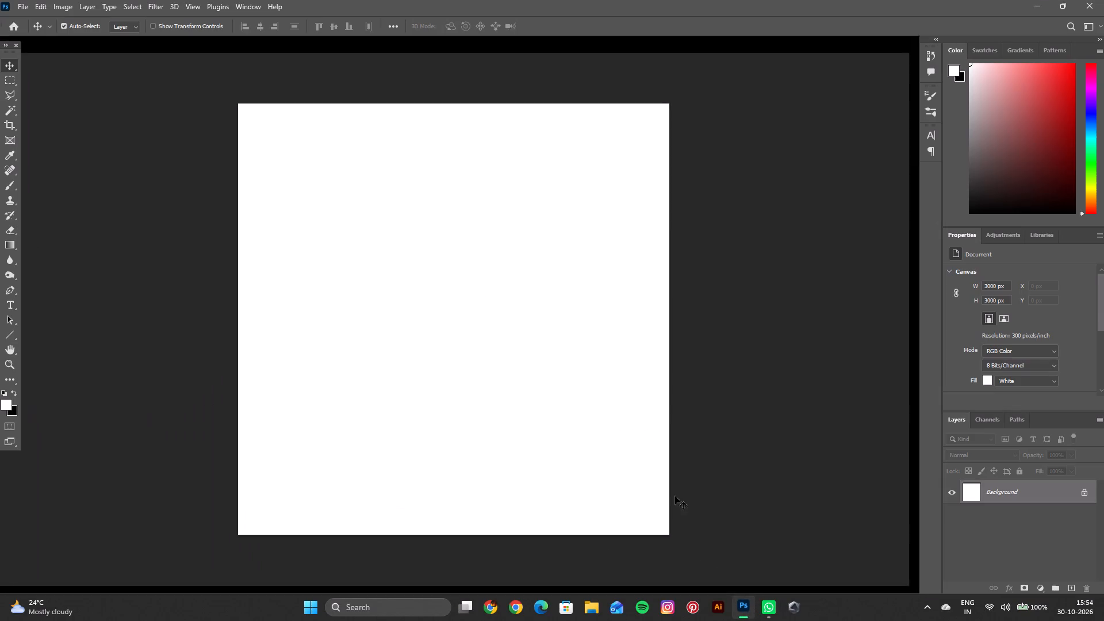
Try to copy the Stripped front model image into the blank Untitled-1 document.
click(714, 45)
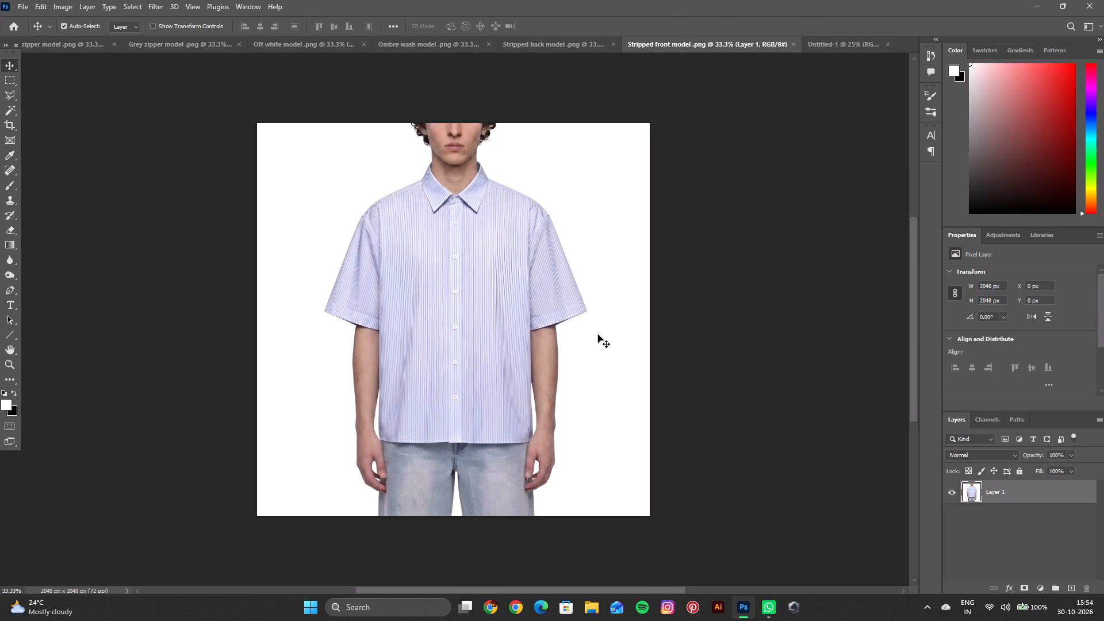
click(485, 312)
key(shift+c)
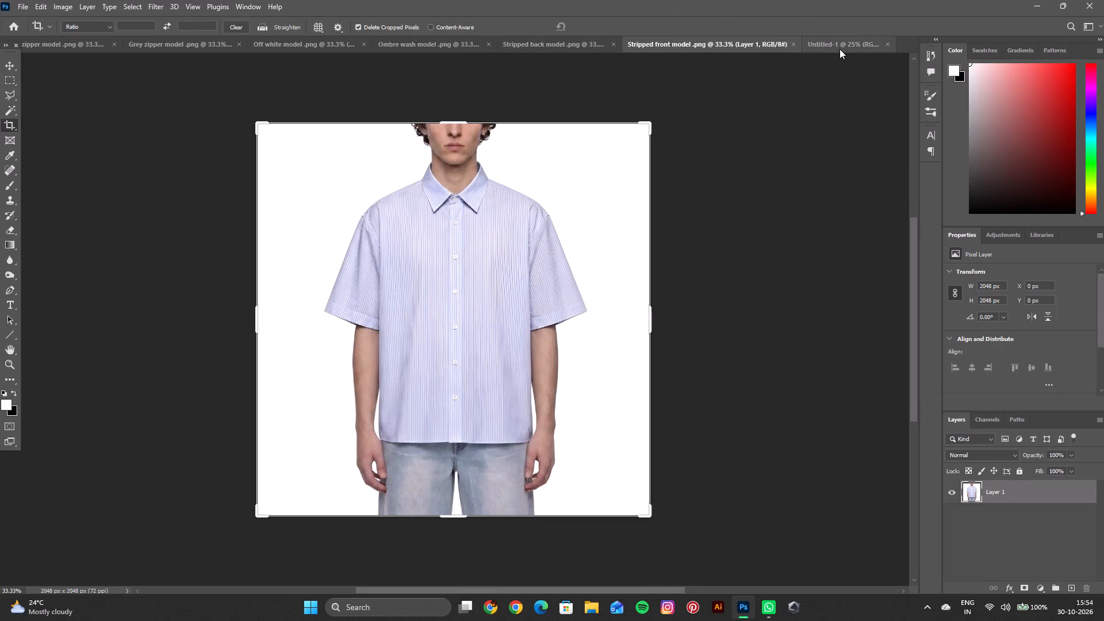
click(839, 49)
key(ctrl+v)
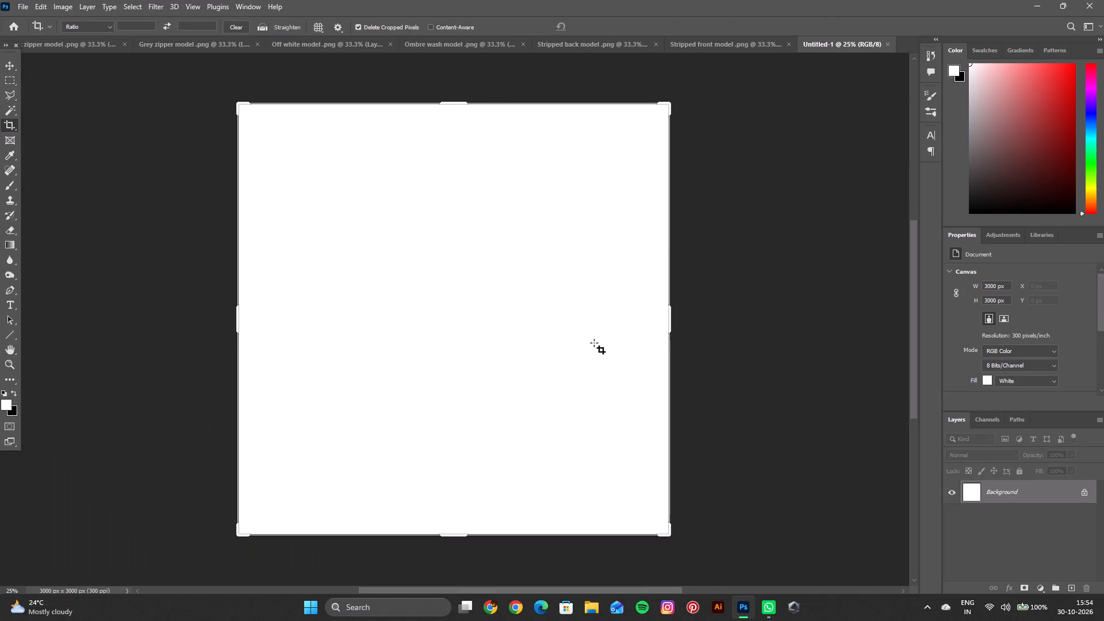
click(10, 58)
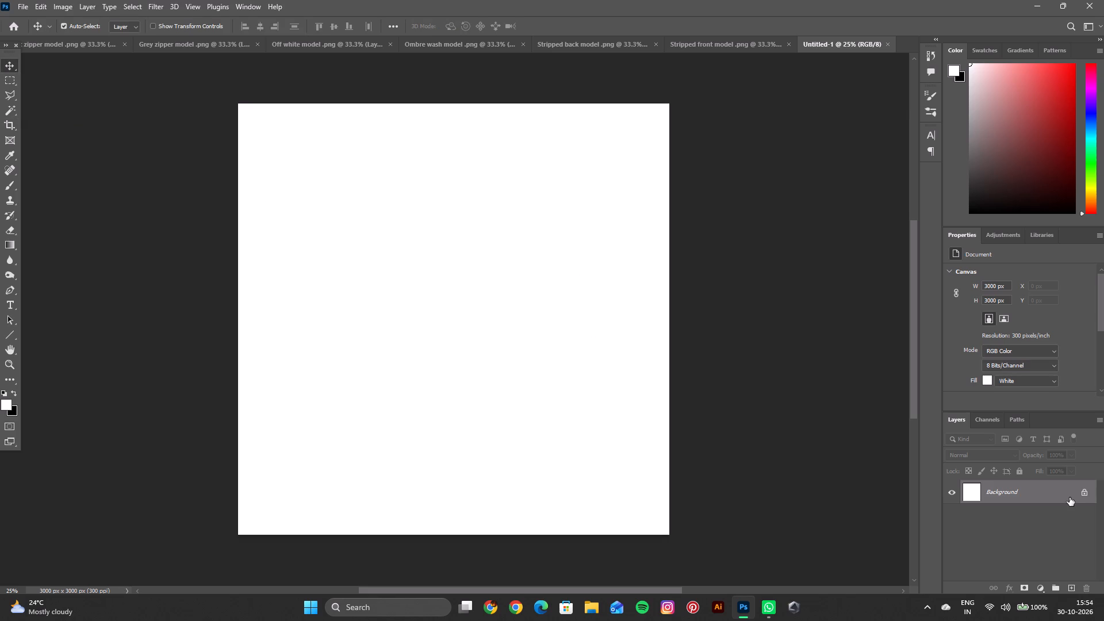
Unlock the white Background of Untitled-1 so it becomes a regular layer.
click(1083, 490)
key(ctrl+v)
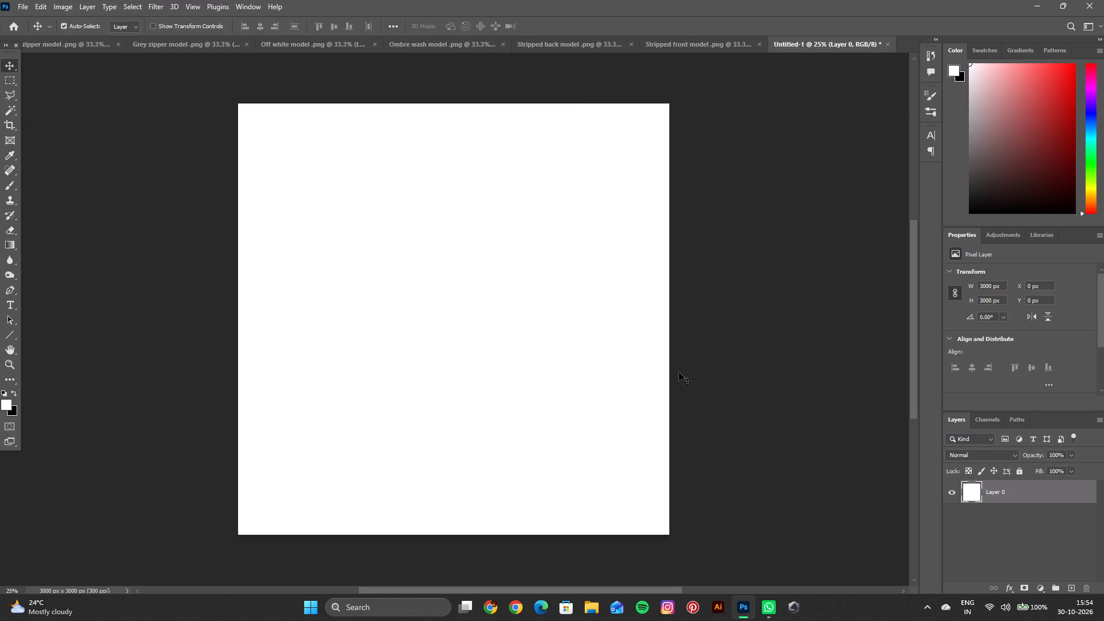
Copy the layer of the Stripped front model document and paste it into Untitled-1.
click(683, 52)
click(992, 496)
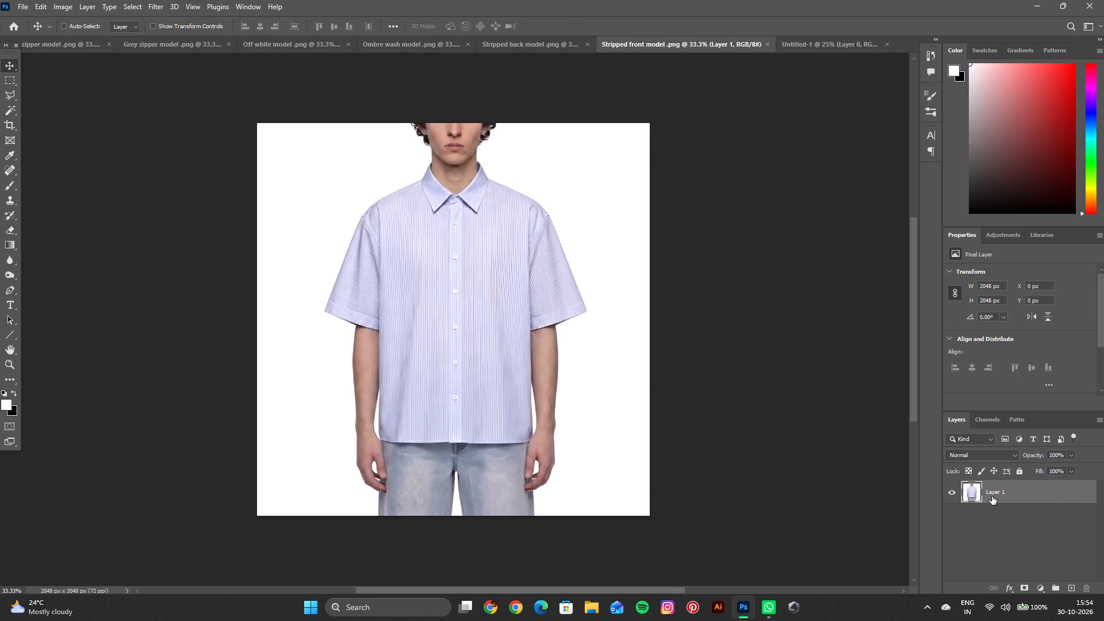
key(ctrl+c)
click(818, 36)
click(818, 40)
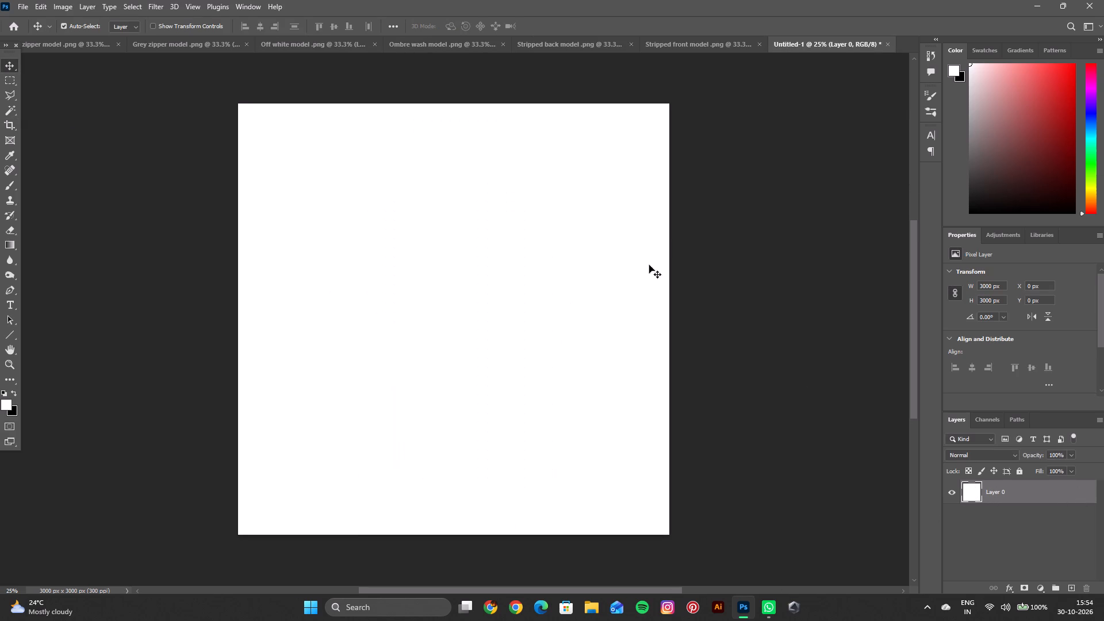
key(ctrl+v)
Align the striped front image to the canvas's upper-left corner and scale it proportionally to about 3010 px square, filling the canvas.
key(ctrl+t)
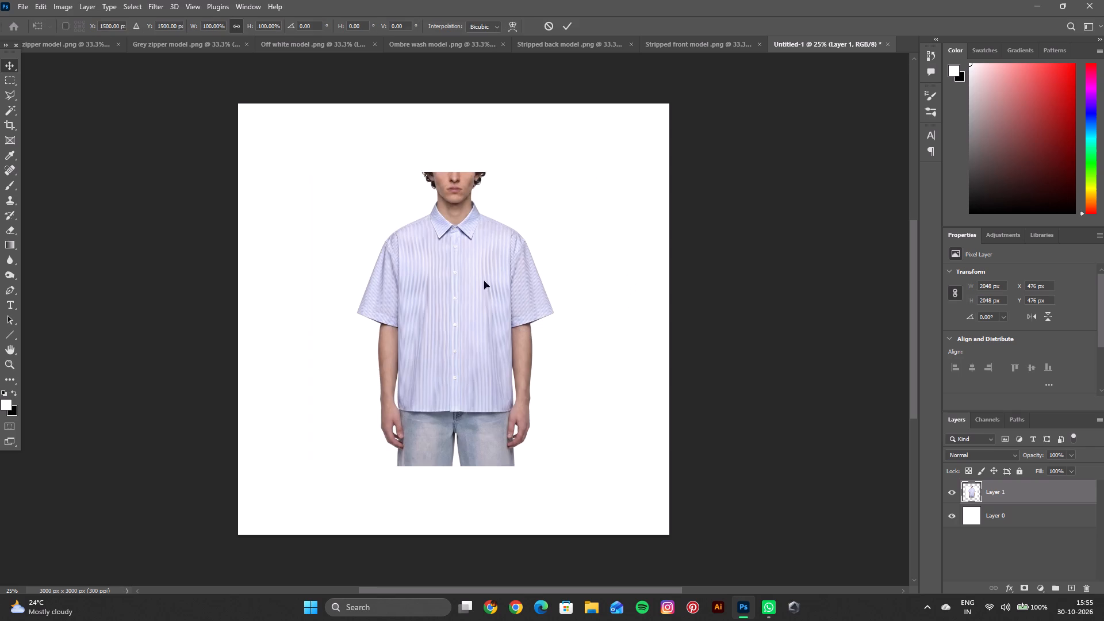
drag(431, 259, 365, 189)
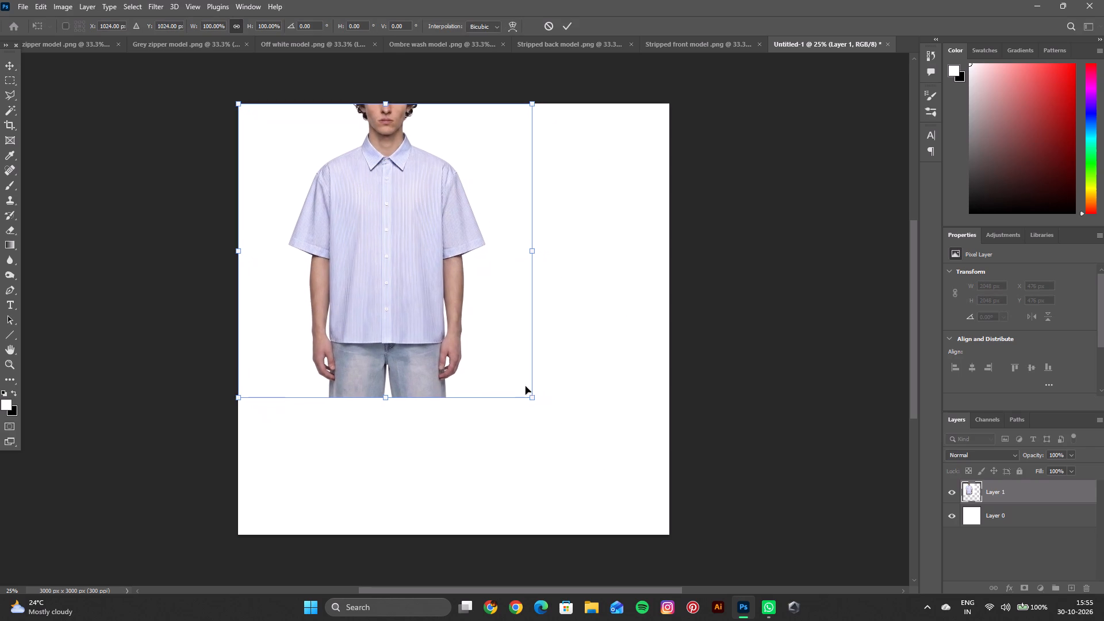
drag(533, 397, 643, 511)
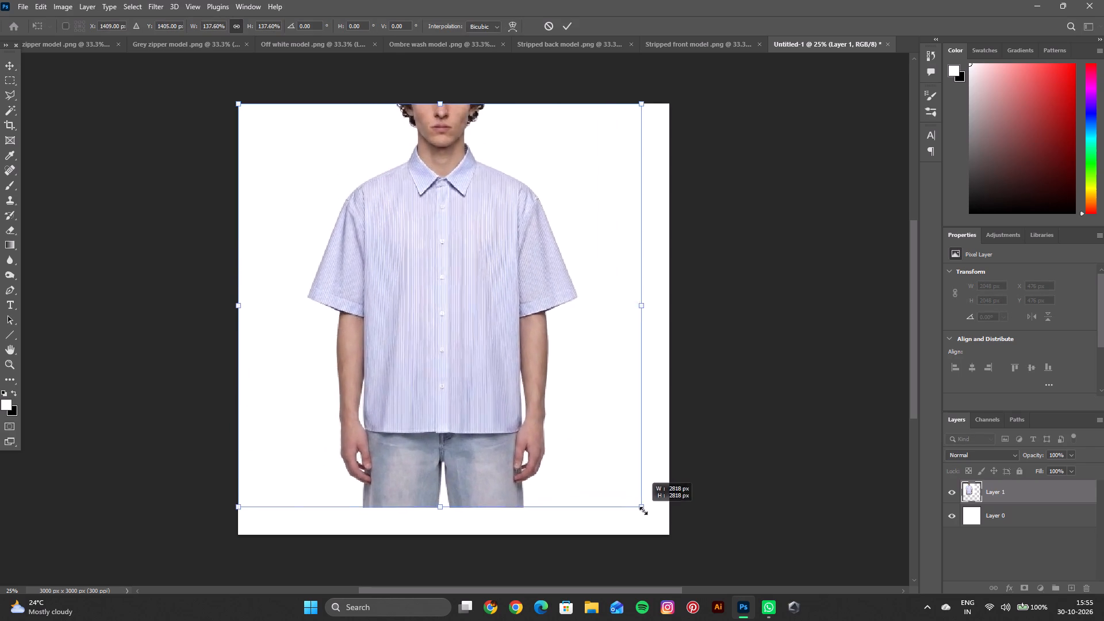
drag(643, 511, 674, 531)
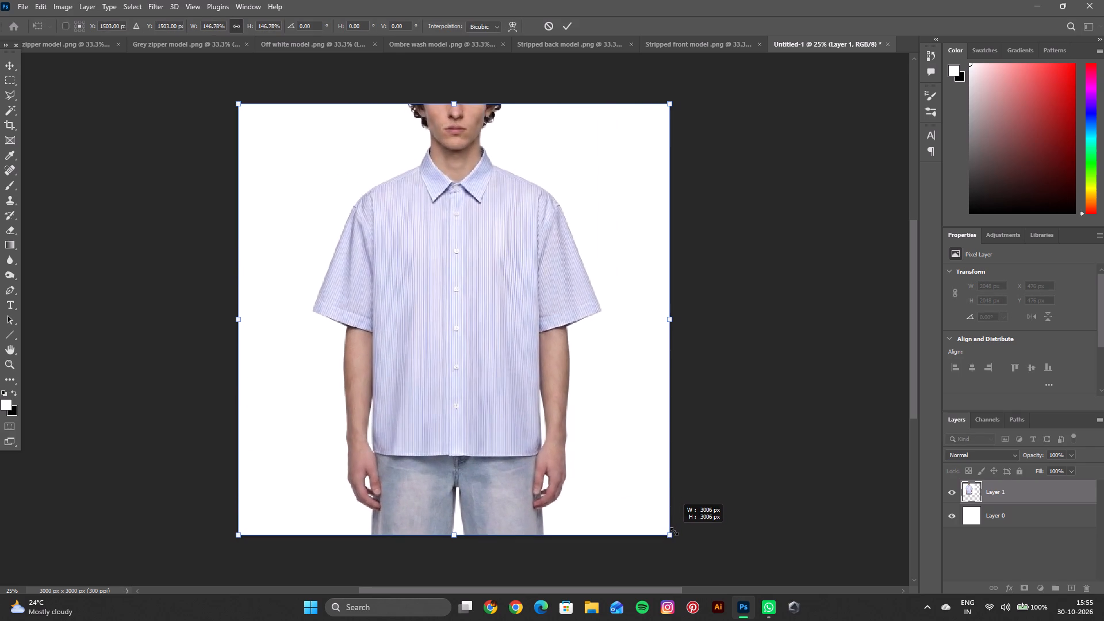
drag(674, 531, 674, 532)
click(568, 26)
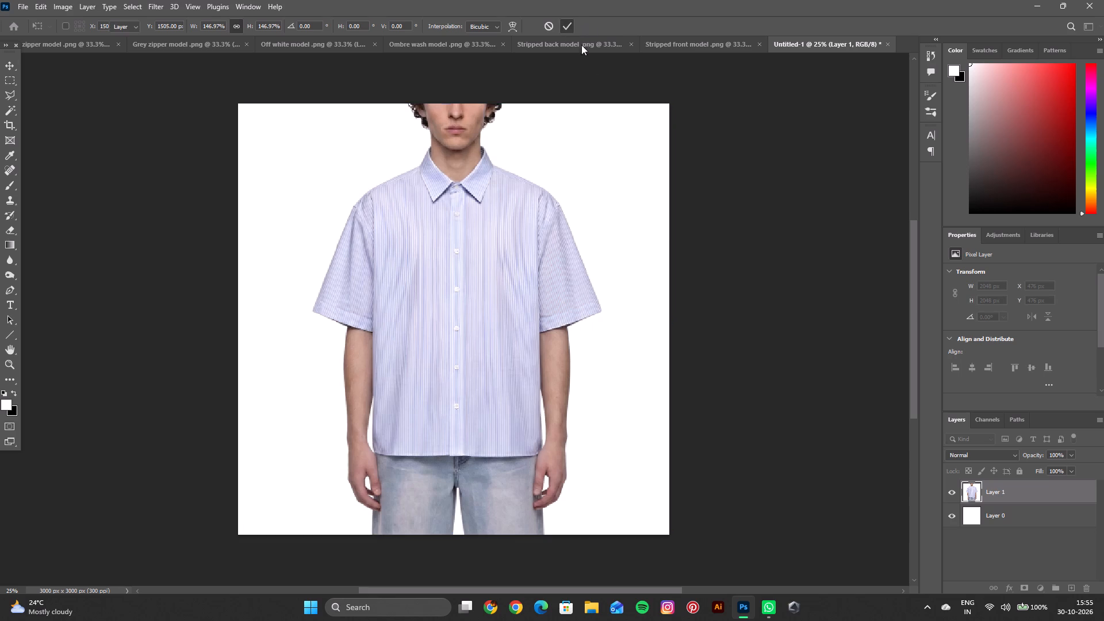
Hide the striped front layer in Untitled-1 and close the Stripped front model document.
click(955, 496)
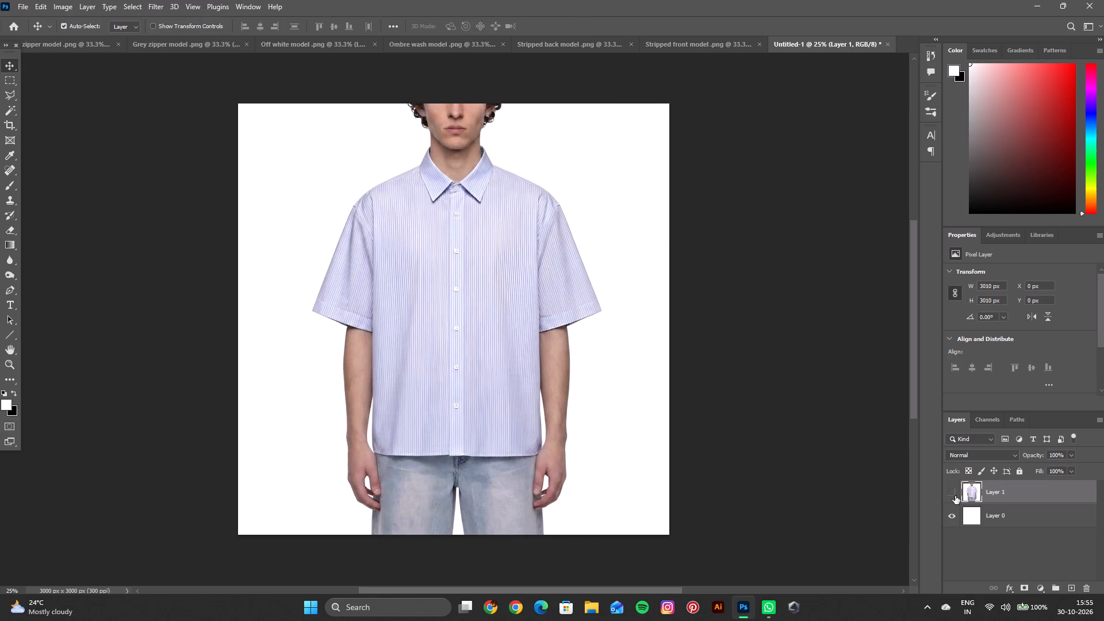
drag(708, 35, 705, 41)
click(696, 47)
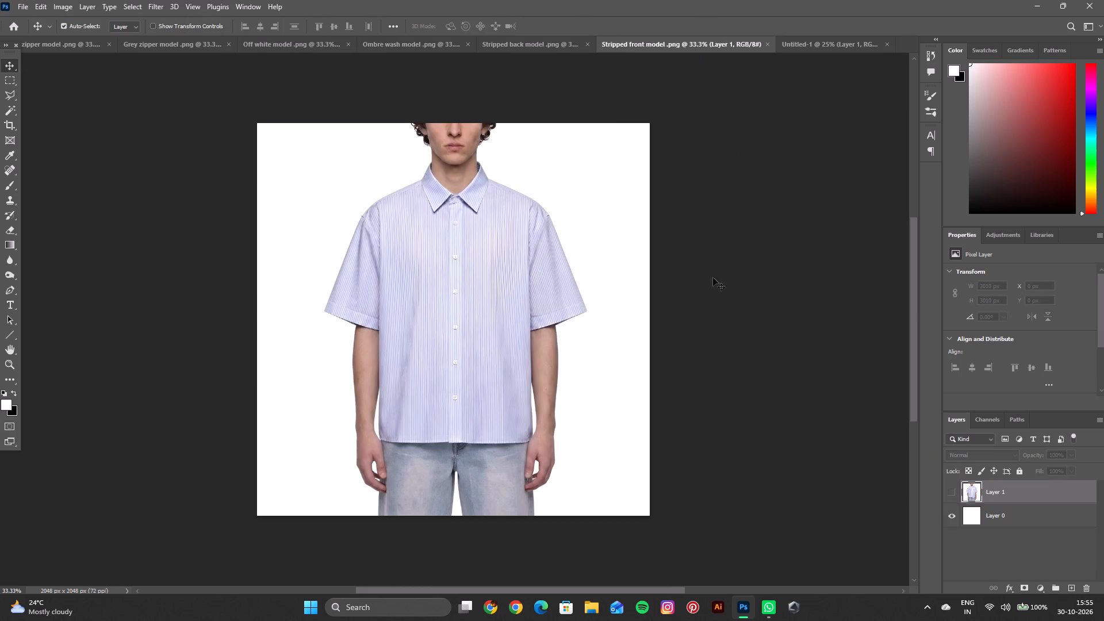
click(766, 43)
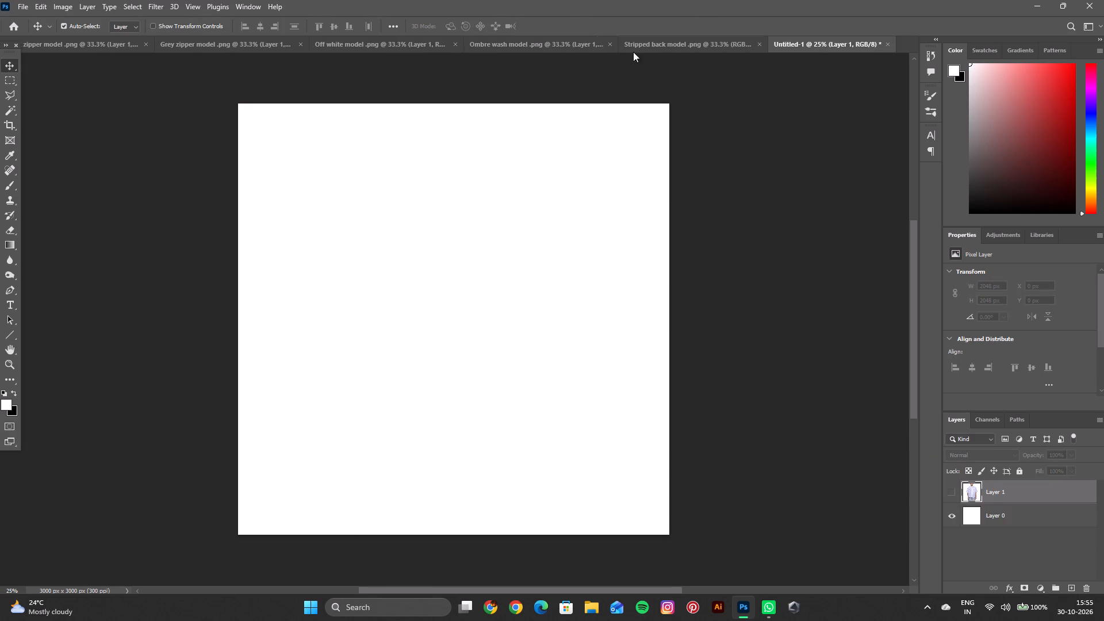
Copy the layer of the Stripped back model document and paste it into Untitled-1.
click(648, 48)
click(548, 255)
key(ctrl+c)
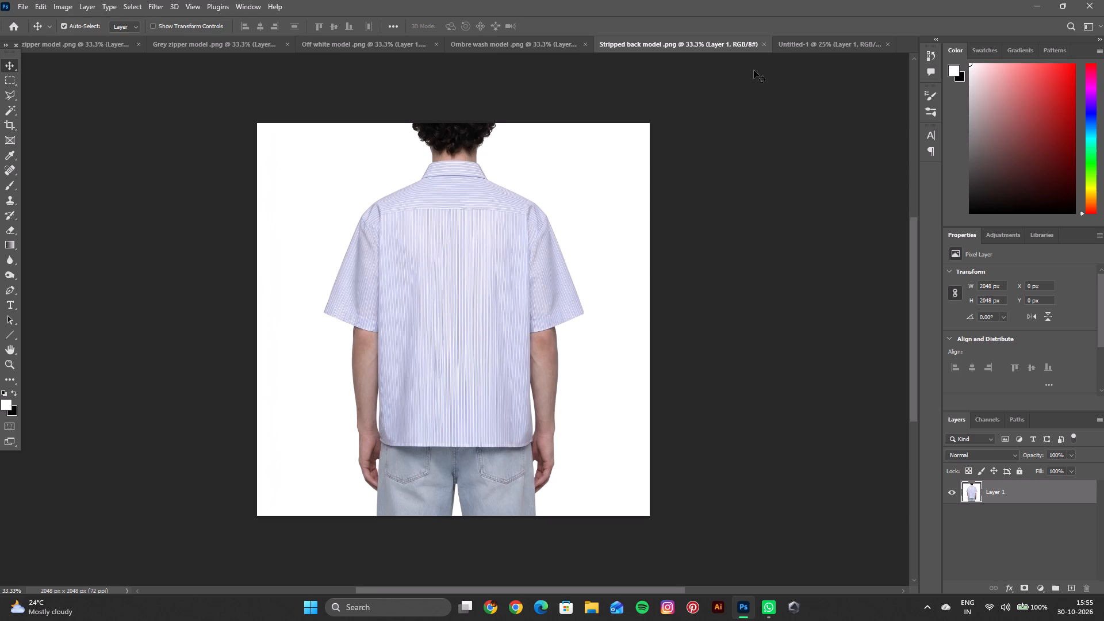
click(822, 34)
click(811, 41)
key(ctrl+v)
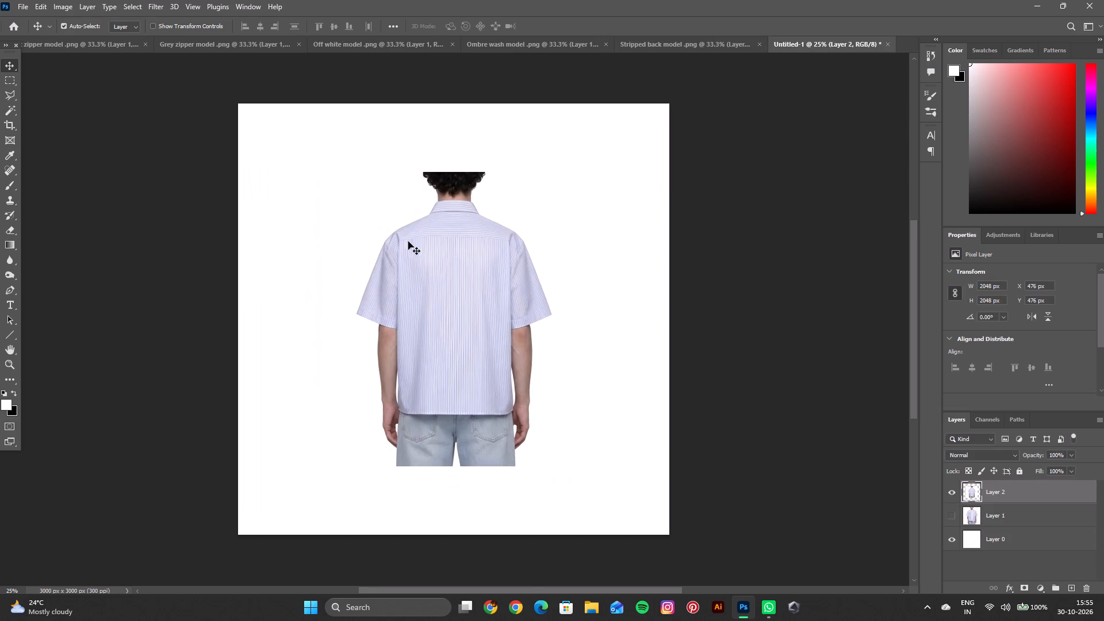
Align the striped back image to the canvas's upper-left corner and scale it proportionally to about 3014 px square, filling the canvas.
drag(432, 256, 341, 190)
key(ctrl+t)
drag(394, 226, 411, 228)
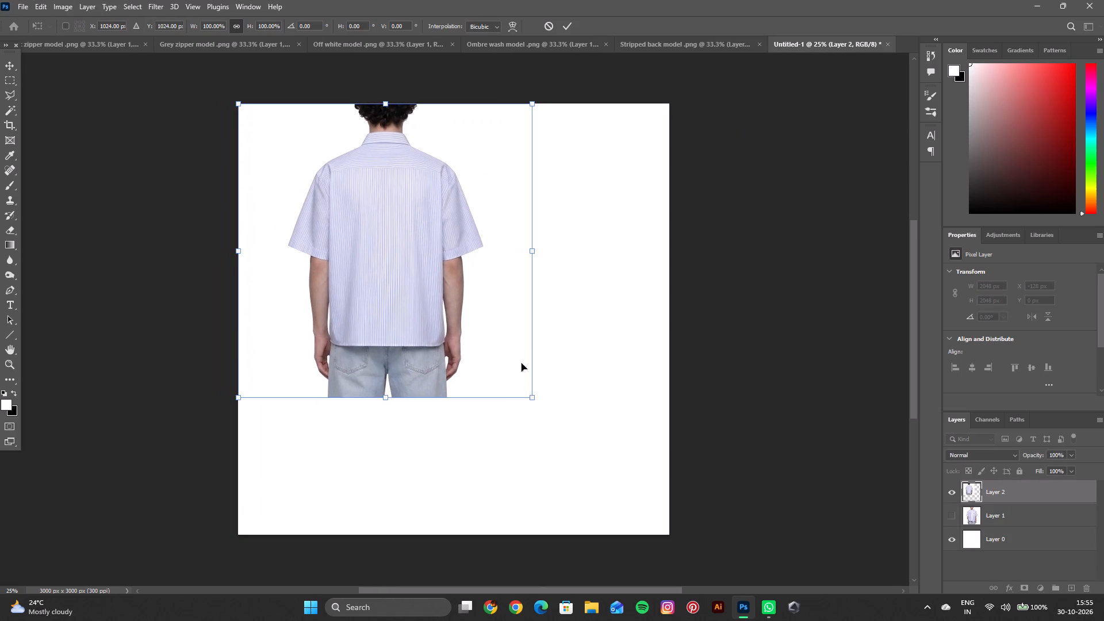
drag(531, 398, 637, 538)
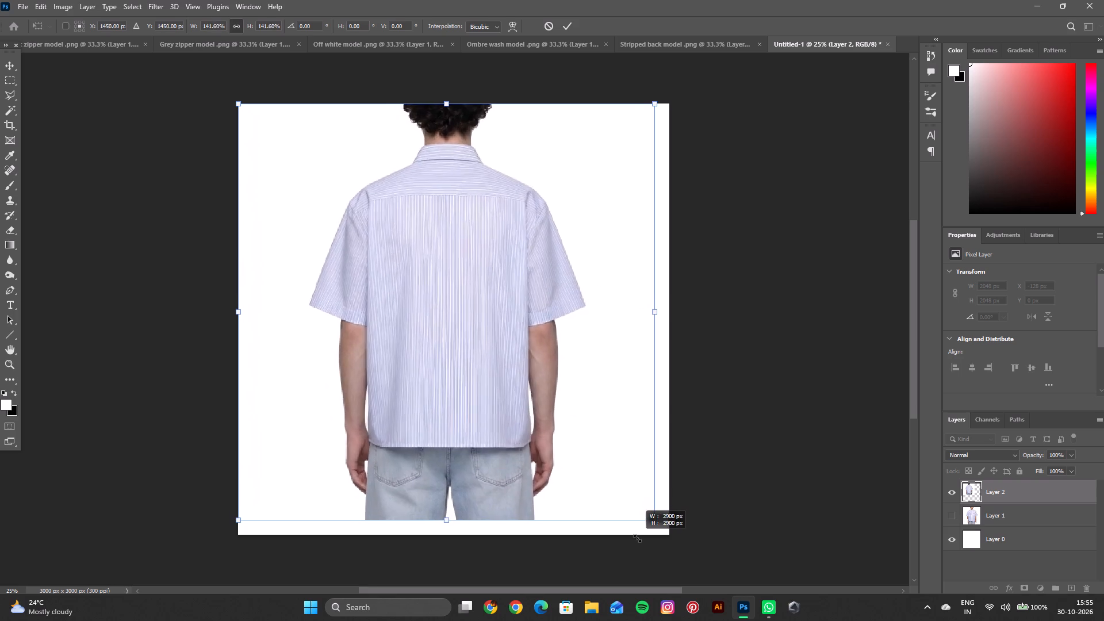
drag(637, 538, 650, 551)
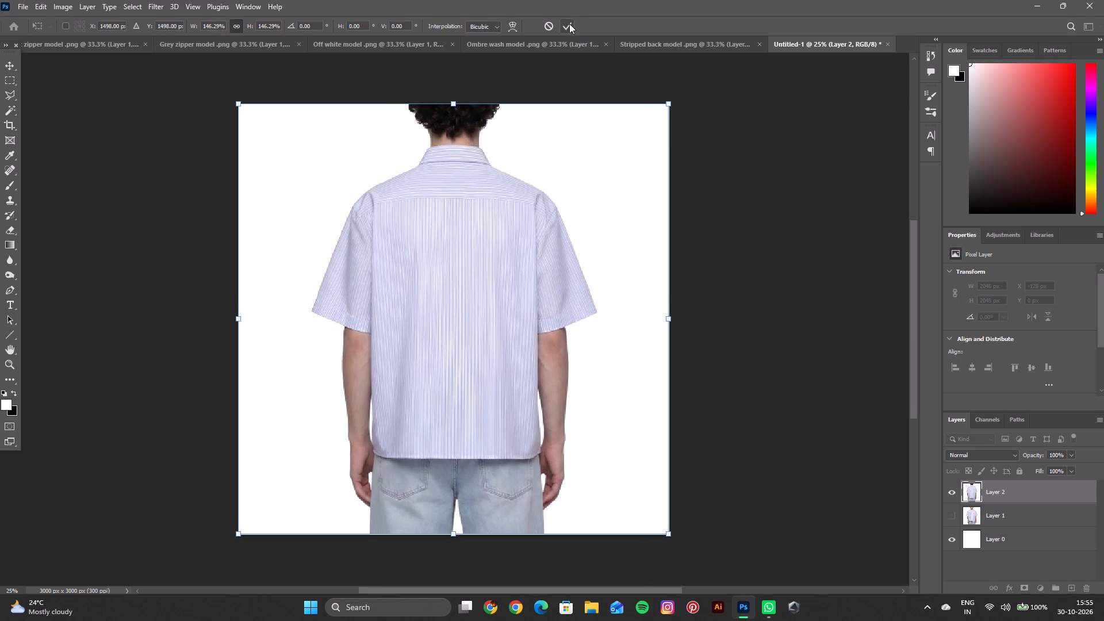
click(569, 24)
click(615, 244)
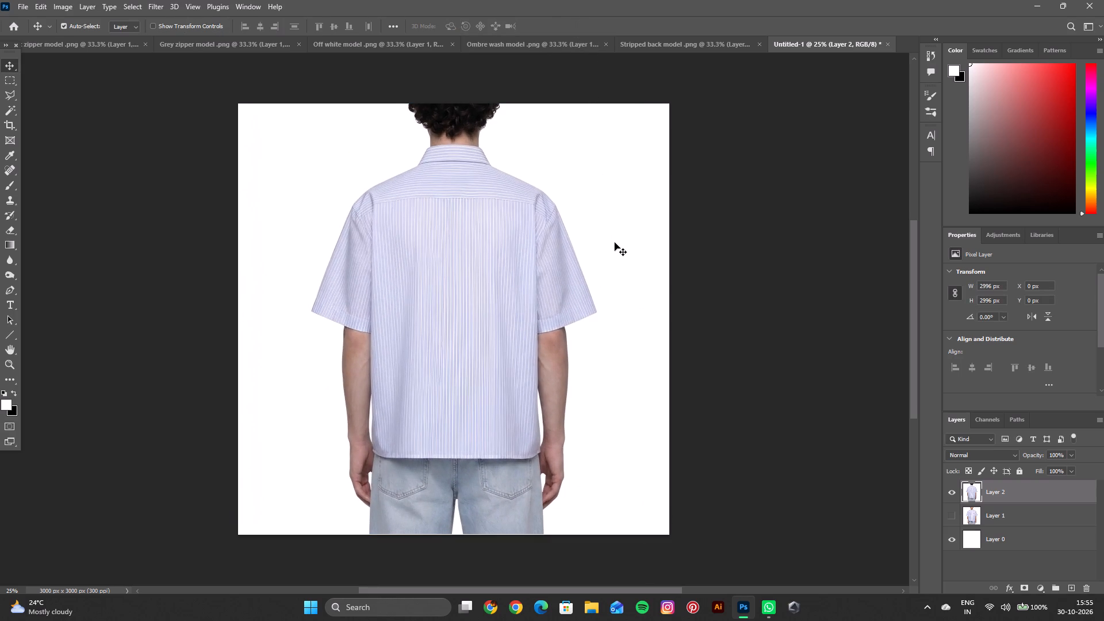
key(ctrl+t)
click(668, 536)
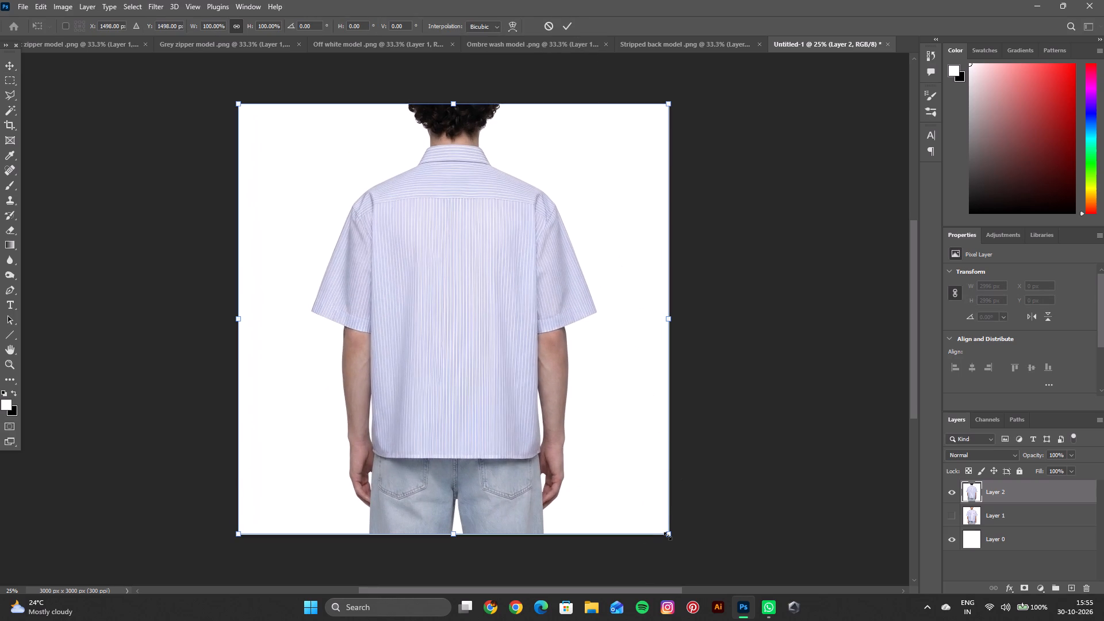
click(568, 29)
Hide the striped back model layer in Untitled-1.
click(946, 496)
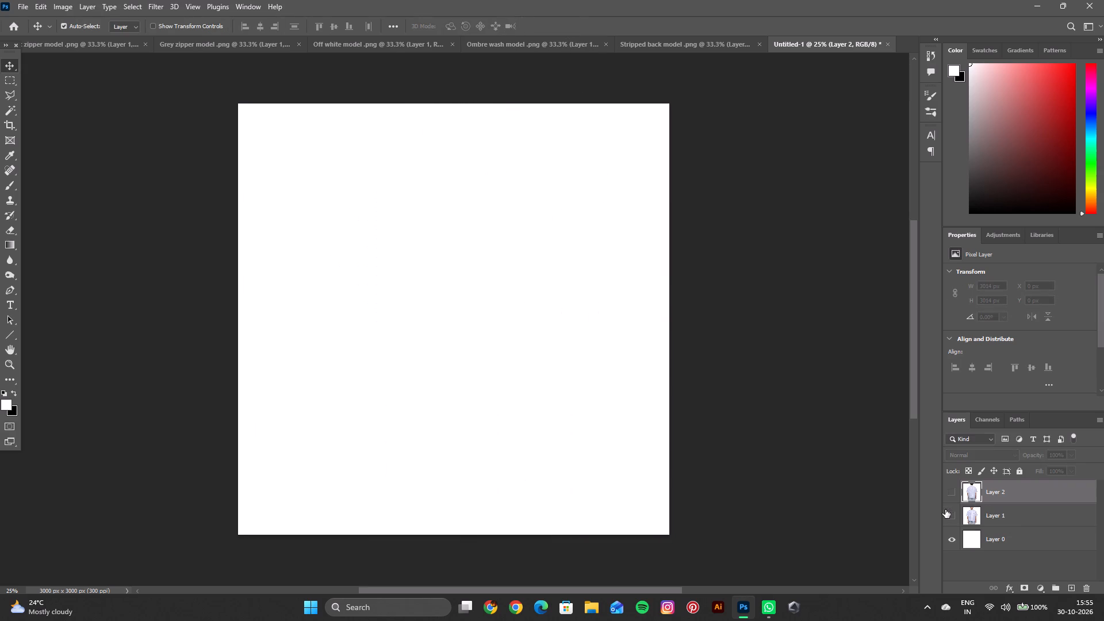
Show the striped front model layer to check how it fits the canvas, and hide it again.
click(946, 514)
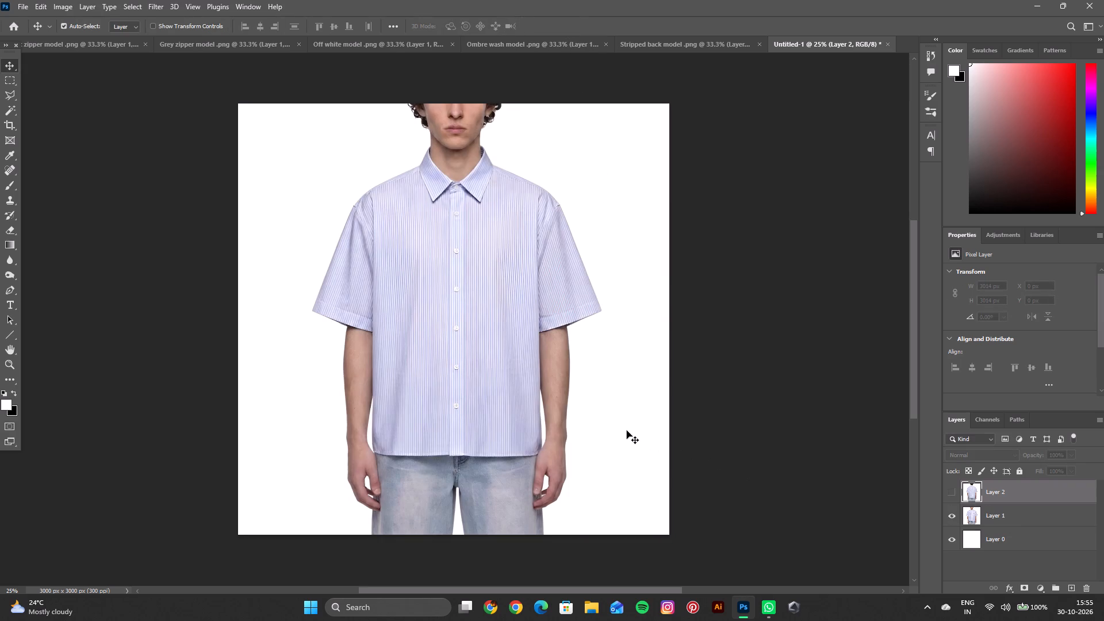
click(959, 516)
click(955, 511)
click(953, 521)
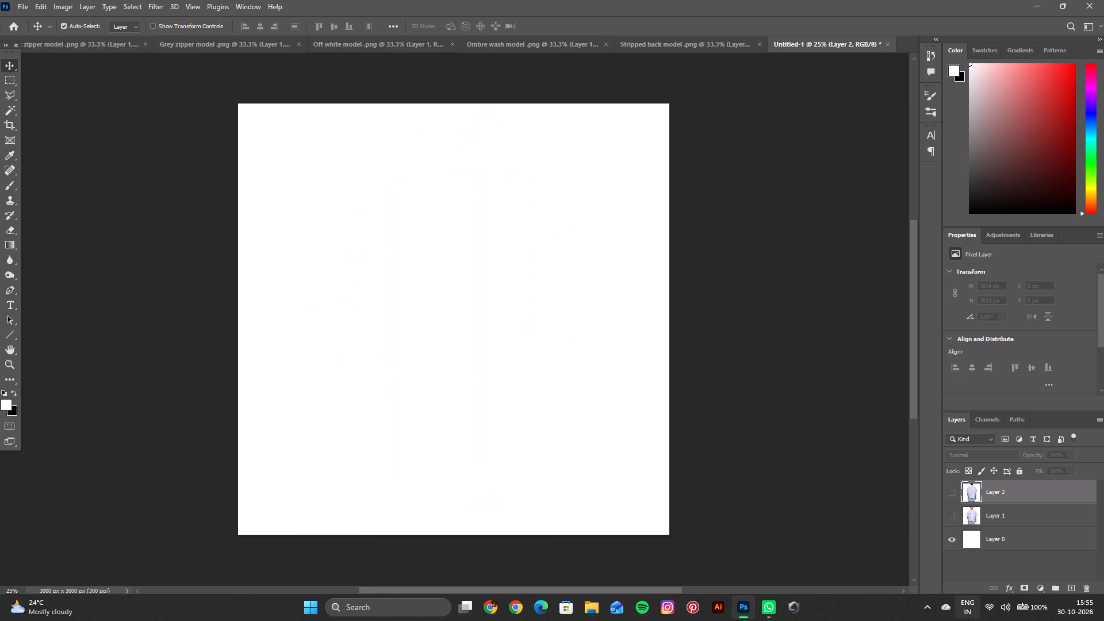
Adjust the display brightness in the Windows quick settings and return to the Photoshop document.
click(995, 604)
click(986, 507)
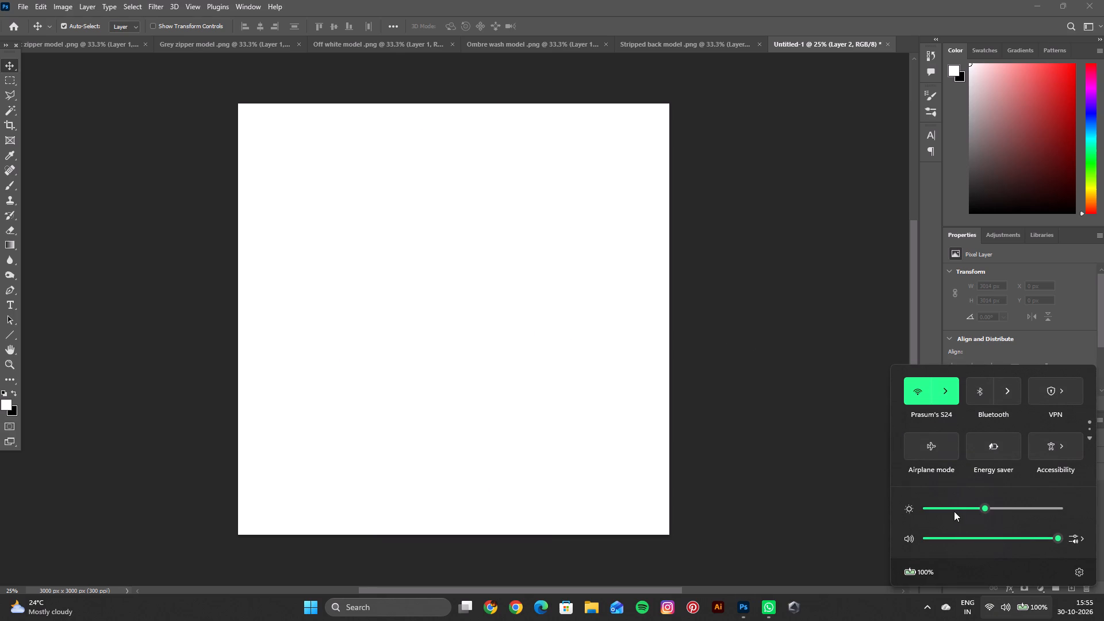
click(954, 507)
click(963, 507)
click(973, 507)
click(784, 324)
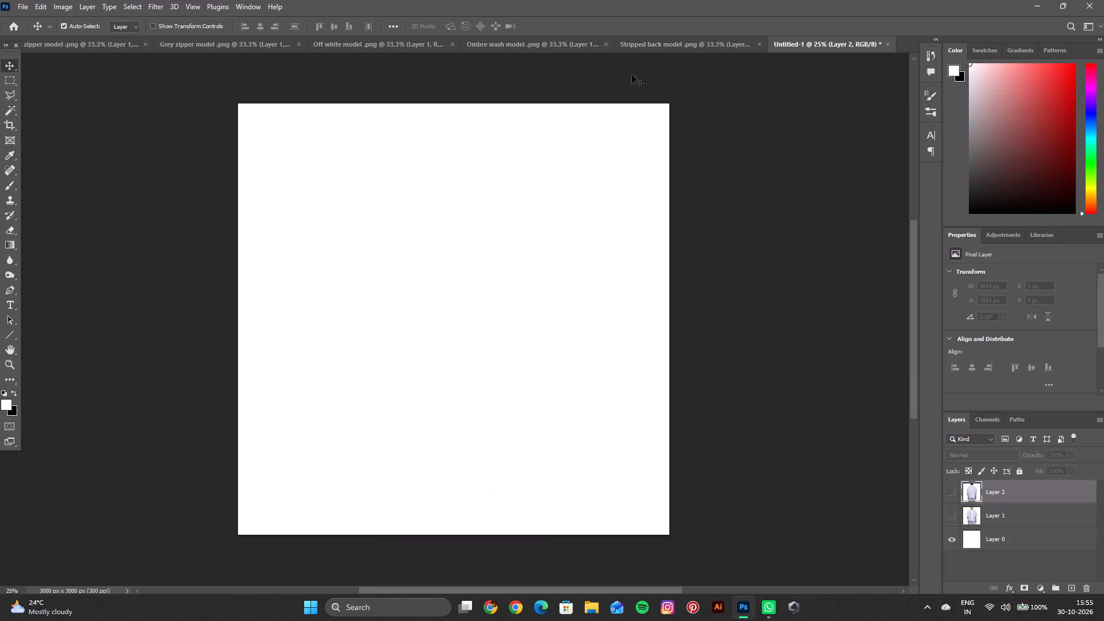
Bring up the Ombre wash model document and close the Stripped back model document.
click(495, 47)
click(517, 286)
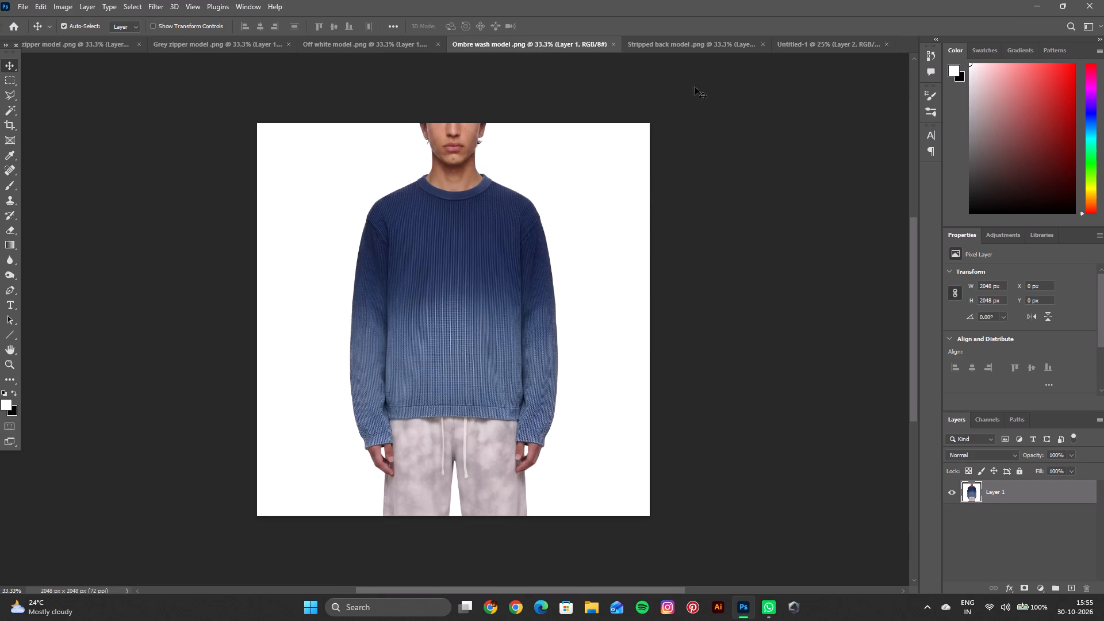
click(761, 44)
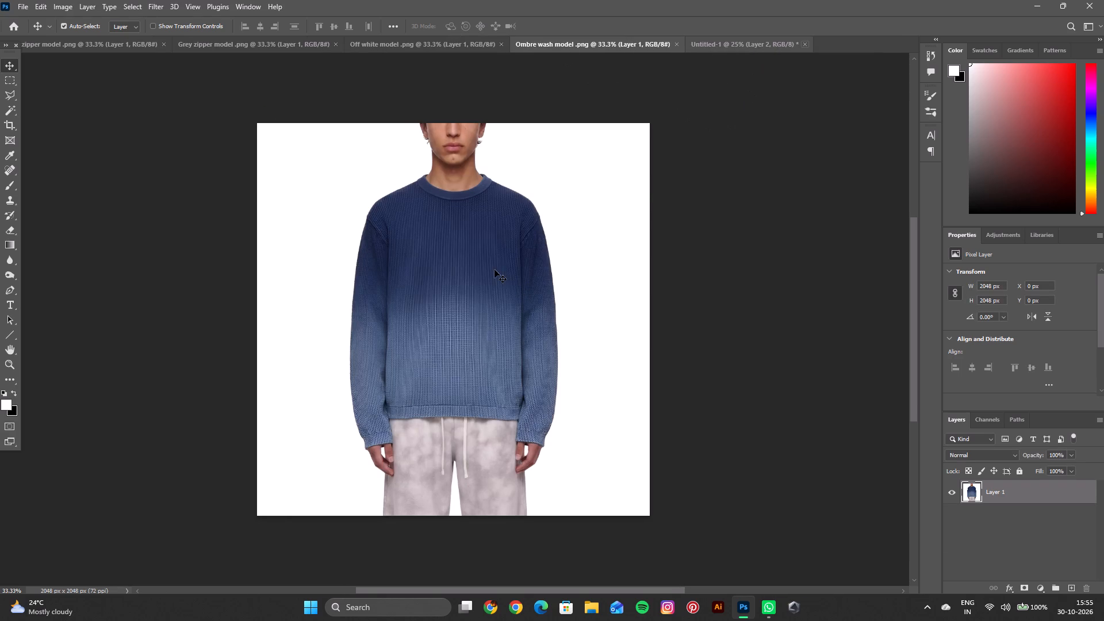
Copy the ombre wash model image and paste it into Untitled-1.
key(ctrl+c)
click(707, 41)
key(ctrl+v)
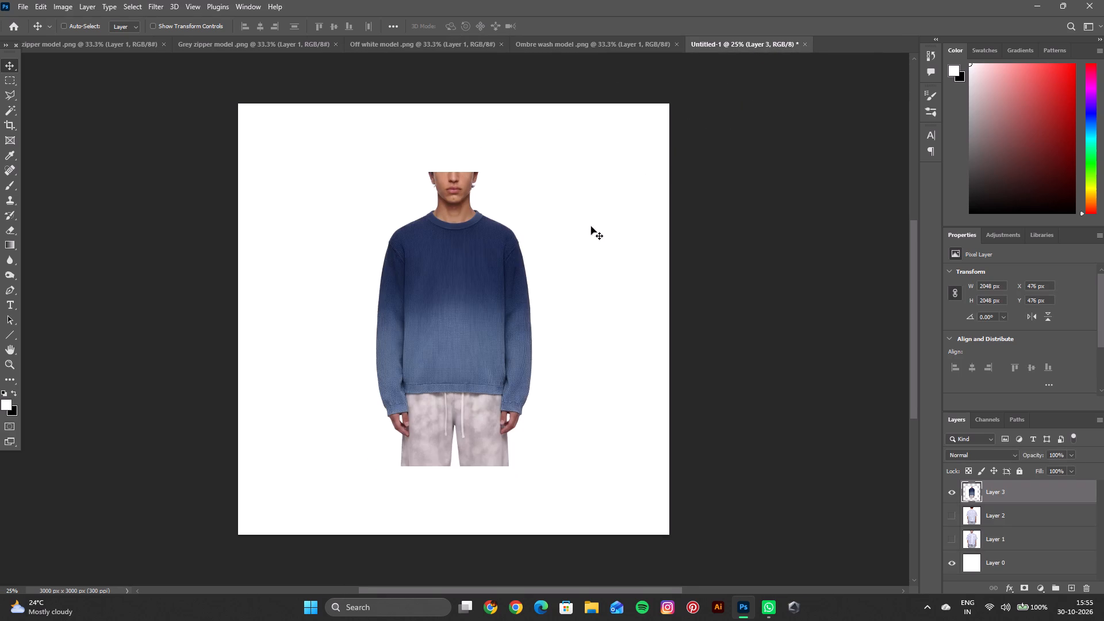
Align the ombre wash model layer to the canvas's top-left corner and scale it proportionally to about 3002 × 3002 px.
drag(502, 255, 429, 213)
key(ctrl+t)
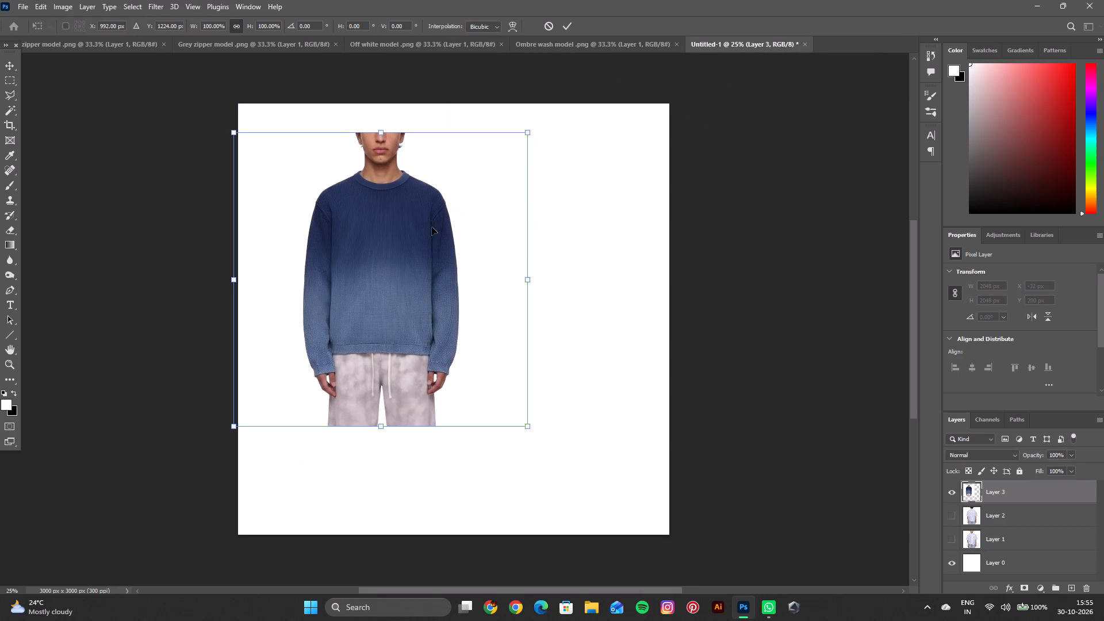
drag(432, 227, 437, 201)
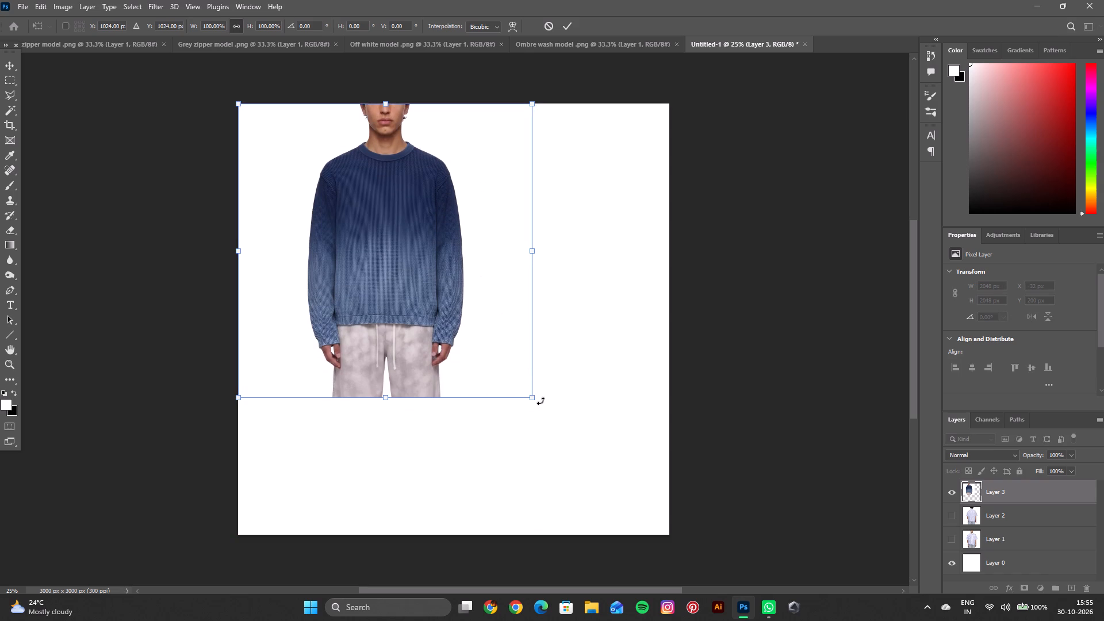
drag(535, 398, 665, 532)
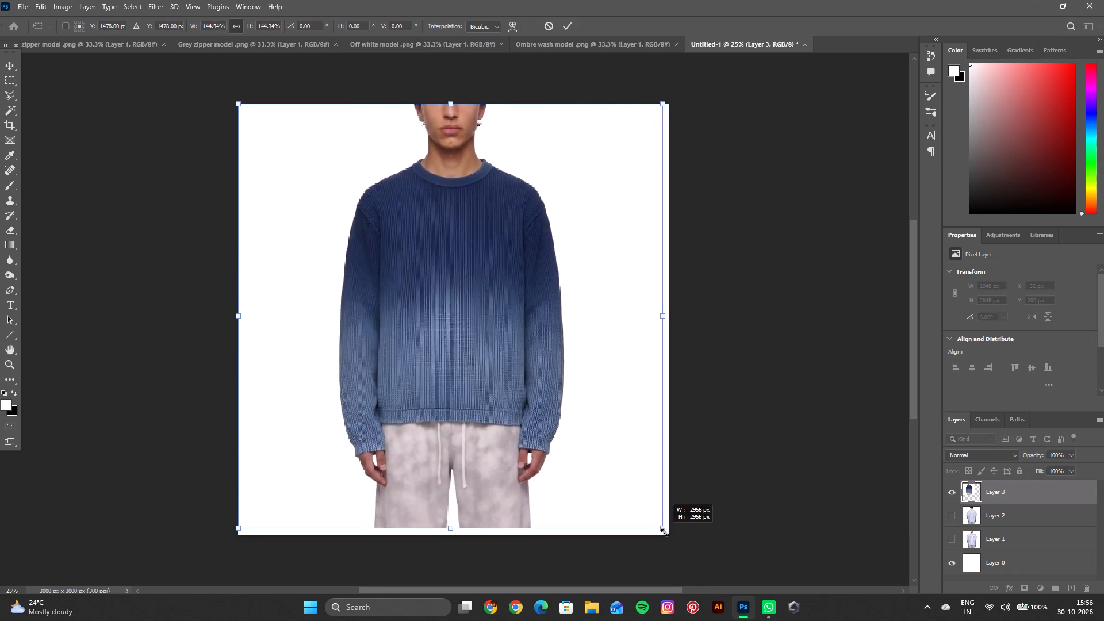
drag(665, 532, 671, 537)
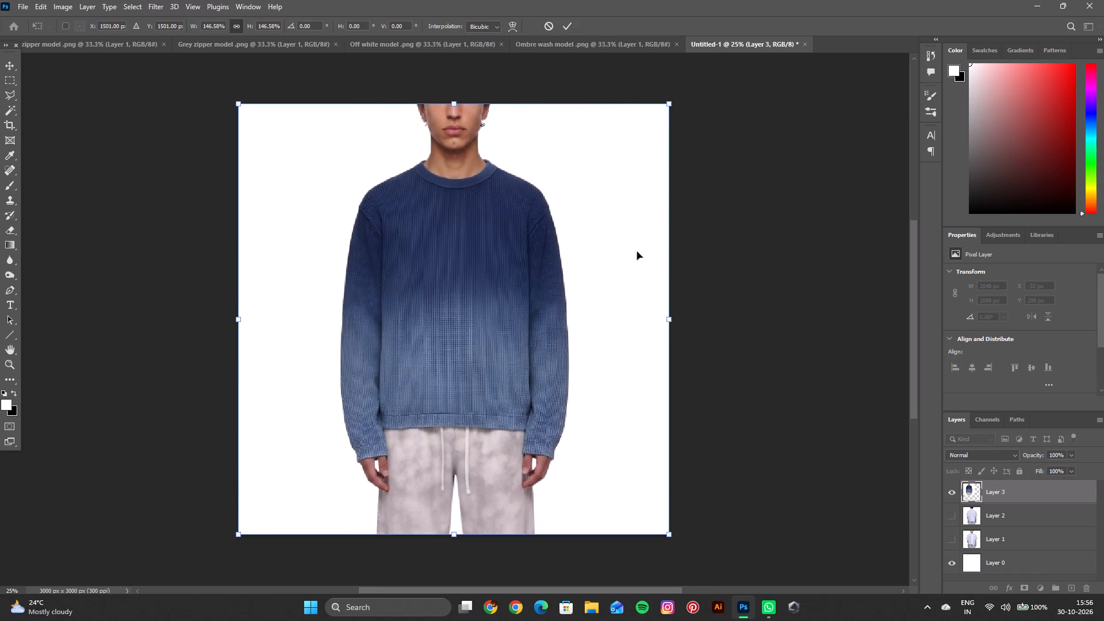
click(568, 22)
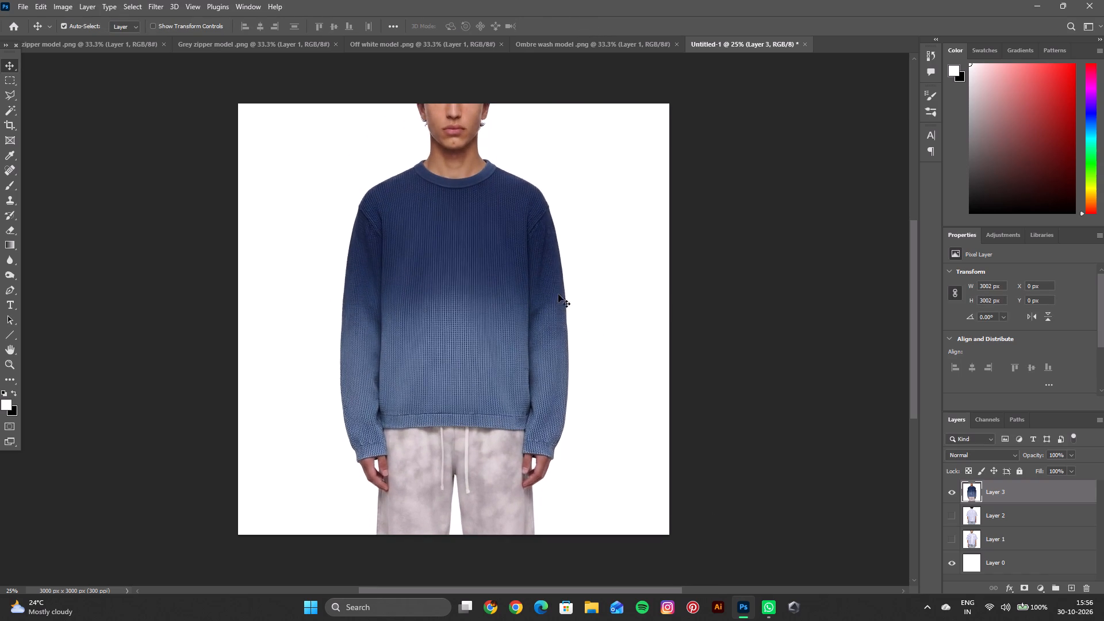
Hide the ombre wash layer in Untitled-1 and close the Ombre wash model document.
click(951, 493)
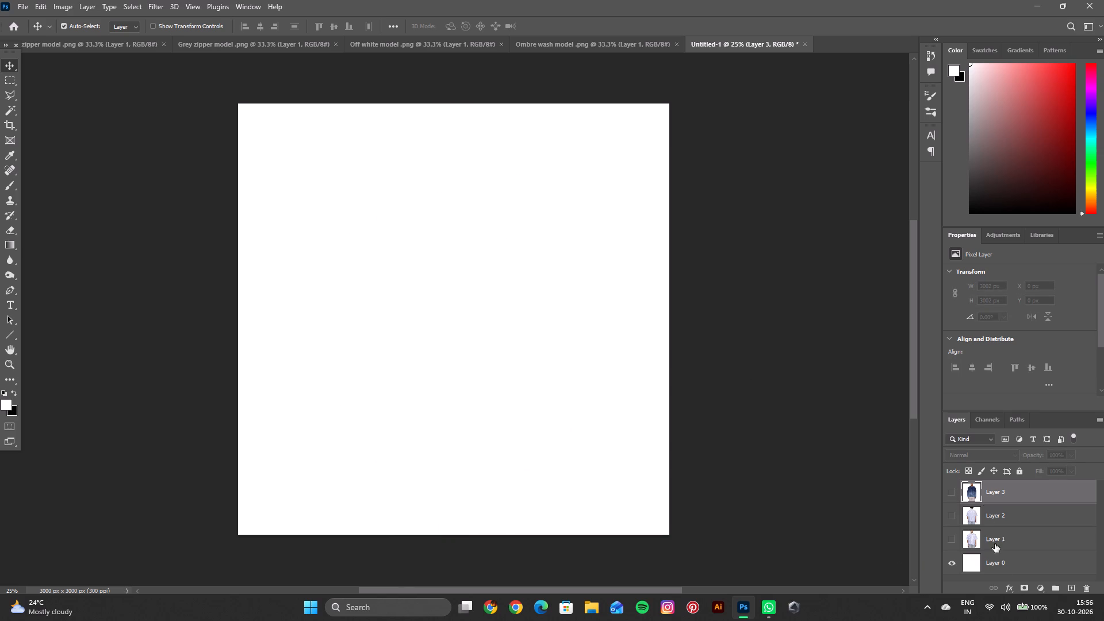
click(593, 52)
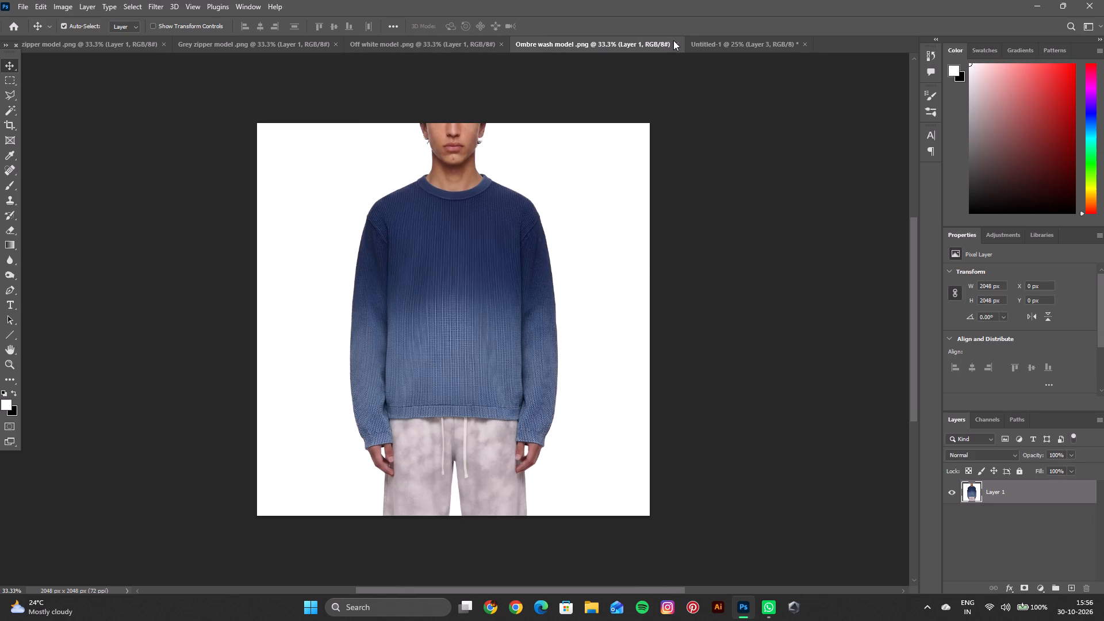
click(674, 40)
click(674, 43)
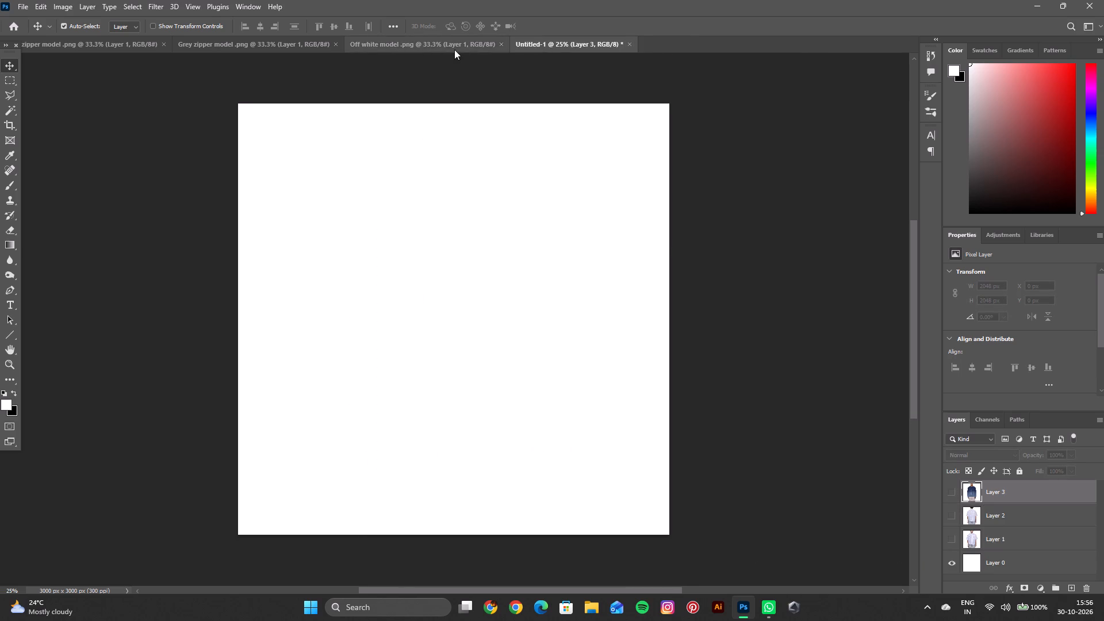
Copy the off-white hoodie image from the Off white model document and paste it into Untitled-1.
click(452, 49)
click(524, 302)
key(ctrl+c)
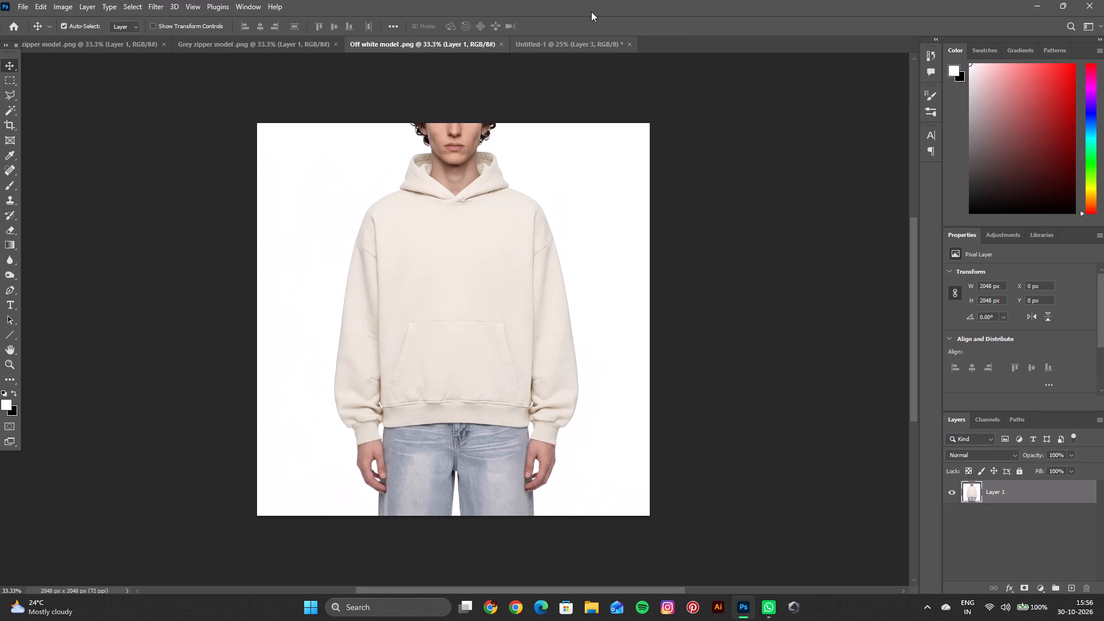
click(584, 40)
key(ctrl+v)
Align the off-white hoodie layer to the canvas's top-left corner and scale it proportionally to about 3010 × 3010 px.
drag(502, 346, 481, 324)
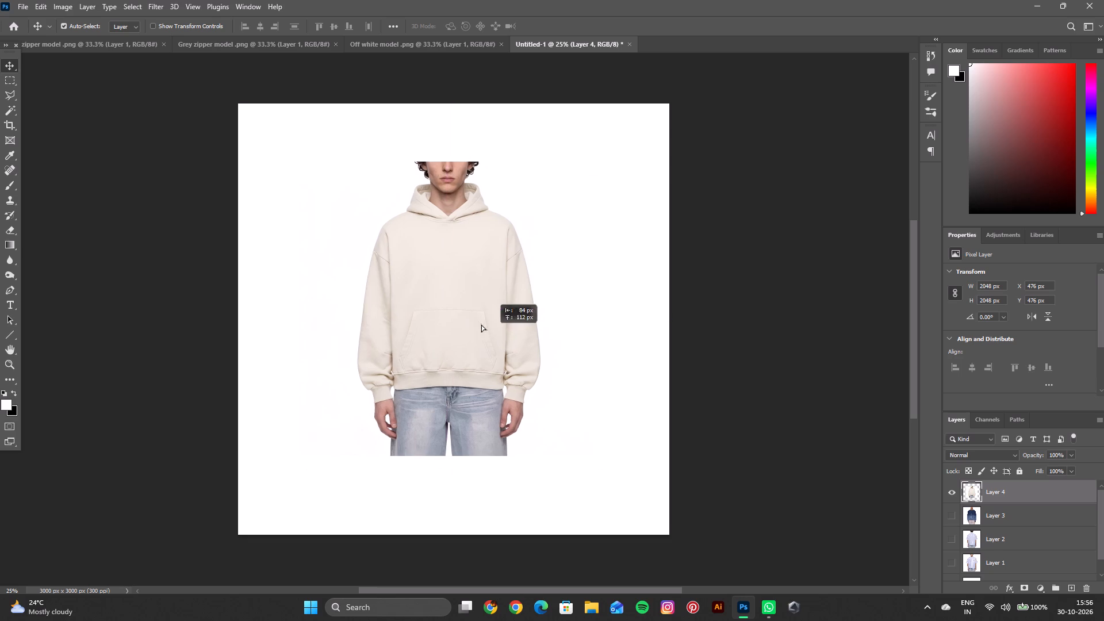
drag(481, 324, 455, 310)
key(ctrl+t)
drag(459, 311, 438, 286)
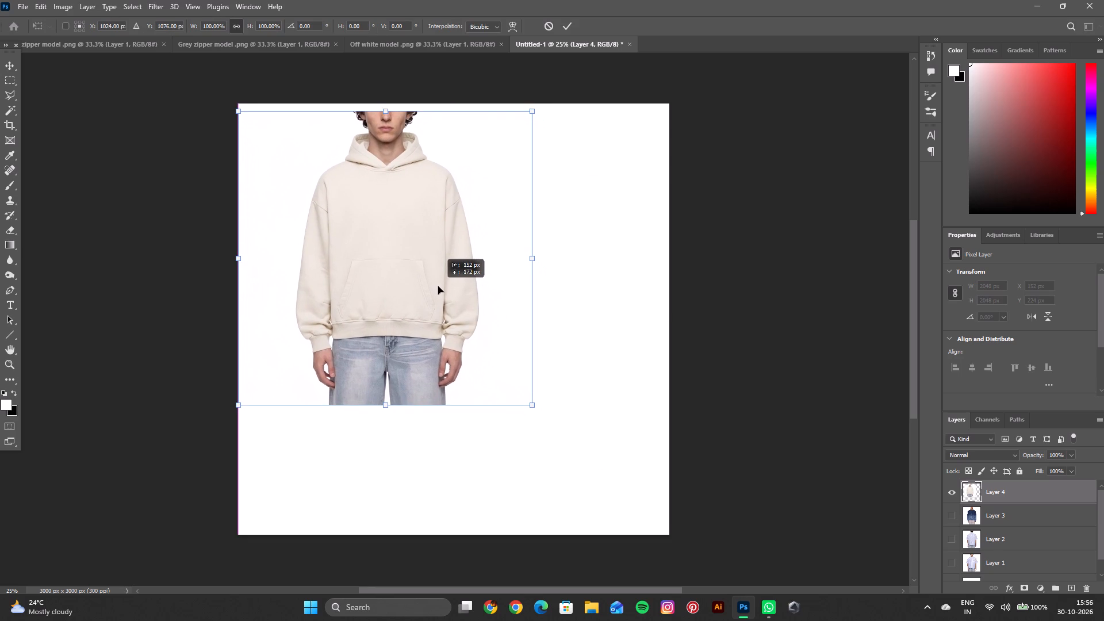
drag(438, 286, 438, 283)
drag(534, 396, 572, 443)
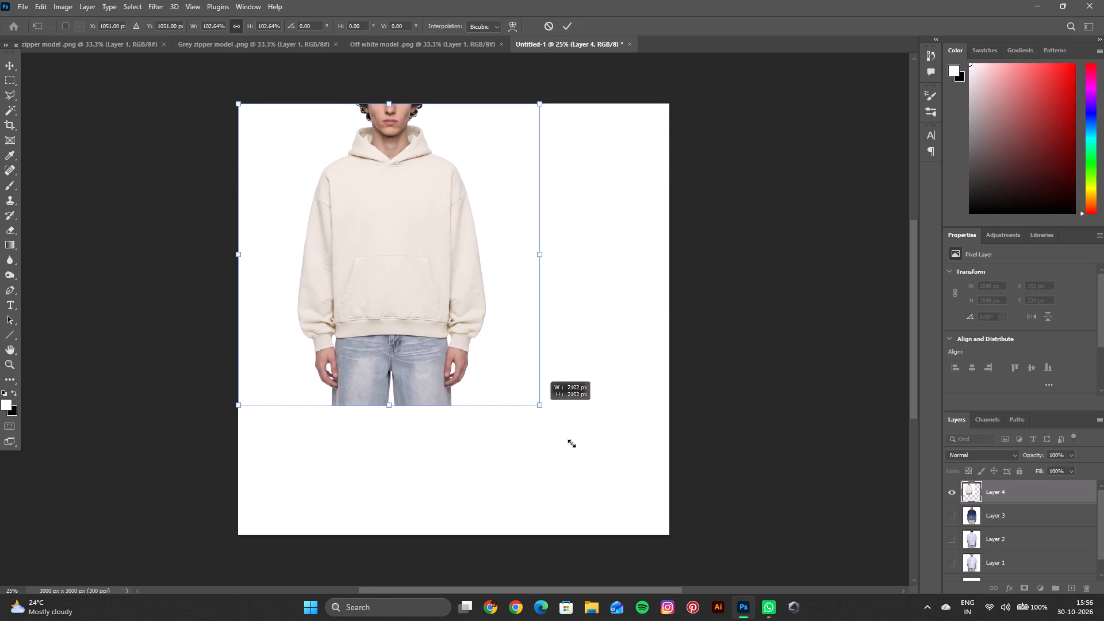
drag(572, 443, 688, 520)
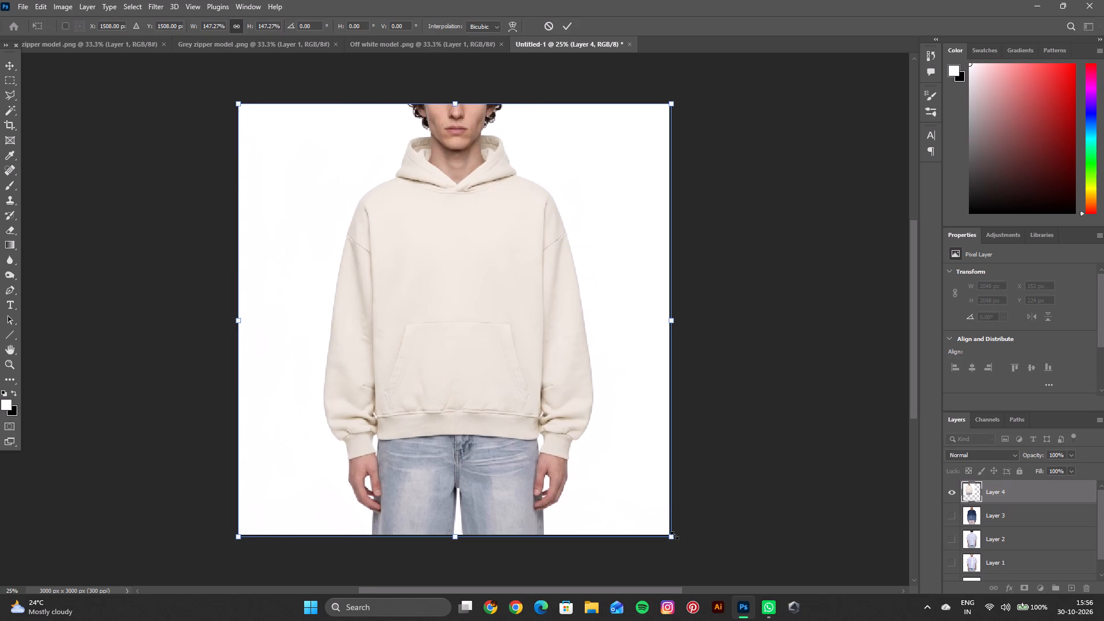
click(674, 539)
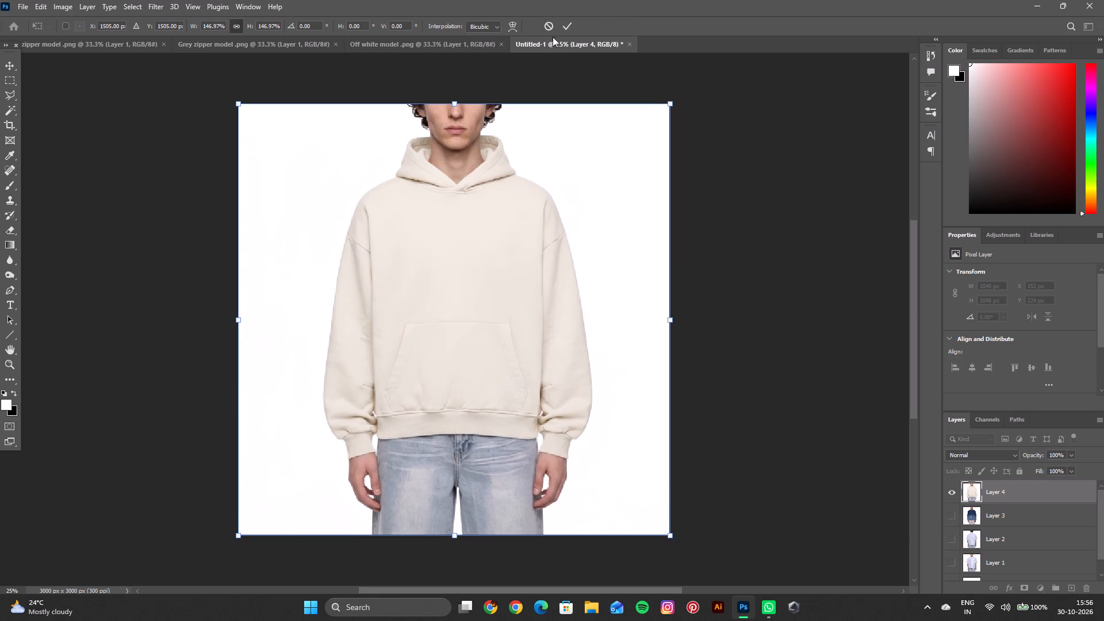
click(568, 27)
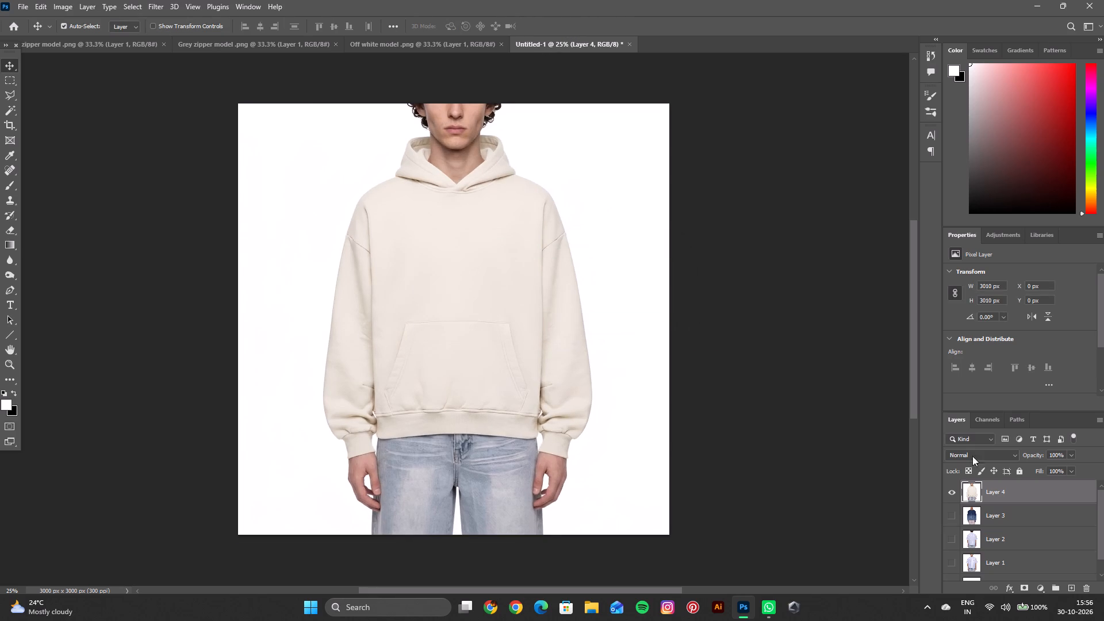
Hide the off-white hoodie layer in Untitled-1 and close the Off white model document.
click(956, 493)
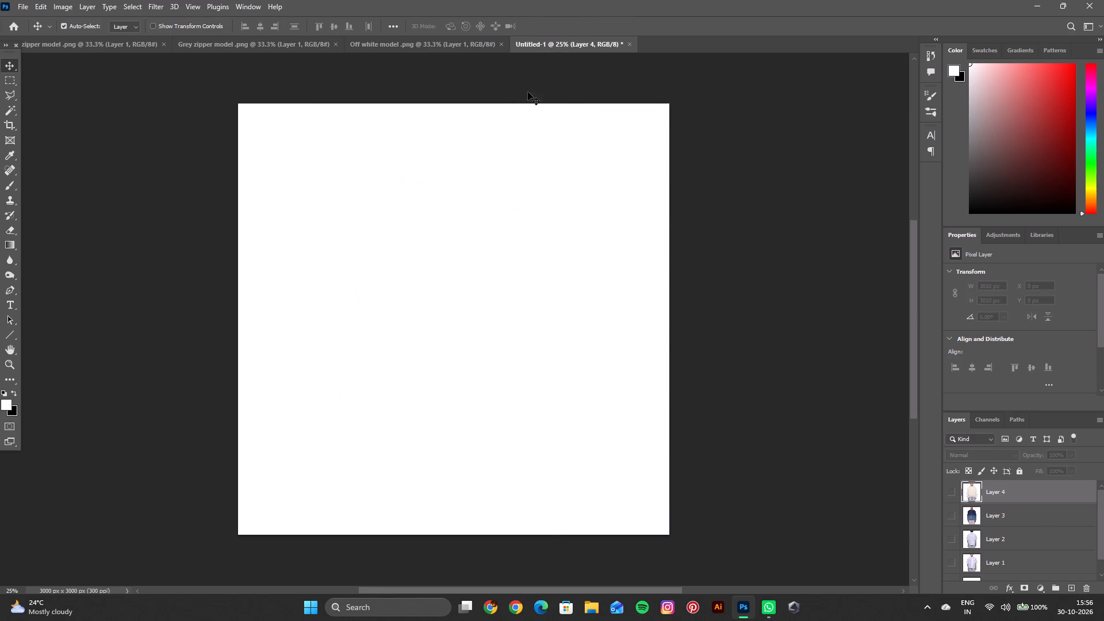
click(388, 44)
click(499, 44)
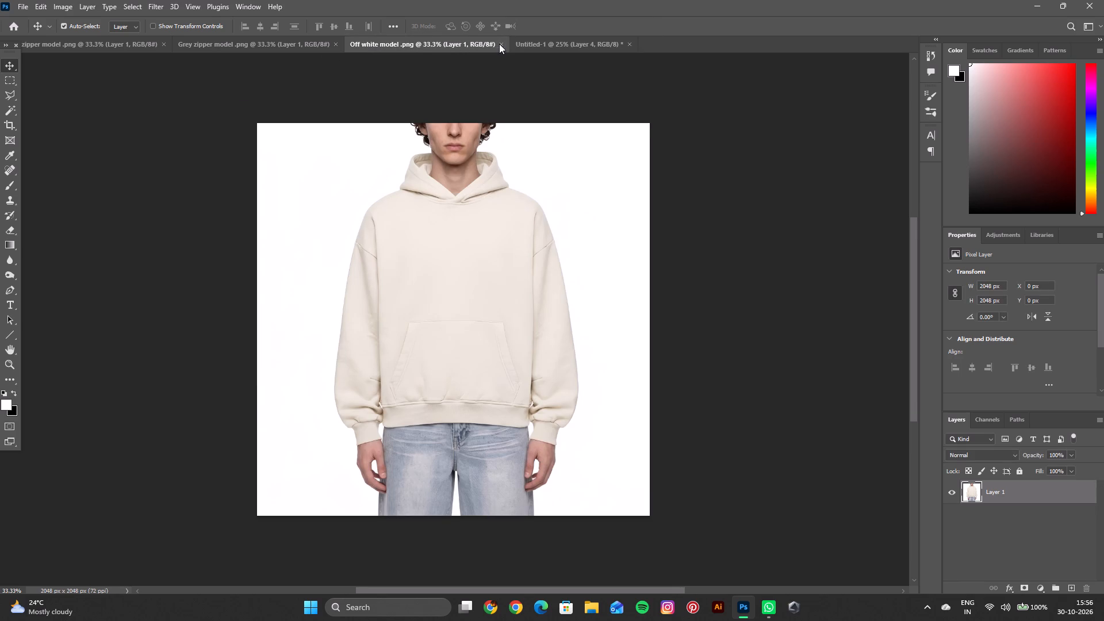
Copy the grey zip hoodie image from the Grey zipper model document and paste it into Untitled-1.
click(276, 51)
click(409, 297)
key(ctrl+c)
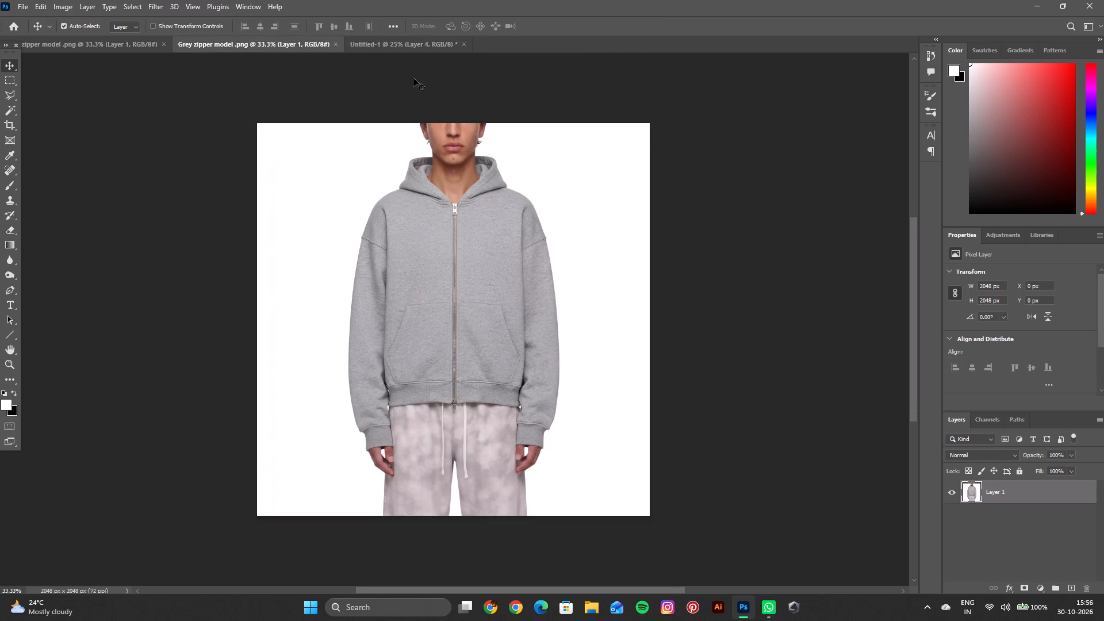
click(404, 41)
key(ctrl+v)
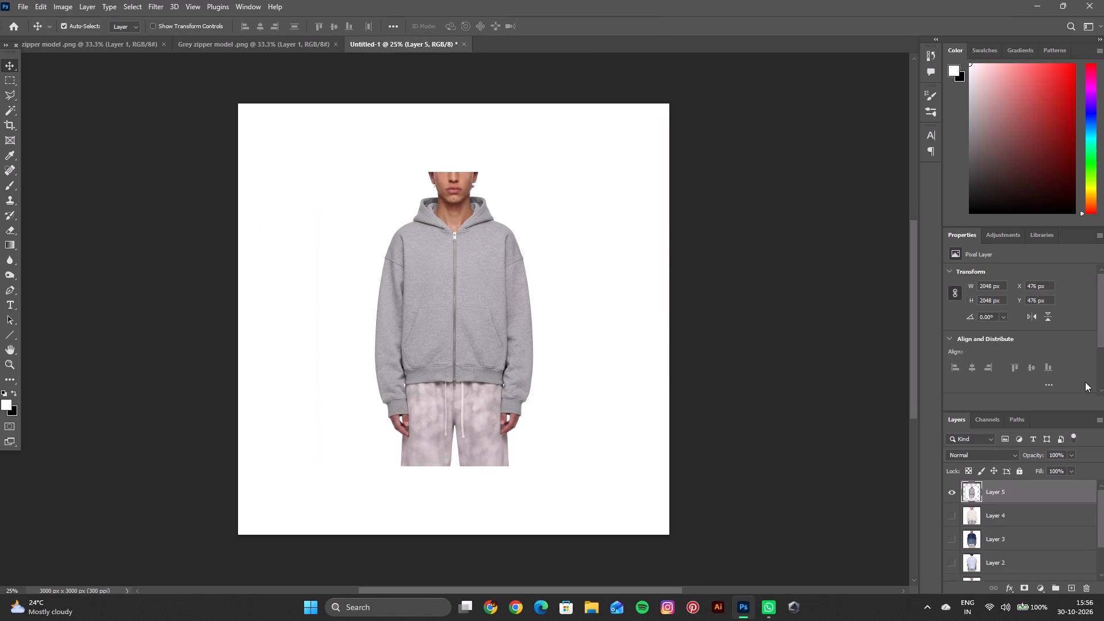
Move the grey zipper model layer so it sits flush with the canvas's top-left corner at X 0, Y 0.
click(529, 373)
key(ctrl+t)
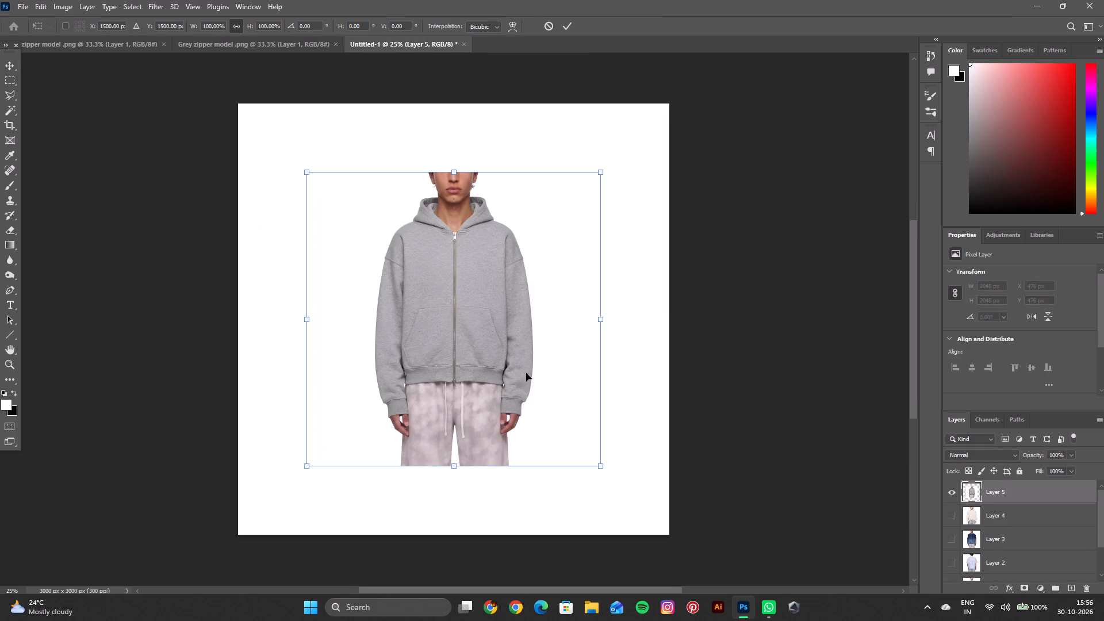
drag(523, 374, 455, 308)
click(563, 28)
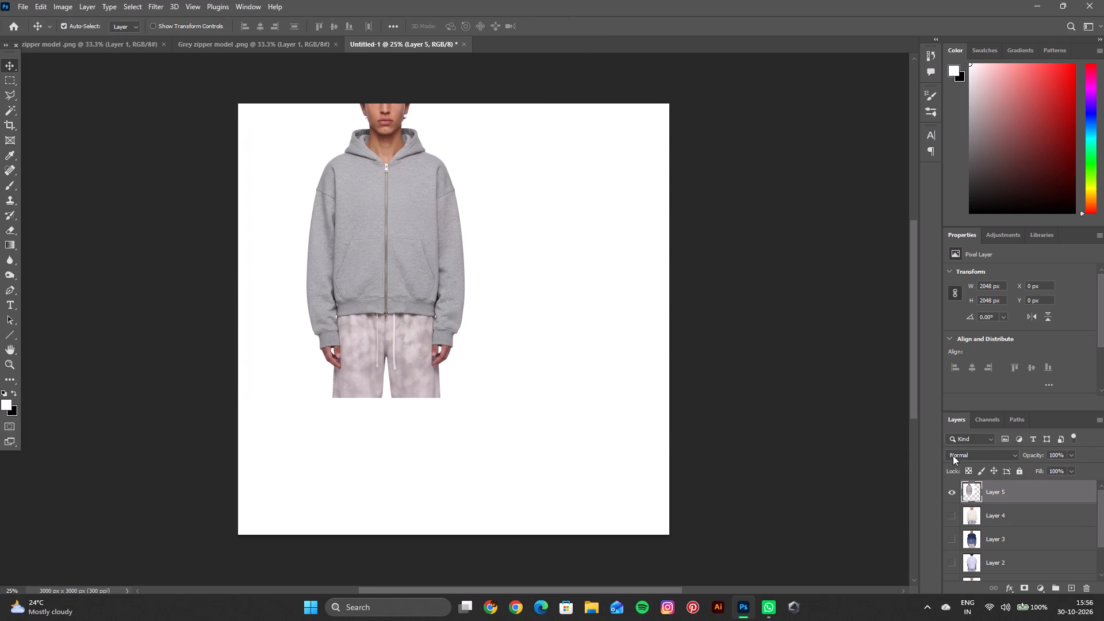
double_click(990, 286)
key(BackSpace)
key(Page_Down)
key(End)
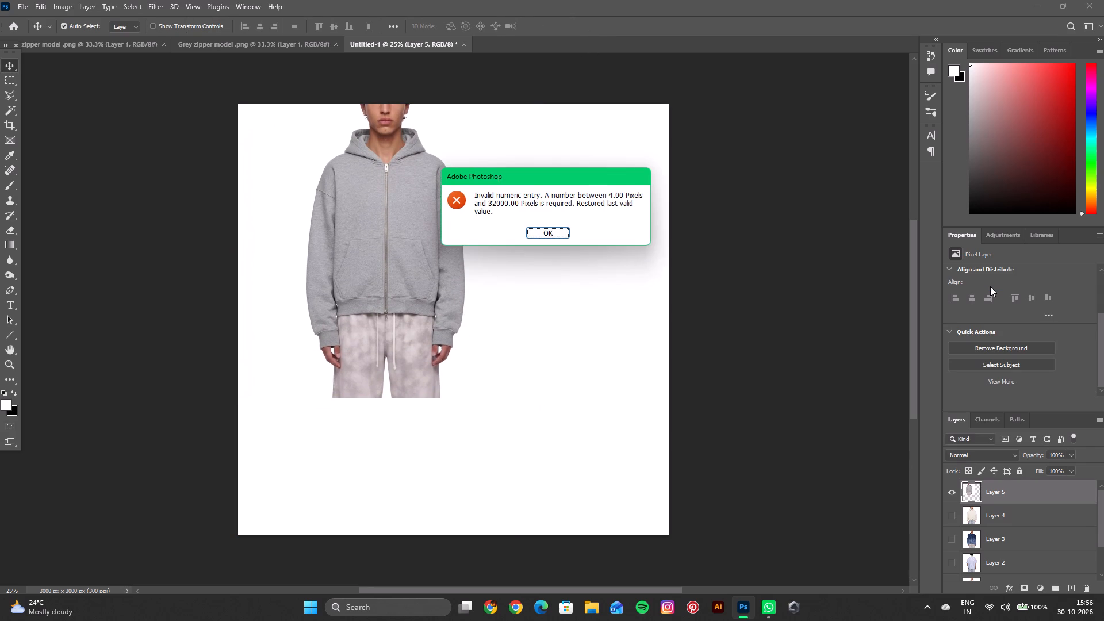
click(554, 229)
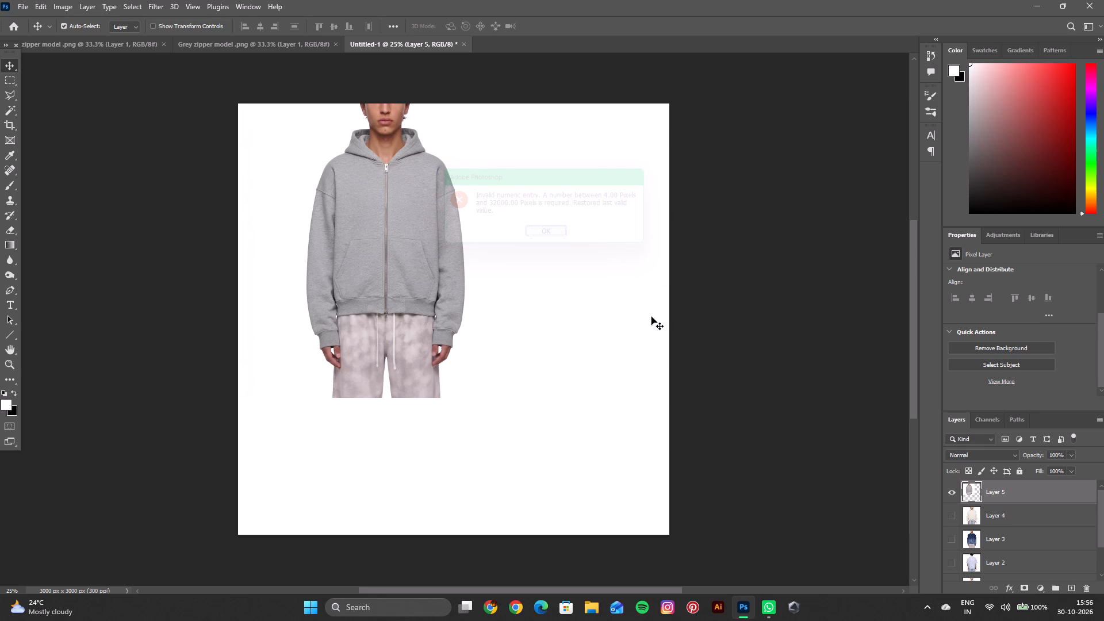
Set the grey zipper model layer's width to 3010 px with proportions linked.
scroll(975, 347, up, 7)
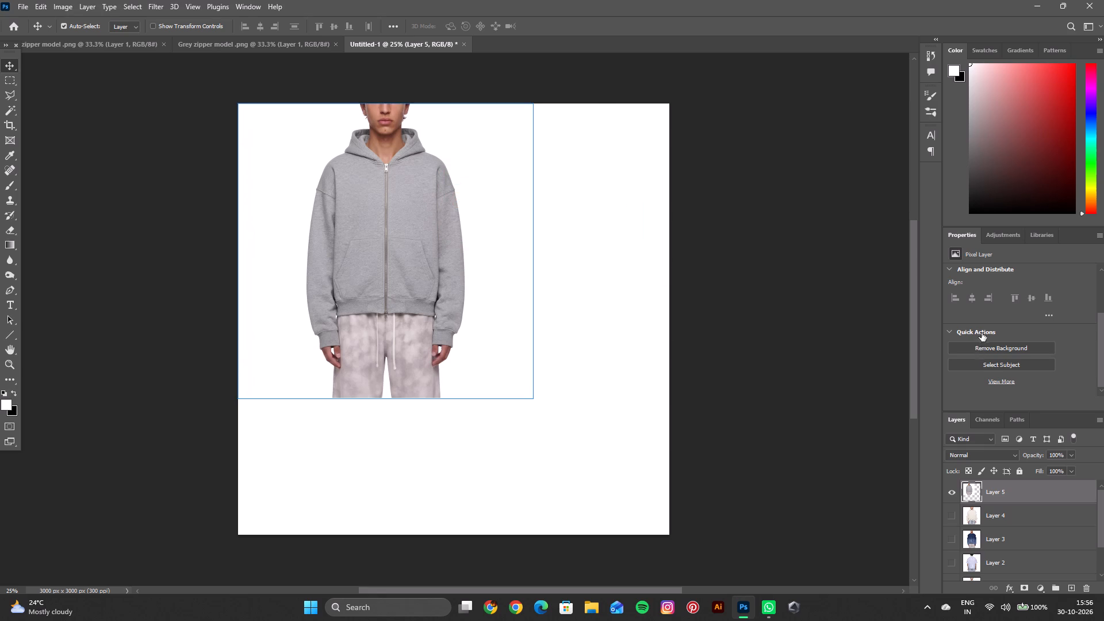
scroll(986, 332, up, 10)
double_click(992, 283)
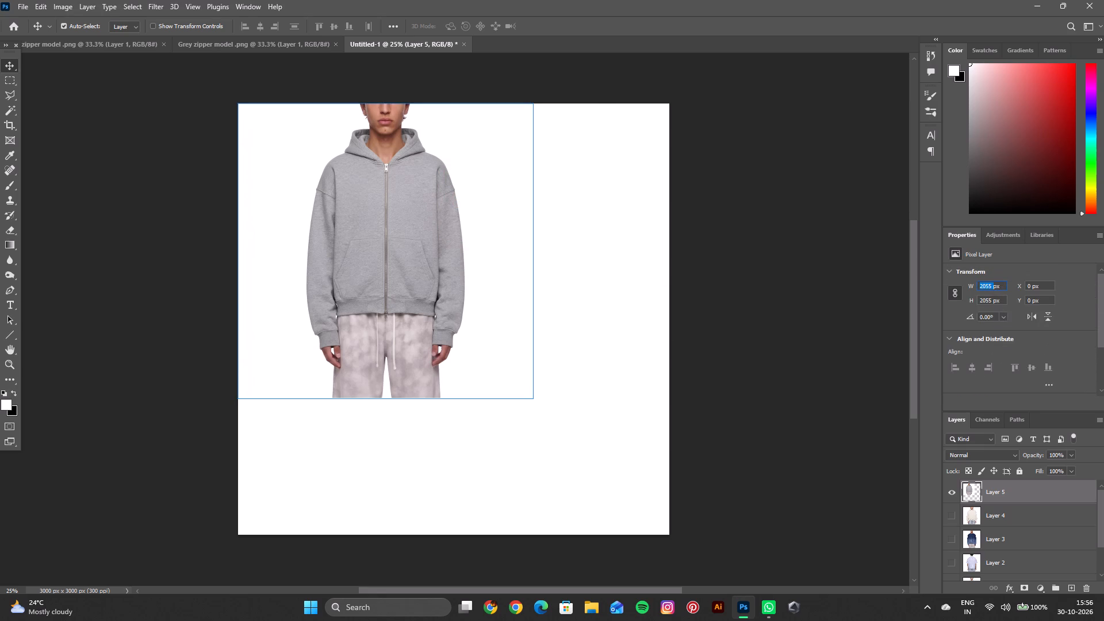
key(BackSpace)
text(3010)
key(Return)
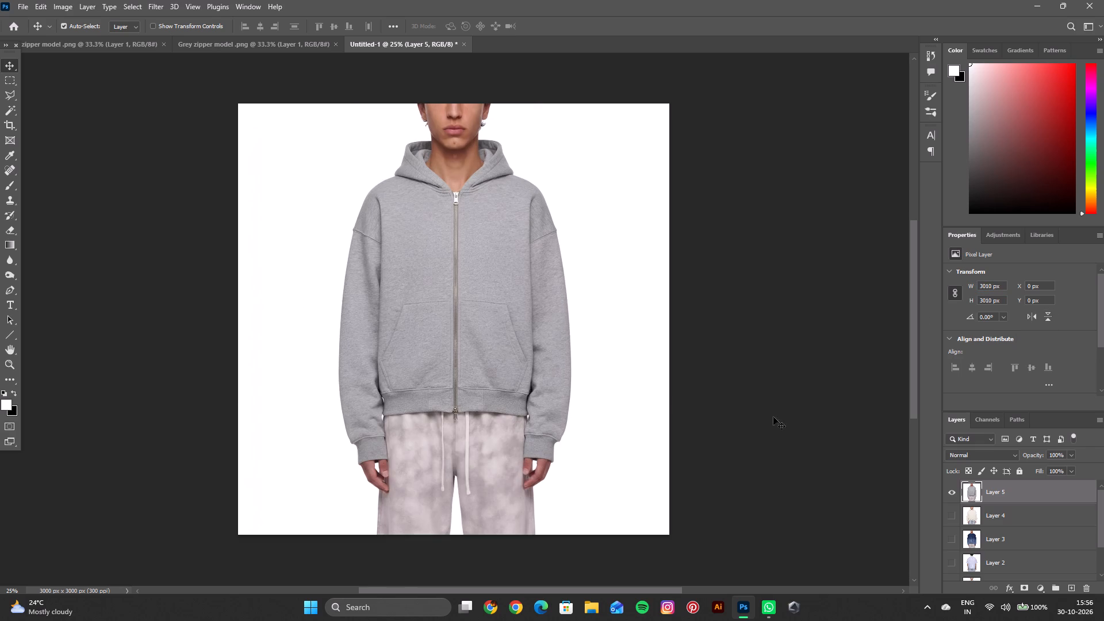
Hide the grey zipper layer in Untitled-1 and close the Grey zipper model document.
click(948, 493)
click(269, 52)
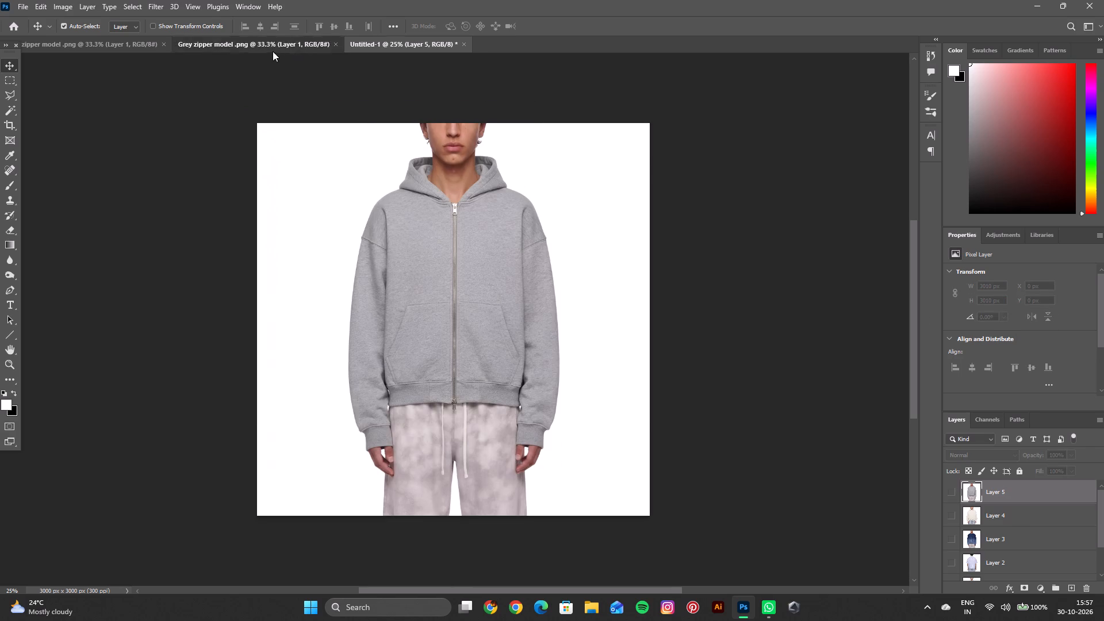
click(335, 45)
Copy the black zip hoodie image from the remaining zipper model document and paste it into Untitled-1.
click(106, 44)
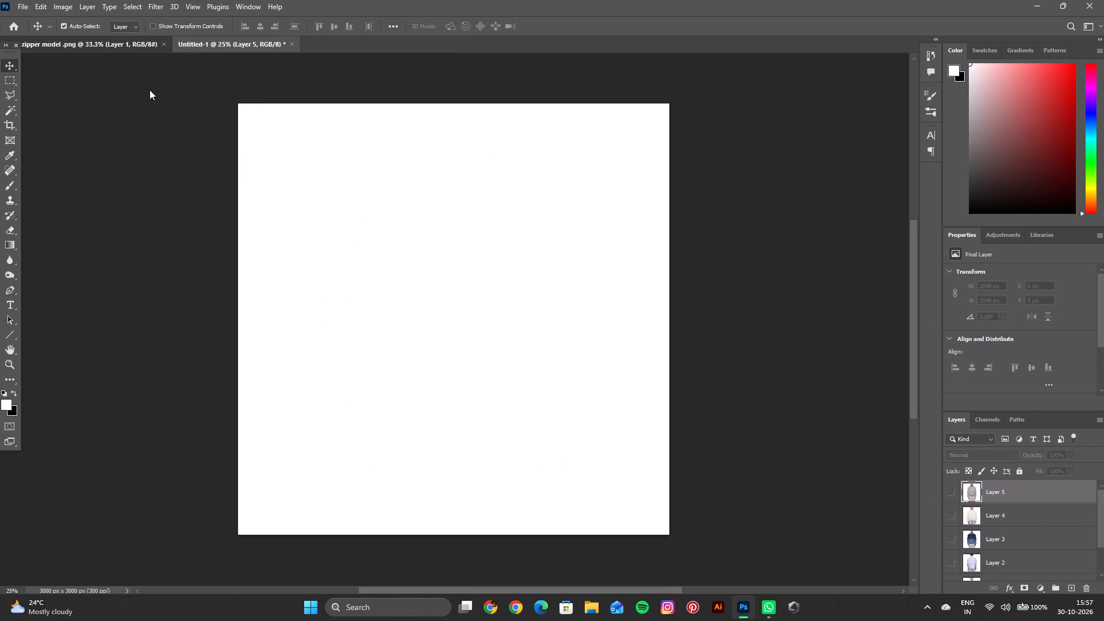
click(402, 266)
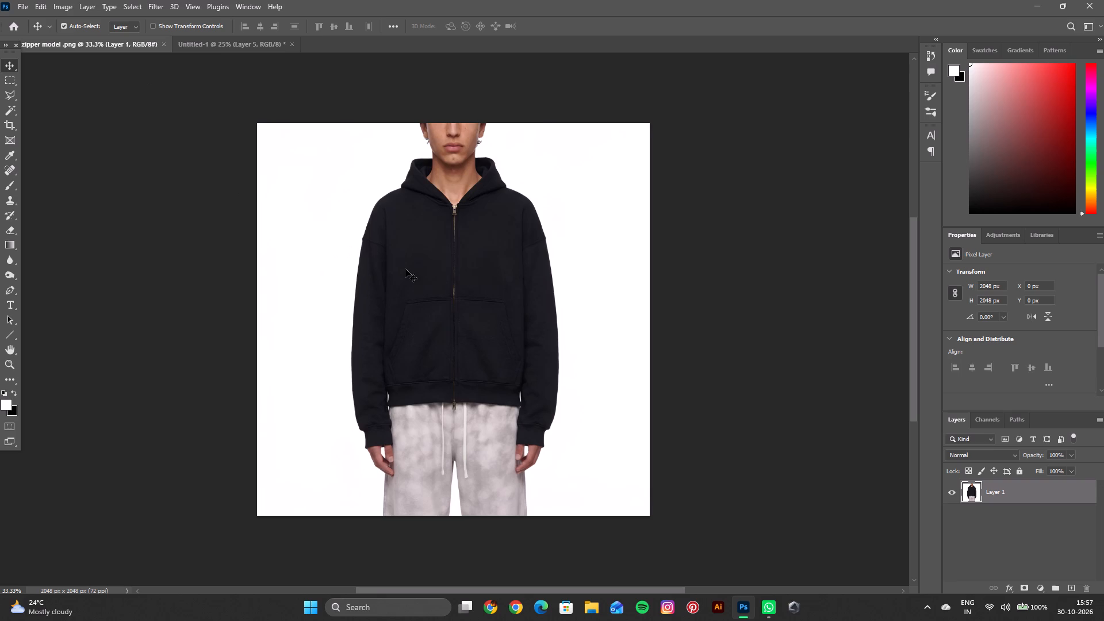
key(ctrl+c)
click(241, 50)
key(ctrl+v)
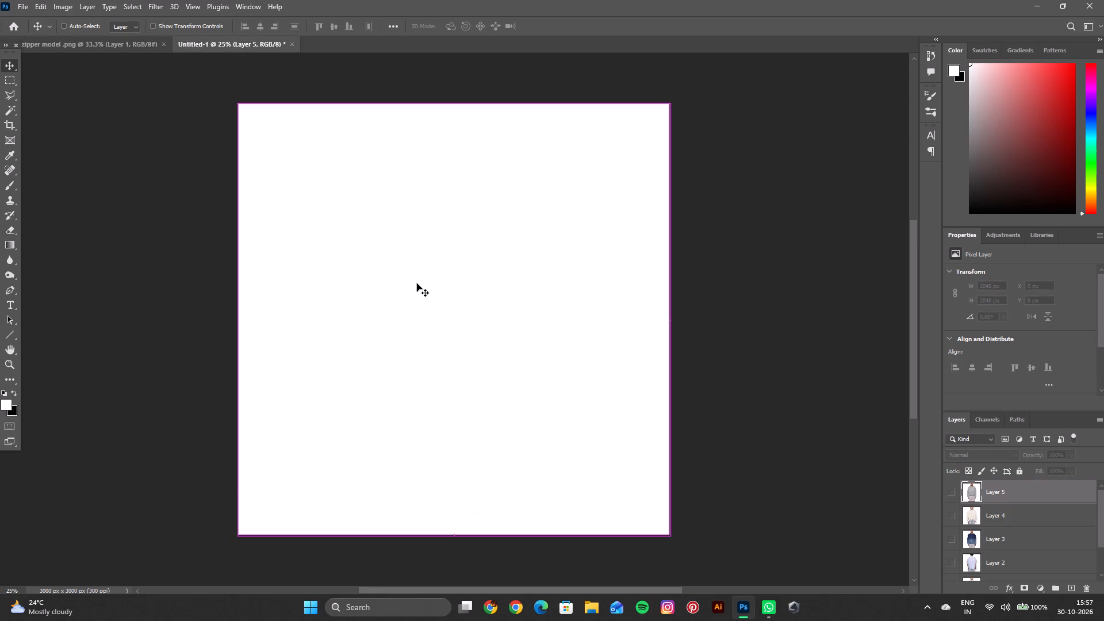
Move the black zipper model layer so it sits flush with the canvas's top-left corner at X 0, Y 0.
drag(453, 337, 388, 294)
key(ctrl+t)
drag(403, 317, 401, 293)
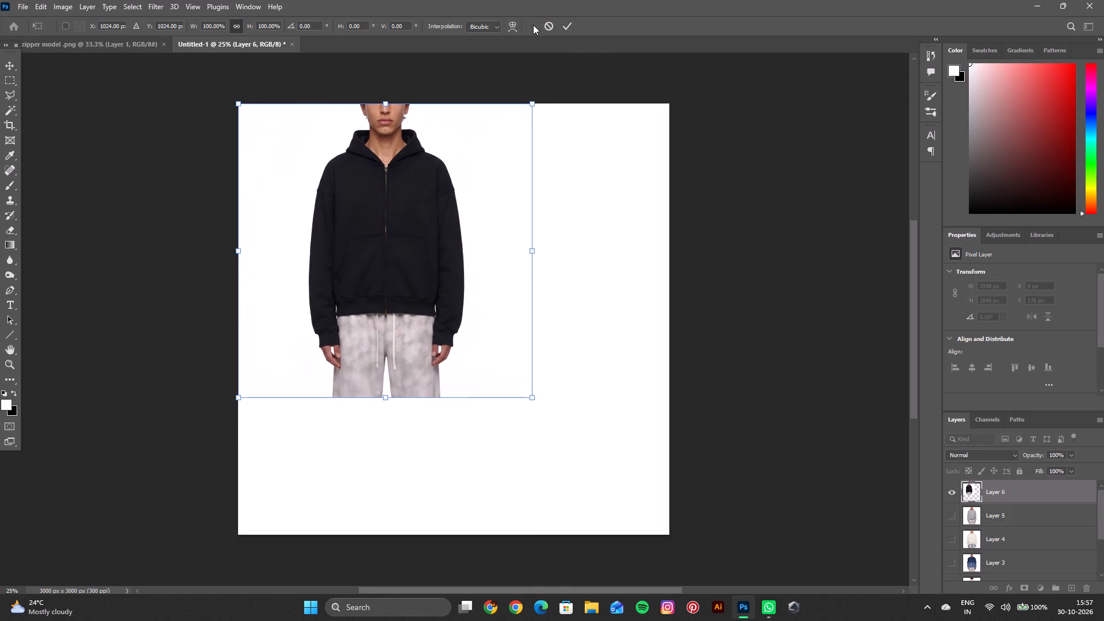
click(567, 29)
click(403, 258)
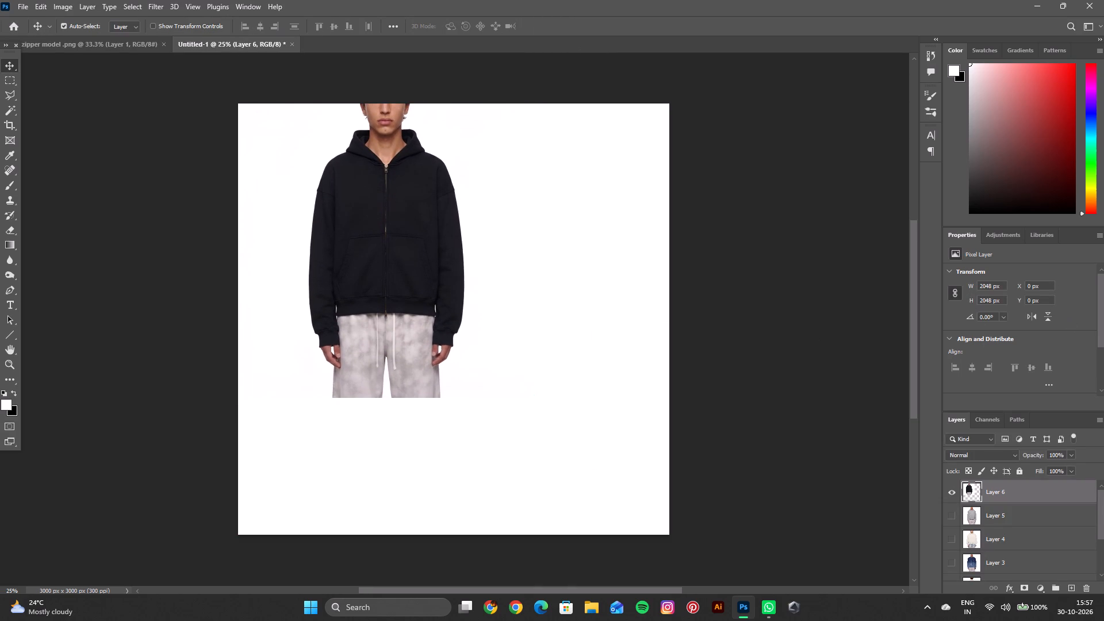
Set the black zipper model layer's width to 3010 px with proportions linked.
double_click(991, 286)
key(BackSpace)
text(3010)
key(Return)
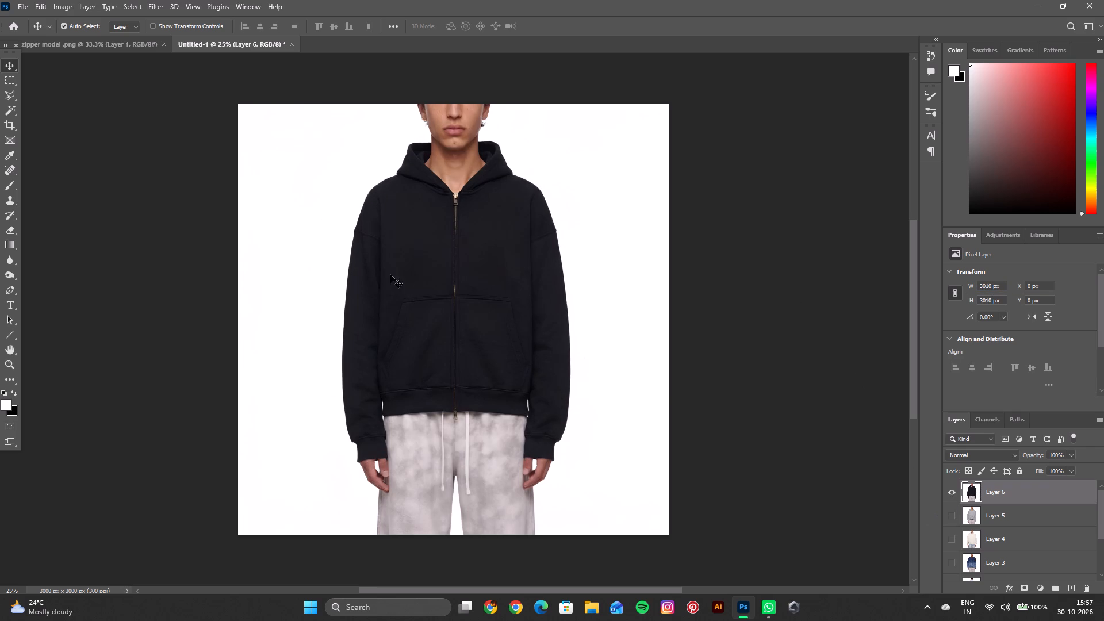
Close the remaining black zipper model source document.
click(165, 45)
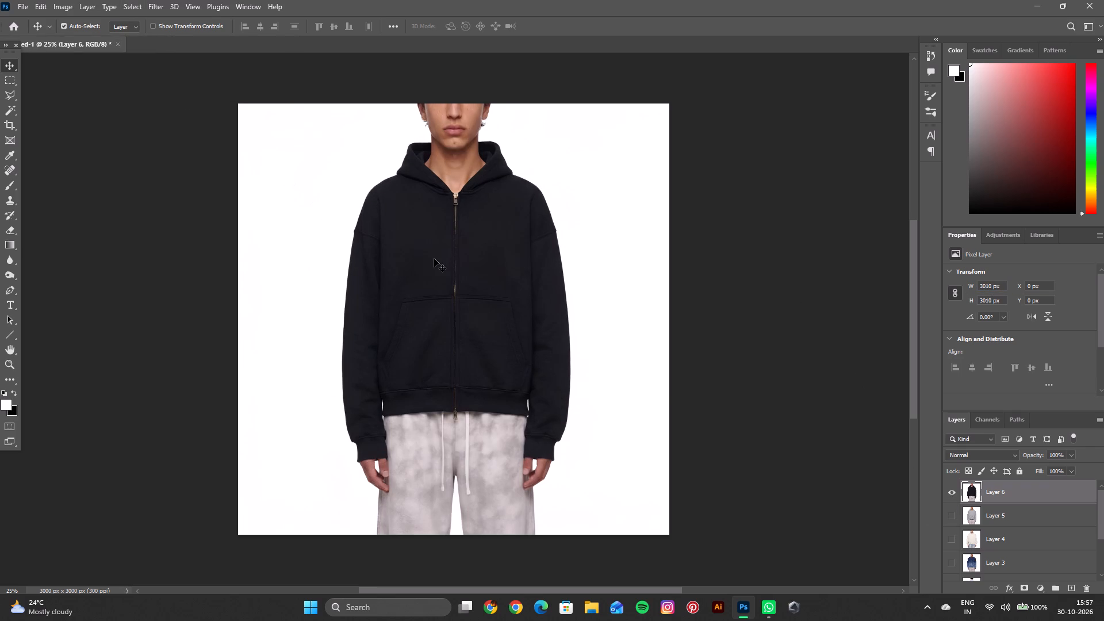
Browse to the Gothbird folder and open the Dark World Cracks artwork.
key(ctrl+o)
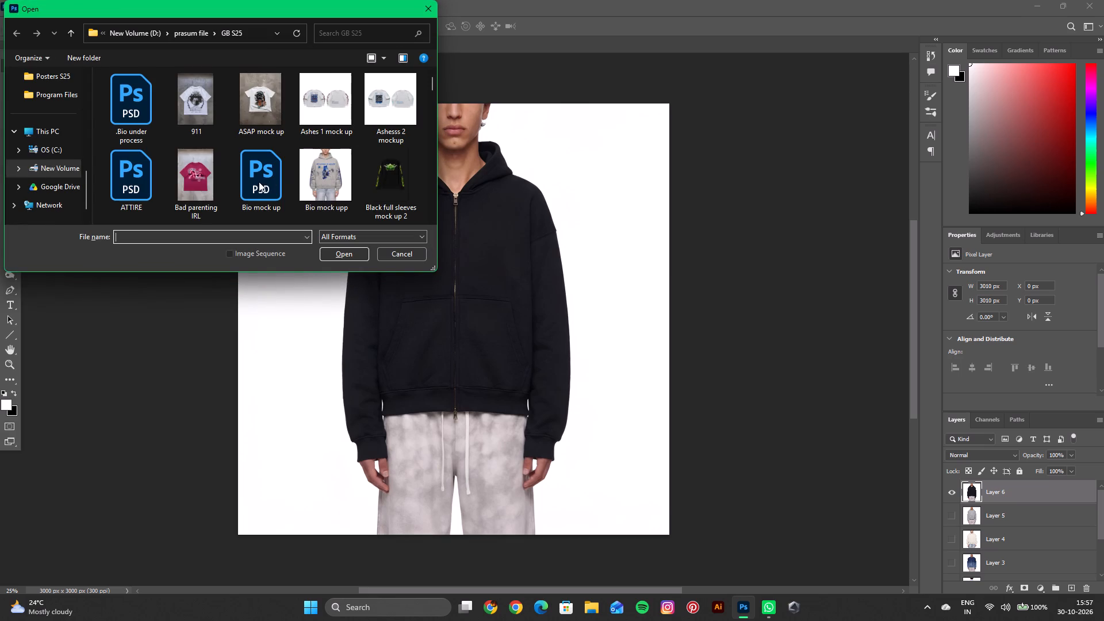
scroll(259, 183, down, 2)
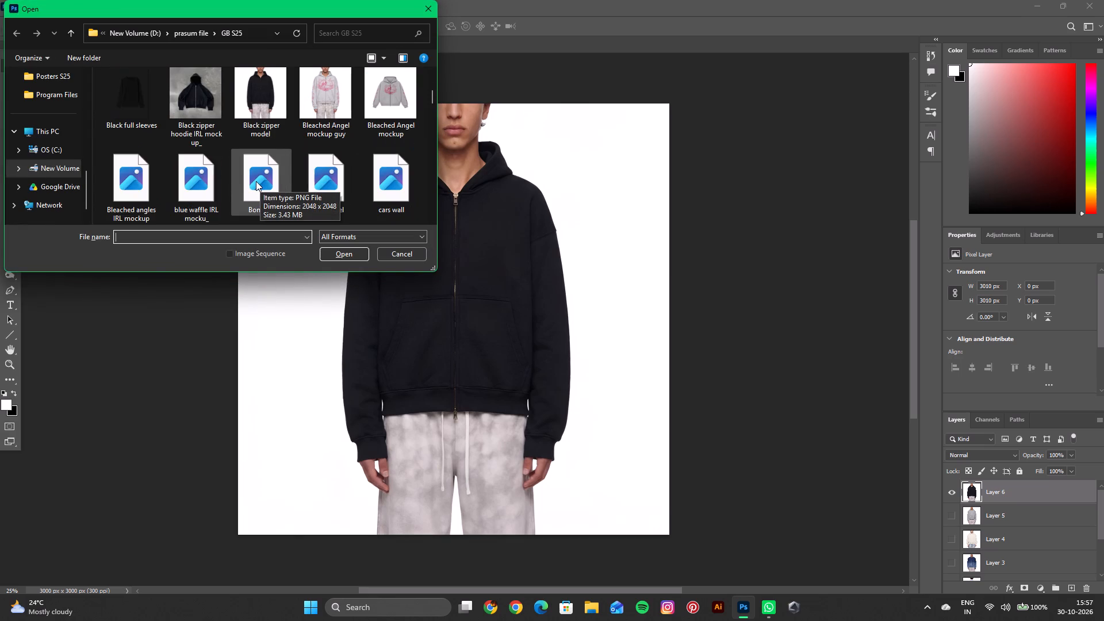
scroll(256, 181, down, 1)
scroll(32, 157, up, 2)
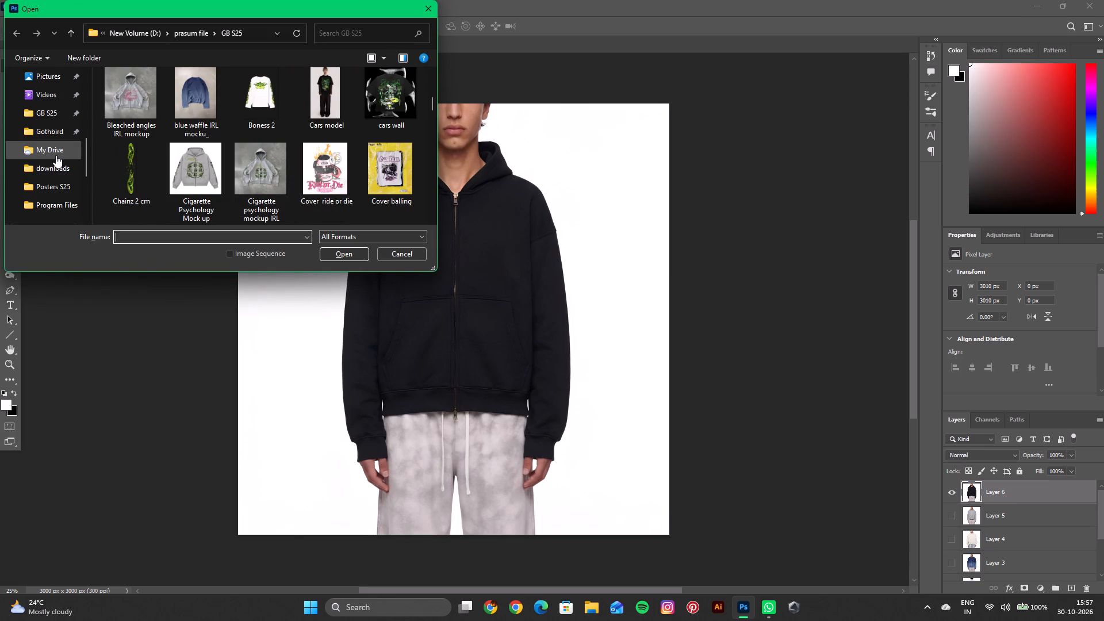
click(52, 174)
click(52, 184)
click(47, 200)
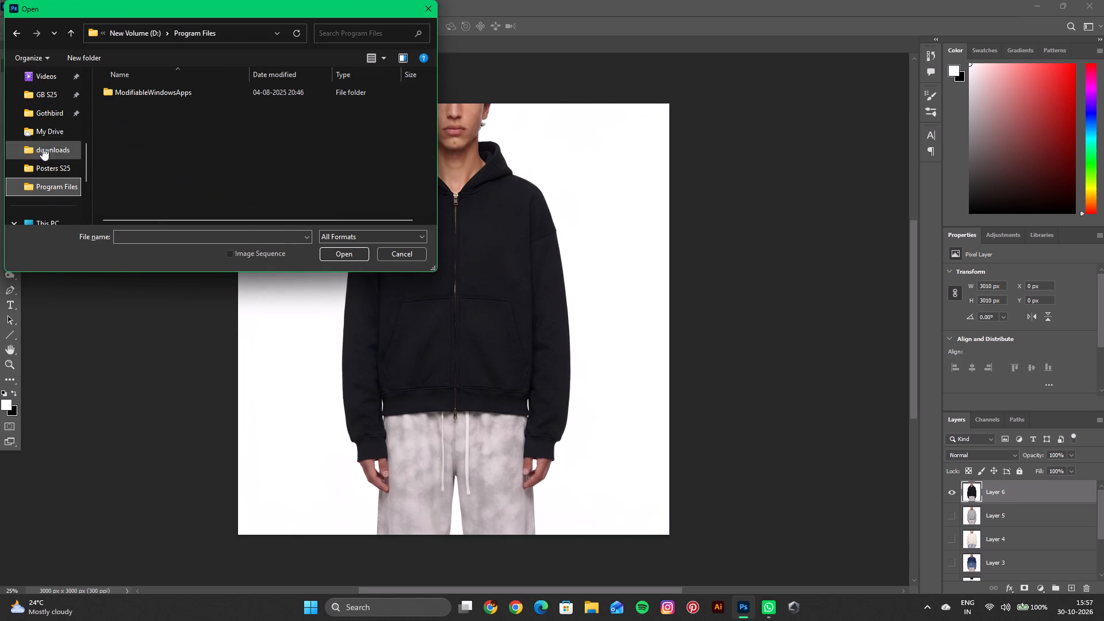
click(44, 120)
scroll(266, 167, down, 1)
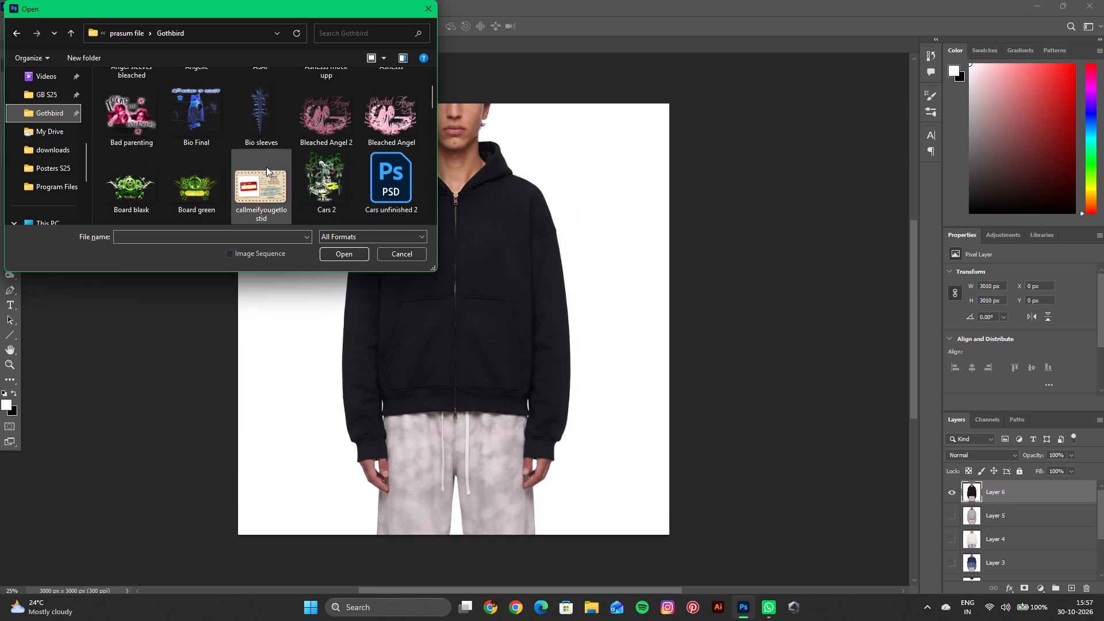
scroll(279, 175, down, 1)
scroll(279, 175, up, 3)
scroll(279, 175, down, 4)
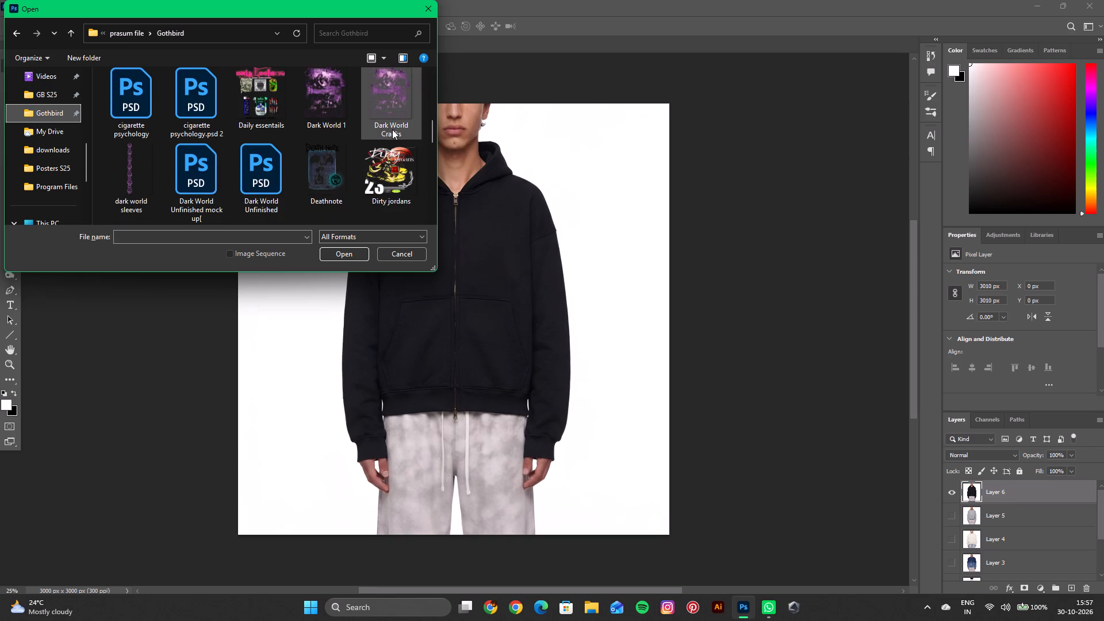
double_click(392, 129)
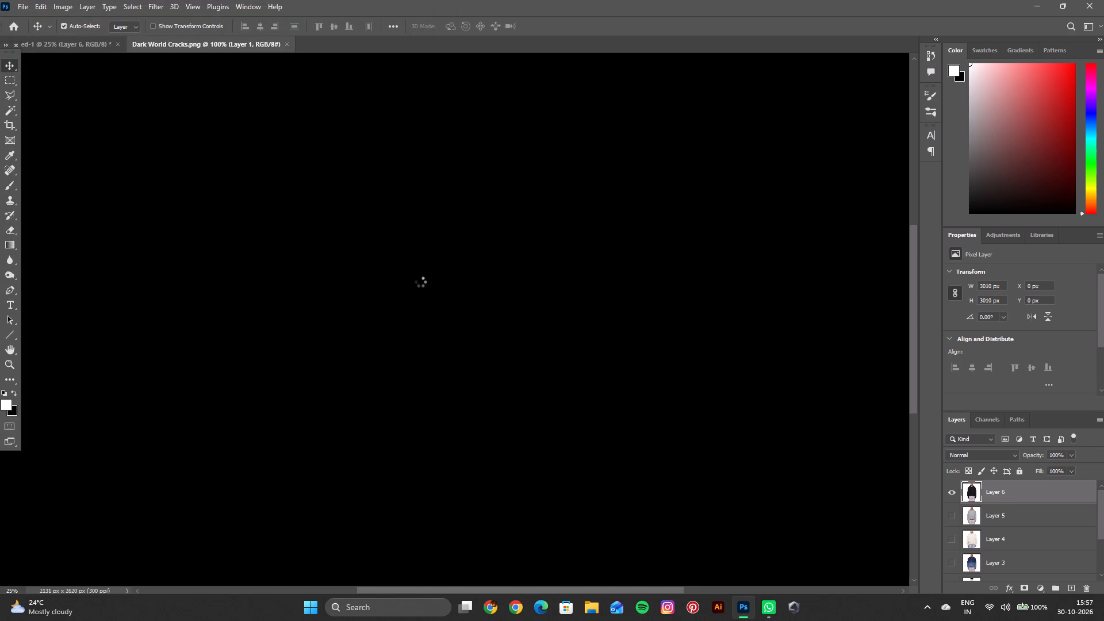
Copy the Dark World Cracks artwork and paste it into Untitled-1 above the black zipper model layer.
click(482, 105)
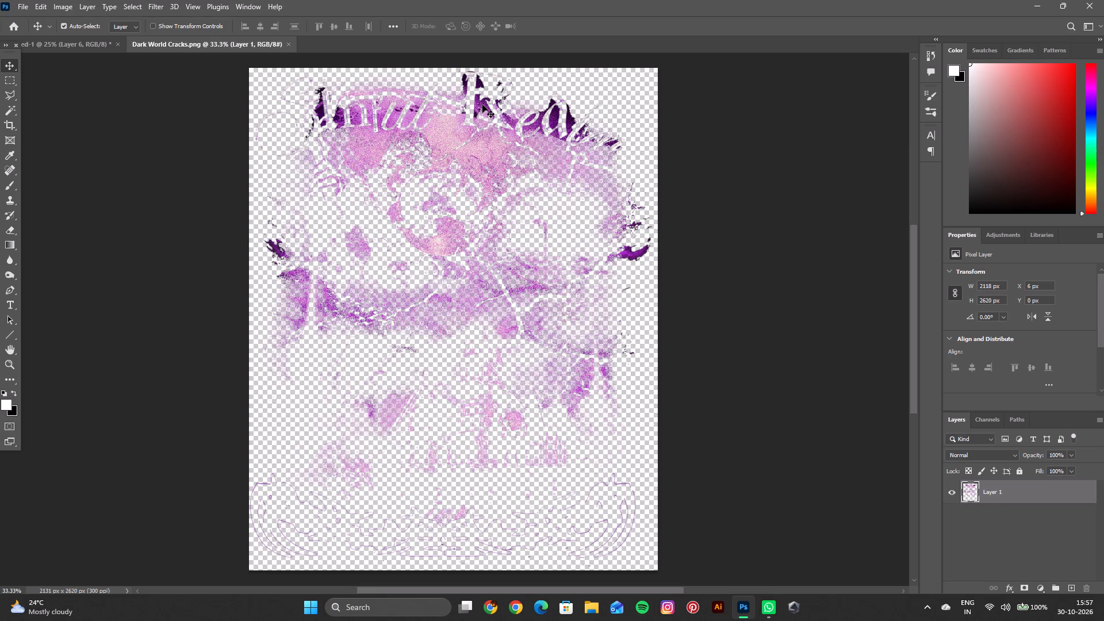
key(ctrl+c)
click(95, 41)
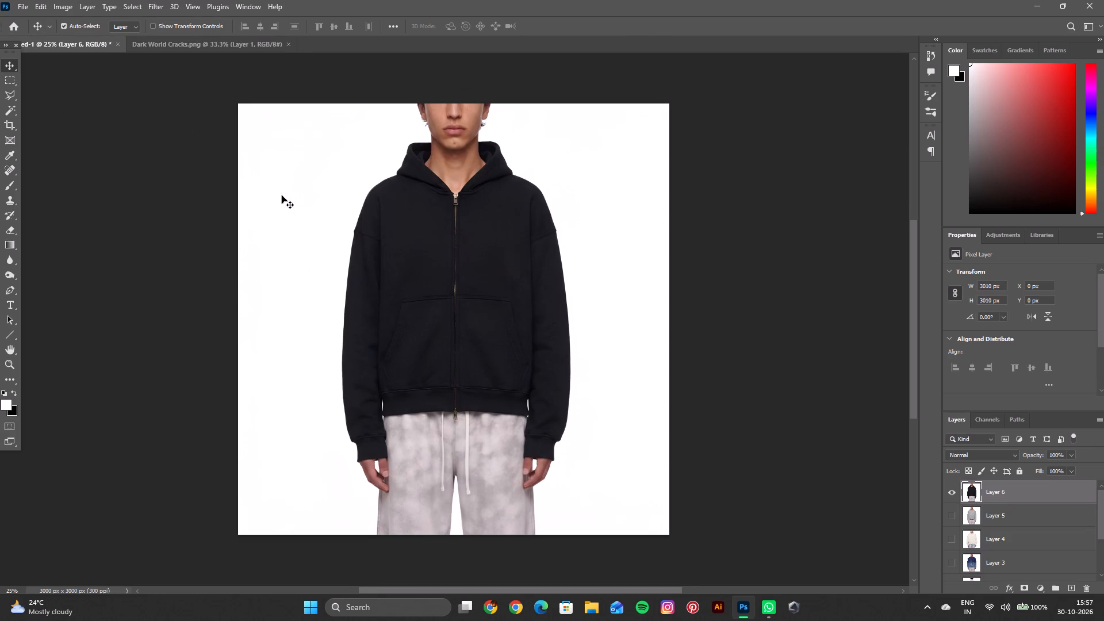
key(ctrl+v)
Scale the pasted artwork proportionally to about 45.5% and place it on the front of the black hoodie.
key(ctrl+t)
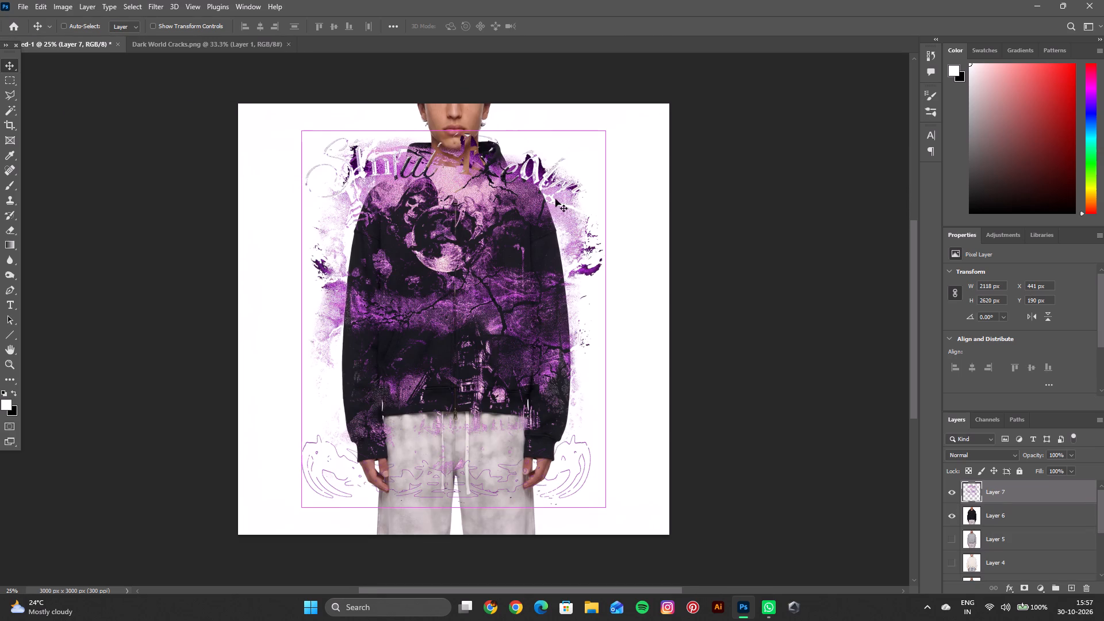
drag(604, 133, 489, 266)
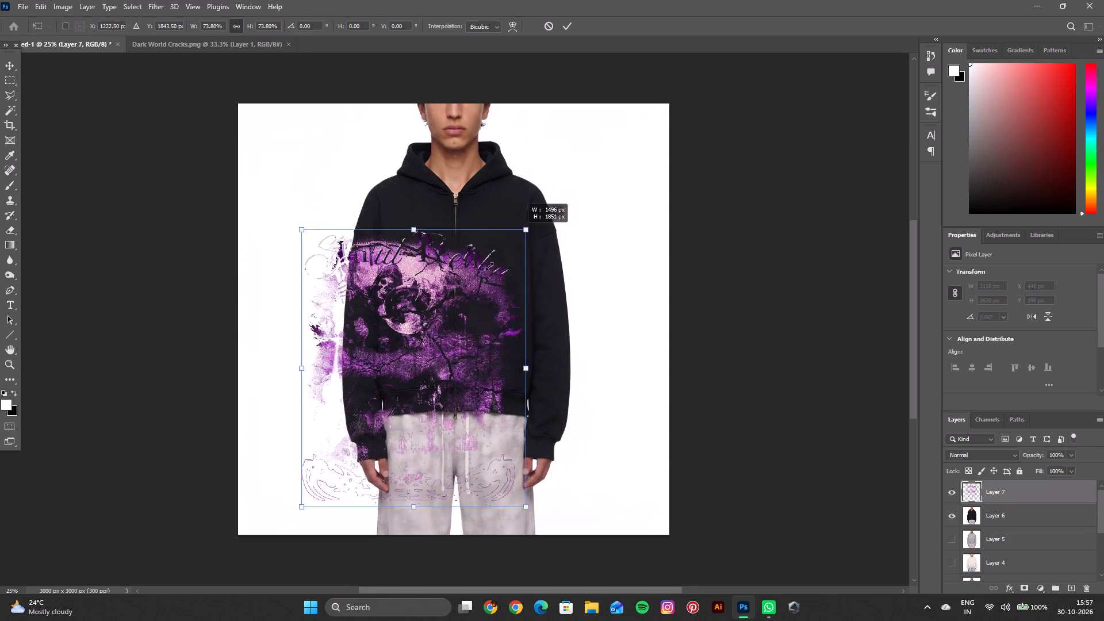
drag(489, 266, 436, 336)
drag(377, 377, 462, 253)
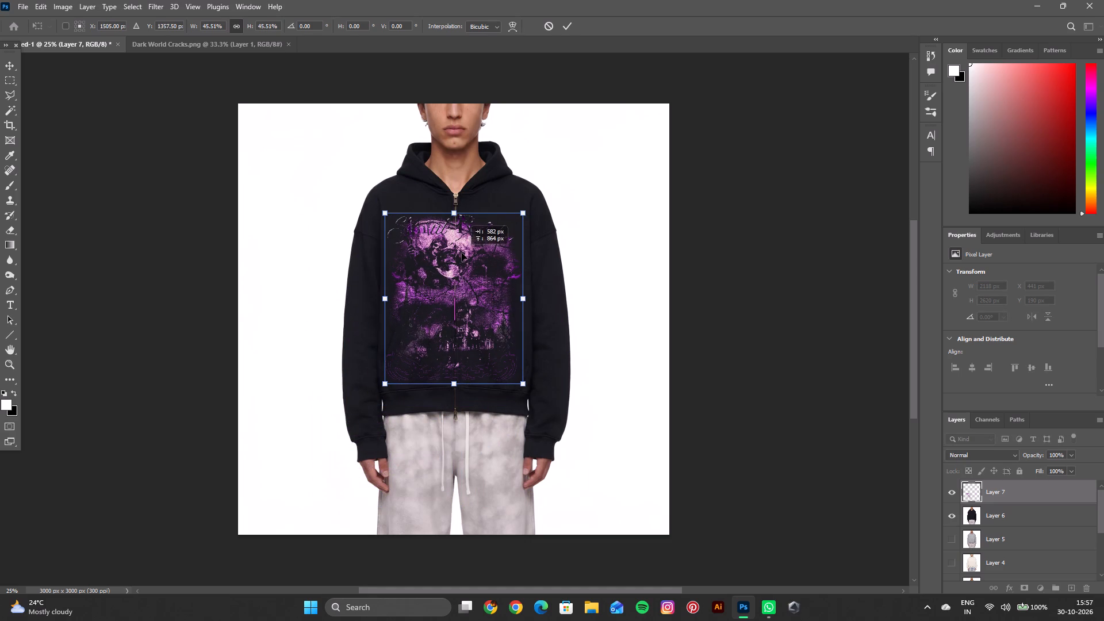
drag(462, 253, 463, 247)
click(564, 28)
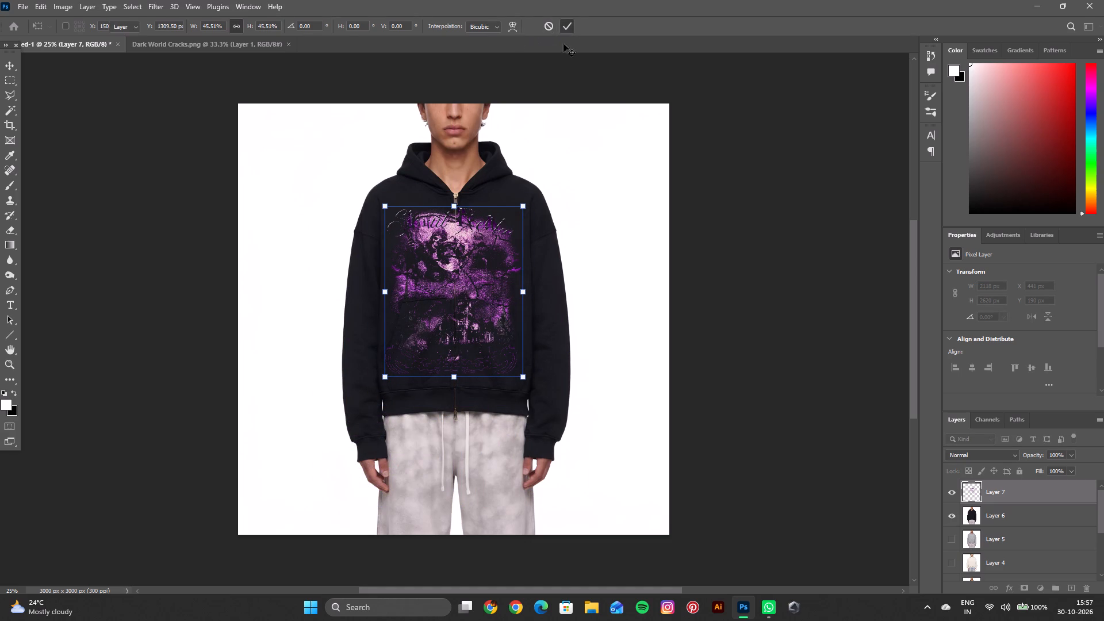
Enlarge the hoodie artwork proportionally by about 3.6% to 999 × 1236 px and recentre it over the zip.
key(ctrl+t)
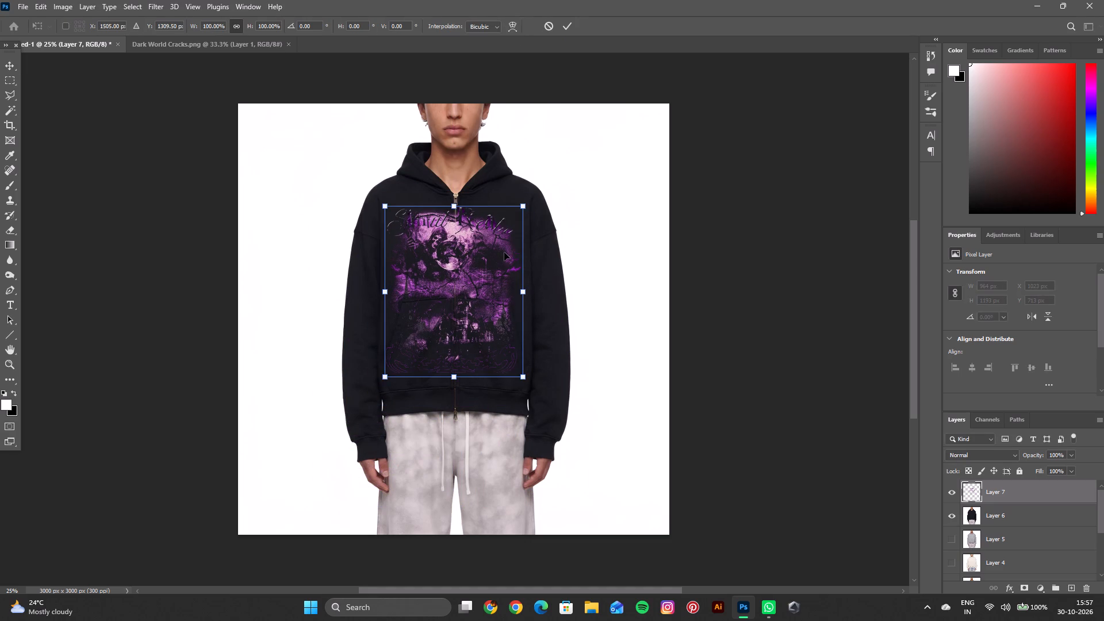
click(504, 252)
drag(528, 208, 532, 201)
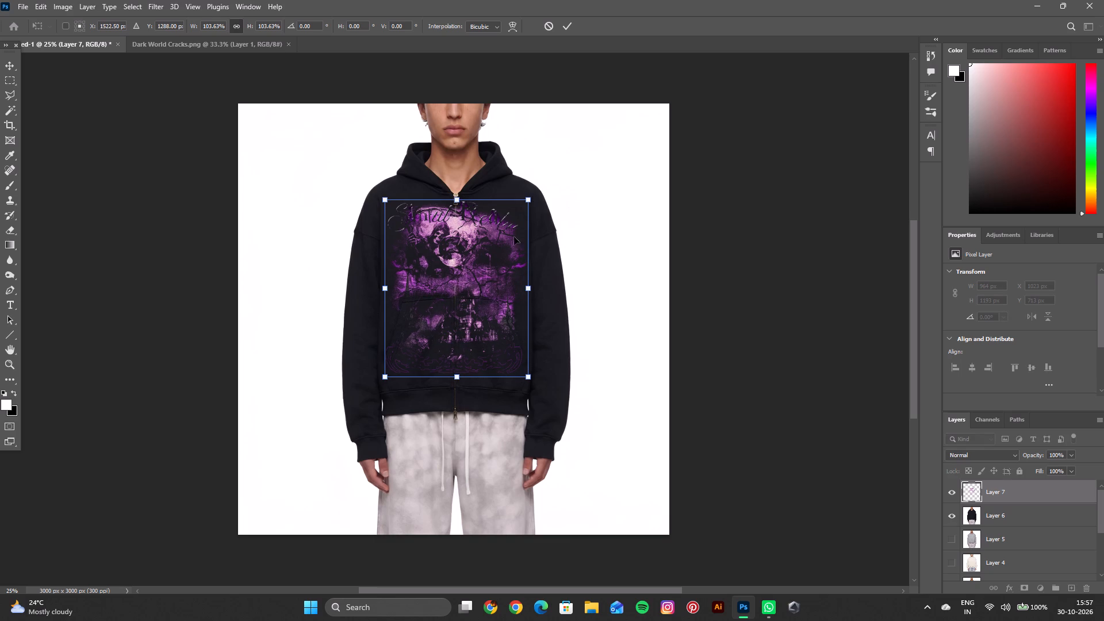
click(477, 257)
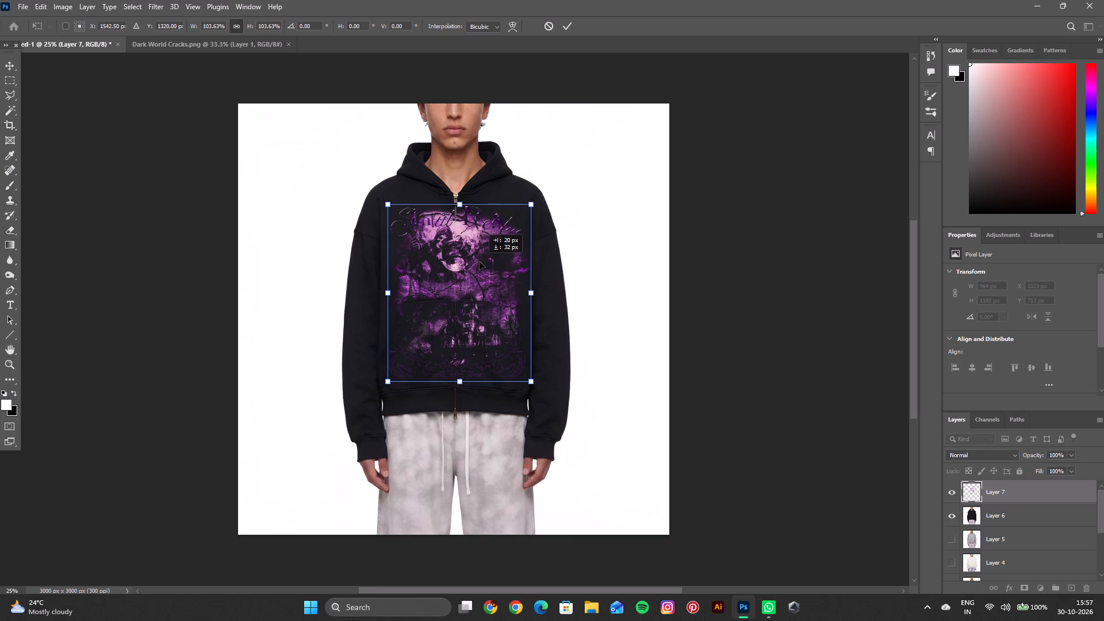
click(572, 26)
Set the artwork layer's blend mode to Lighter Color.
click(998, 455)
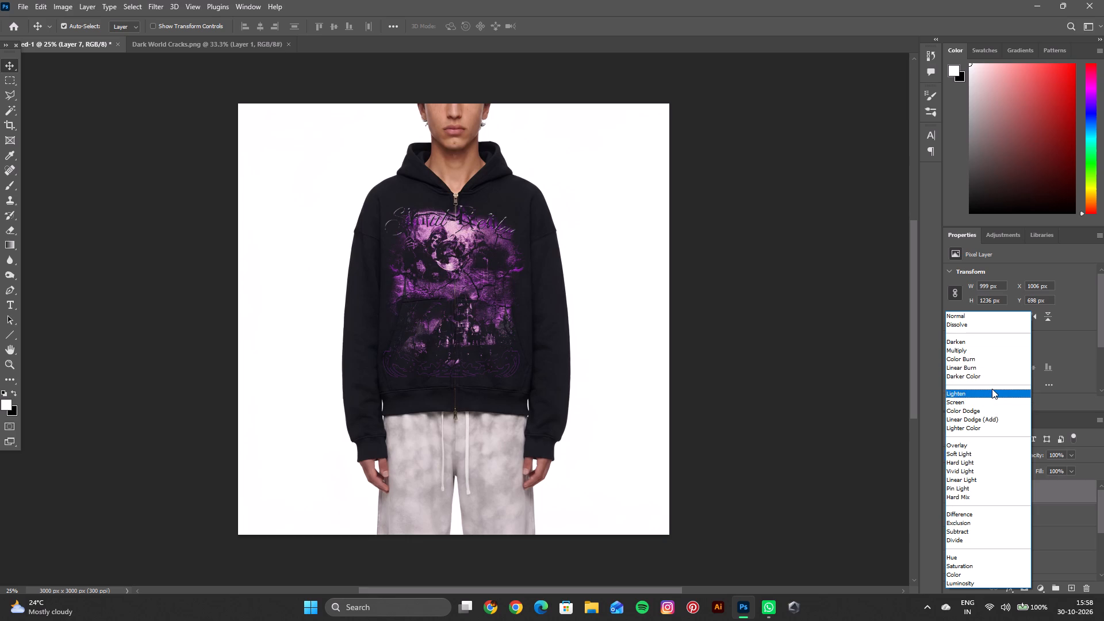
click(992, 389)
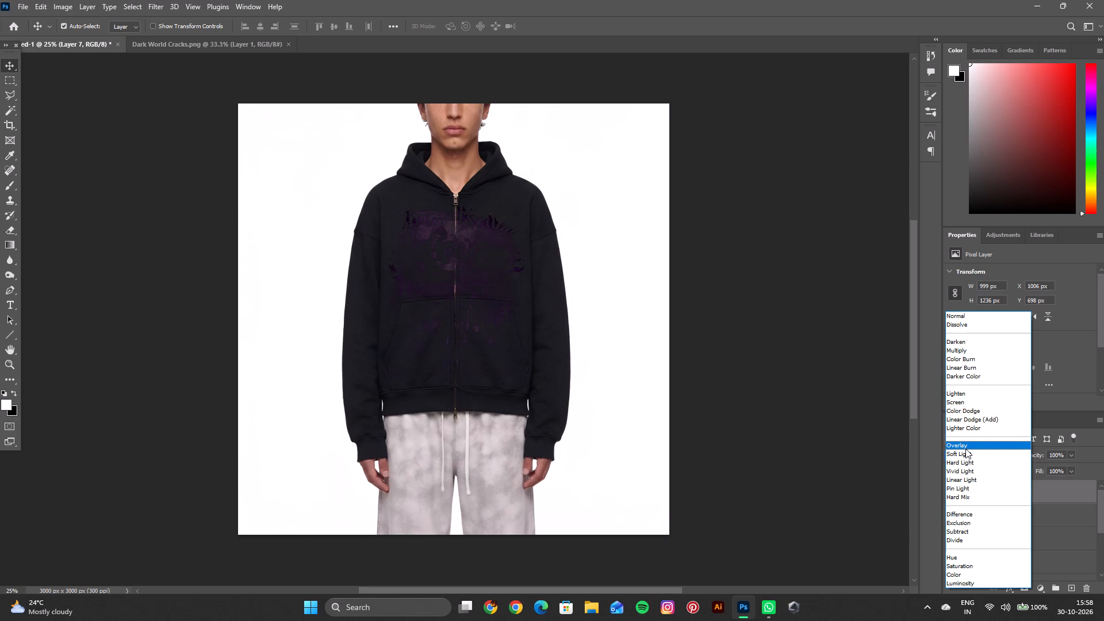
click(970, 431)
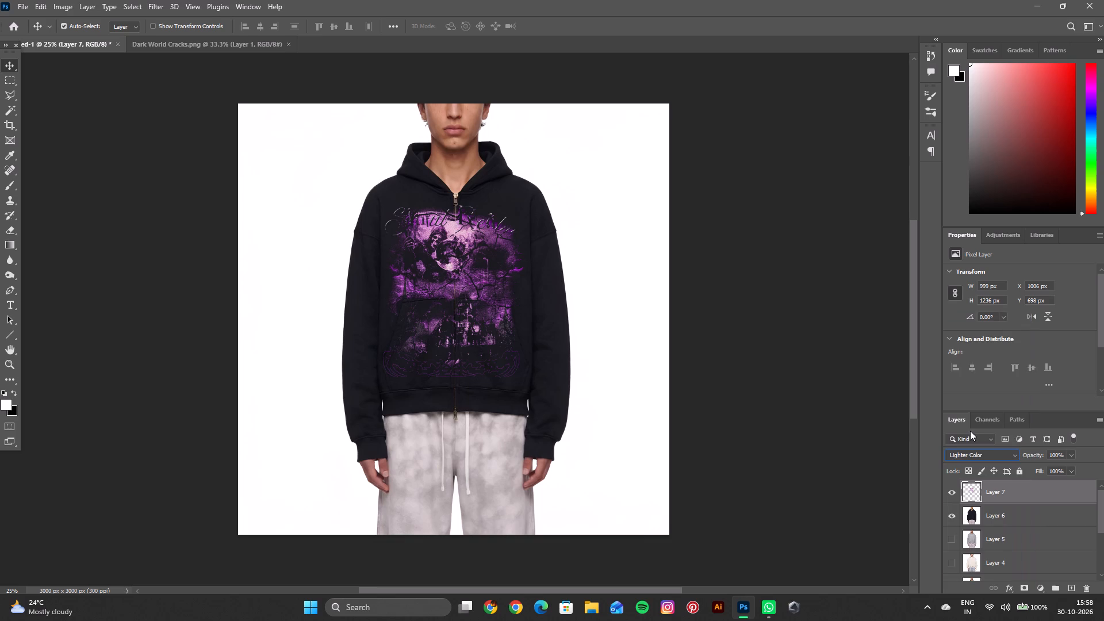
Nudge the artwork layer on the hoodie front to about X 1030, Y 712 px.
key(ctrl+equal)
key(ctrl+equal)
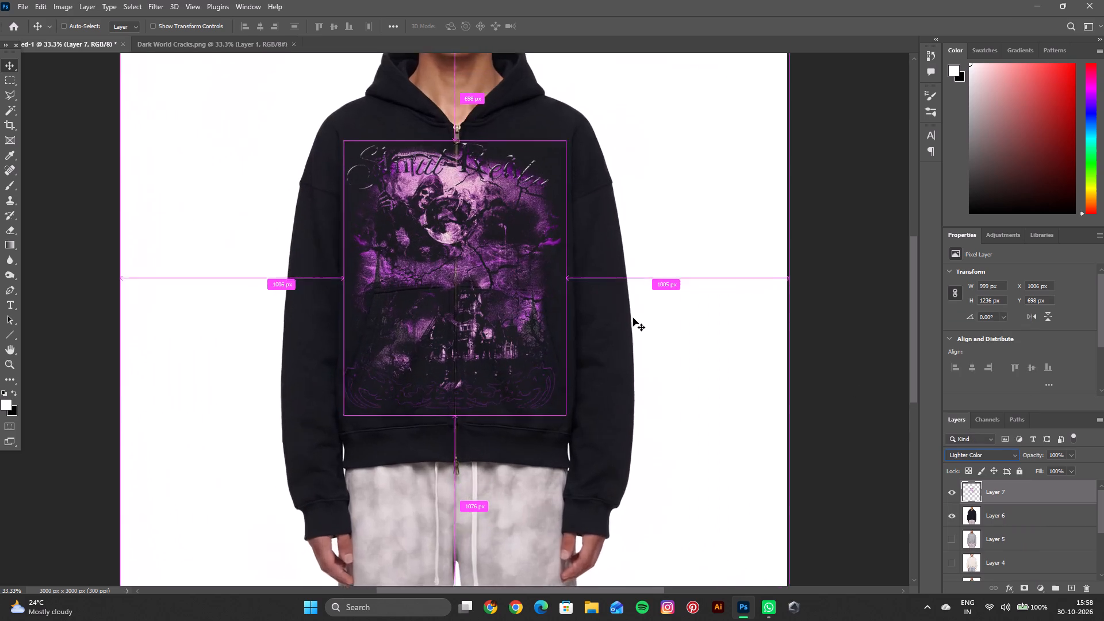
key(space)
key(space)
key(space)
key(space)
key(space)
key(space)
key(space)
key(space)
key(space)
key(space)
key(space)
key(space)
key(space)
drag(499, 158, 507, 163)
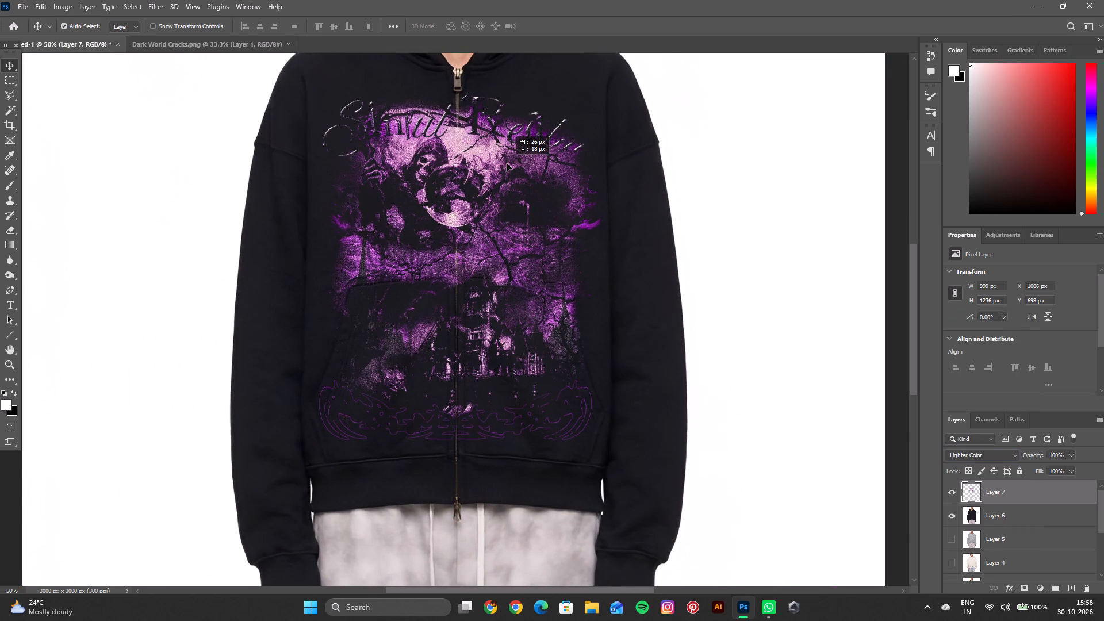
drag(507, 163, 505, 166)
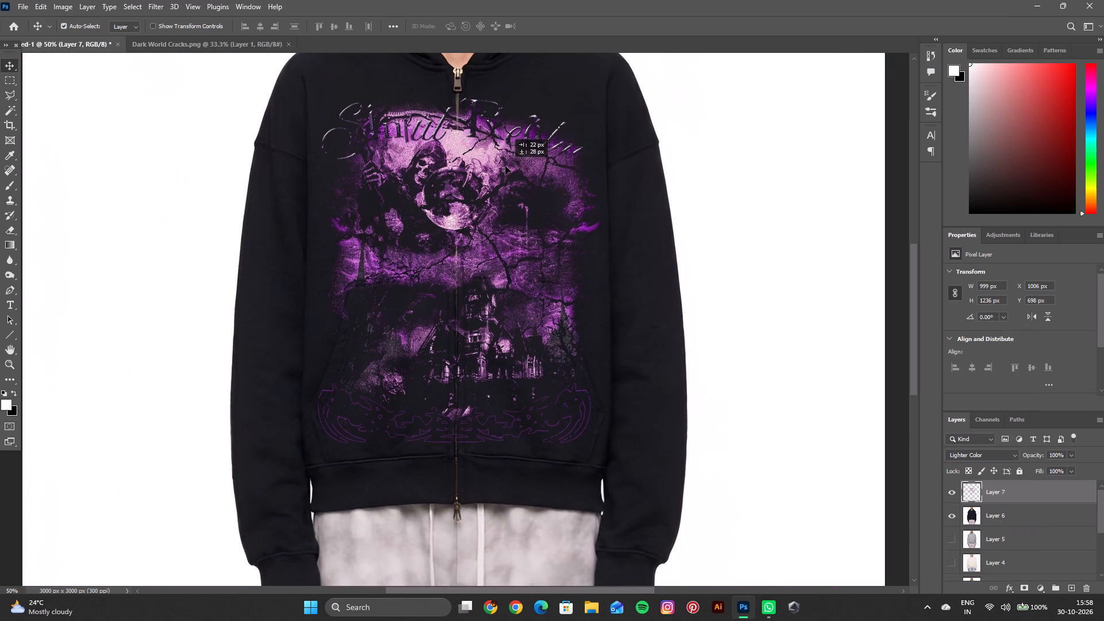
drag(505, 166, 506, 162)
Examine the artwork's placement on the hoodie close up and against the whole model image.
key(space)
key(space)
key(space)
key(space)
key(space)
key(space)
key(space)
key(space)
key(space)
key(space)
key(space)
key(space)
key(space)
key(space)
key(space)
key(space)
key(space)
drag(505, 166, 511, 203)
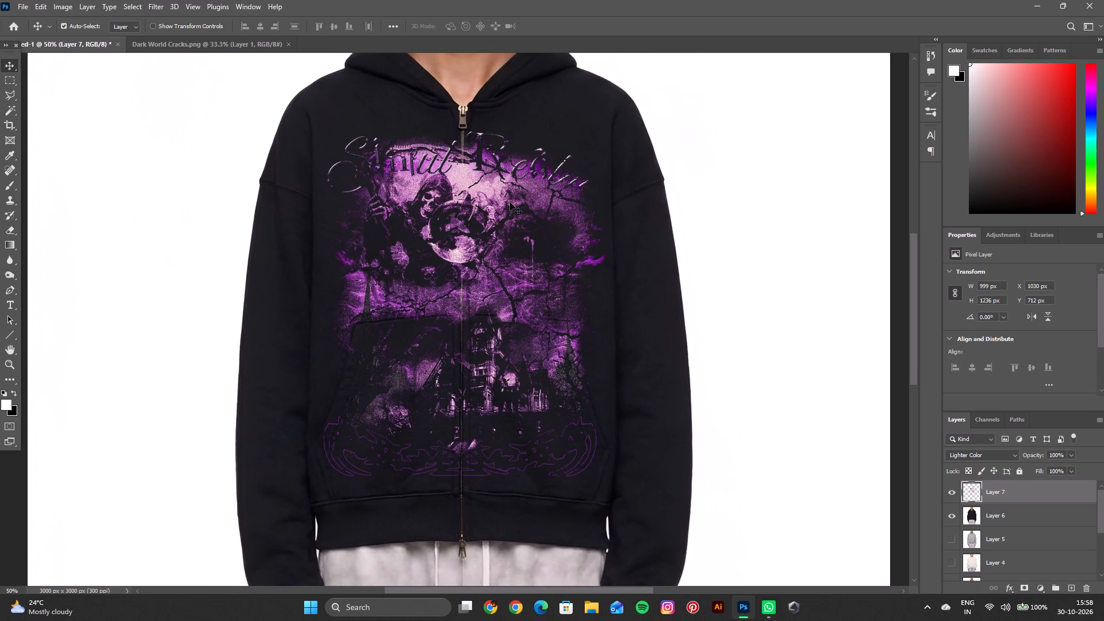
key(ctrl+minus)
key(ctrl+minus)
key(space)
key(space)
key(space)
key(space)
key(space)
key(space)
key(space)
key(space)
key(space)
key(space)
key(space)
key(space)
key(space)
key(space)
drag(510, 202, 500, 193)
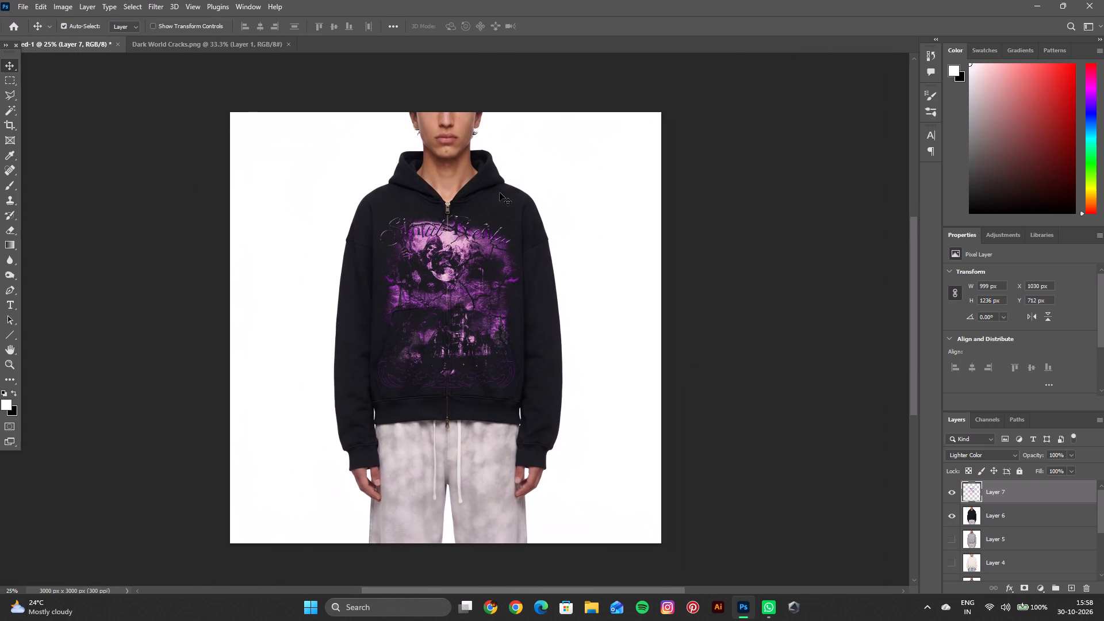
Close the Dark World Cracks.png document.
click(221, 49)
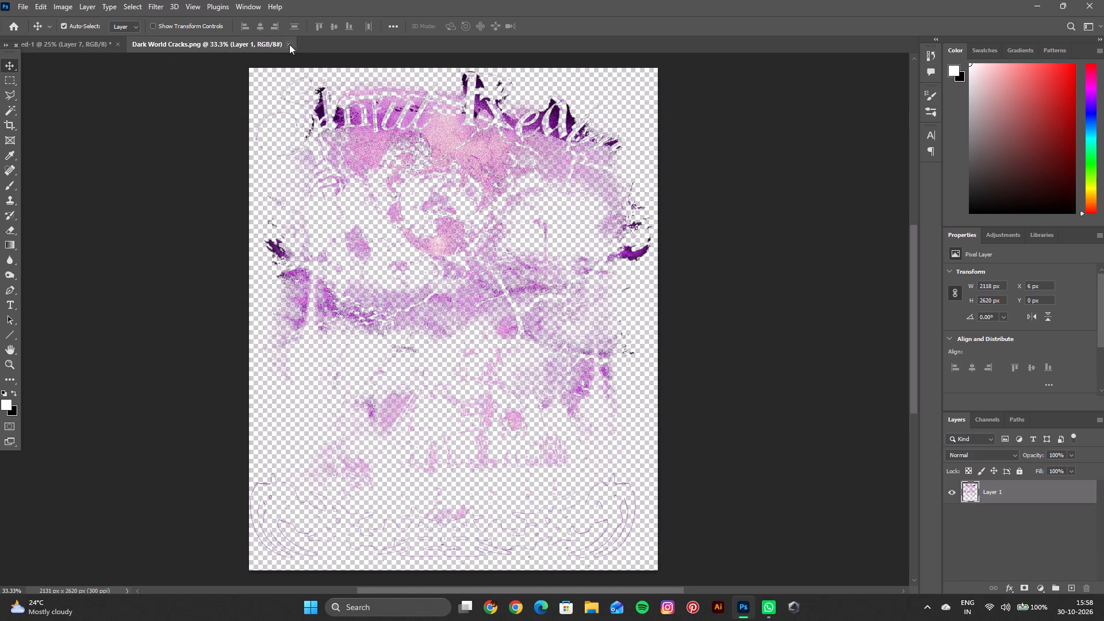
click(289, 44)
Open the dark world sleeves image from the Gothbird folder.
key(ctrl+o)
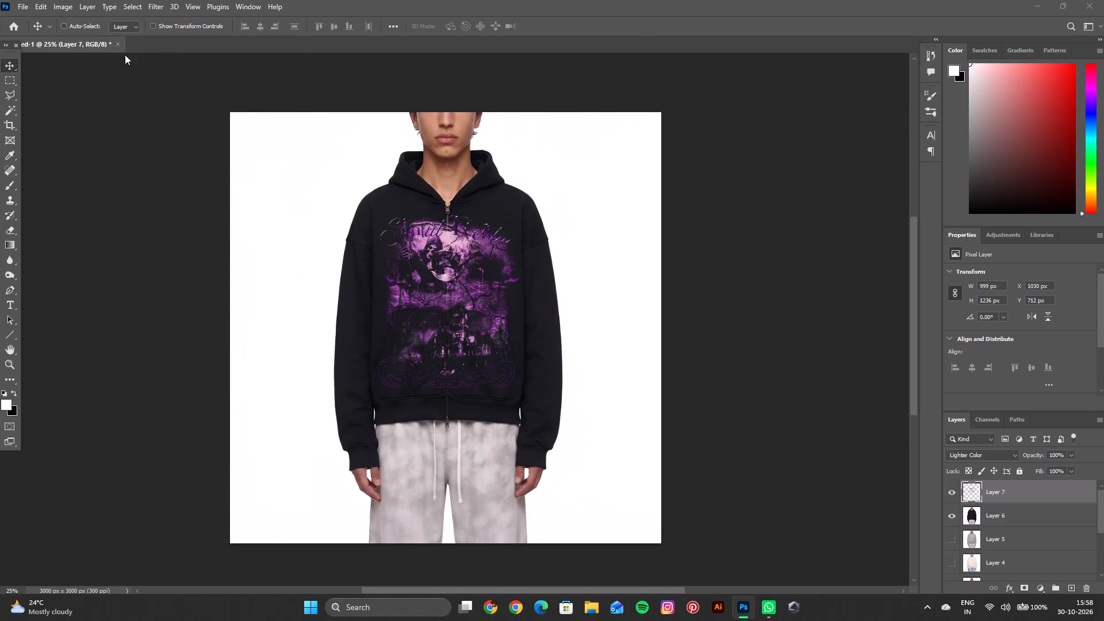
scroll(189, 146, down, 5)
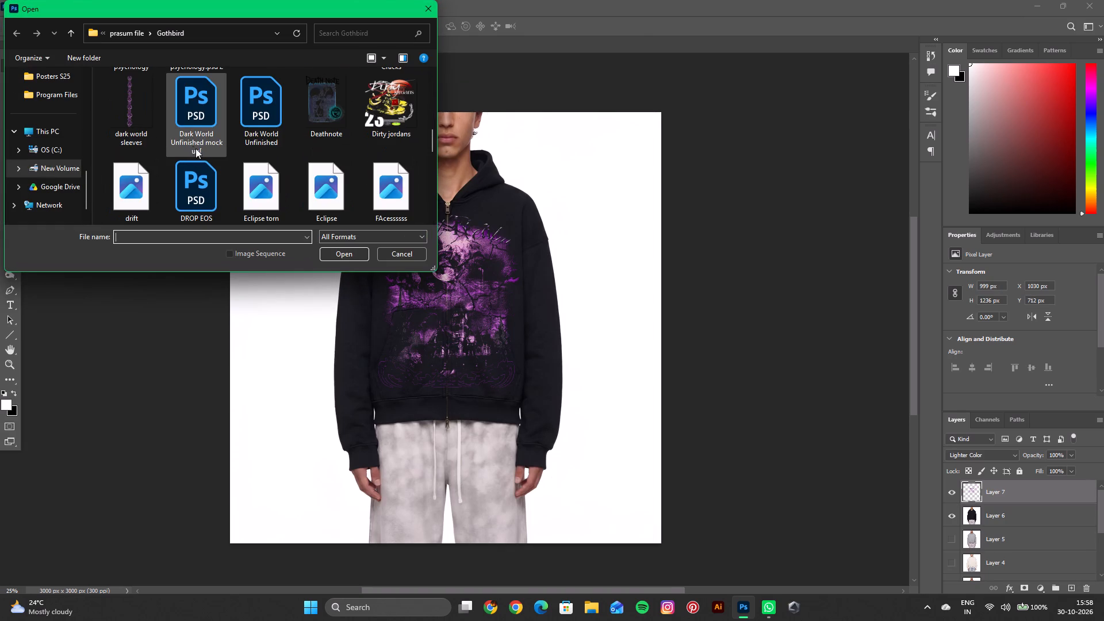
double_click(149, 140)
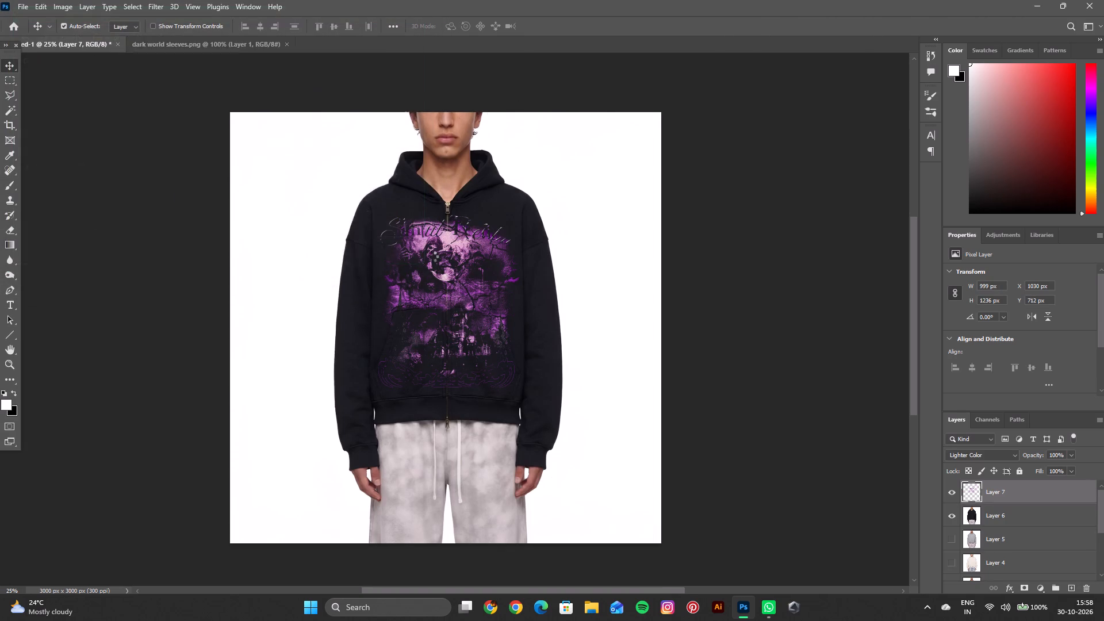
Copy the purple chain graphic from dark world sleeves.png and paste it into Untitled-1 as the top layer.
click(440, 244)
key(ctrl+c)
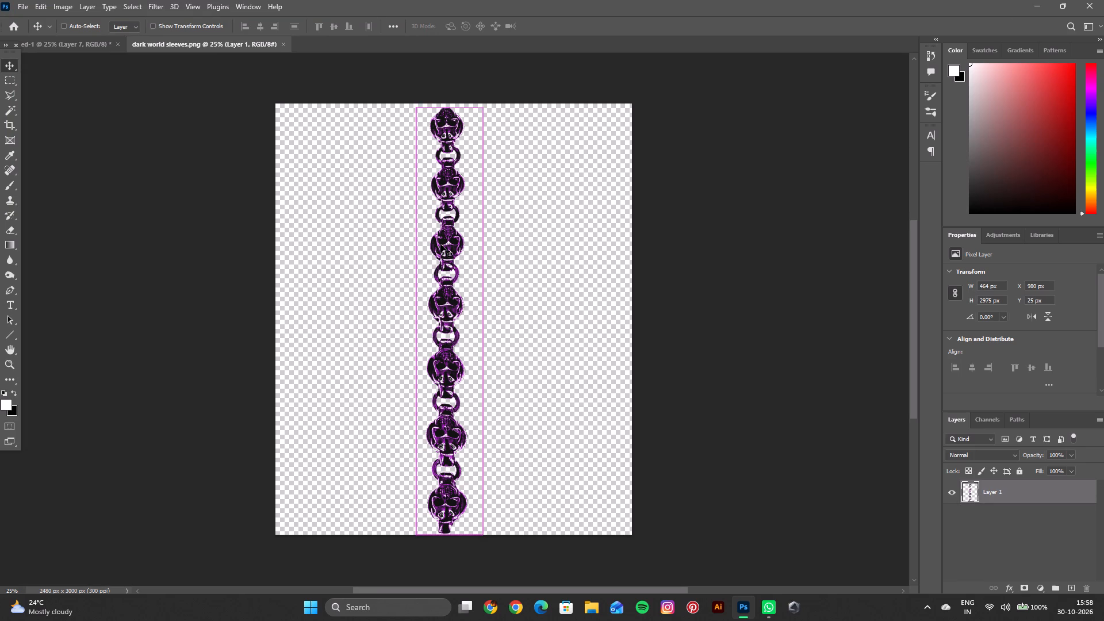
click(82, 52)
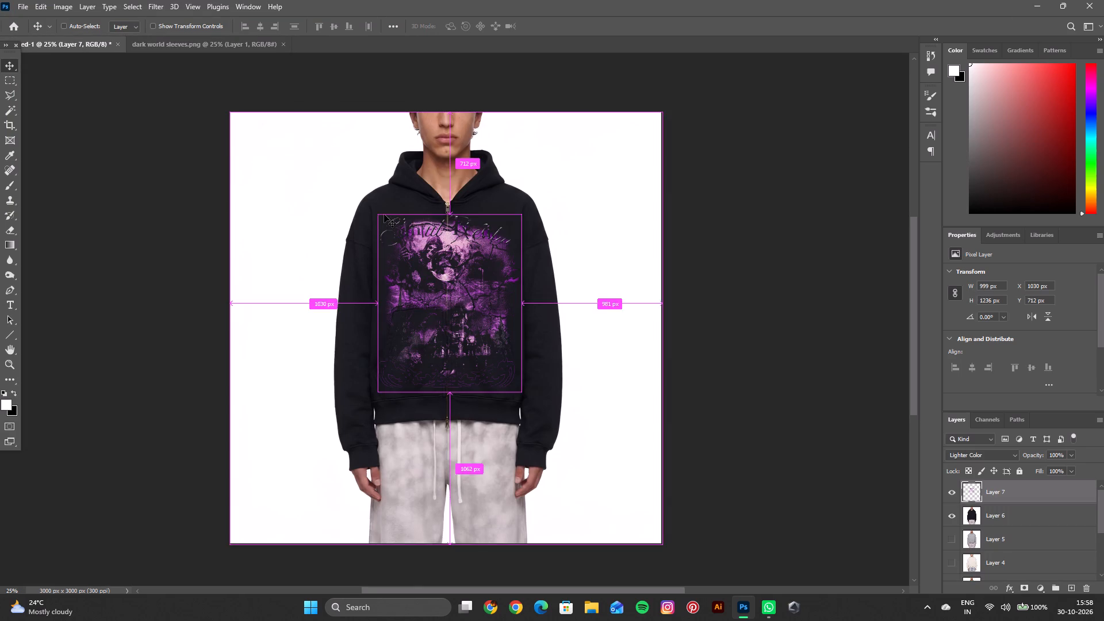
key(ctrl+v)
Scale the pasted chain to about 42%, rotate it about 2.4°, and place it along the outer edge of the model's right sleeve.
key(ctrl+t)
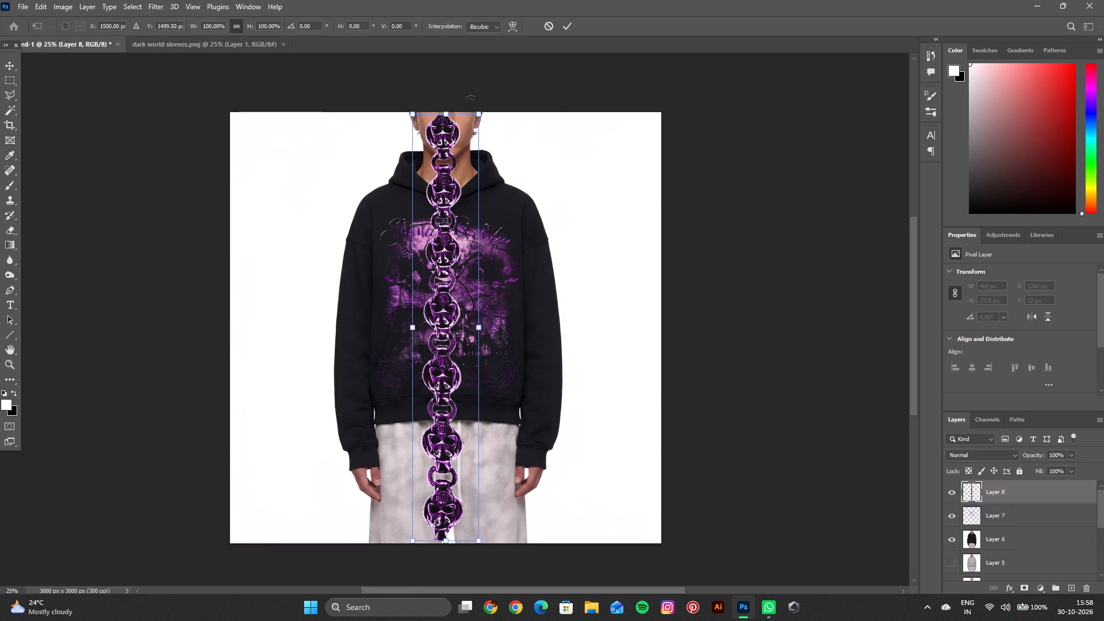
drag(481, 112, 451, 338)
drag(466, 328, 472, 342)
drag(442, 375, 354, 279)
drag(365, 245, 360, 269)
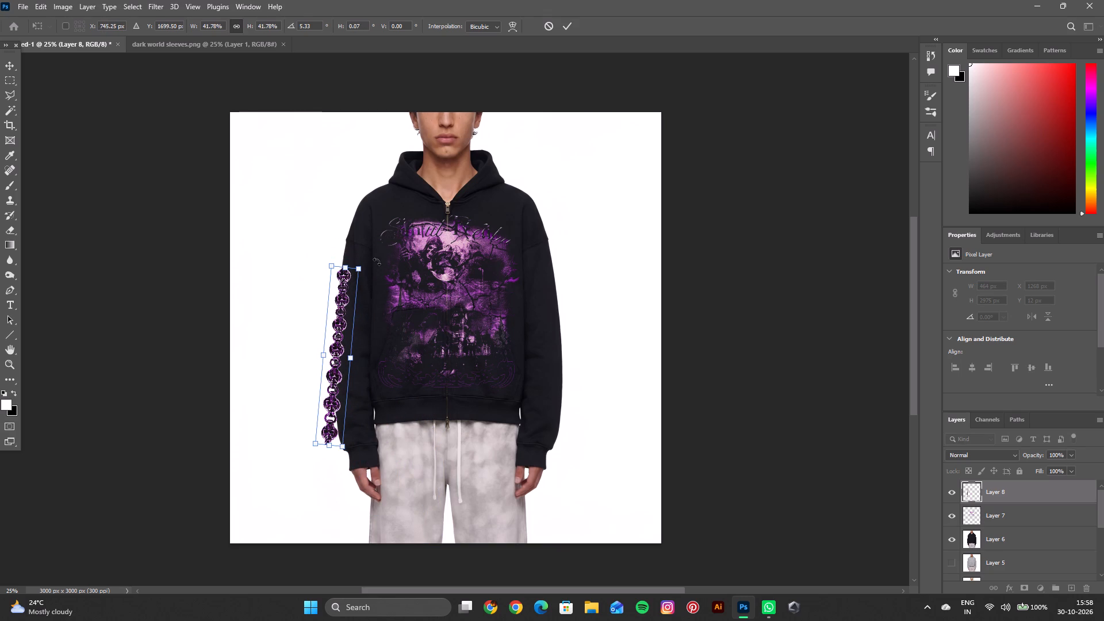
drag(382, 259, 379, 251)
drag(340, 312, 344, 304)
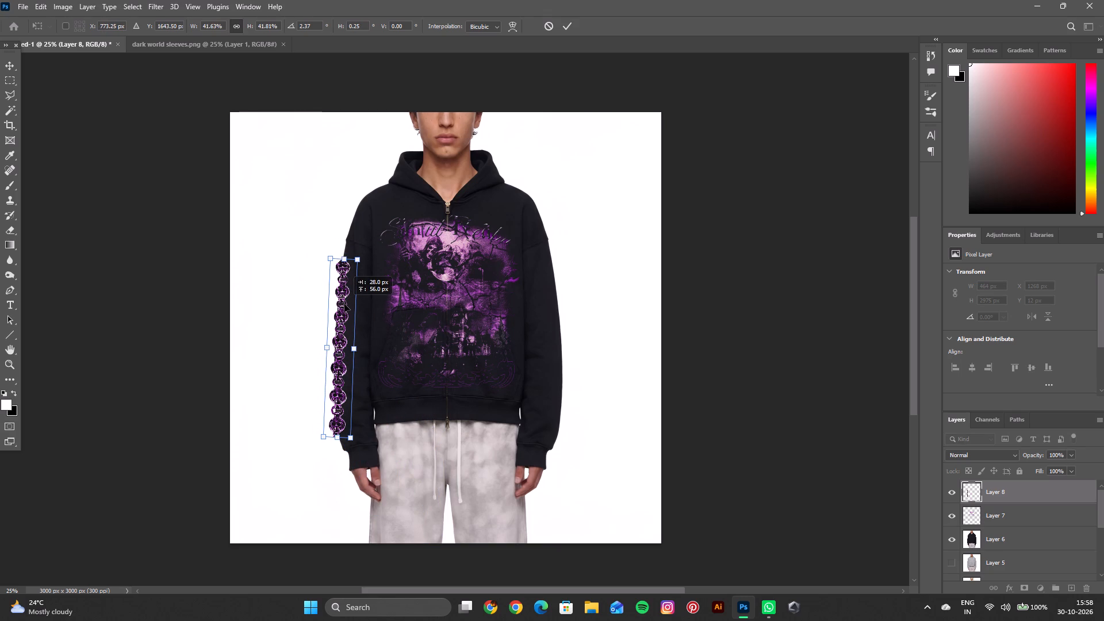
drag(344, 304, 344, 305)
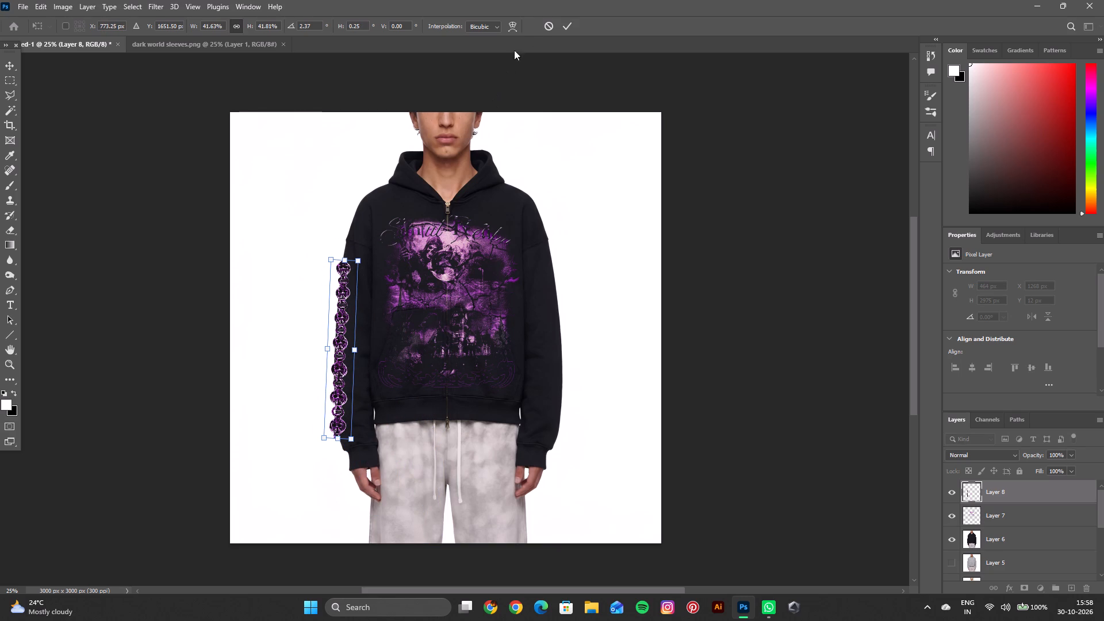
Warp the chain so its links follow the curve of the model's right sleeve's outer edge.
click(515, 29)
key(ctrl+equal)
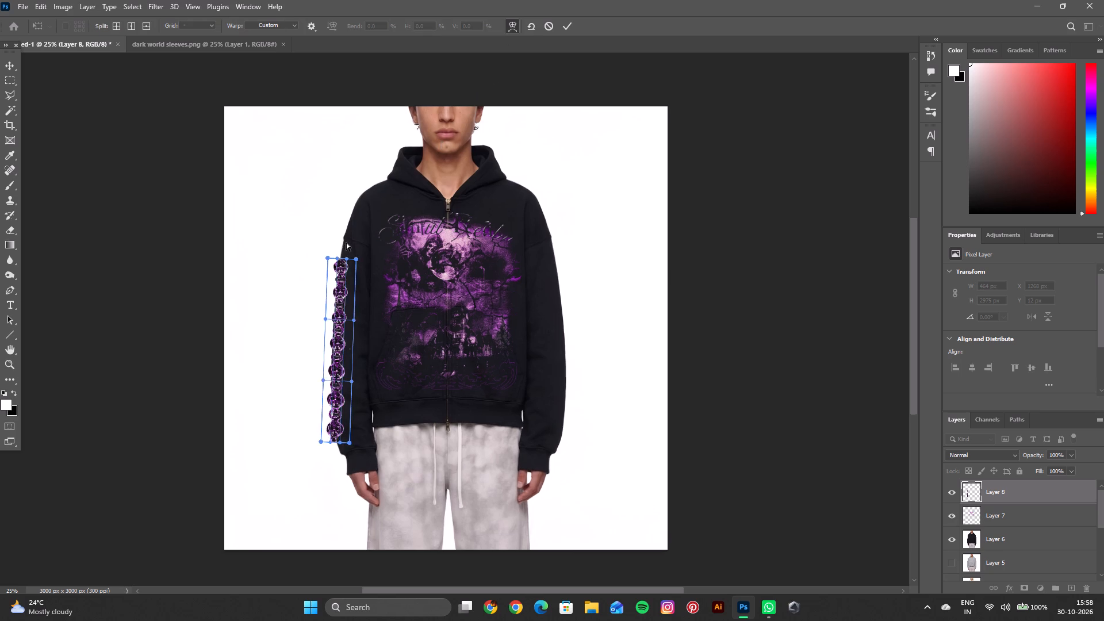
key(ctrl+equal)
key(space)
key(space)
key(space)
key(space)
key(space)
key(space)
key(space)
key(space)
key(space)
key(space)
key(space)
key(space)
key(space)
key(space)
key(space)
key(space)
drag(346, 243, 351, 185)
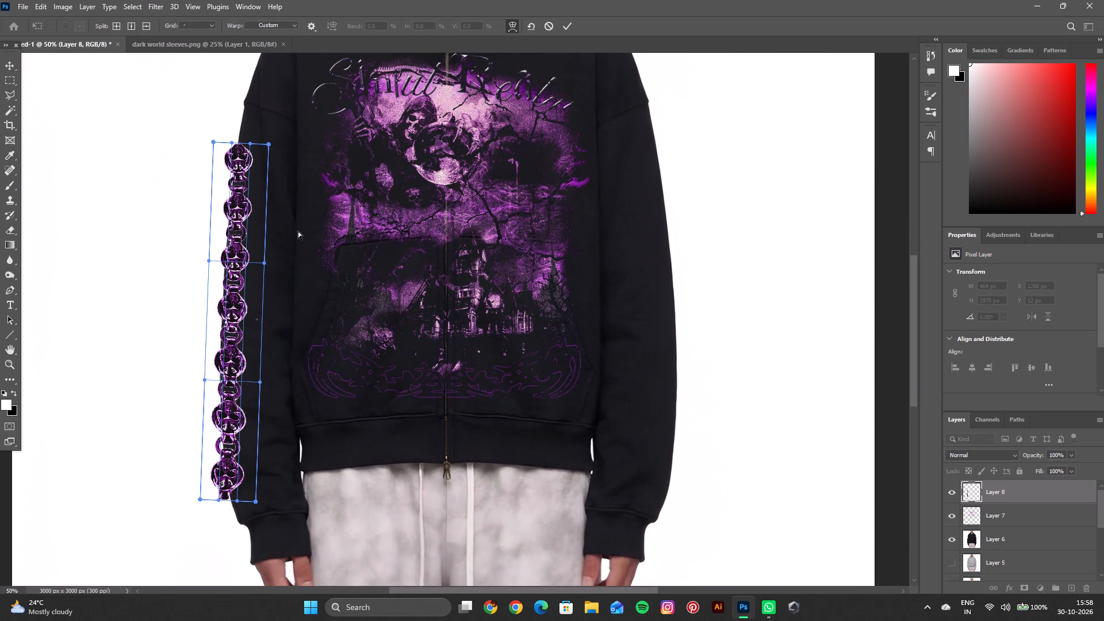
drag(239, 250, 231, 251)
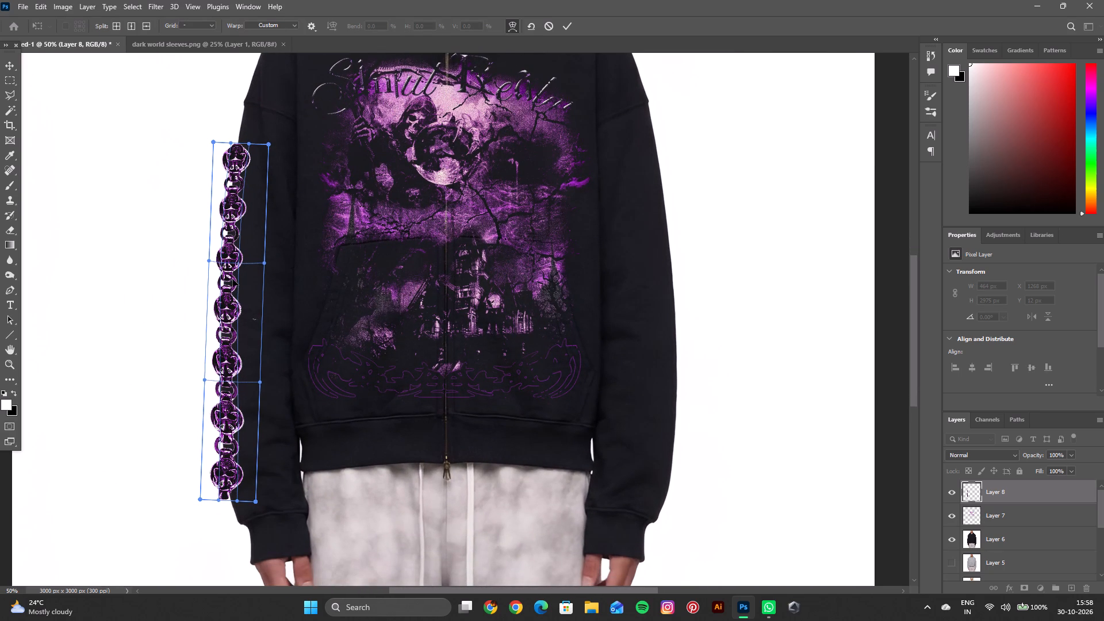
click(232, 288)
click(226, 359)
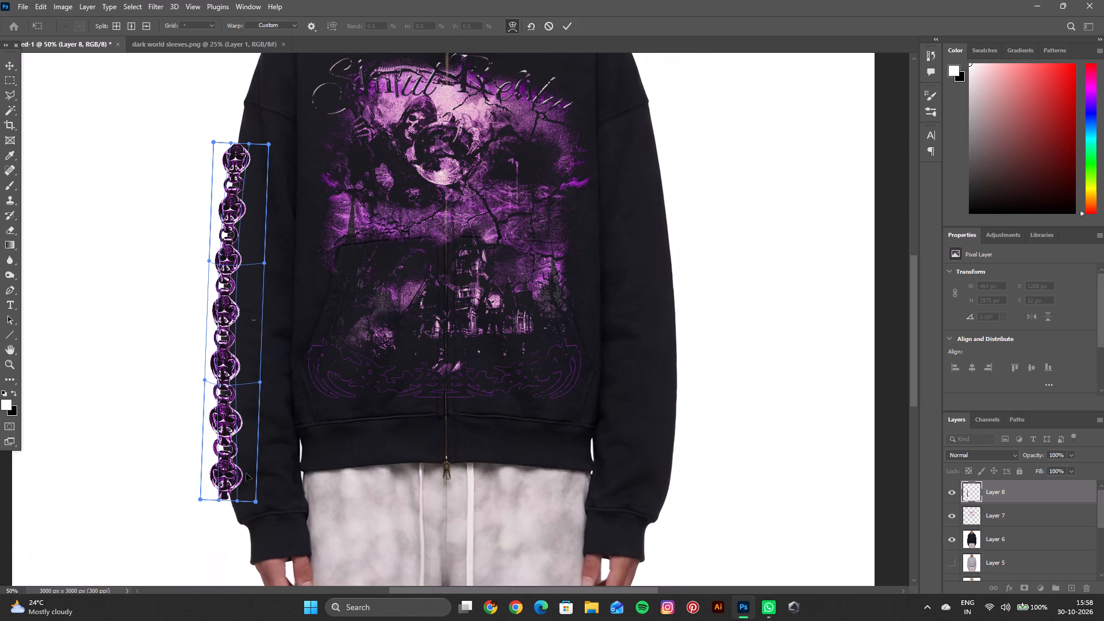
click(240, 493)
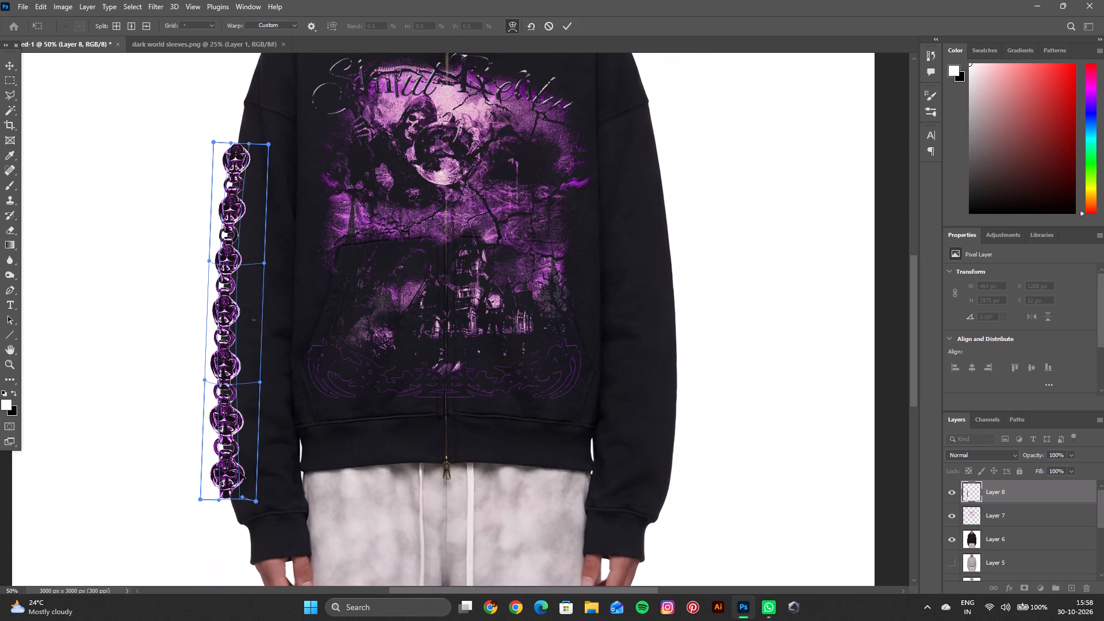
click(247, 336)
click(252, 226)
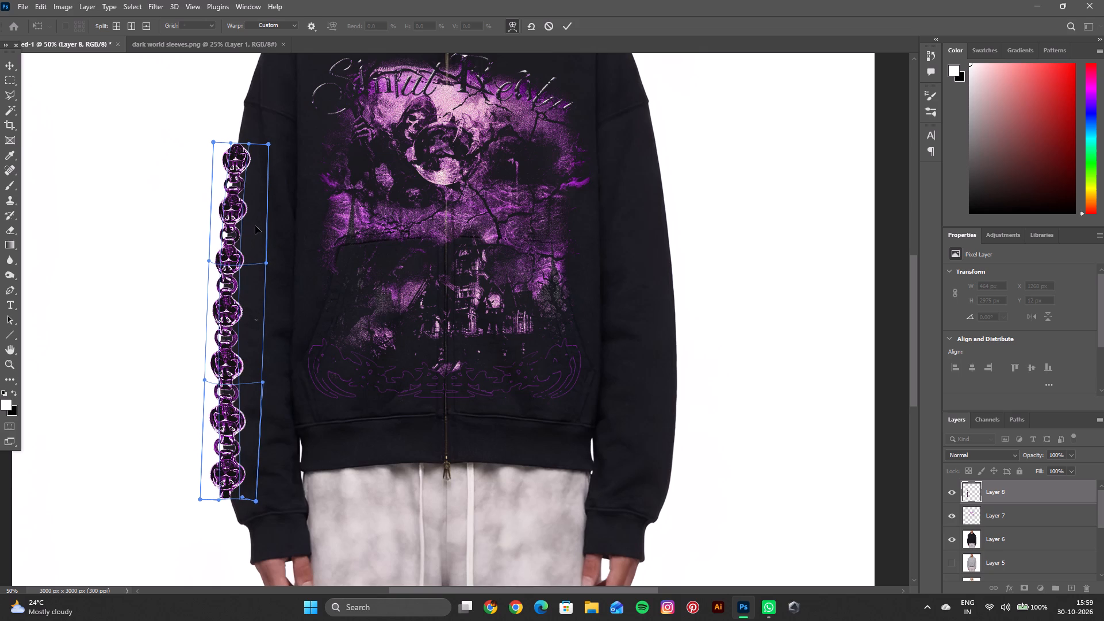
click(254, 154)
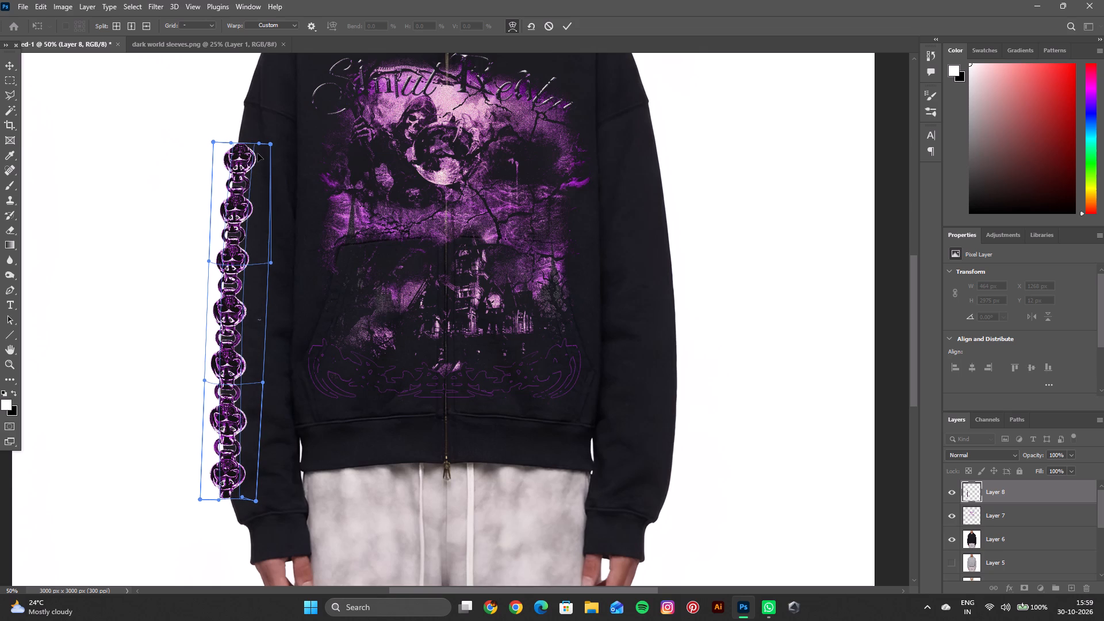
click(572, 24)
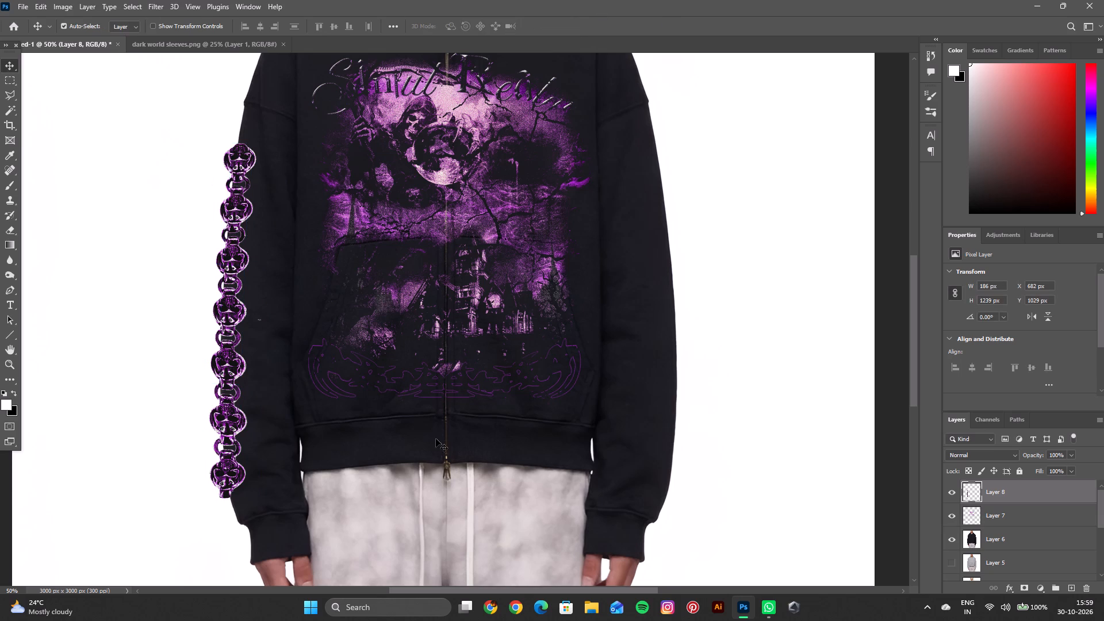
Warp the chain's bottom end slightly inward towards the sleeve near the cuff.
key(ctrl+t)
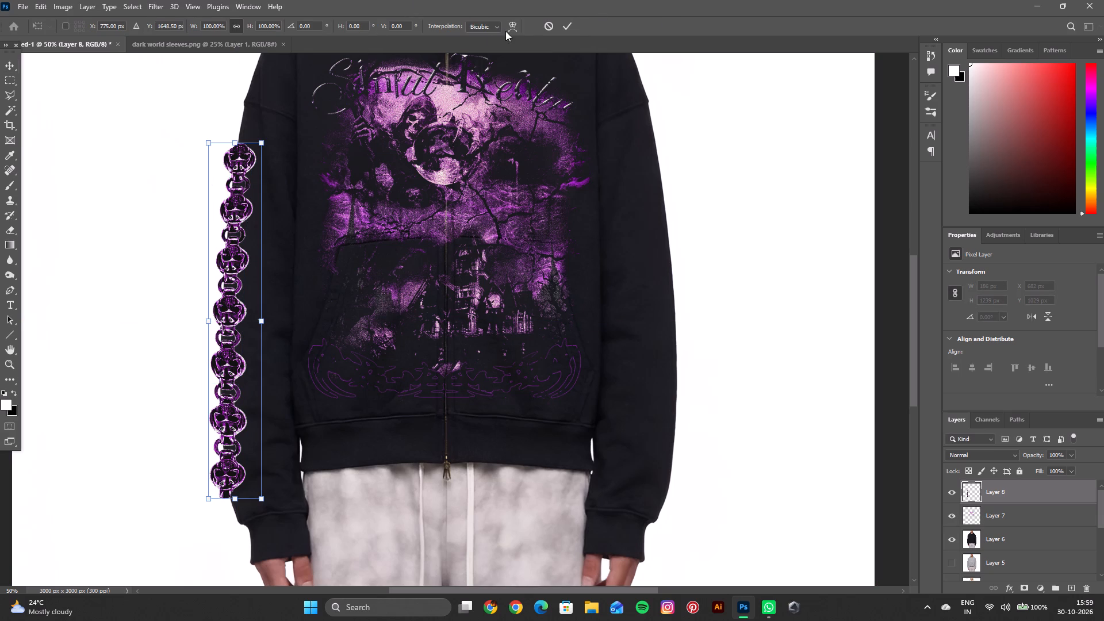
click(510, 30)
drag(228, 492, 233, 492)
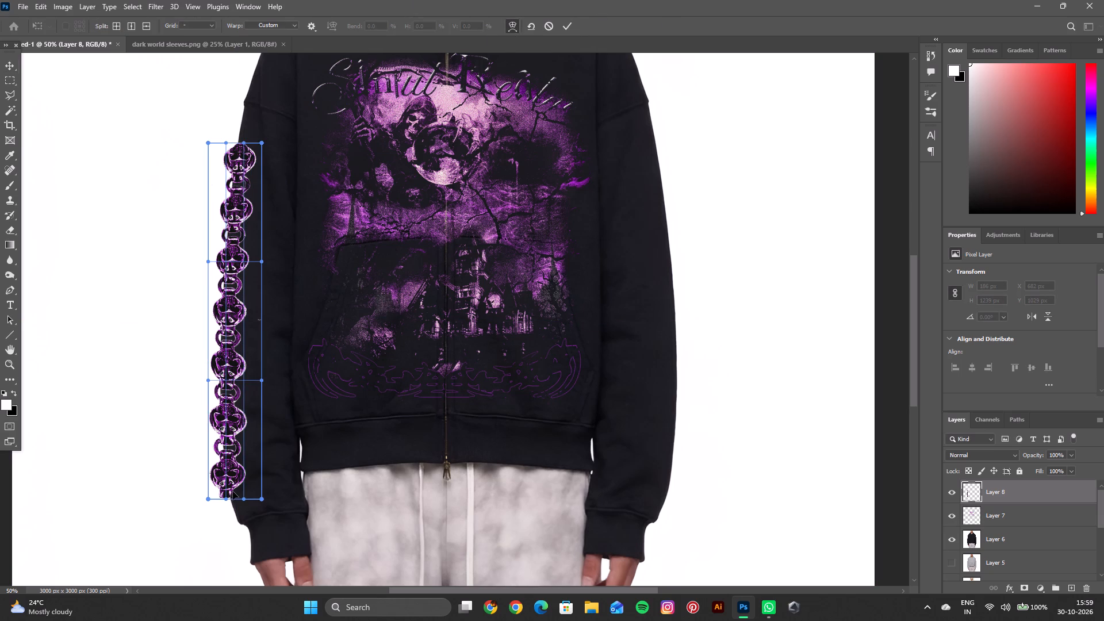
drag(233, 492, 236, 490)
drag(227, 490, 239, 491)
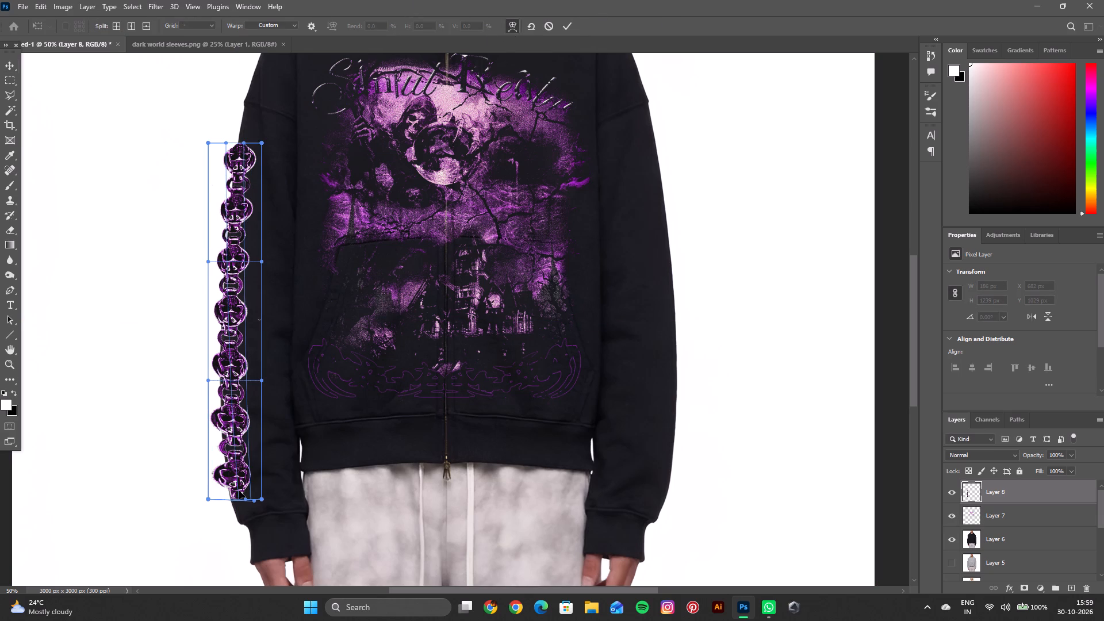
drag(239, 491, 234, 487)
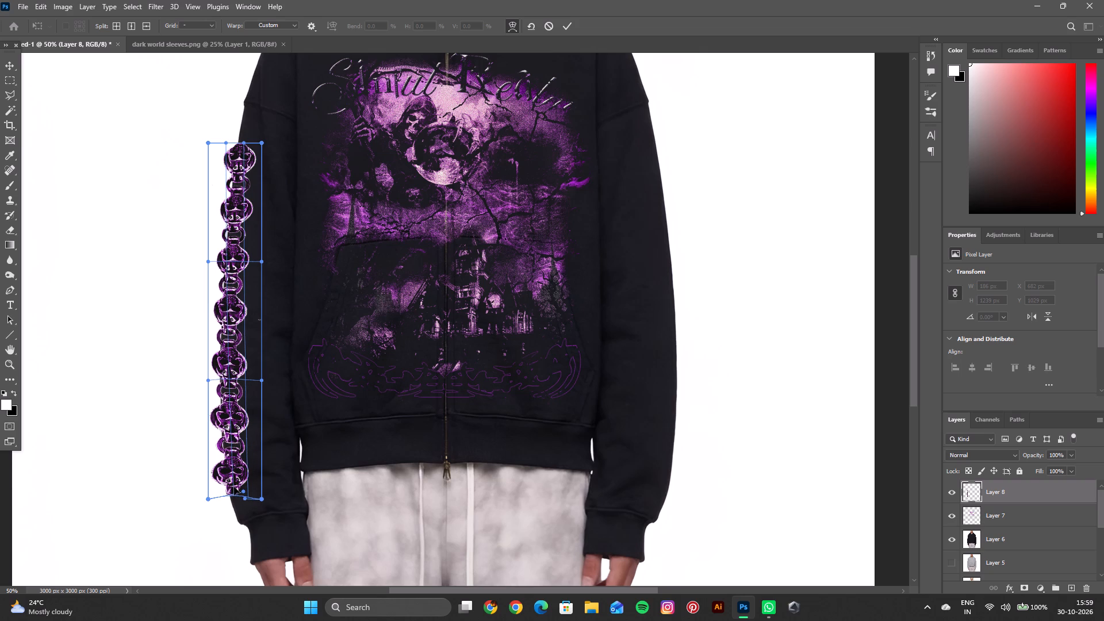
drag(234, 487, 233, 490)
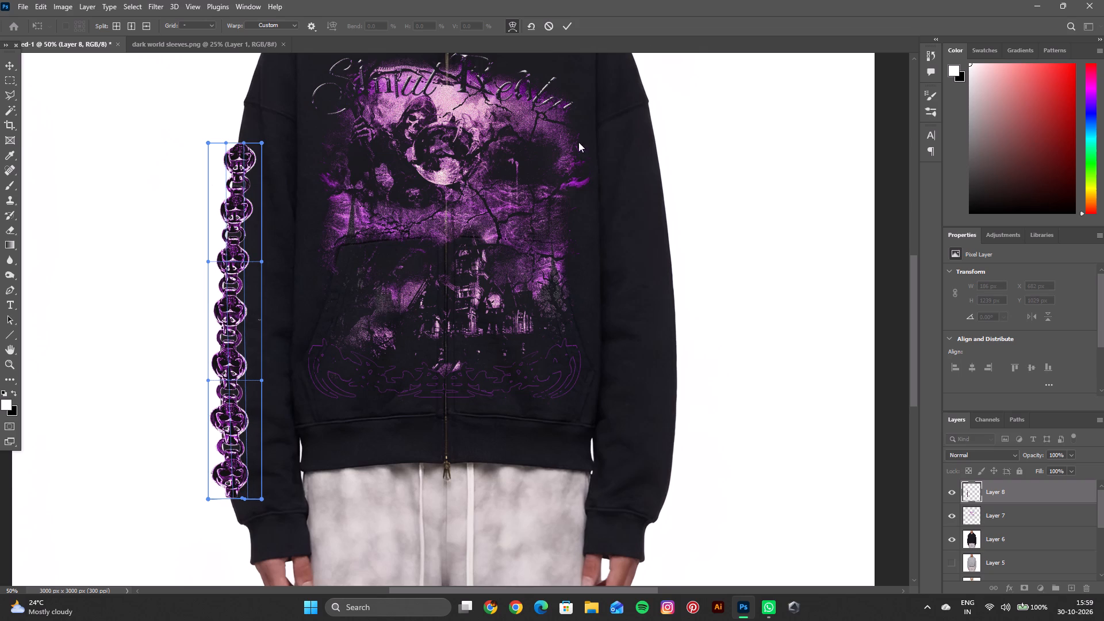
click(570, 31)
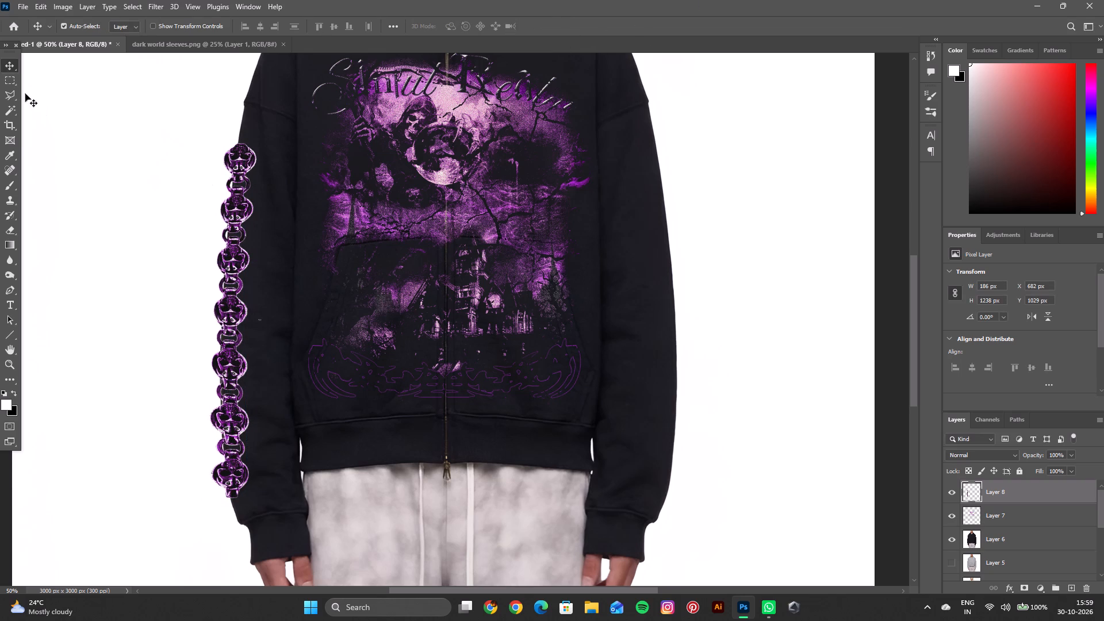
Duplicate the chain layer, flip the copy horizontally, and move it about 1490 px across to the opposite sleeve's outer edge.
key(ctrl+j)
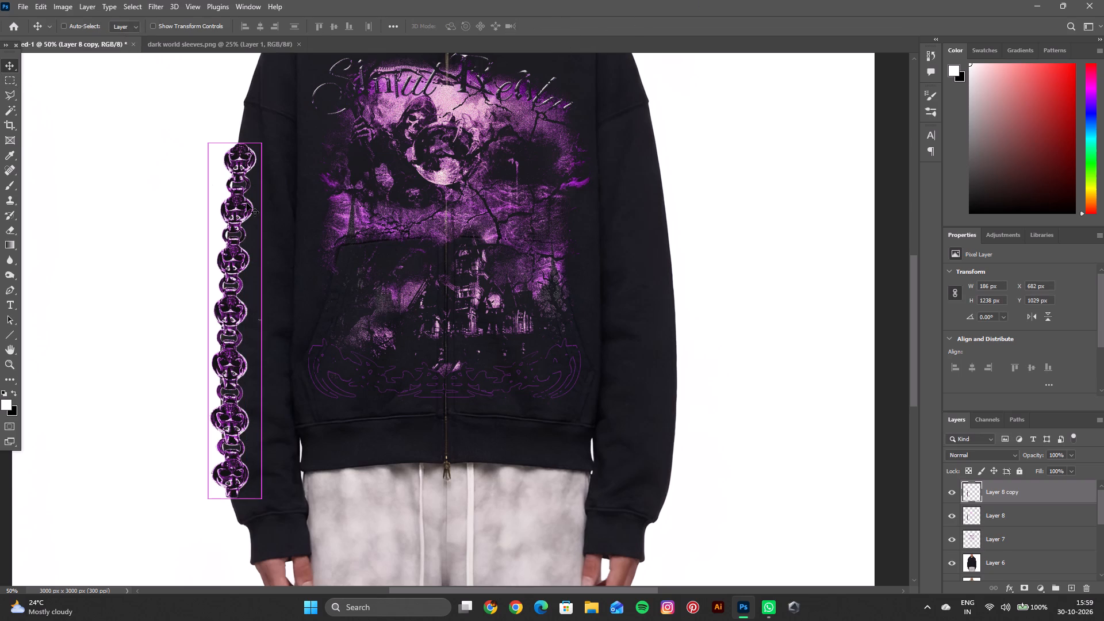
click(1034, 319)
drag(248, 307, 279, 307)
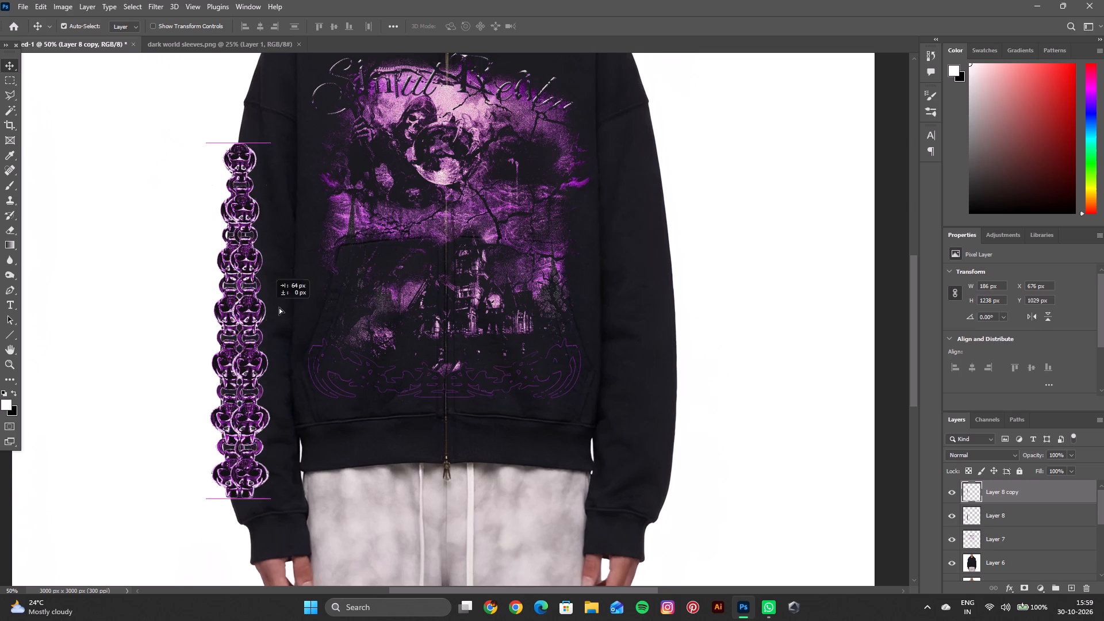
drag(279, 307, 642, 305)
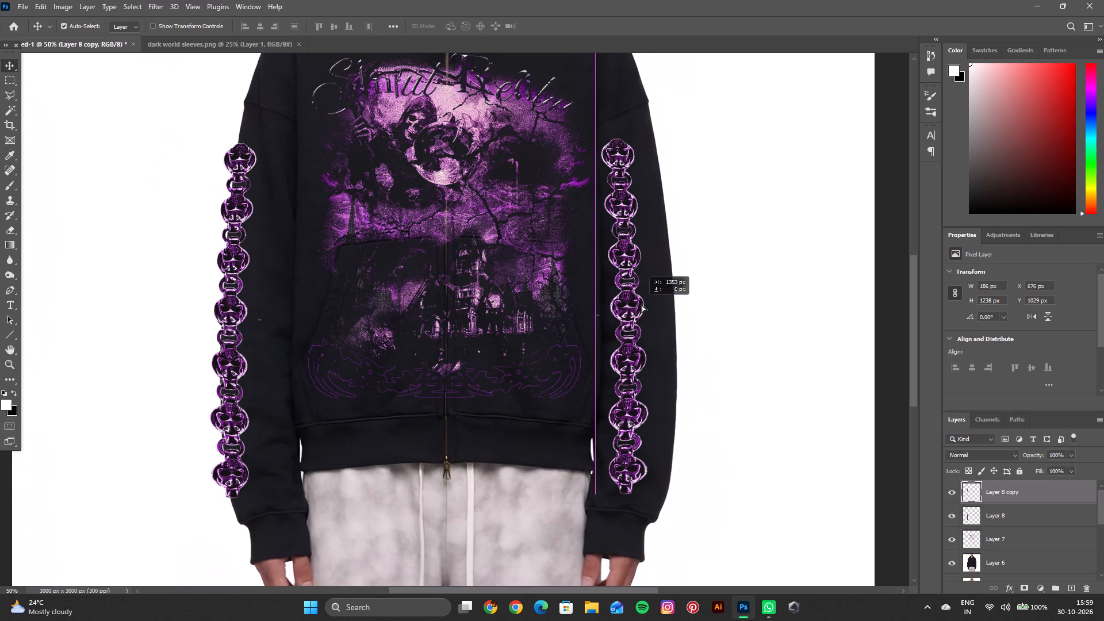
drag(642, 305, 677, 308)
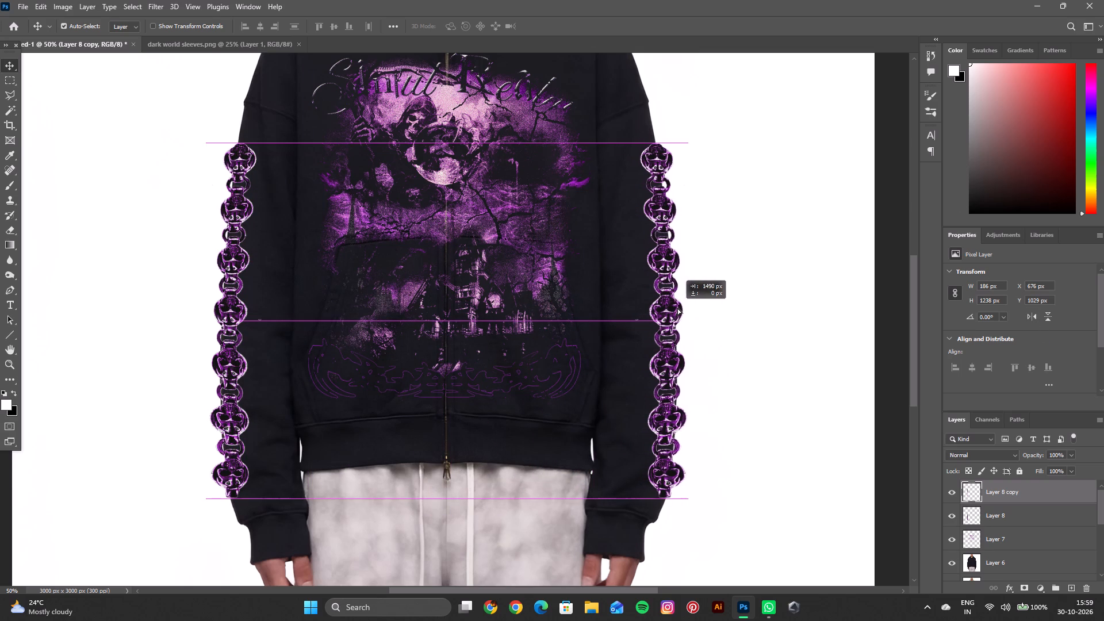
drag(677, 308, 681, 308)
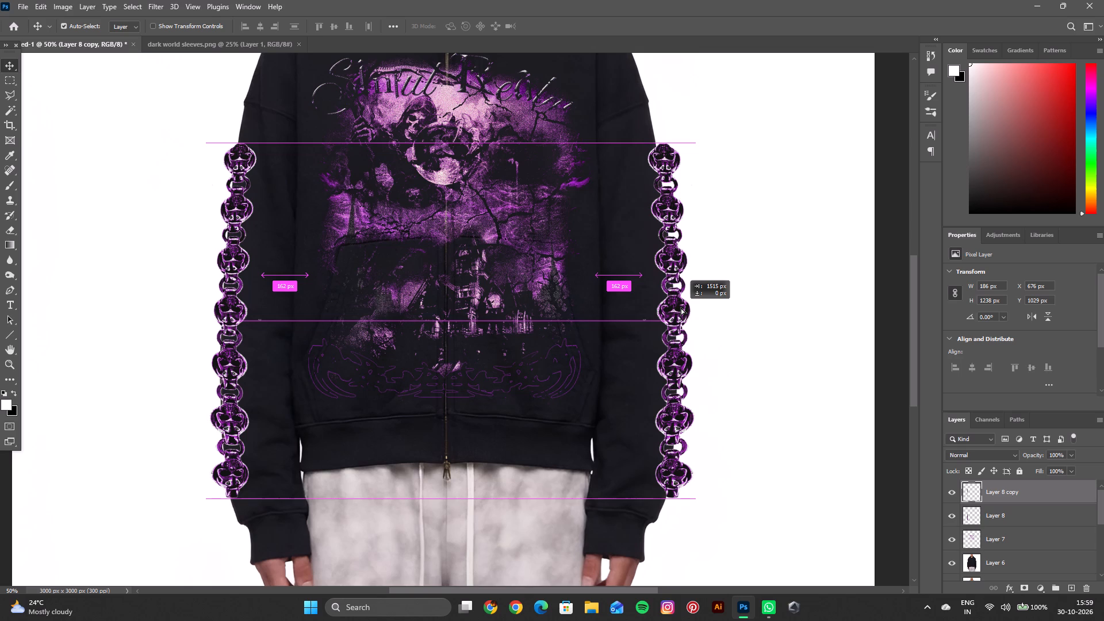
drag(681, 308, 677, 308)
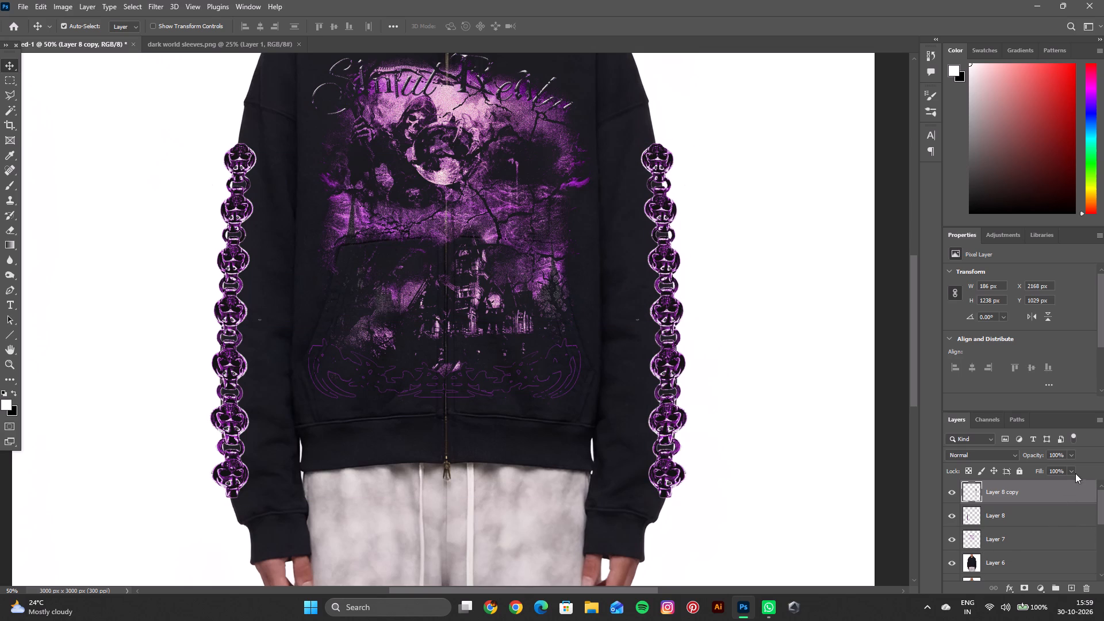
Set the opacity of both chain layers, Layer 8 and Layer 8 copy, to 47%.
shift+click(1059, 512)
click(1073, 455)
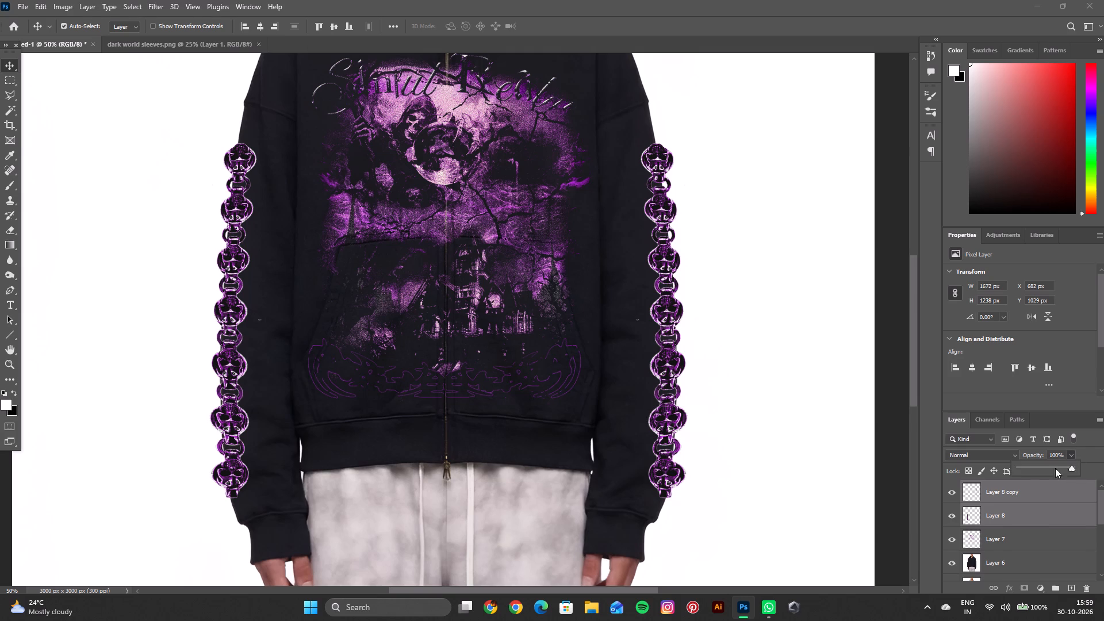
click(1044, 470)
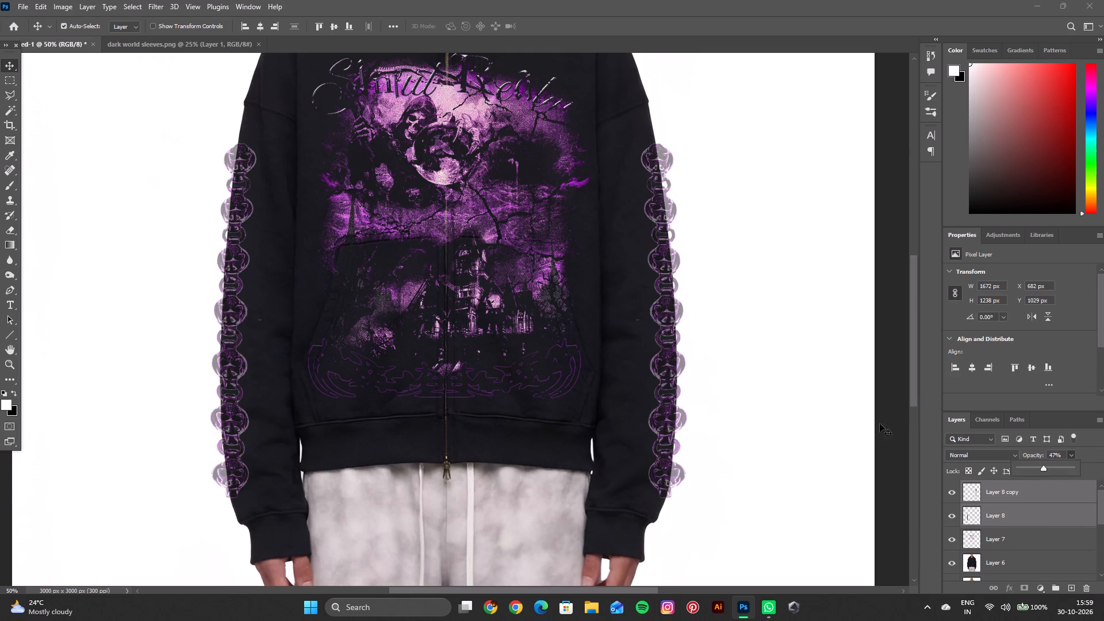
click(875, 425)
Add a layer mask to Layer 8 copy and to Layer 8.
click(1008, 496)
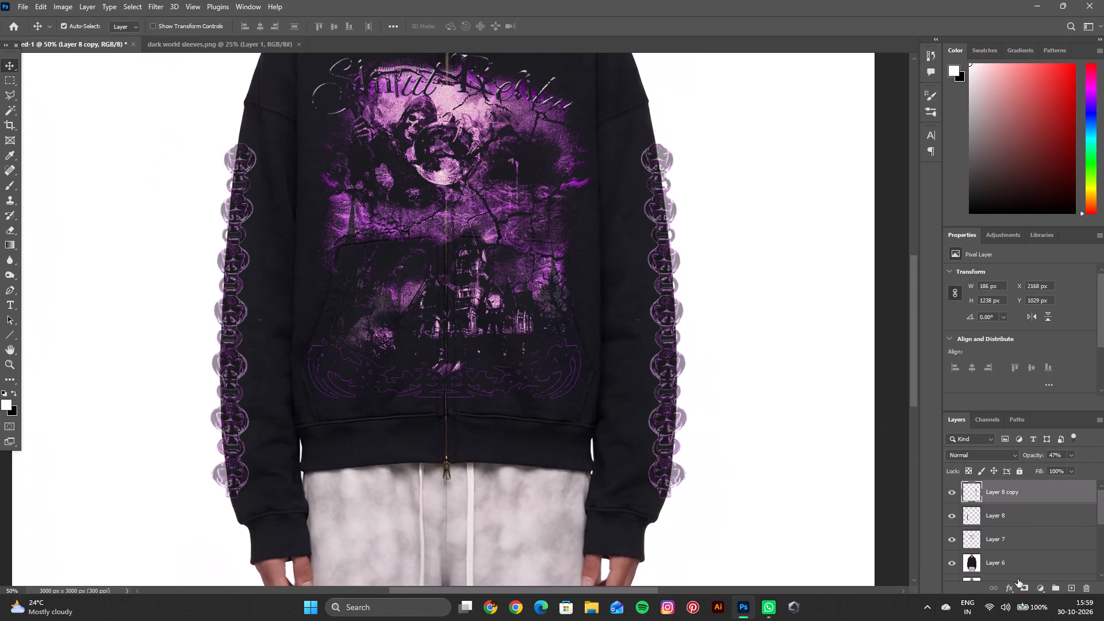
click(1027, 588)
click(1010, 509)
click(1025, 587)
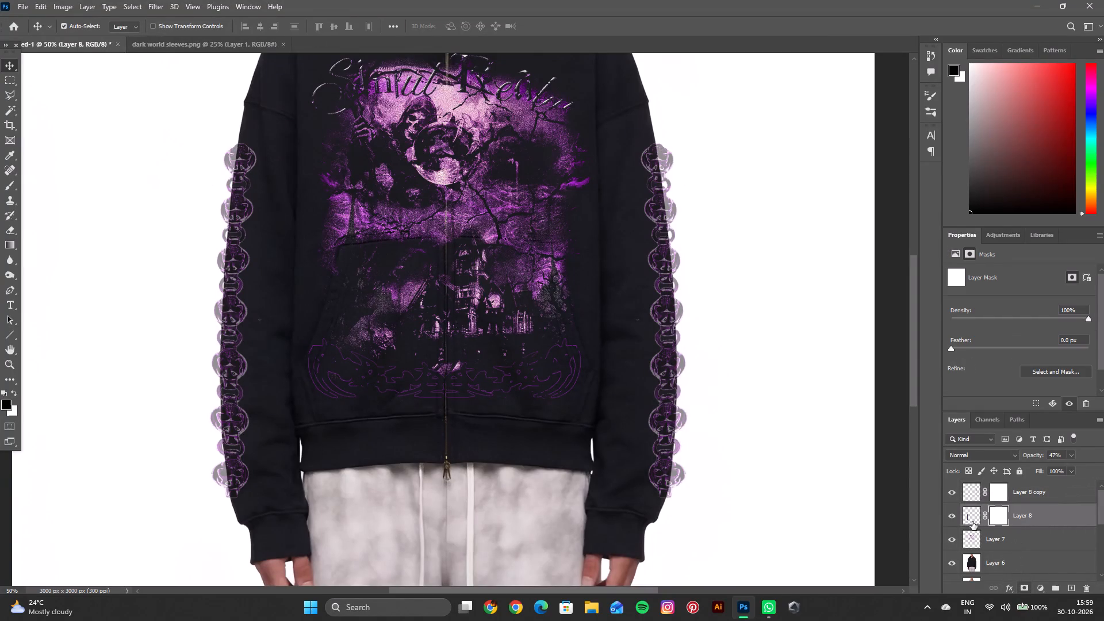
Outline the Layer 8 chain's overhang beyond the sleeve edge with the Polygonal Lasso, paint it black on the layer's mask, and deselect.
click(12, 93)
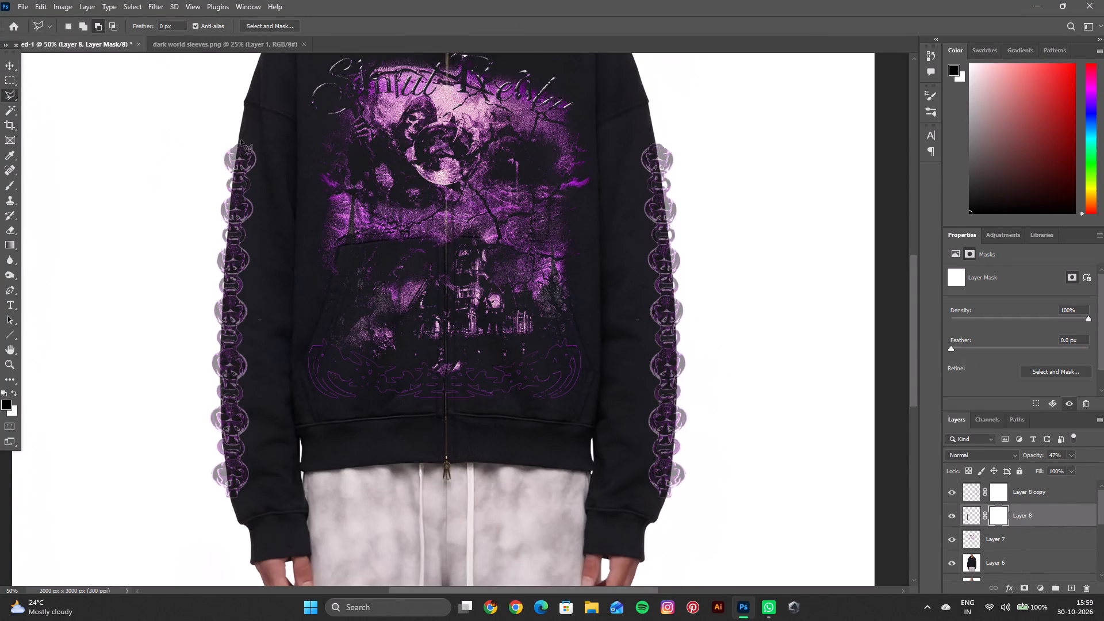
click(240, 130)
click(236, 160)
click(229, 220)
click(224, 277)
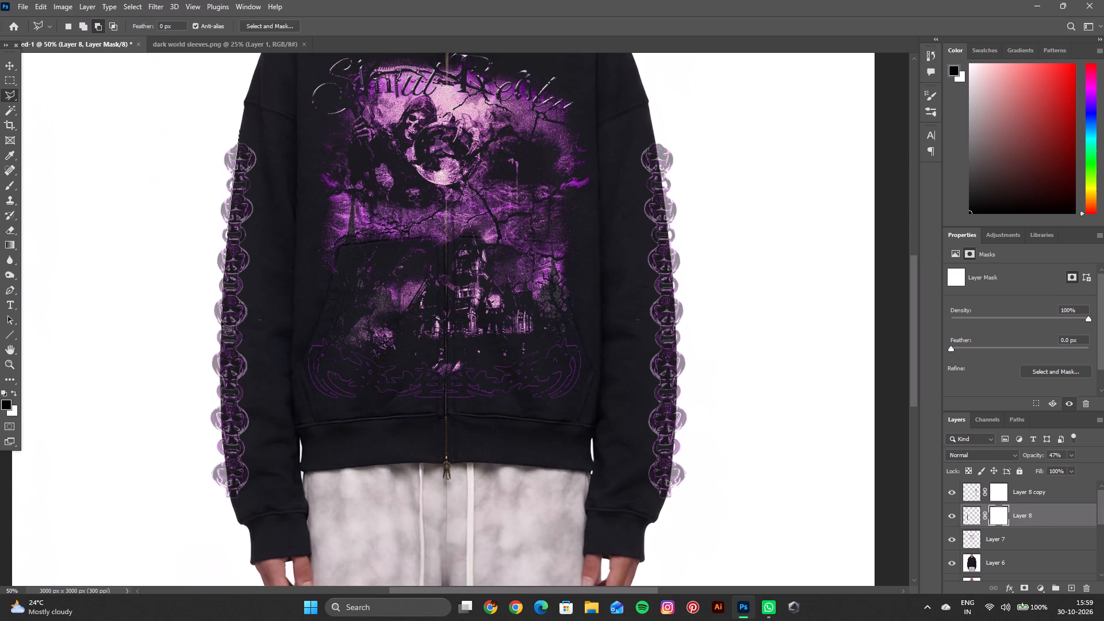
click(221, 321)
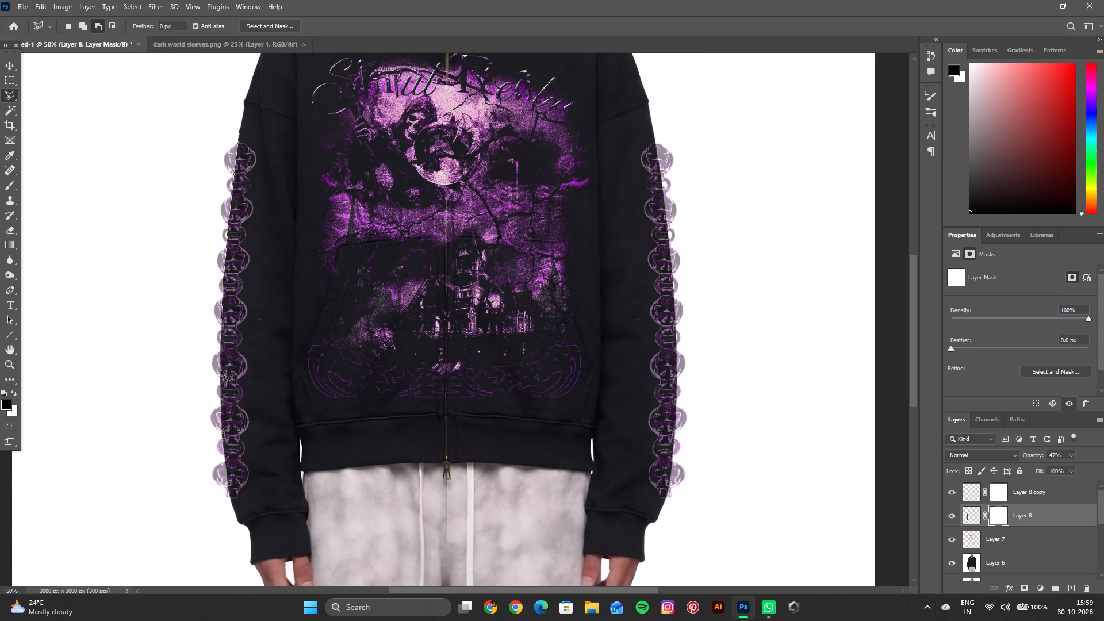
click(220, 370)
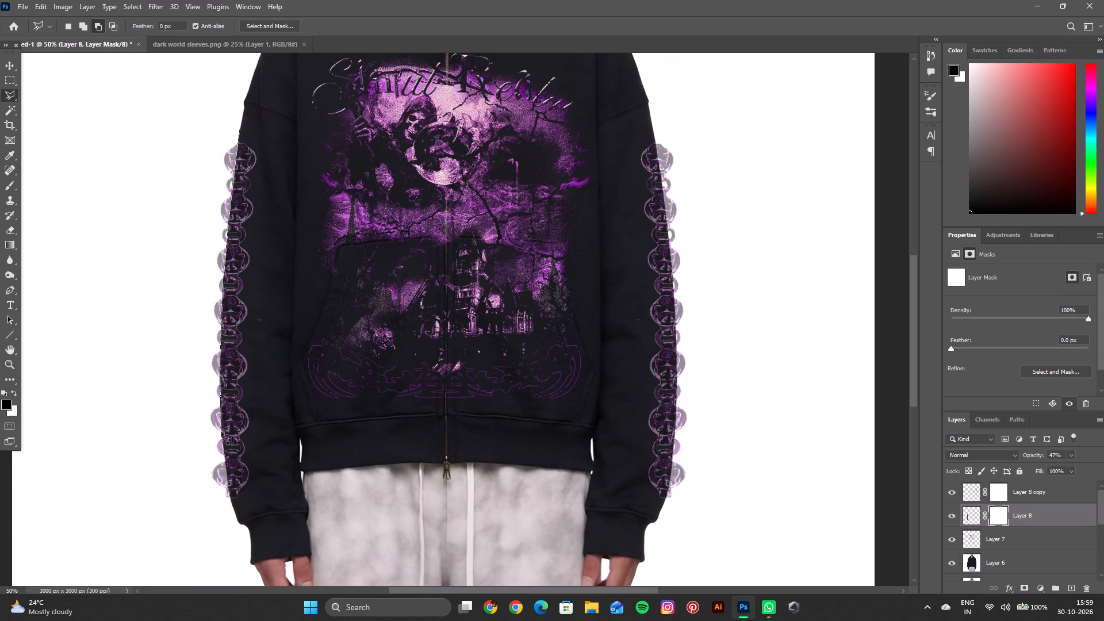
click(221, 432)
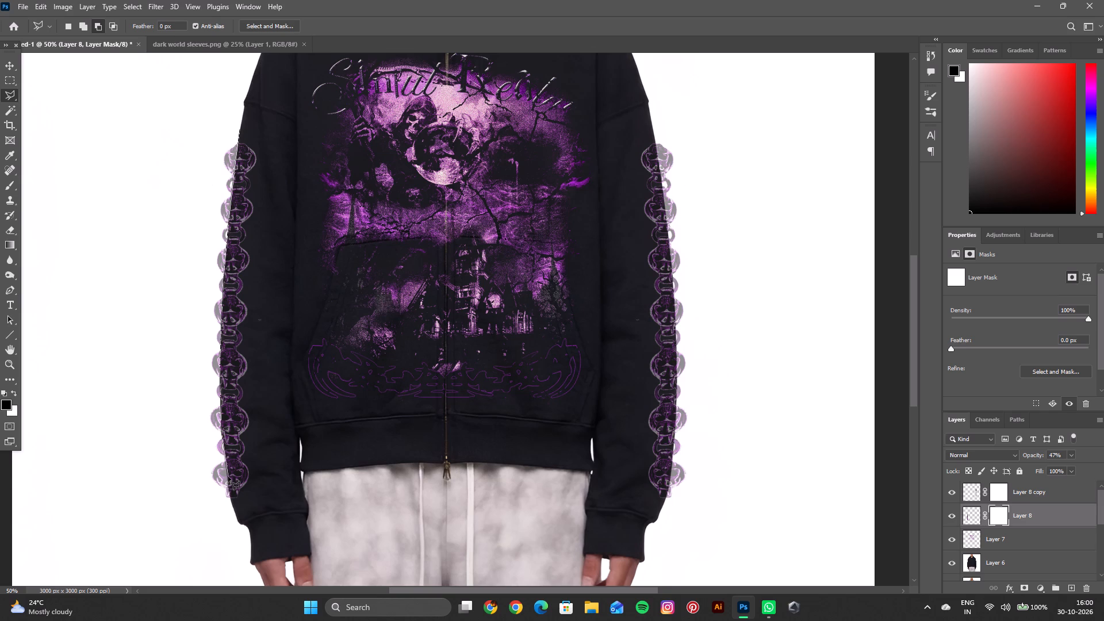
click(227, 474)
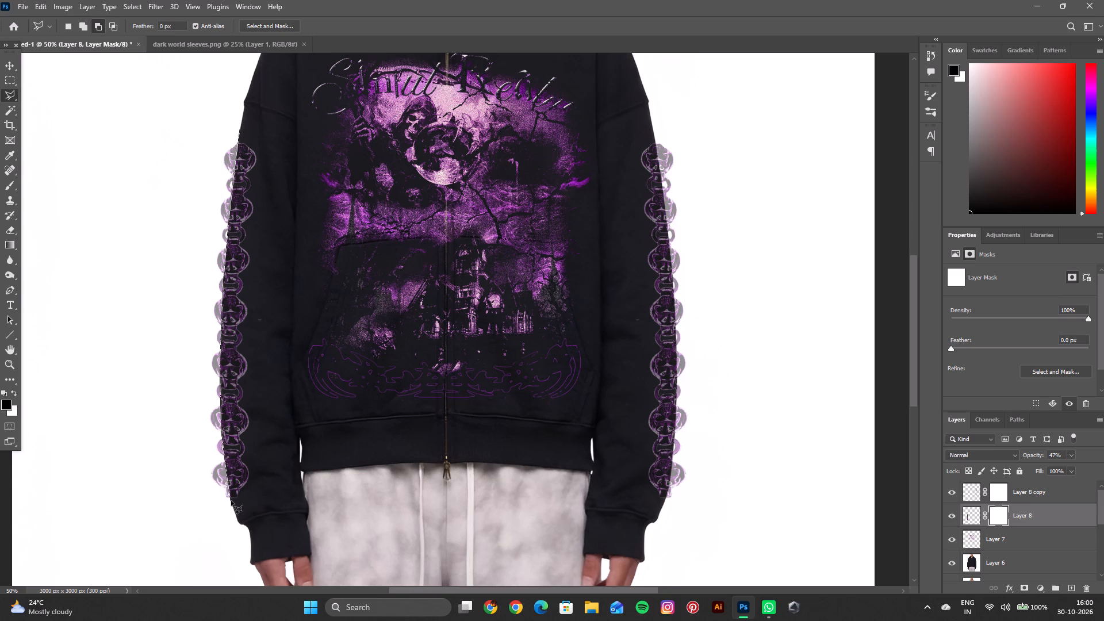
click(231, 504)
click(167, 488)
click(166, 316)
click(184, 159)
click(203, 126)
click(239, 129)
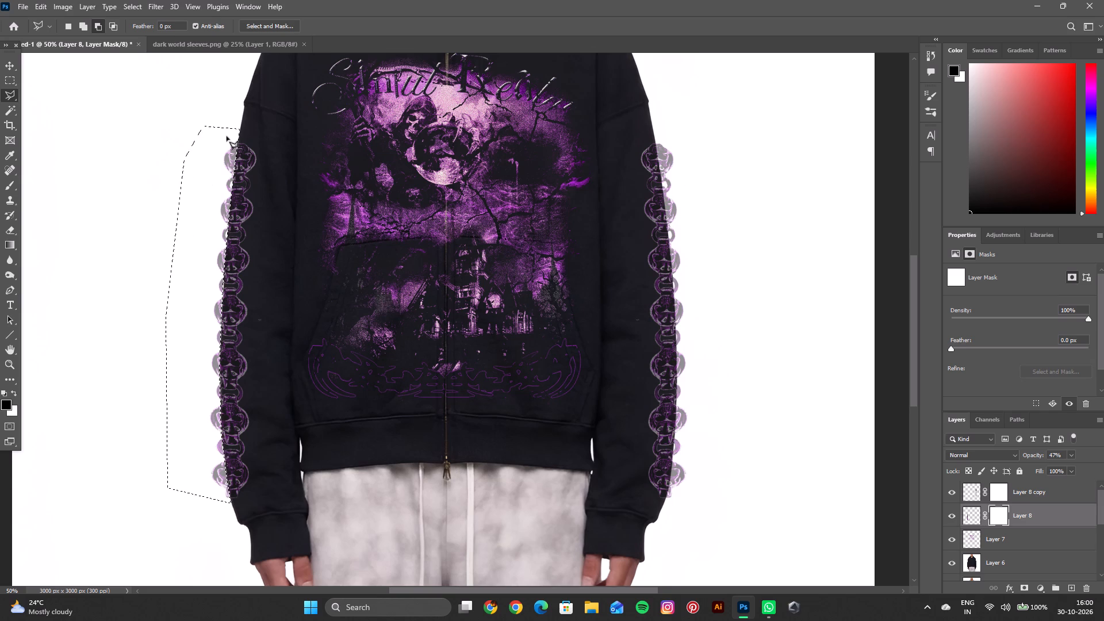
click(7, 189)
drag(220, 143, 233, 212)
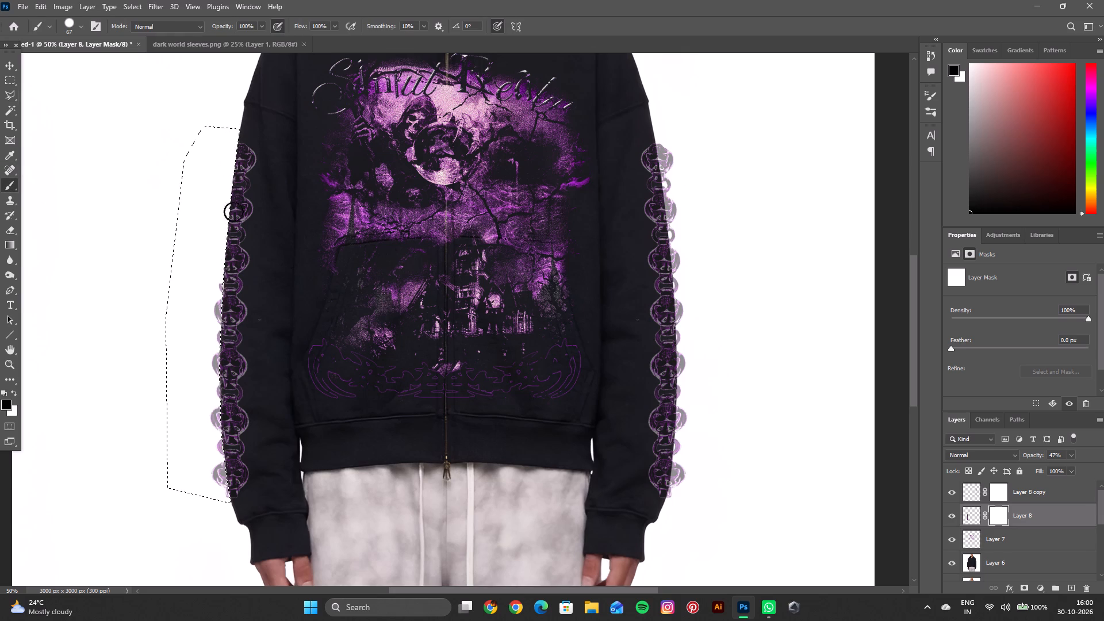
drag(233, 212, 192, 428)
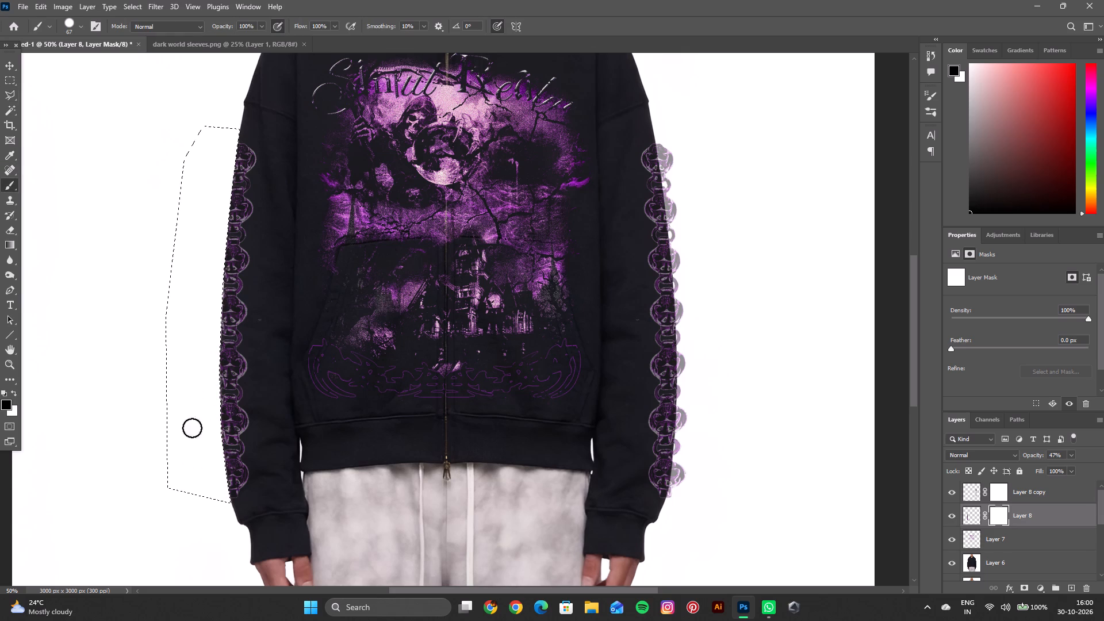
drag(192, 428, 192, 316)
key(ctrl+d)
Lasso the opposite chain's overhang beyond its sleeve edge, hide it with black brush strokes on Layer 8 copy's mask, and deselect.
key(space)
key(space)
key(space)
key(space)
key(space)
key(space)
key(space)
key(space)
key(space)
key(space)
key(space)
key(space)
key(space)
key(space)
key(space)
key(space)
key(space)
key(space)
key(space)
key(space)
drag(264, 341, 139, 357)
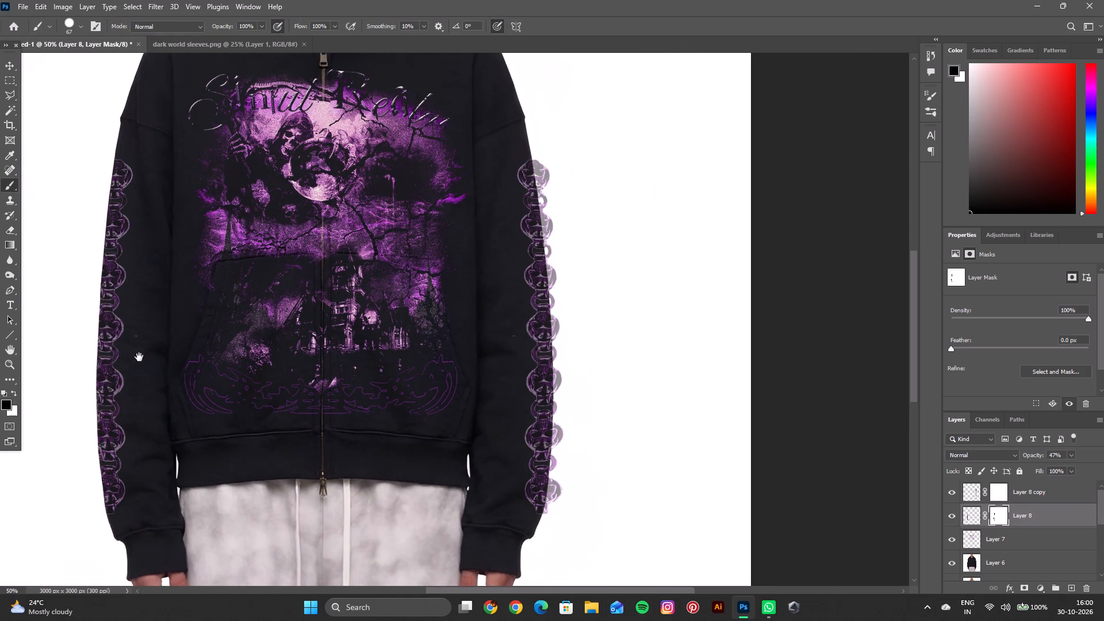
drag(139, 357, 76, 346)
click(6, 87)
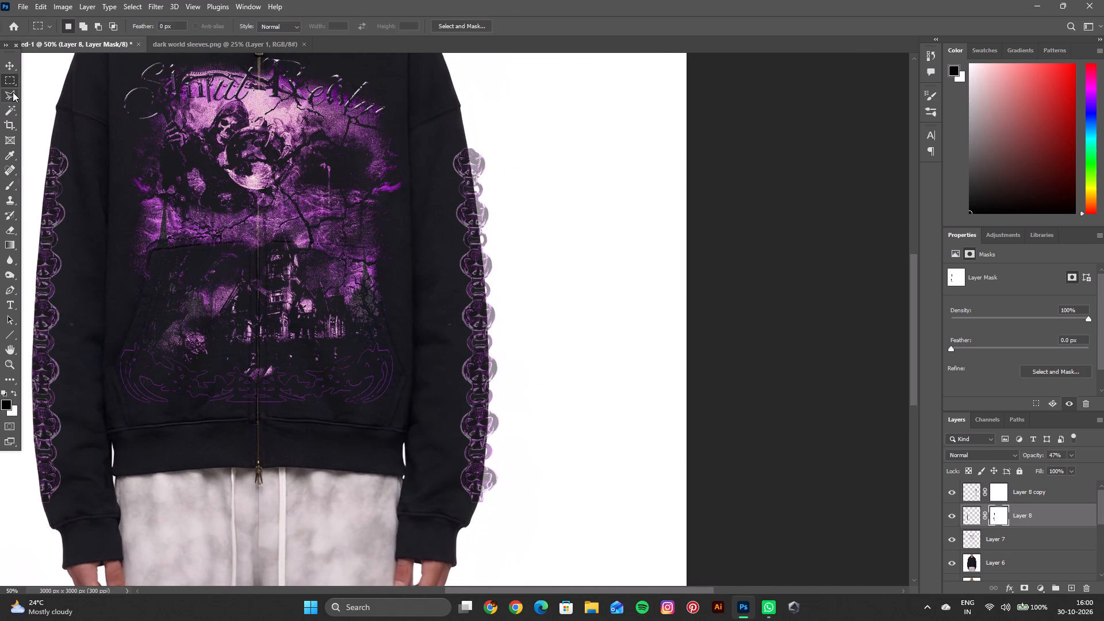
click(10, 95)
click(465, 131)
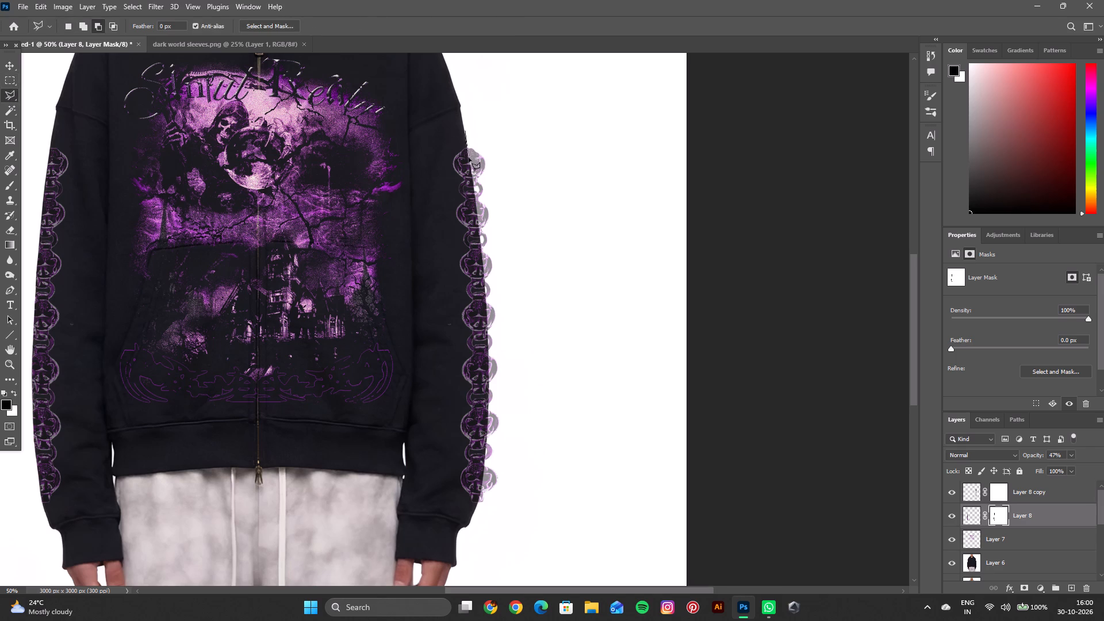
click(470, 158)
click(474, 190)
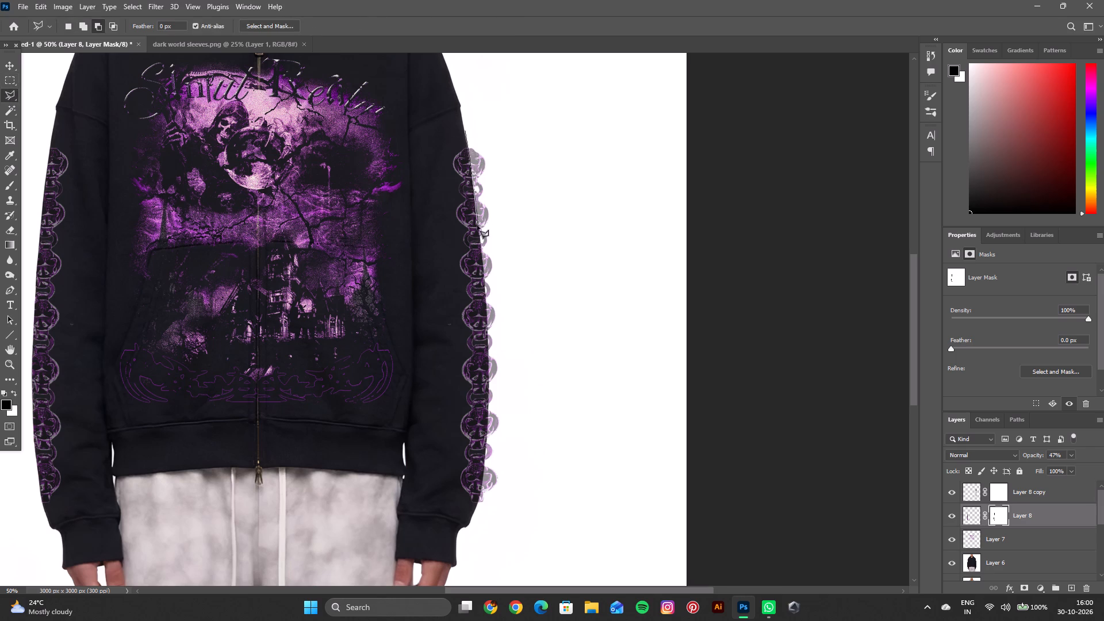
click(479, 229)
click(484, 272)
click(488, 328)
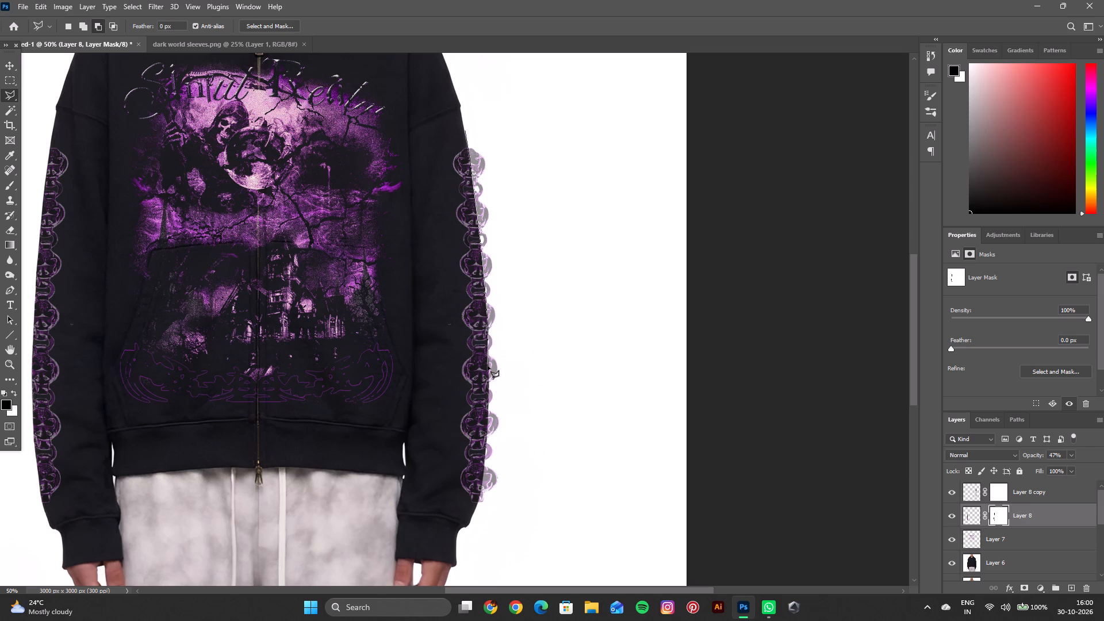
click(488, 370)
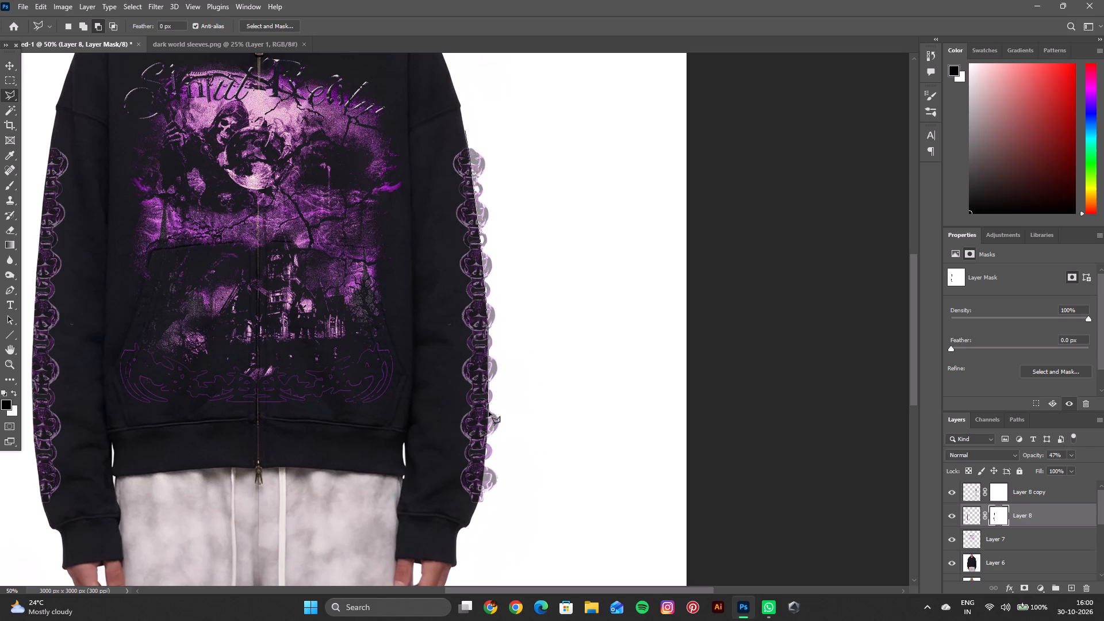
click(488, 411)
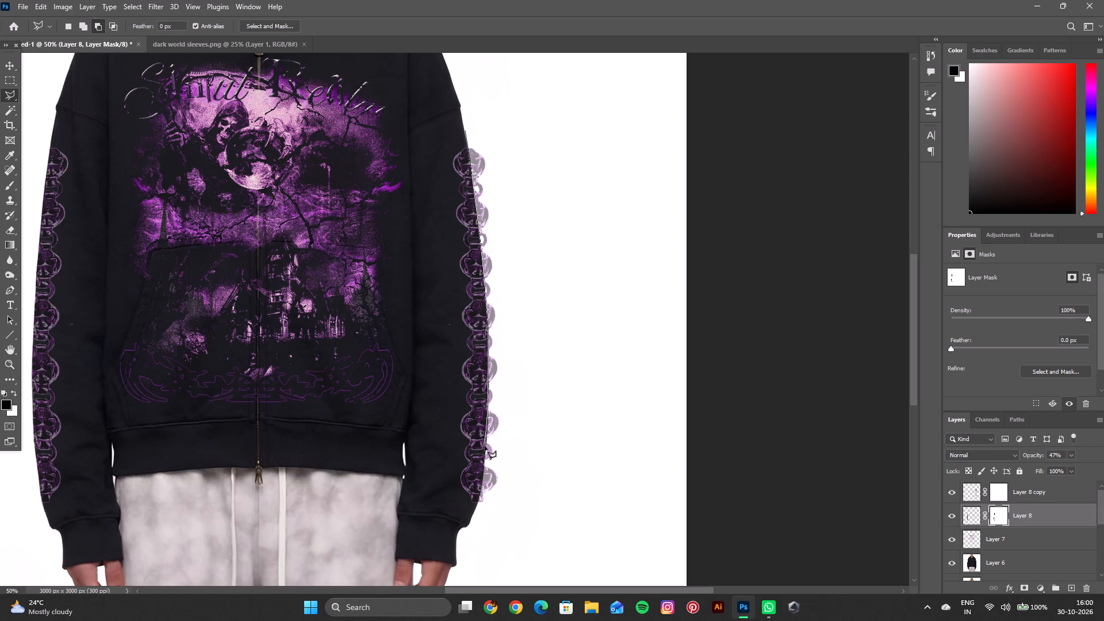
click(486, 448)
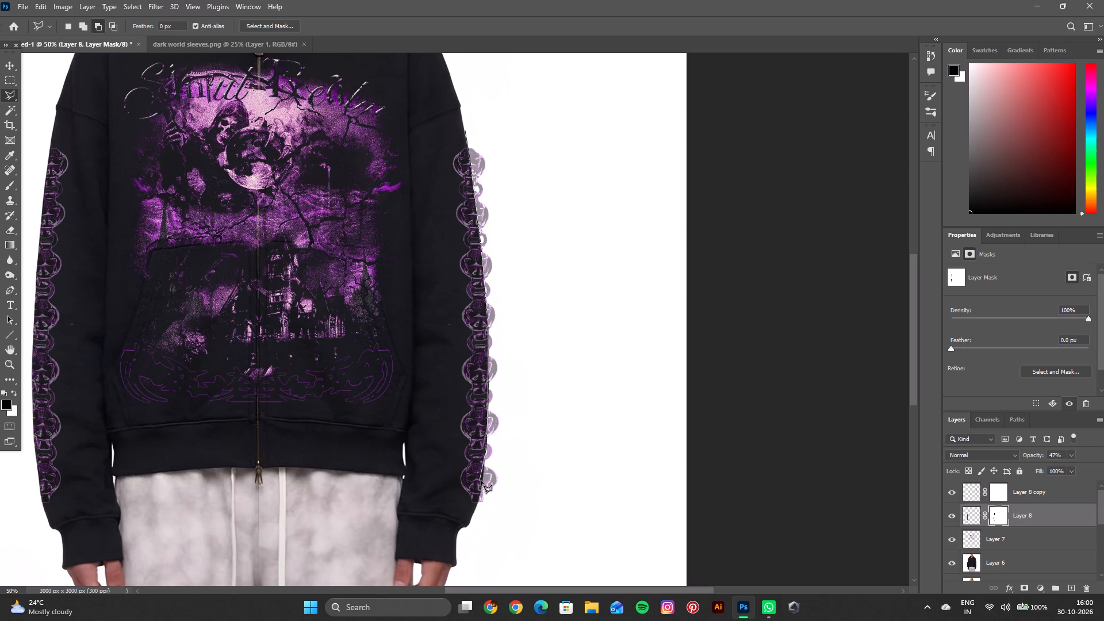
click(484, 480)
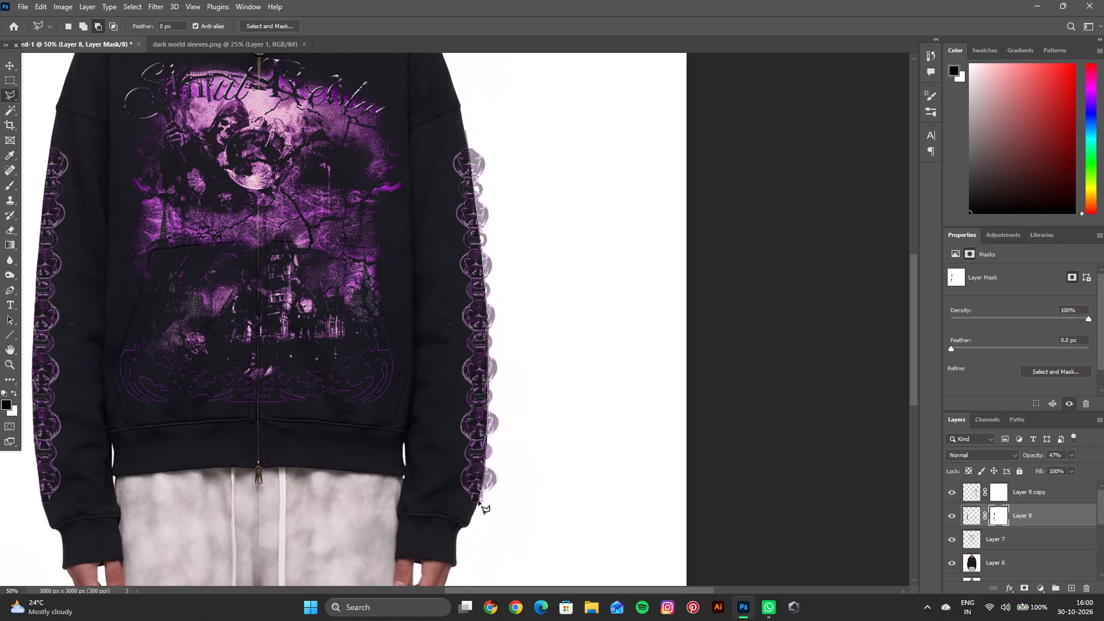
click(478, 504)
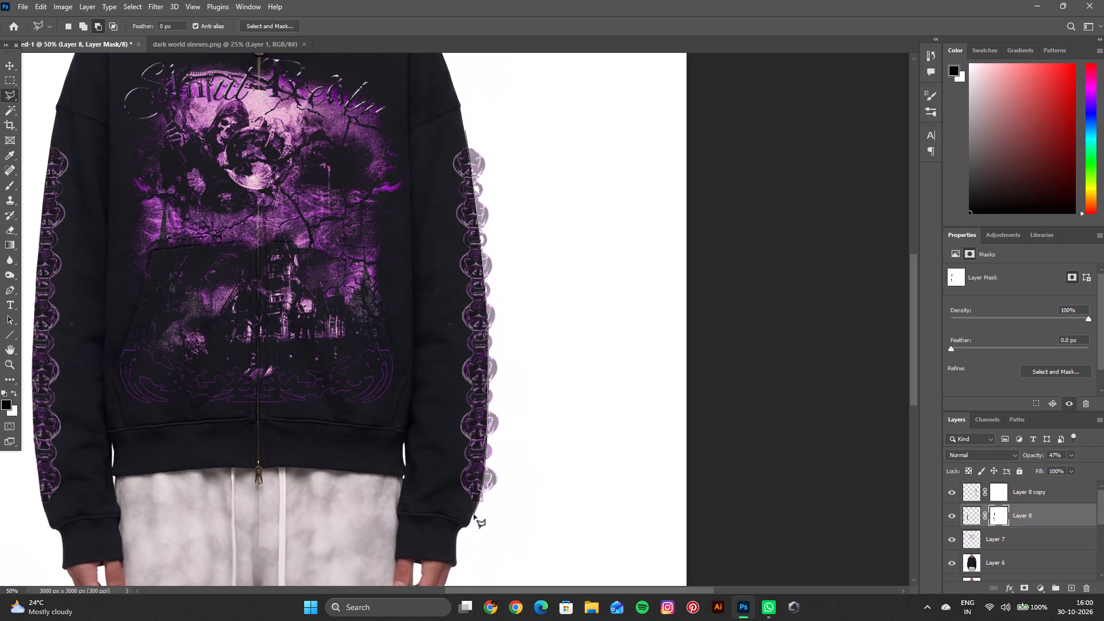
click(474, 515)
click(512, 507)
drag(548, 362, 548, 349)
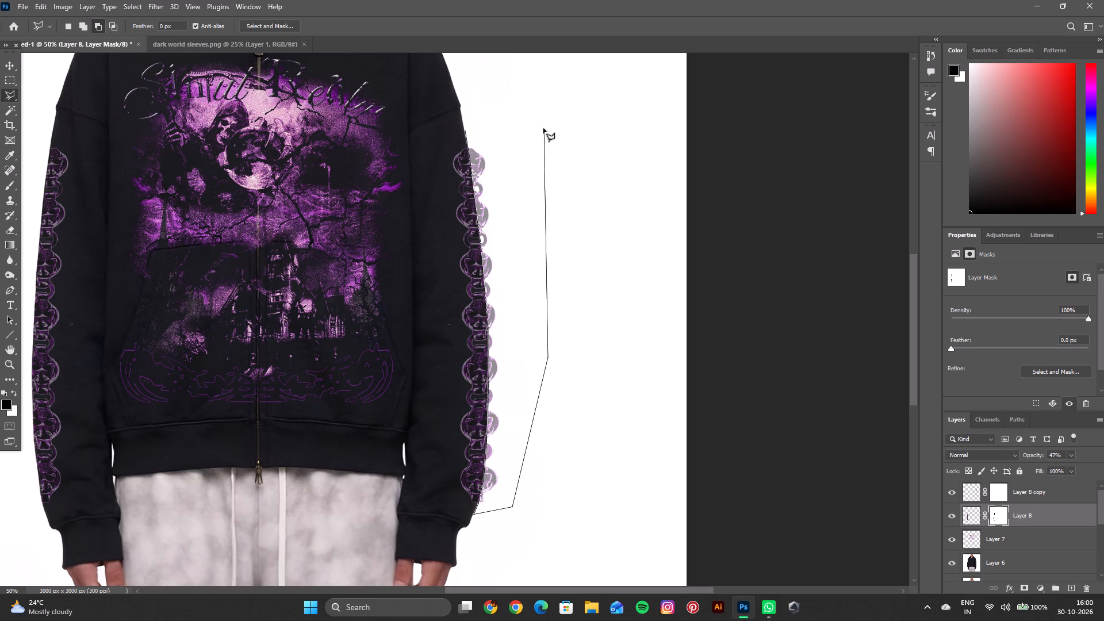
click(543, 127)
click(467, 131)
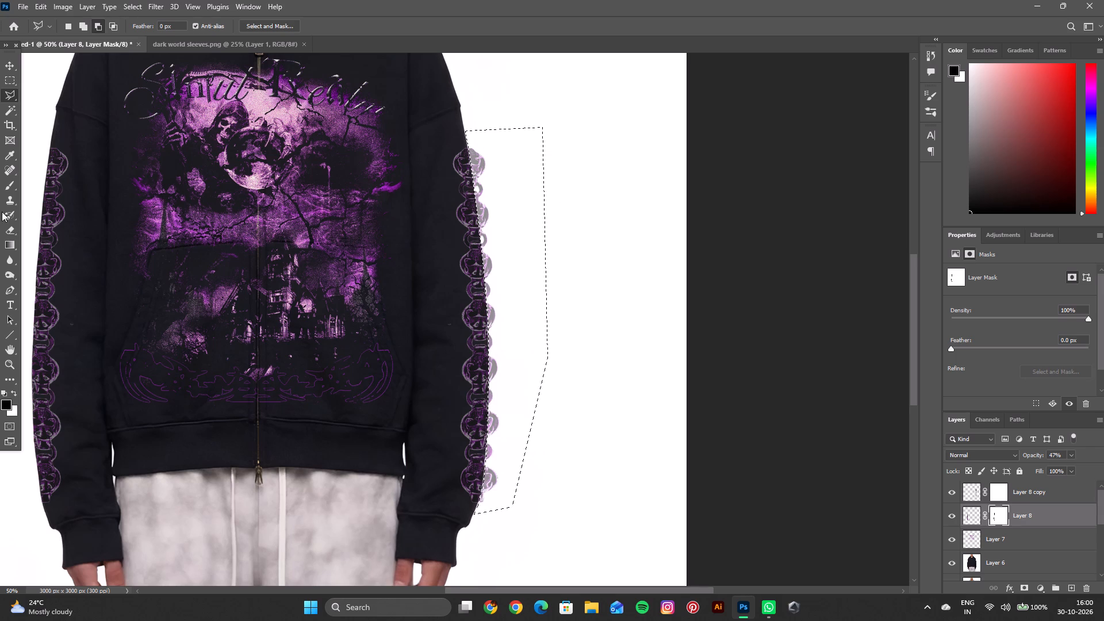
click(8, 191)
drag(481, 121, 481, 187)
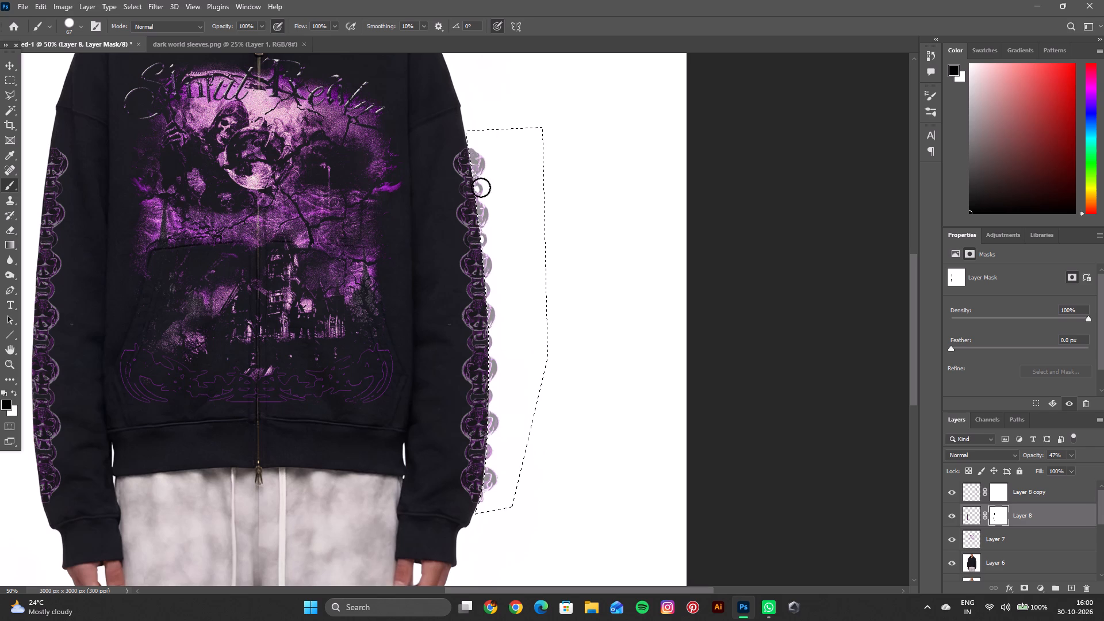
drag(481, 187, 485, 168)
click(999, 492)
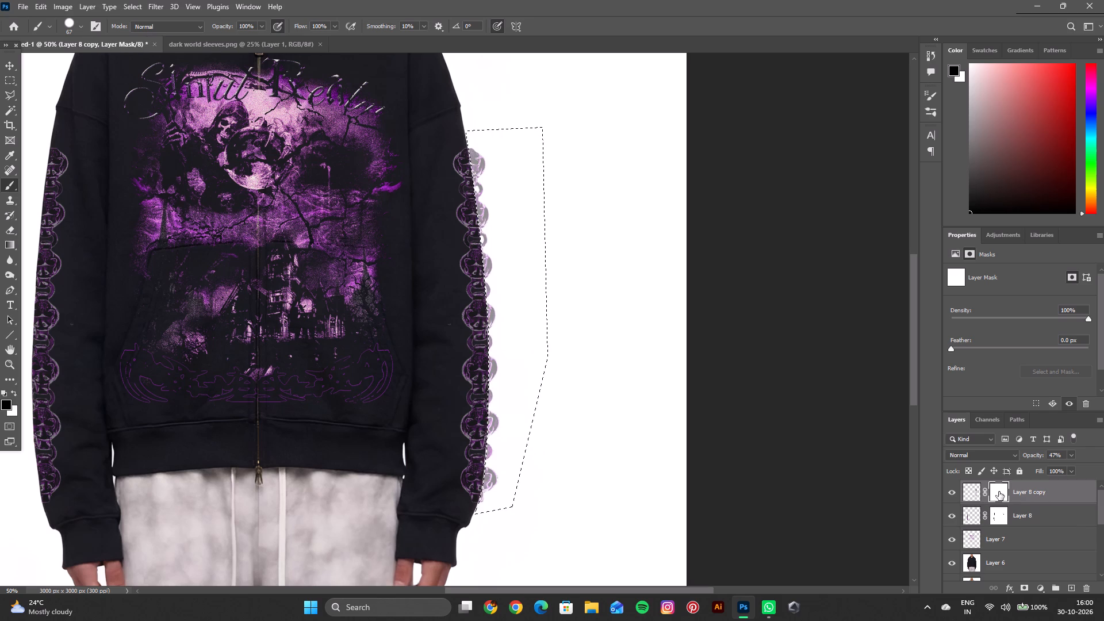
drag(475, 158, 486, 382)
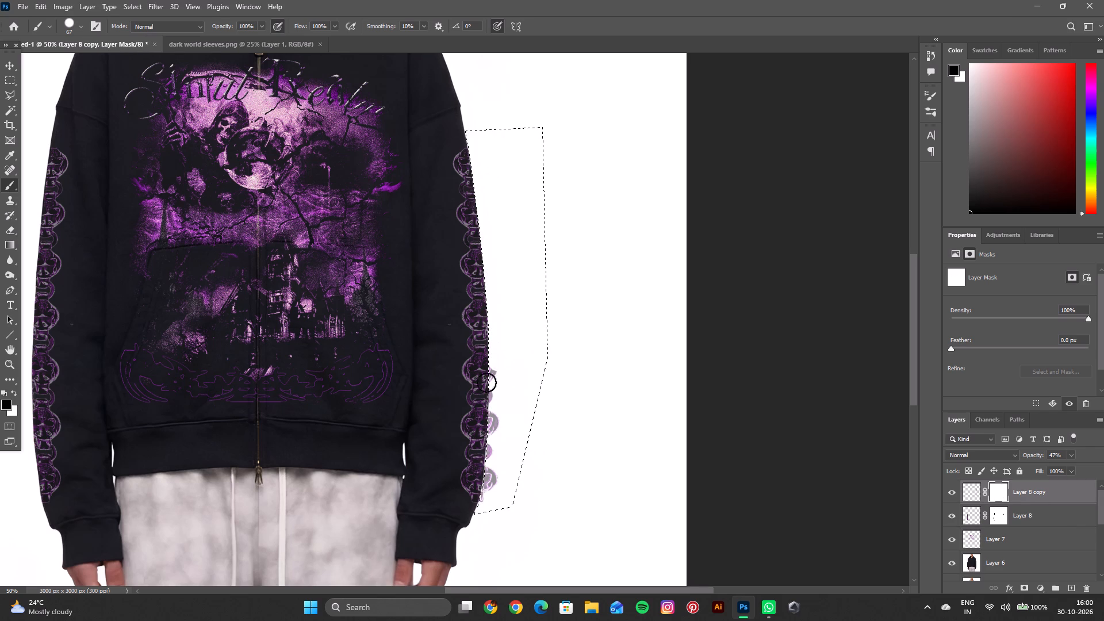
drag(486, 382, 489, 354)
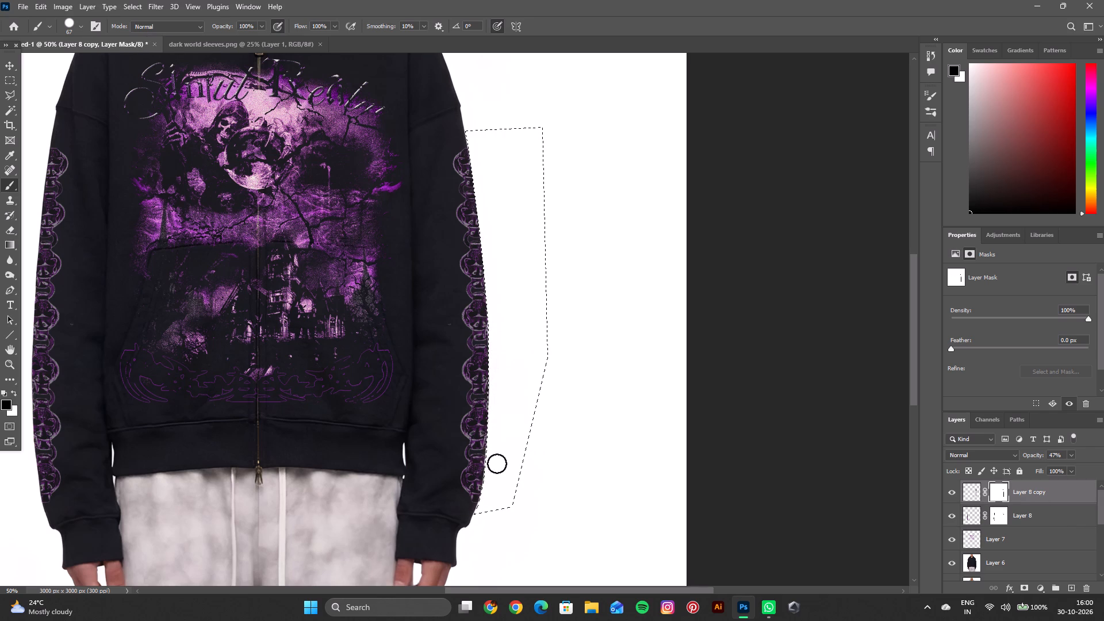
key(ctrl+d)
Set the opacity of both chain layers, Layer 8 and Layer 8 copy, to 100%.
key(space)
key(space)
key(space)
key(space)
key(space)
key(space)
key(space)
key(space)
key(space)
key(space)
key(space)
key(space)
key(space)
key(space)
key(space)
key(space)
key(space)
key(space)
key(space)
key(space)
drag(515, 425, 664, 447)
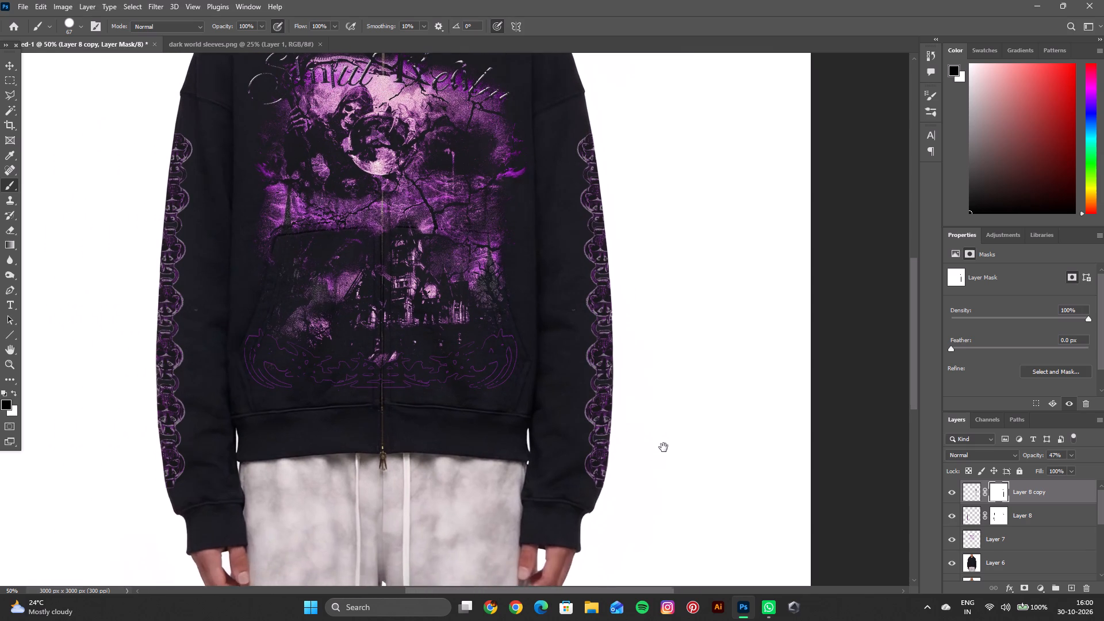
drag(664, 447, 665, 448)
key(ctrl+minus)
key(ctrl+minus)
key(space)
key(space)
key(space)
key(space)
key(space)
key(space)
key(space)
key(space)
key(space)
key(space)
key(space)
key(space)
key(space)
key(space)
key(space)
key(space)
key(space)
key(space)
key(space)
key(space)
drag(664, 440, 664, 397)
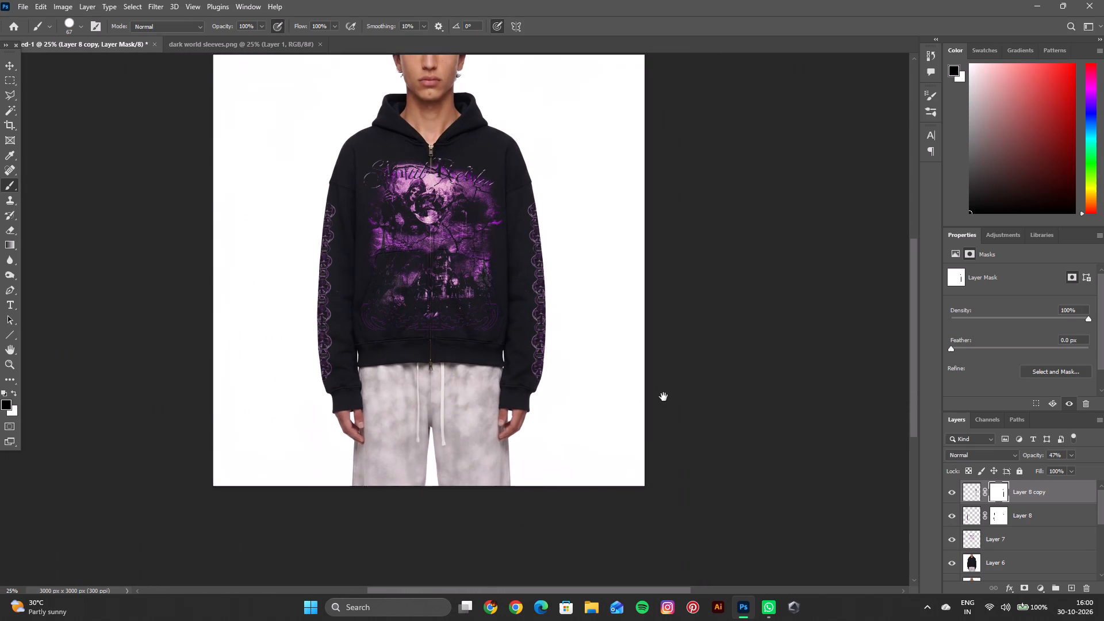
drag(664, 397, 670, 438)
click(13, 67)
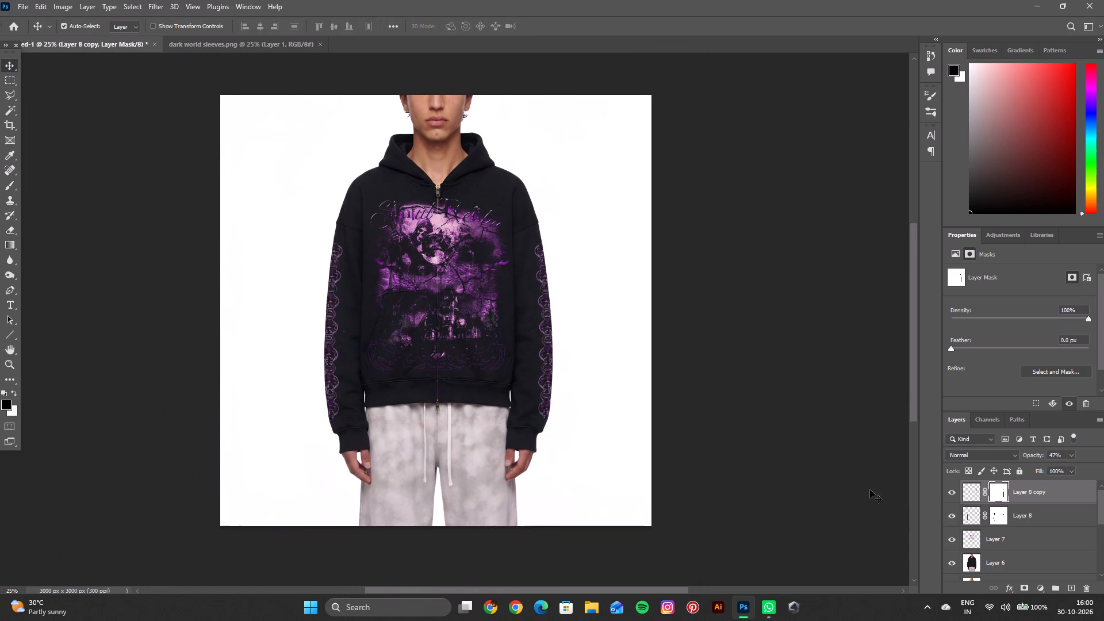
shift+click(1031, 512)
click(1070, 462)
click(1070, 457)
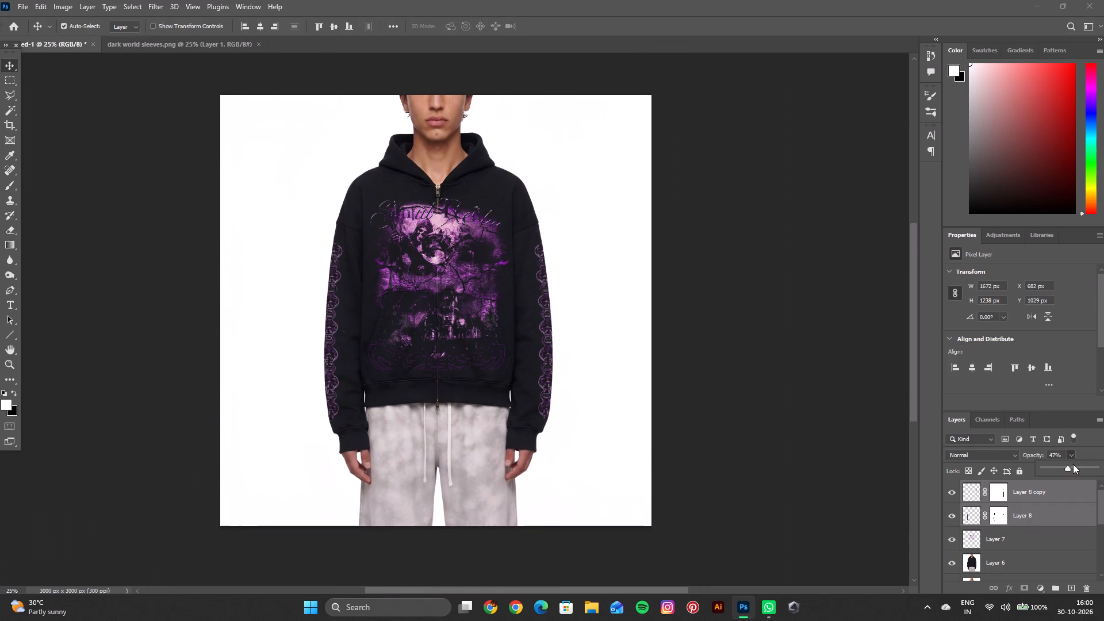
drag(1073, 464, 1102, 465)
click(1099, 466)
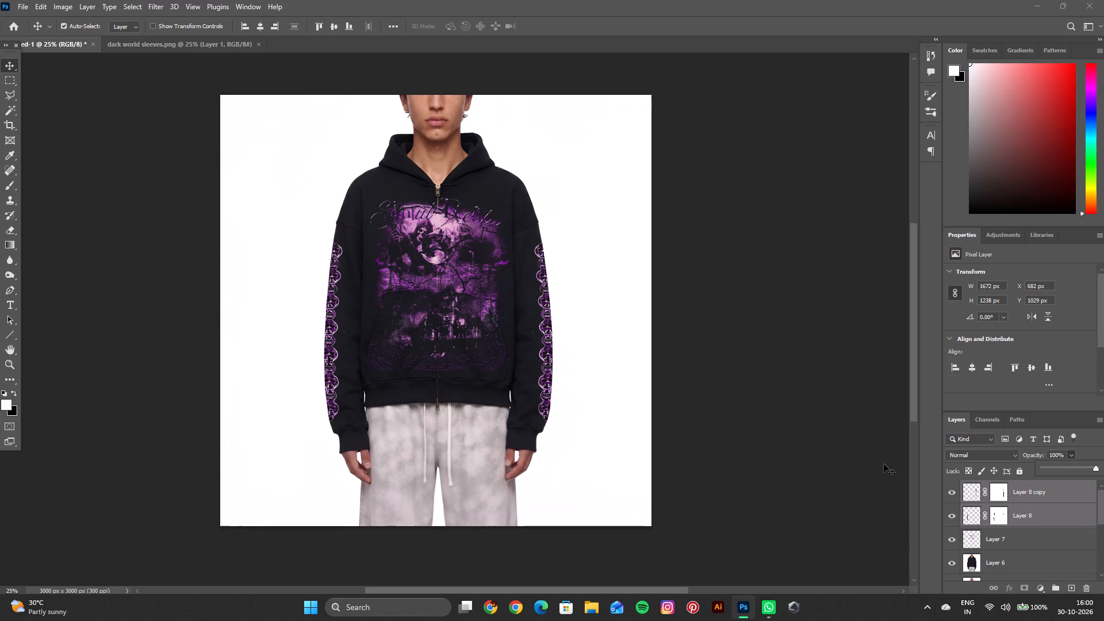
Set the blend mode of both chain layers, Layer 8 and Layer 8 copy, to Lighten.
click(984, 456)
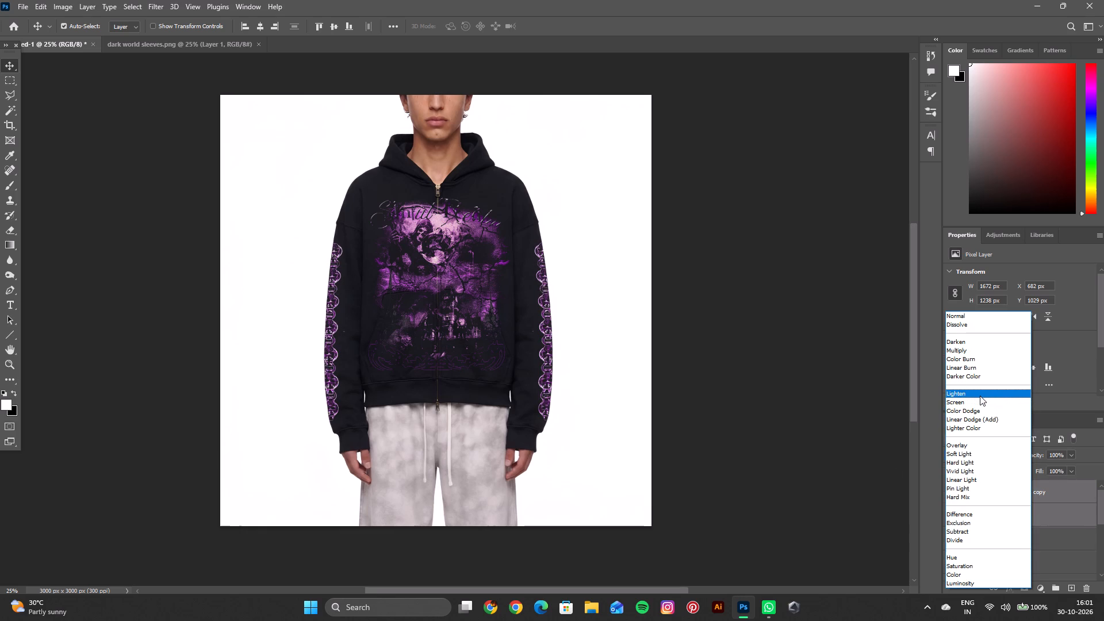
click(980, 396)
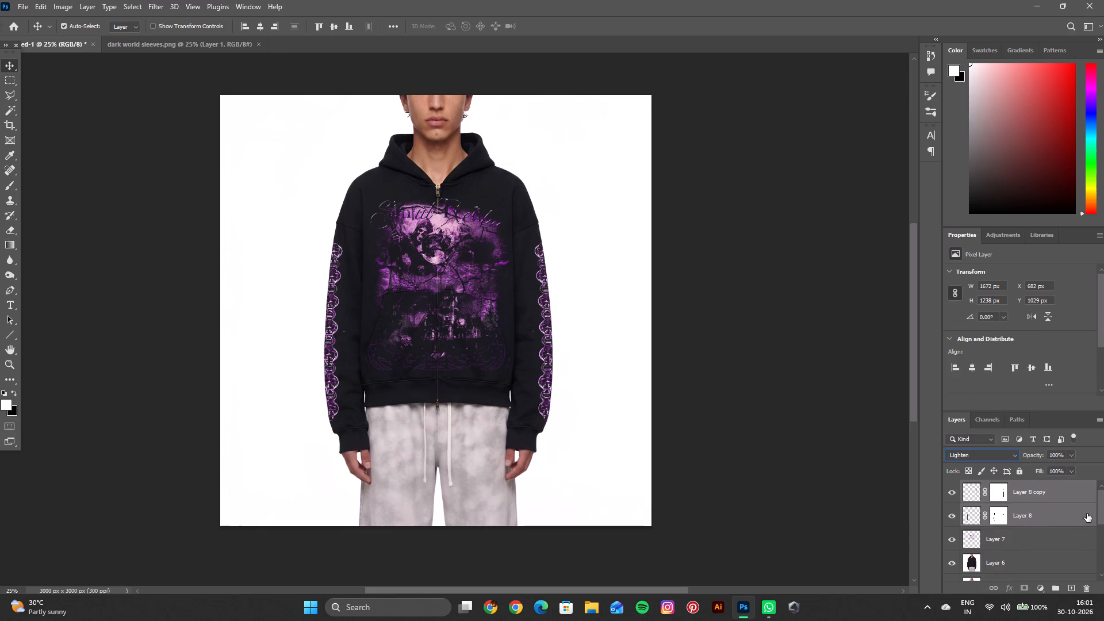
Group the black hoodie's layers, from Layer 6 up to Layer 8 copy, and name the group SInful realm.
click(1083, 512)
click(1037, 554)
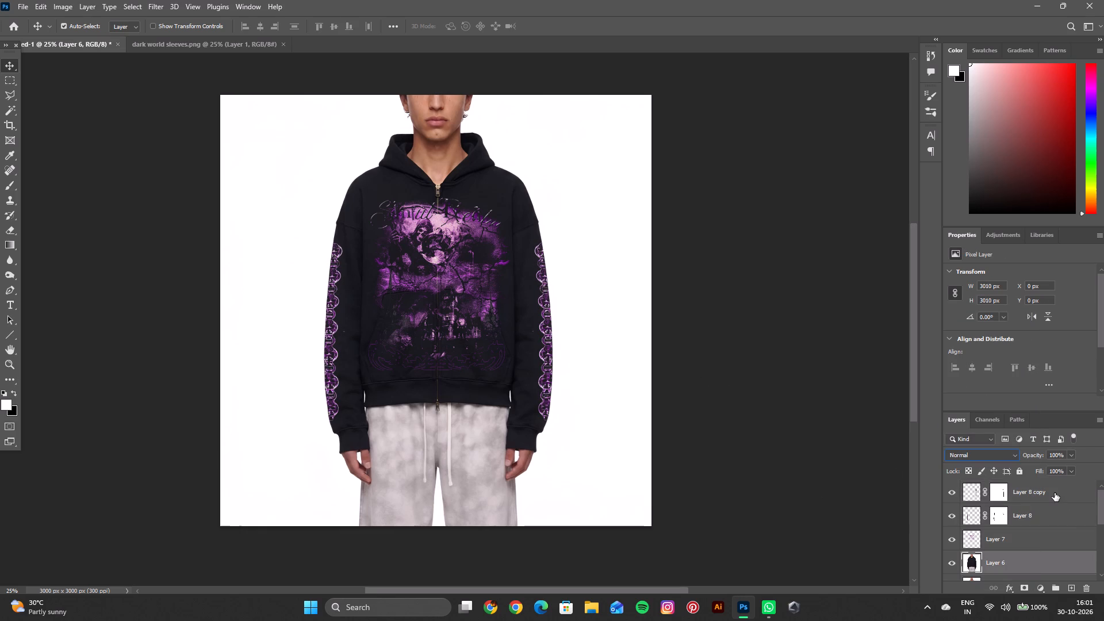
shift+click(1055, 493)
key(ctrl+g)
double_click(1005, 485)
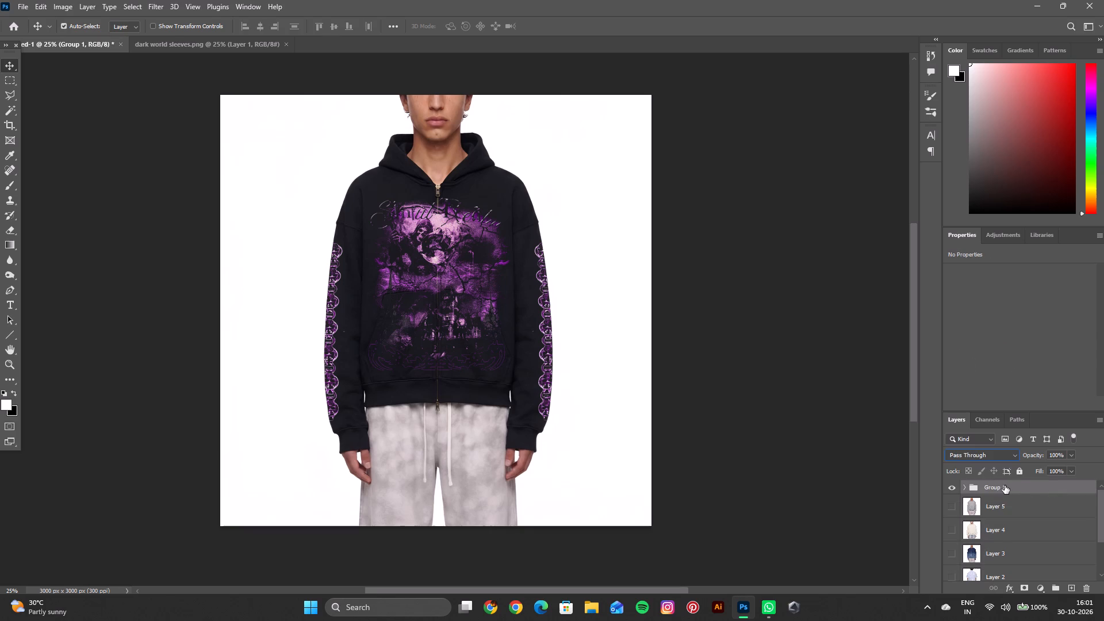
key(BackSpace)
text(in)
key(BackSpace)
key(BackSpace)
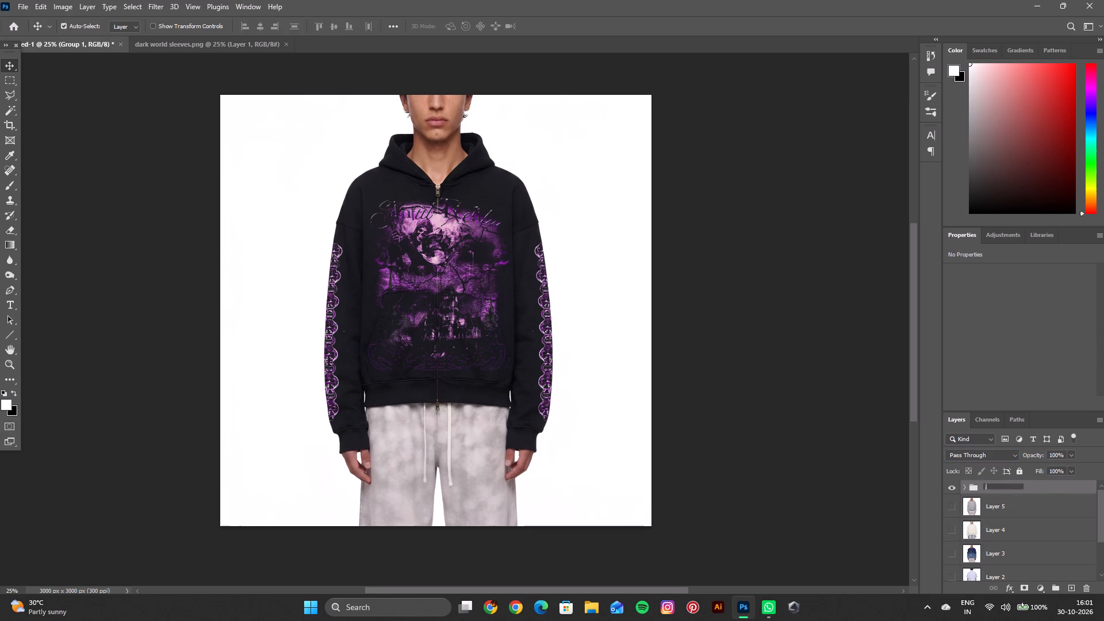
text(SInful)
key(space)
text(realm)
key(space)
key(Return)
Expand the SInful realm group, slightly reduce the opacity of Layer 8 copy and Layer 8 together, and deselect the layers.
click(1029, 516)
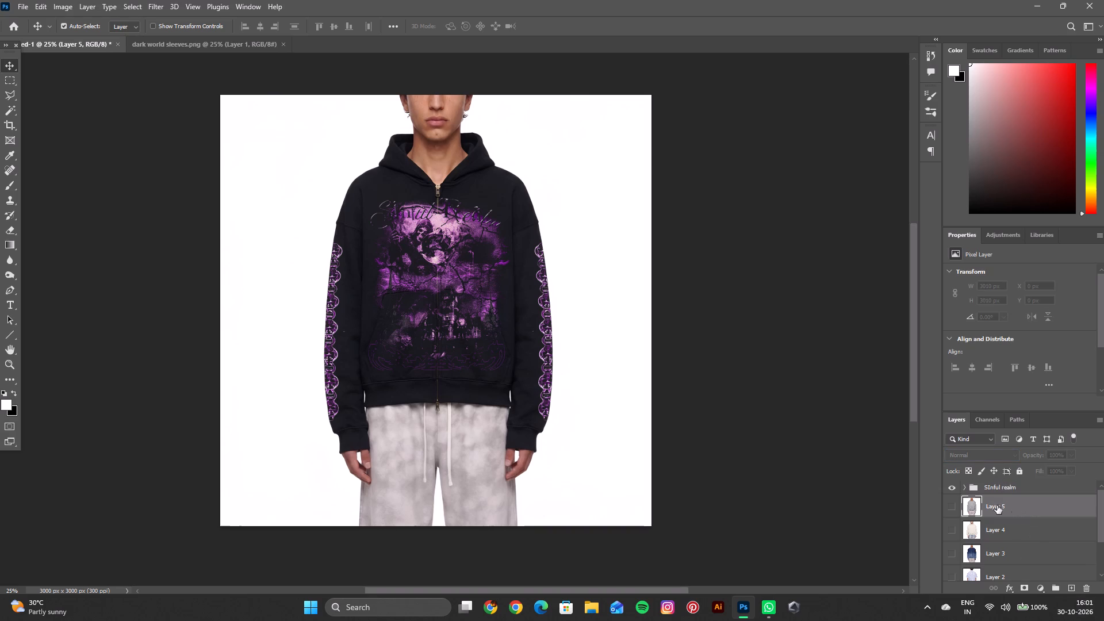
click(1009, 489)
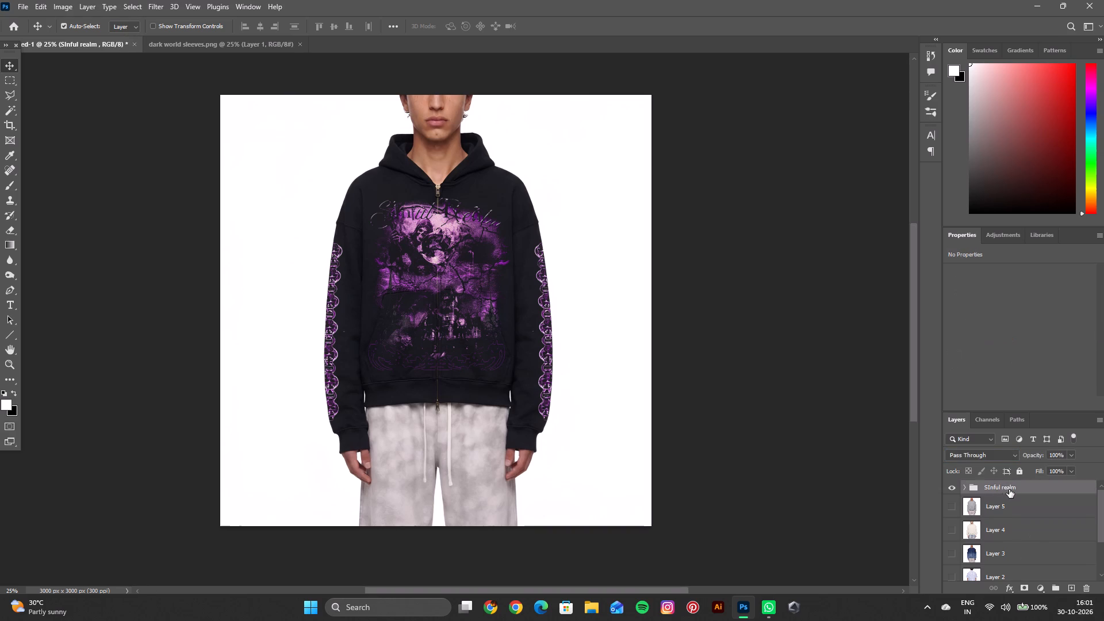
click(966, 486)
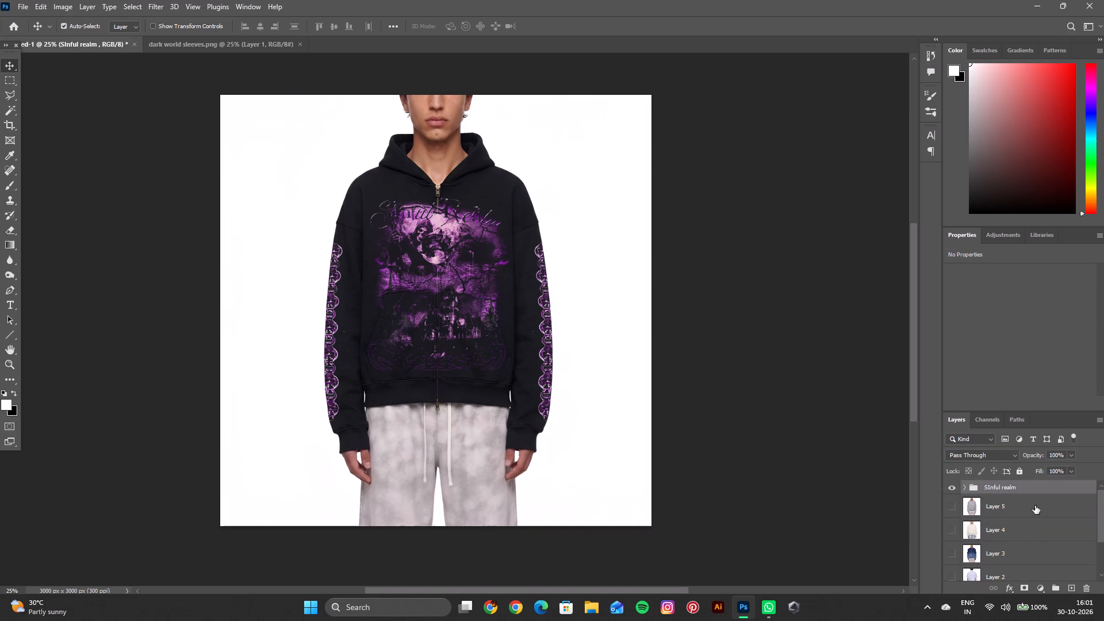
click(1035, 505)
shift+click(1037, 535)
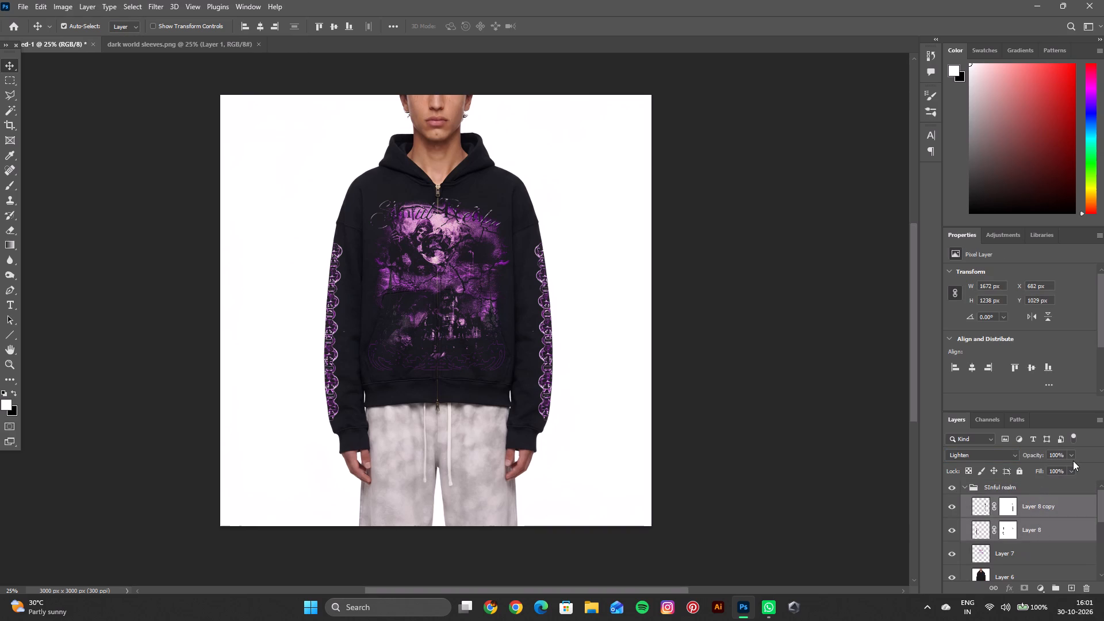
click(1073, 459)
click(1063, 467)
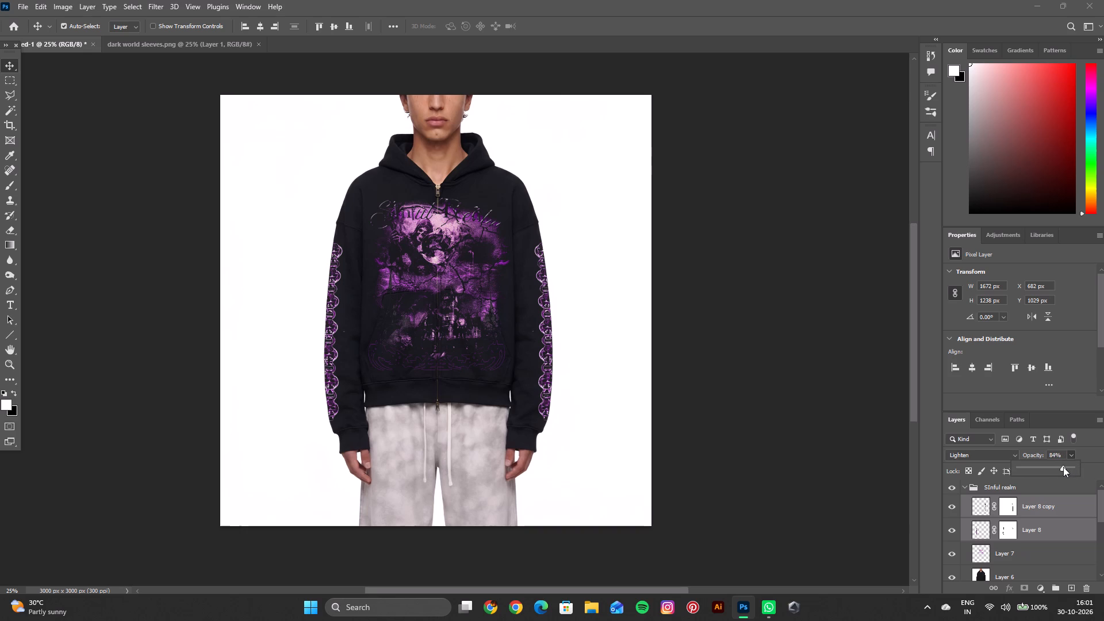
click(1071, 465)
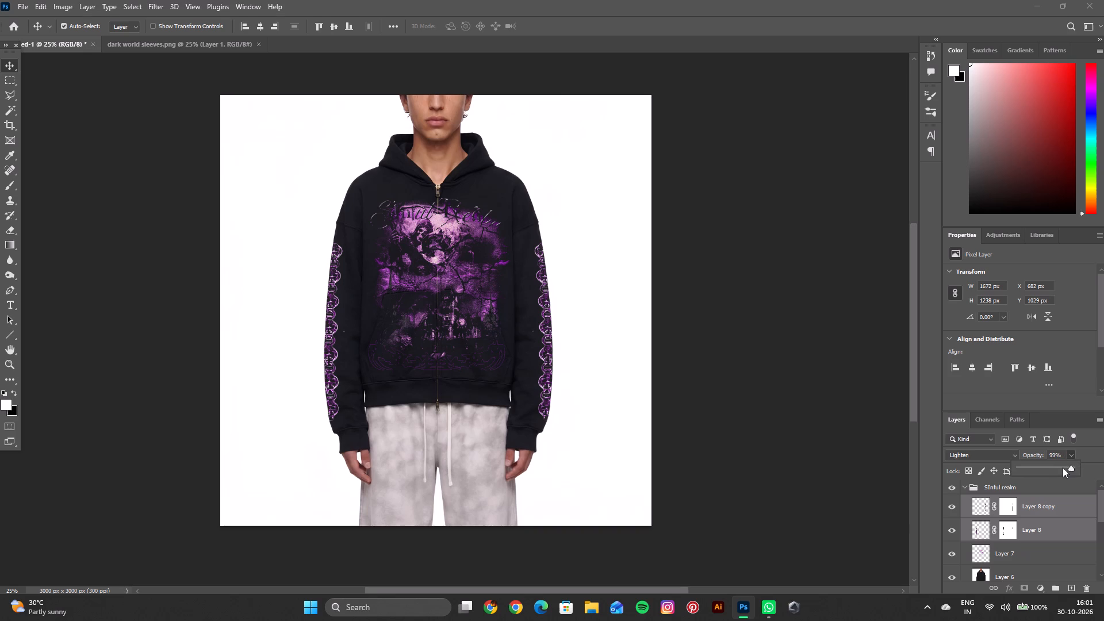
click(1068, 466)
click(856, 400)
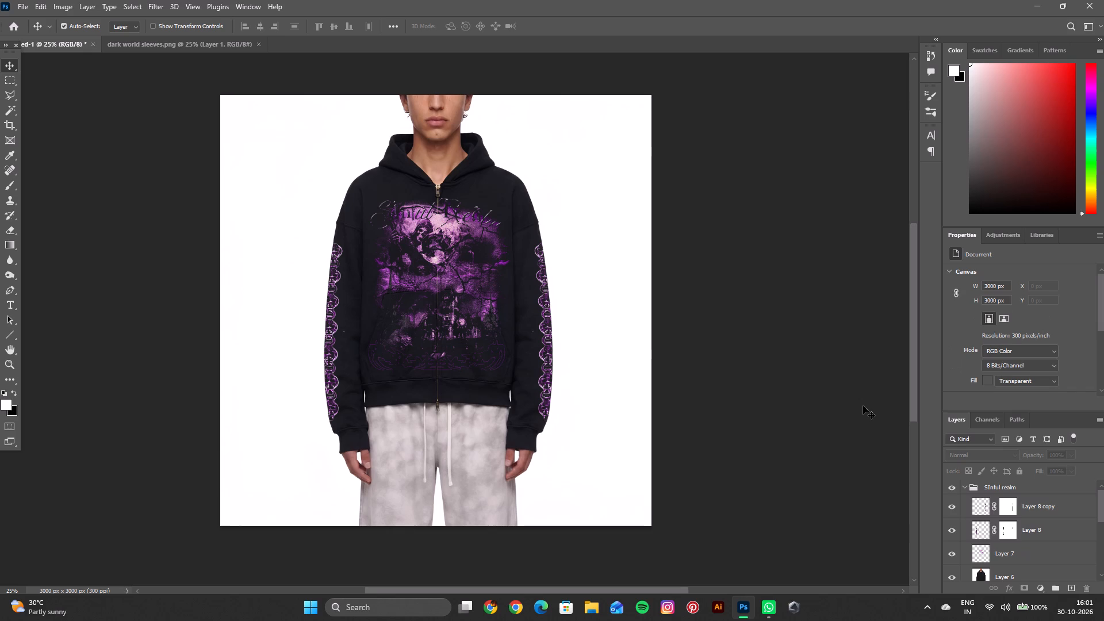
Export the hoodie mockup as a PNG named Sinful realm model in the GB S25 folder.
click(17, 1)
click(164, 184)
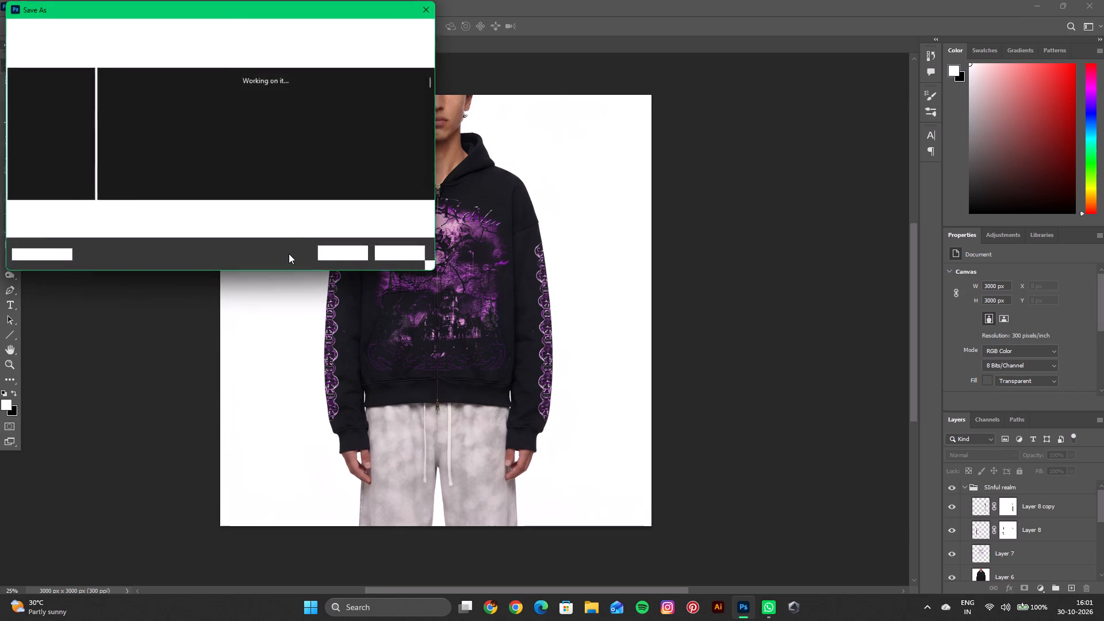
key(BackSpace)
key(shift+i)
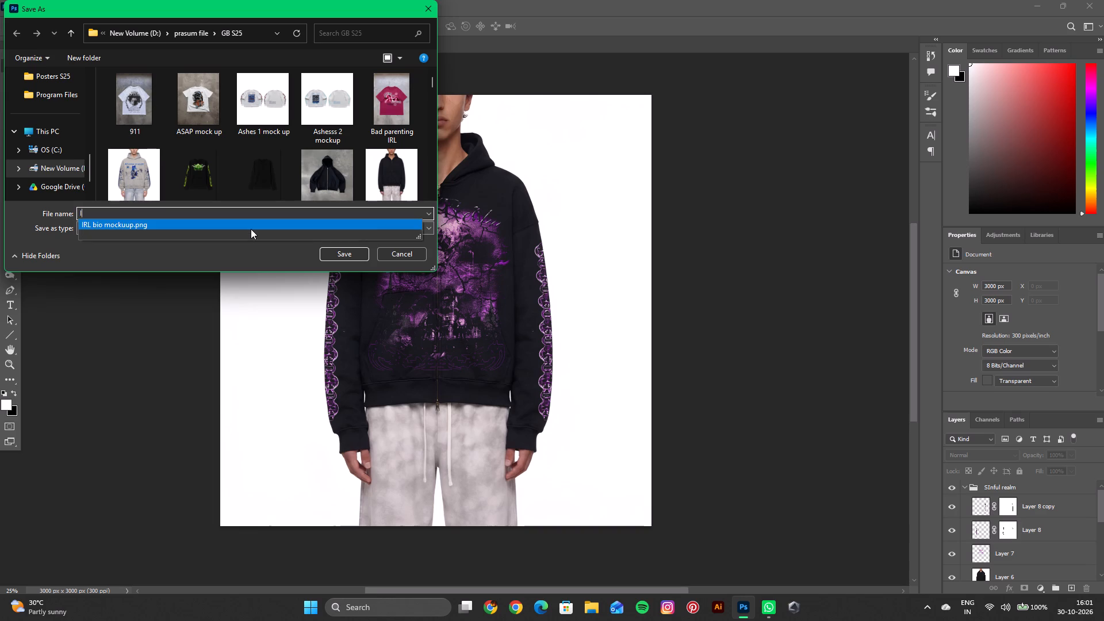
key(shift+BackSpace)
text(Sinful re)
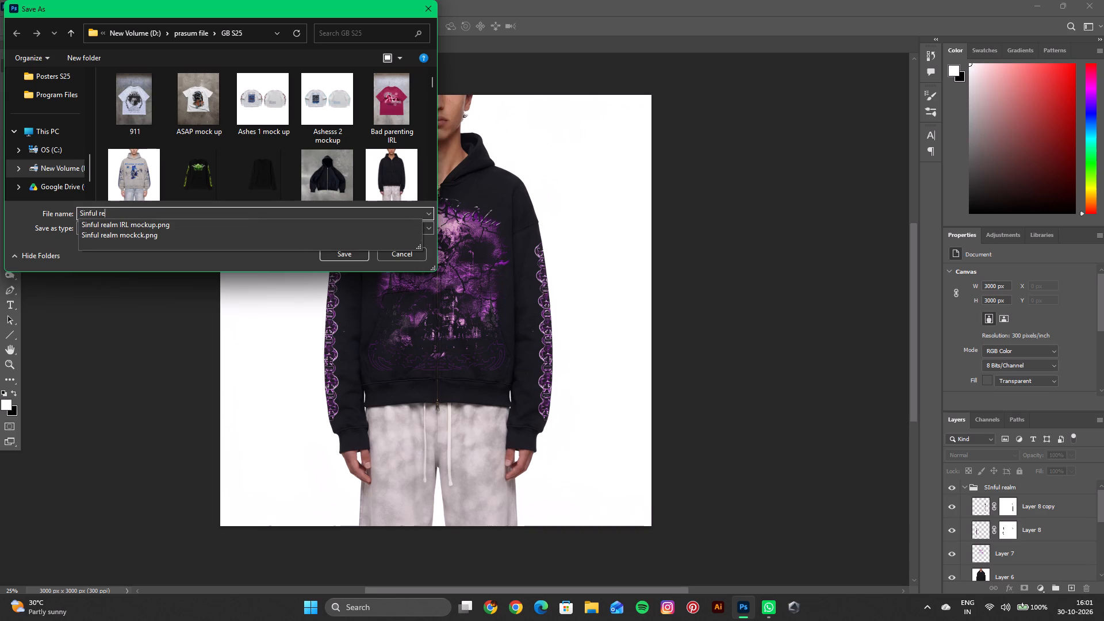
text(alm)
key(space)
text(model)
key(space)
key(Return)
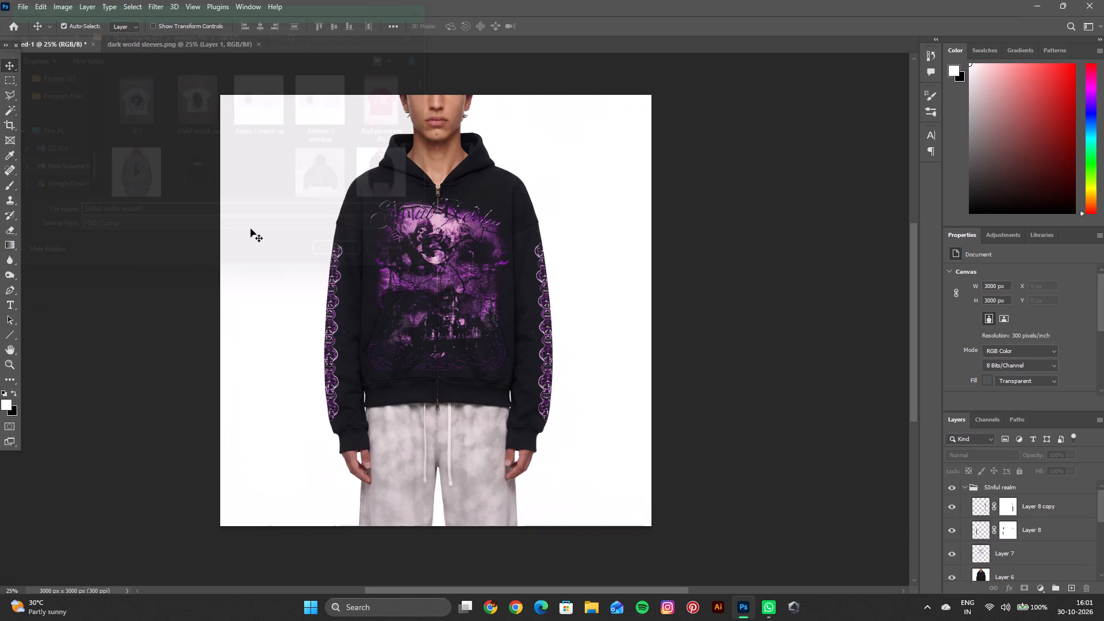
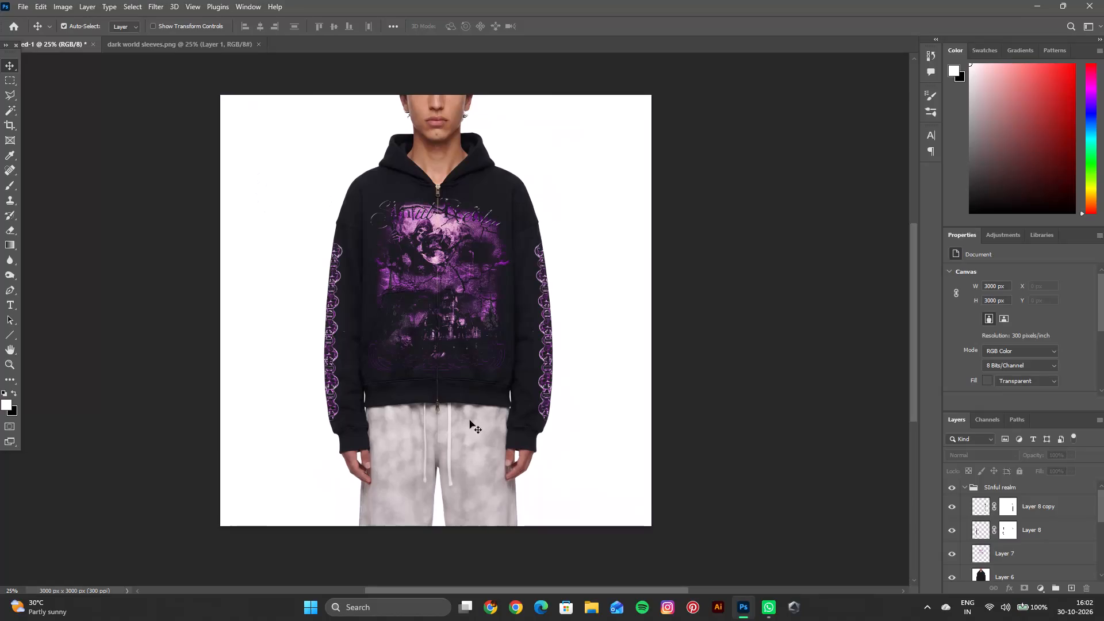
Hide and collapse the SInful realm group, and show the grey zip hoodie on Layer 5 as the active layer.
click(950, 490)
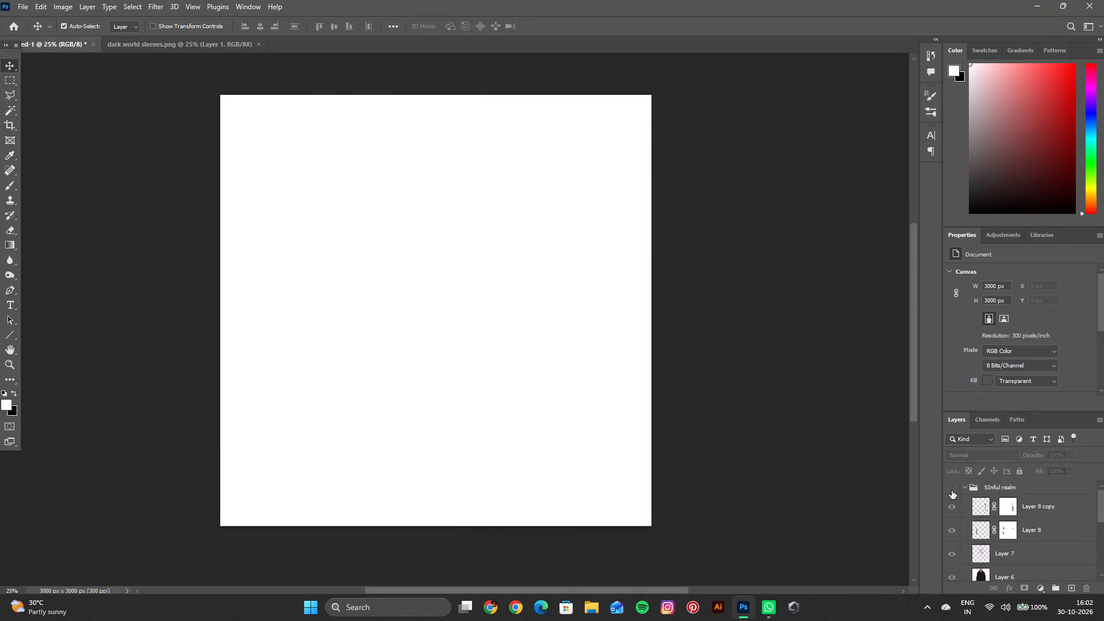
click(961, 487)
click(961, 486)
click(968, 486)
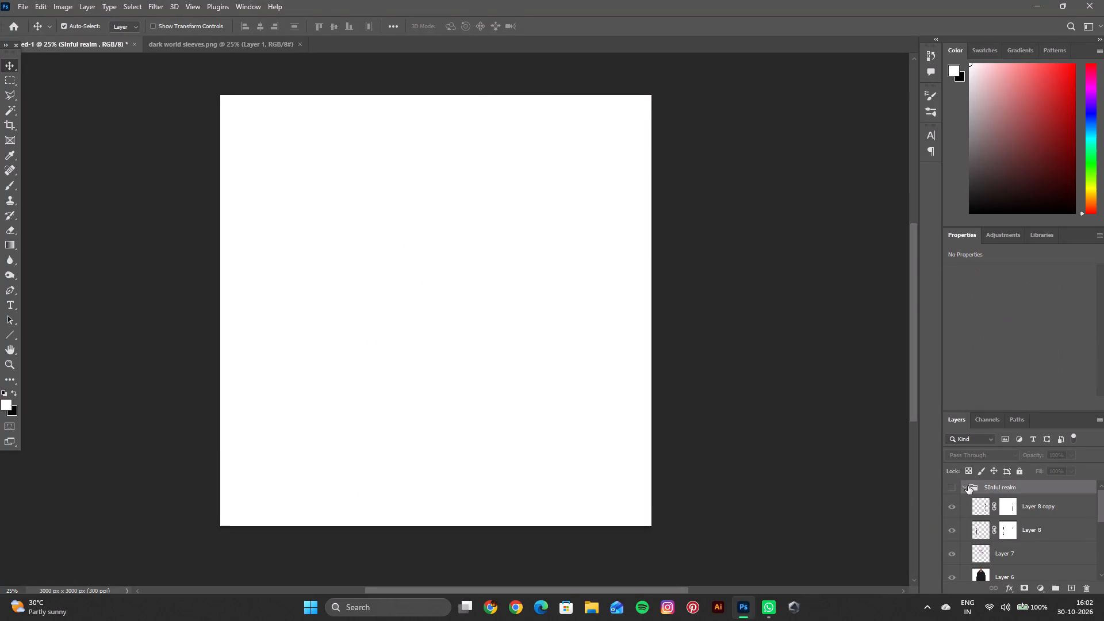
click(966, 486)
click(990, 511)
click(953, 507)
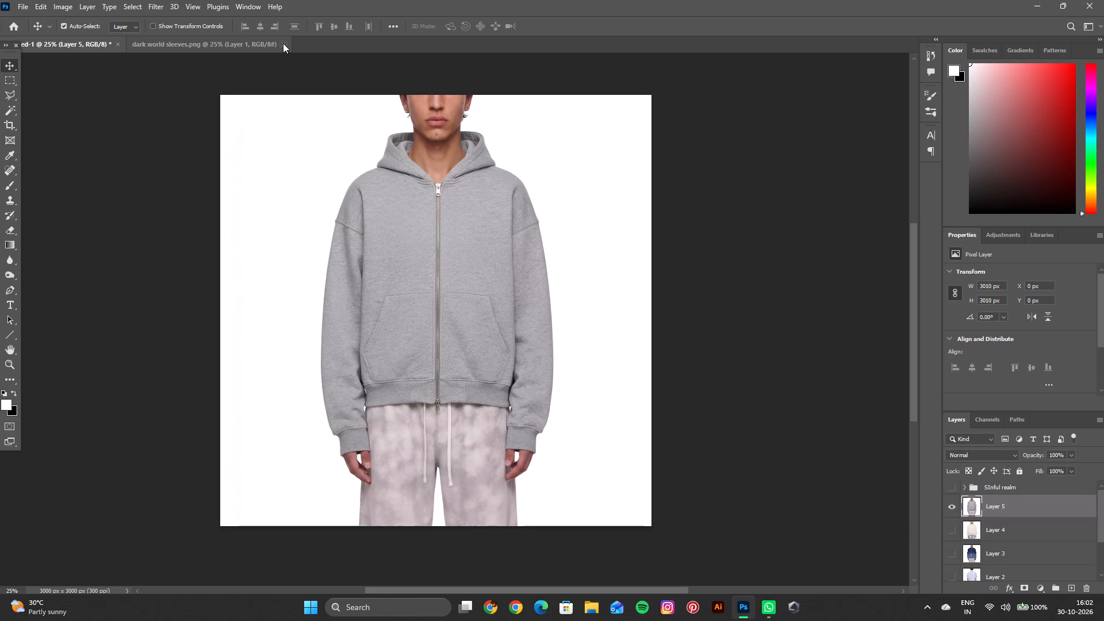
Close the dark world sleeves.png document.
click(283, 44)
Open Bleached Angel from the Gothbird folder and copy its artwork into the mockup document above Layer 5.
key(ctrl+o)
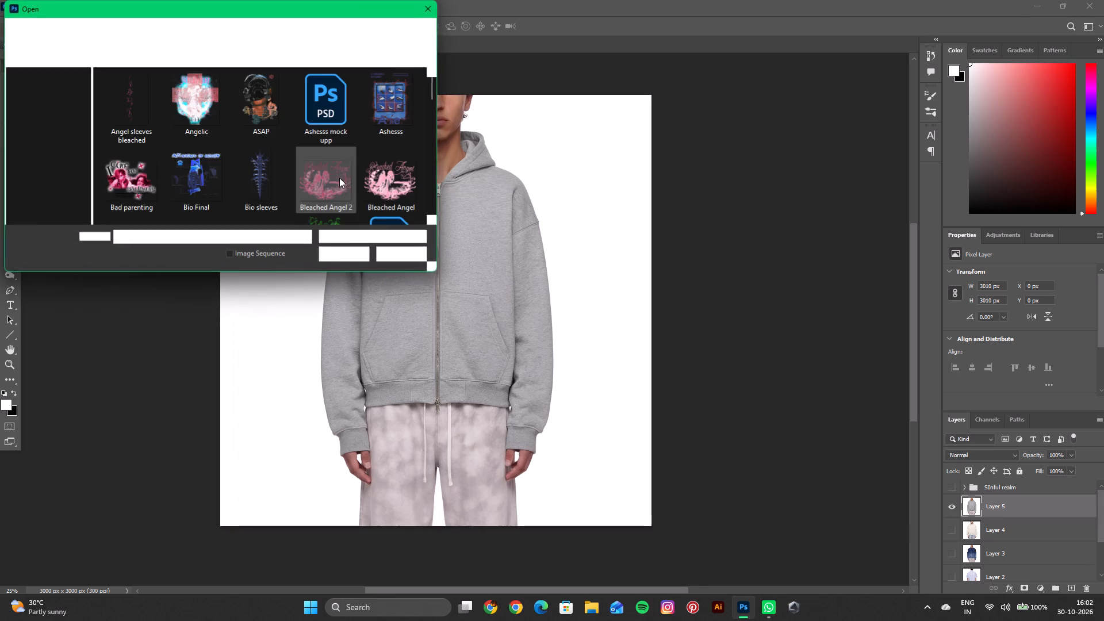
scroll(298, 183, down, 2)
scroll(336, 151, up, 2)
double_click(371, 186)
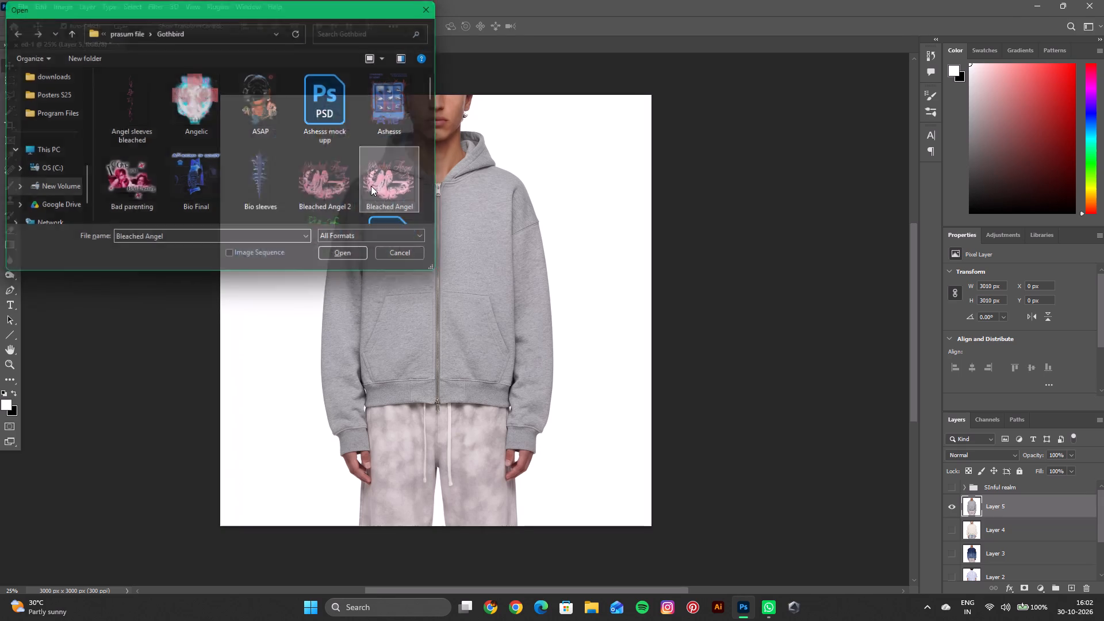
click(457, 319)
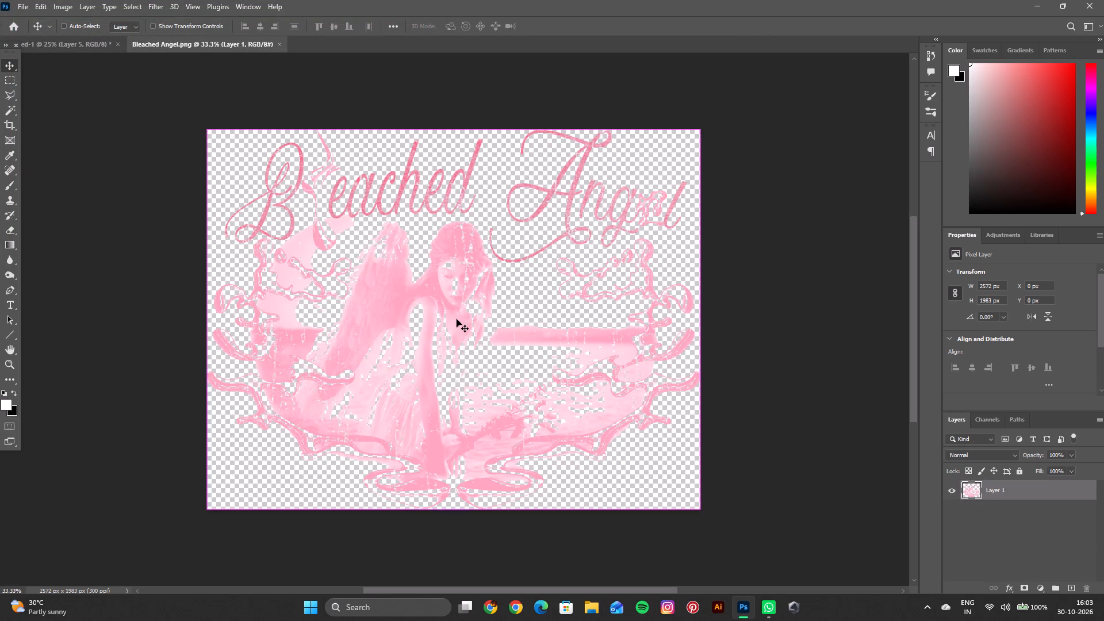
key(ctrl+c)
click(82, 56)
click(79, 52)
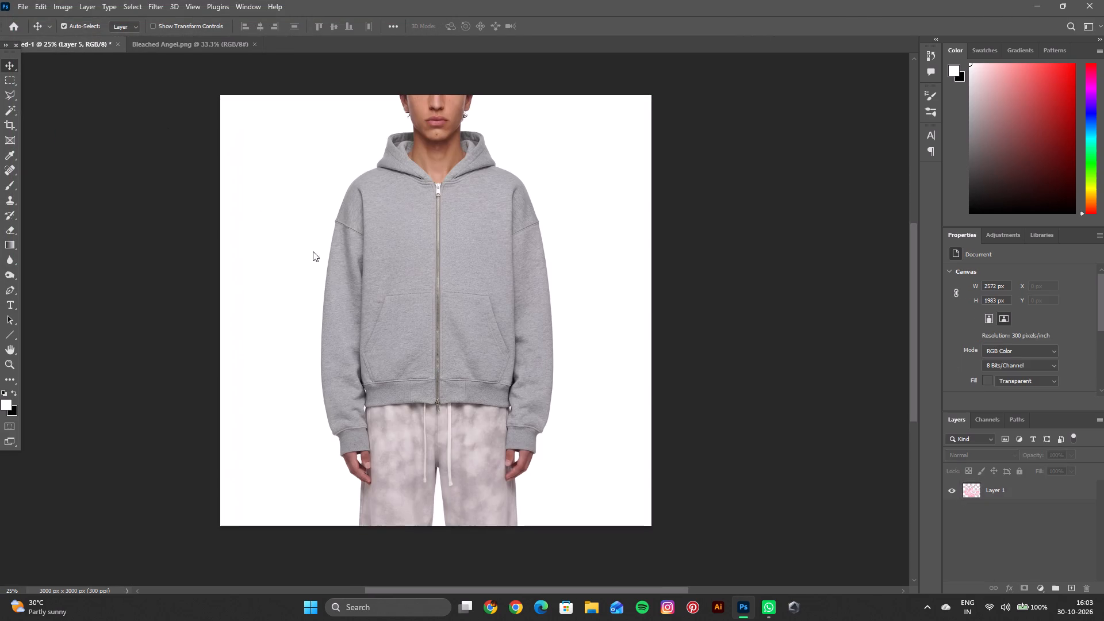
key(ctrl+v)
Scale the Bleached Angel artwork to about 38.7% and centre it over the zip on the grey hoodie's chest.
key(ctrl+t)
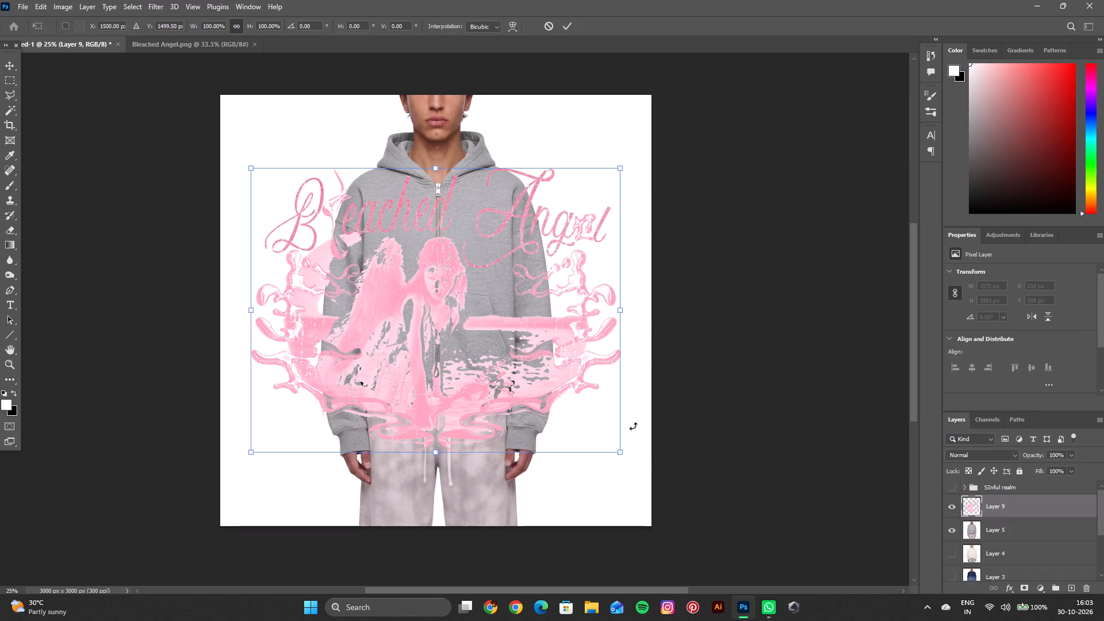
drag(621, 451, 347, 284)
drag(326, 233, 454, 266)
drag(493, 289, 535, 321)
drag(500, 310, 476, 311)
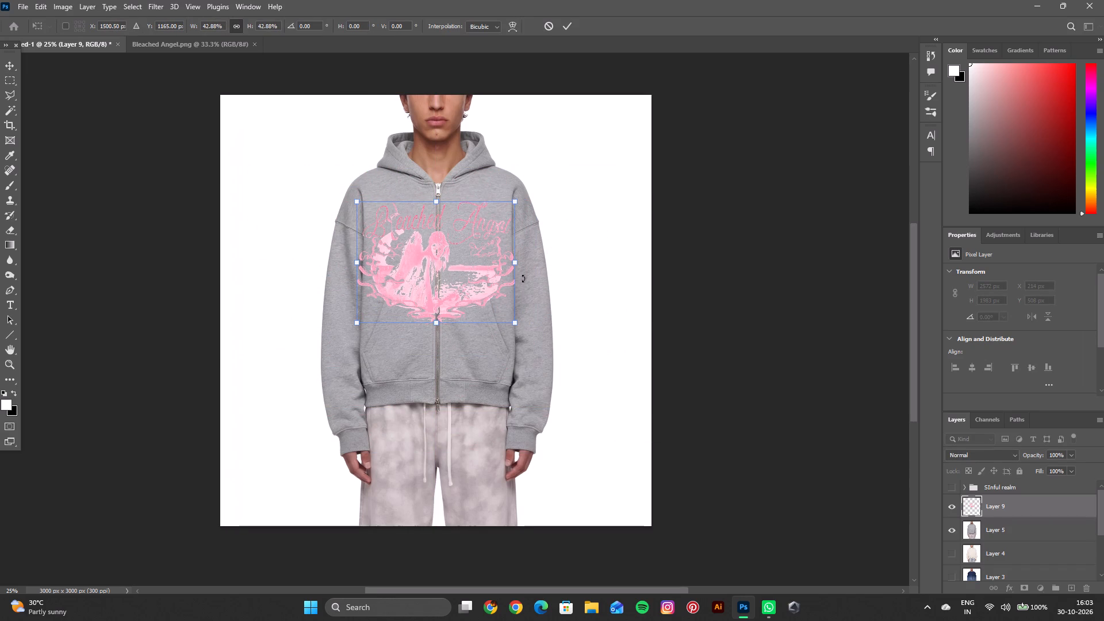
drag(516, 263, 500, 270)
drag(478, 277, 486, 277)
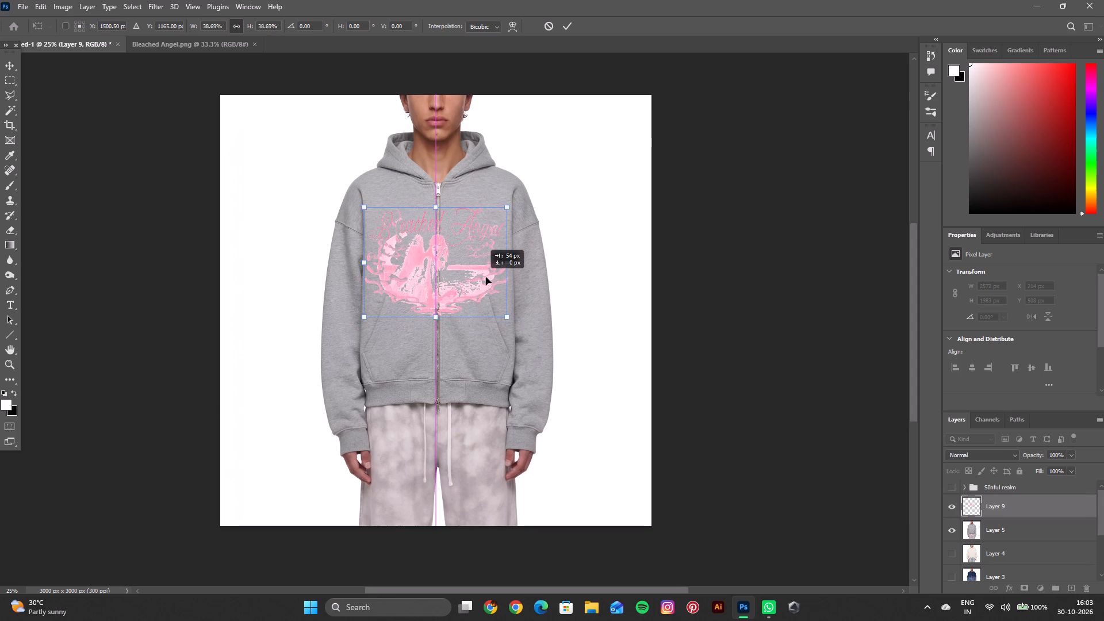
drag(486, 277, 487, 277)
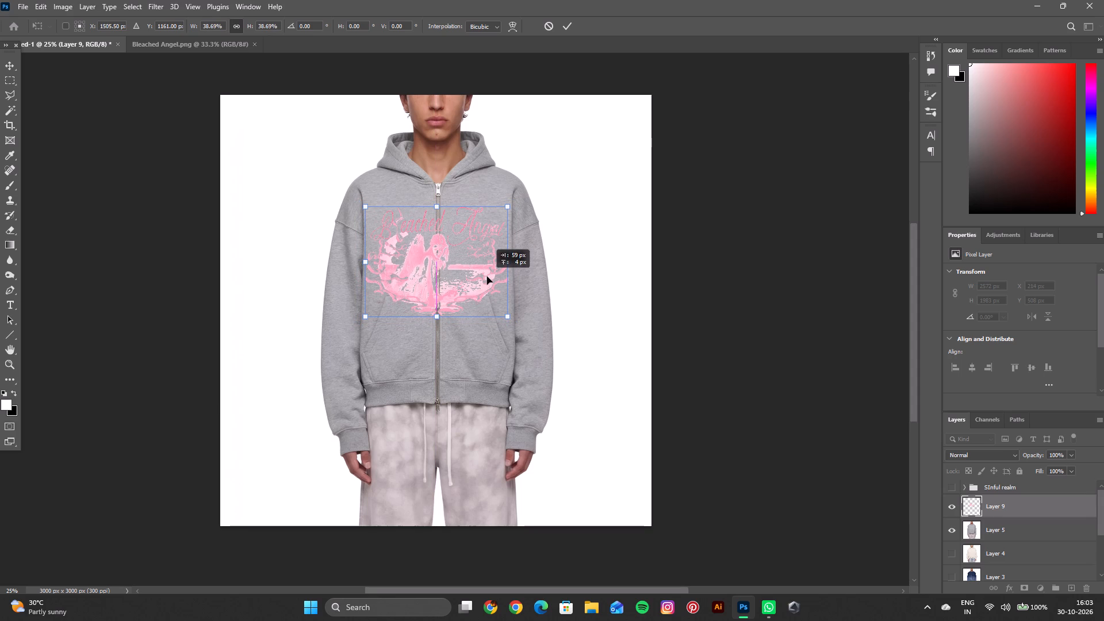
drag(487, 277, 487, 277)
click(562, 28)
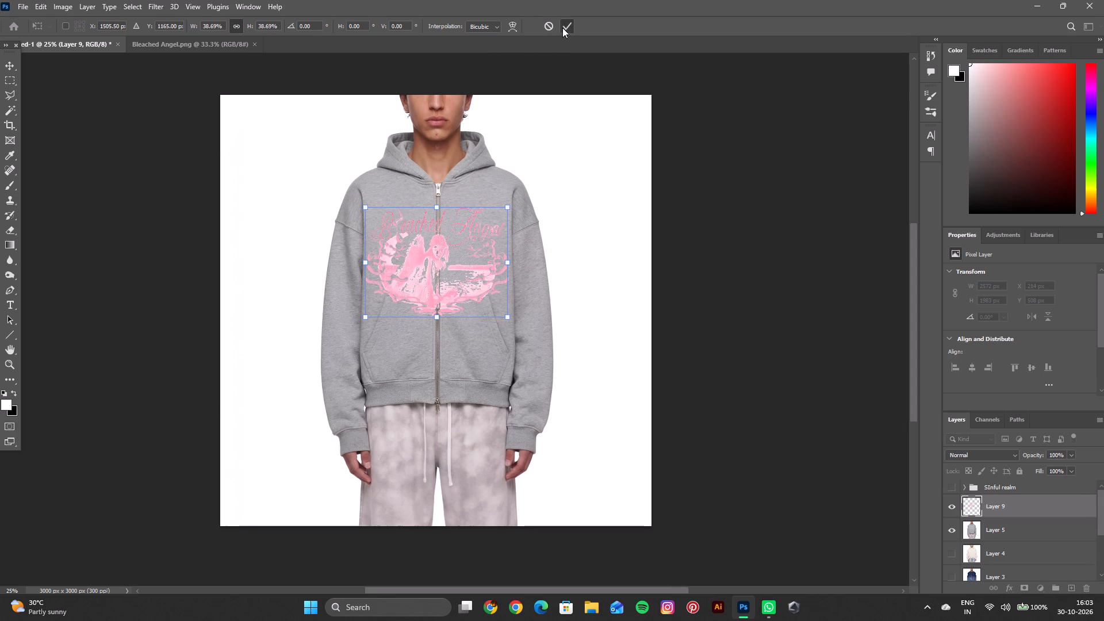
Set the blend mode of the Bleached Angel artwork on Layer 9 to Linear Burn.
click(965, 454)
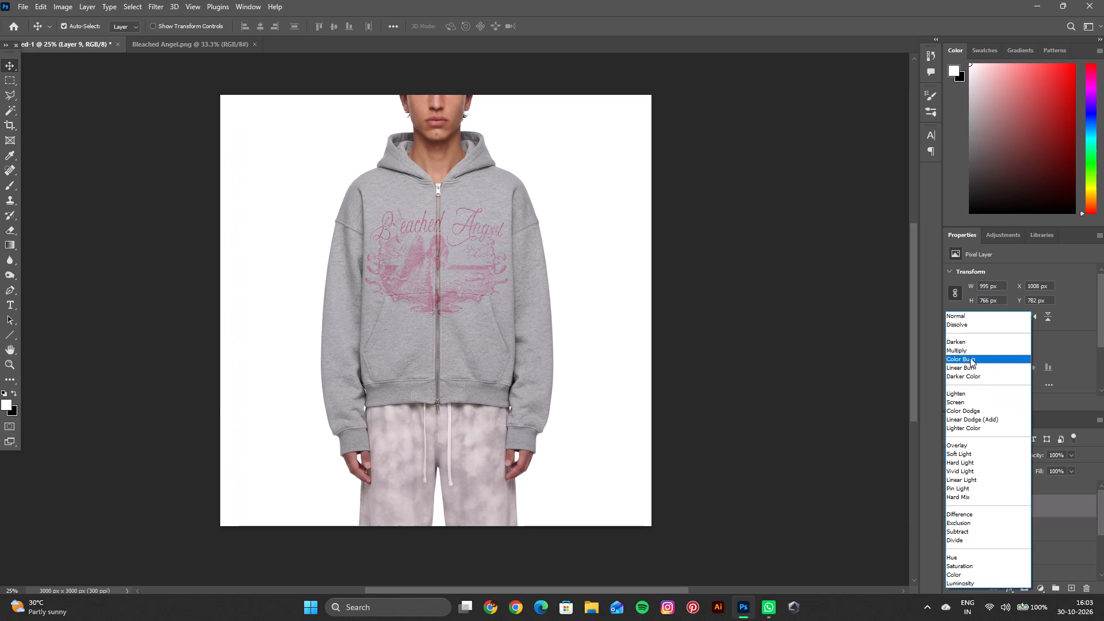
click(970, 365)
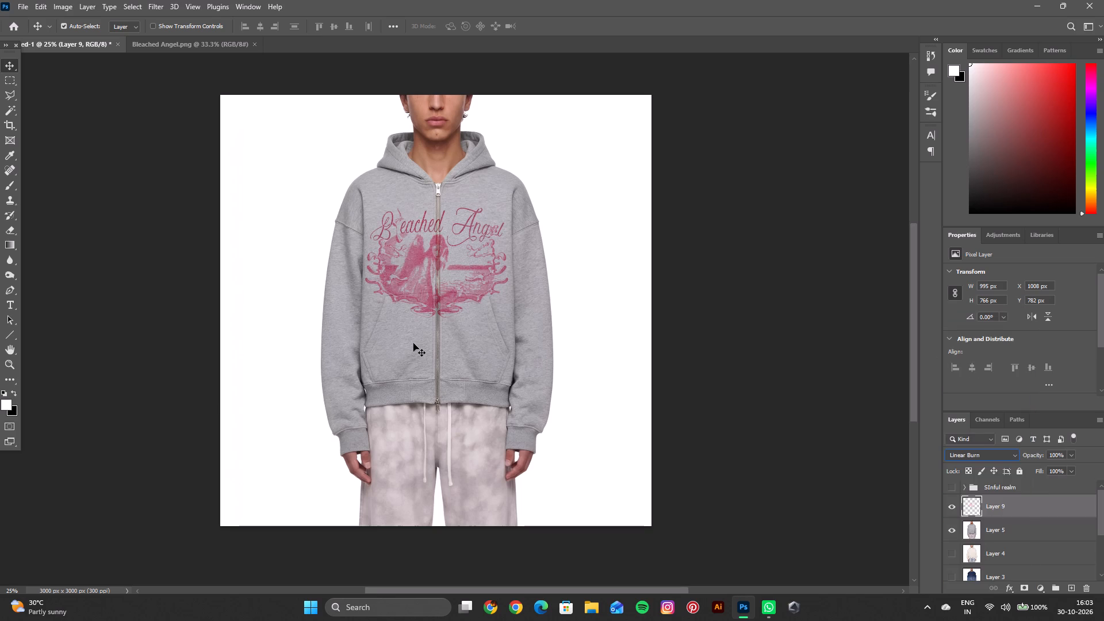
Open Angel sleeves bleached from the Gothbird folder and copy its artwork into the mockup document above Layer 9.
key(ctrl+o)
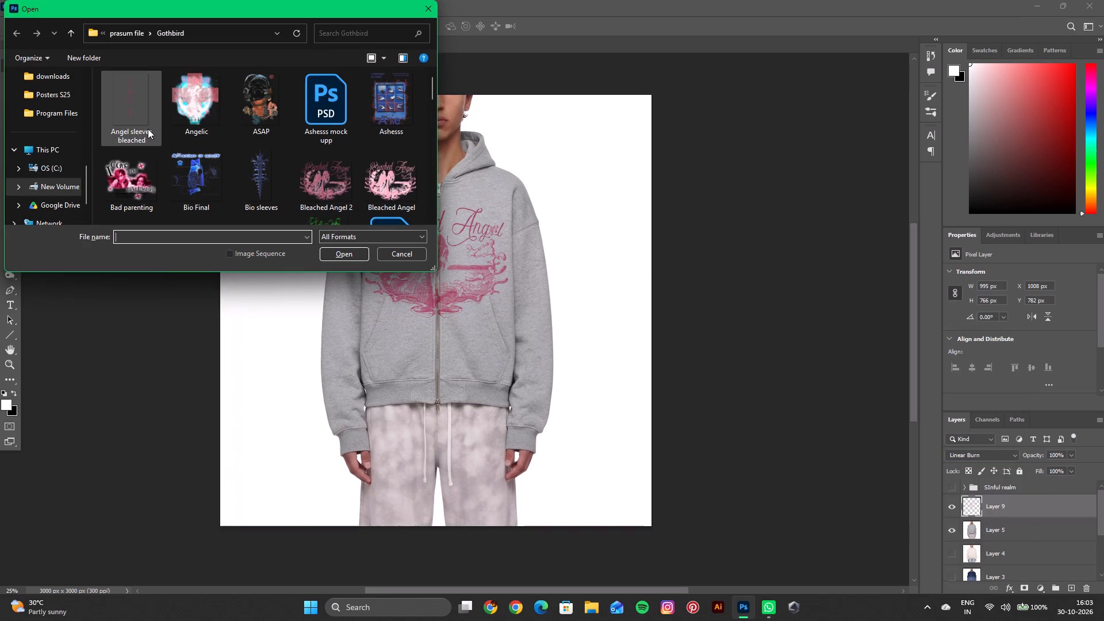
double_click(147, 128)
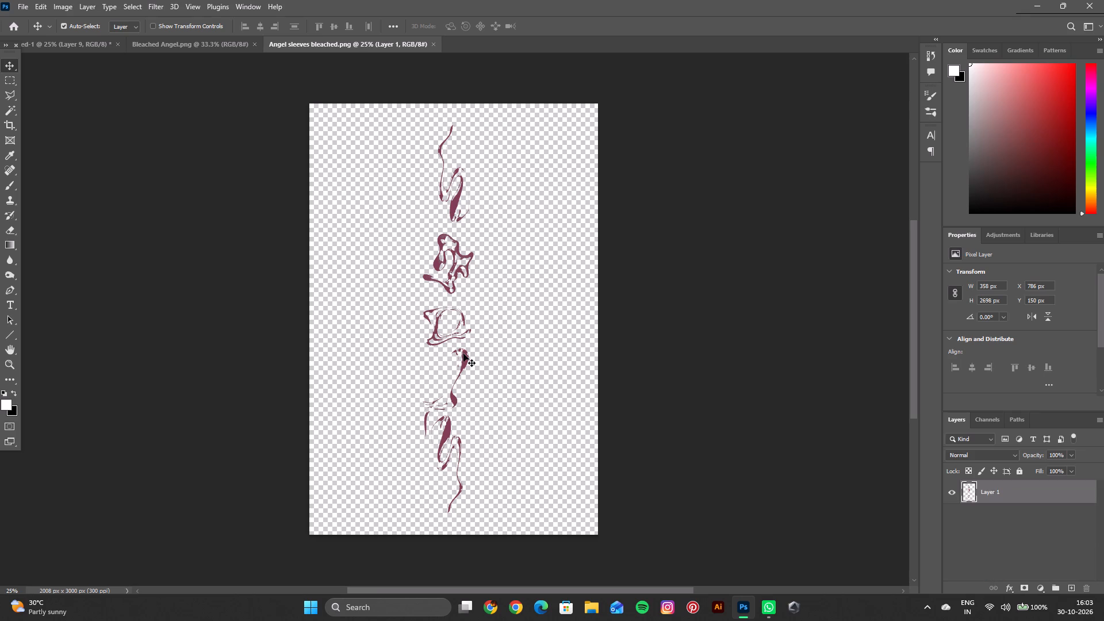
click(465, 356)
key(ctrl+c)
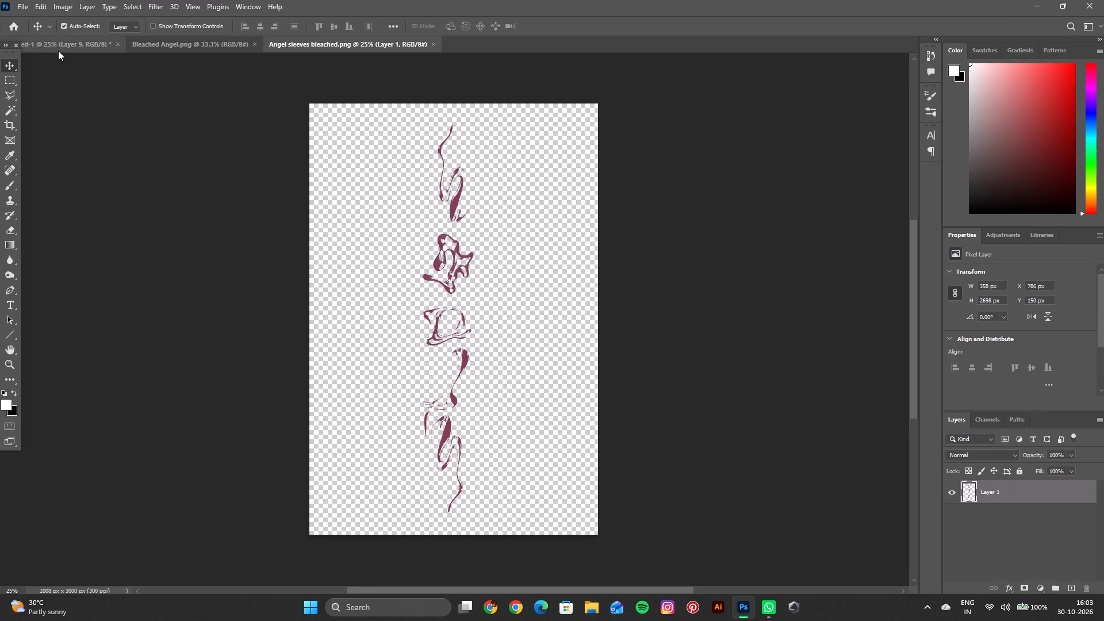
click(58, 50)
key(ctrl+v)
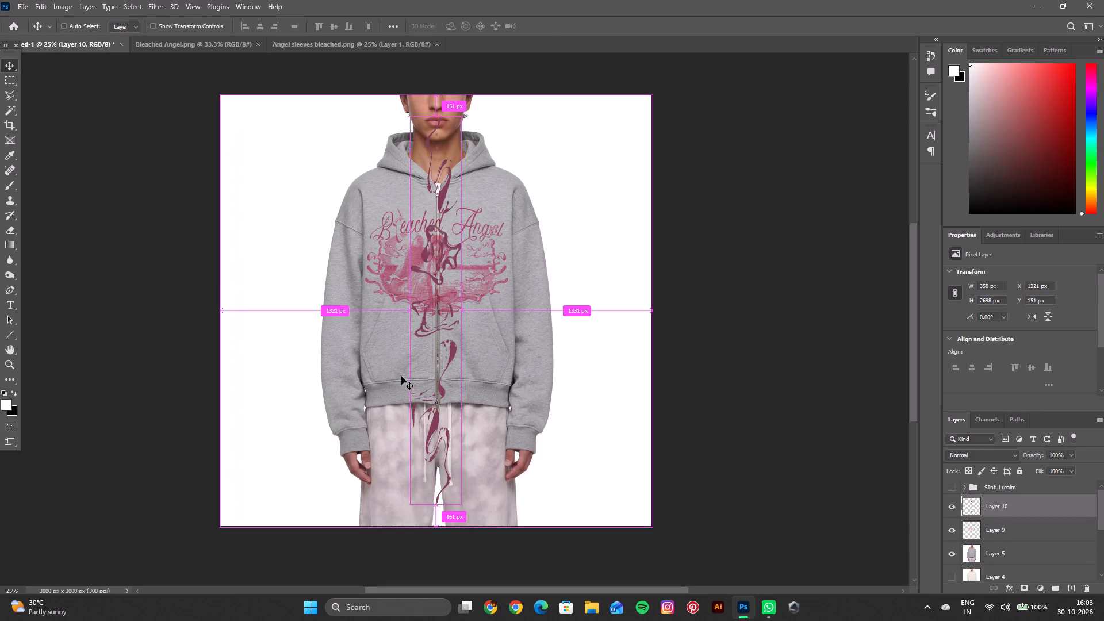
Scale the sleeve artwork to about 169 × 1262 px and place it along the outer edge of the hoodie's left-hand sleeve.
key(ctrl+t)
drag(465, 113, 429, 284)
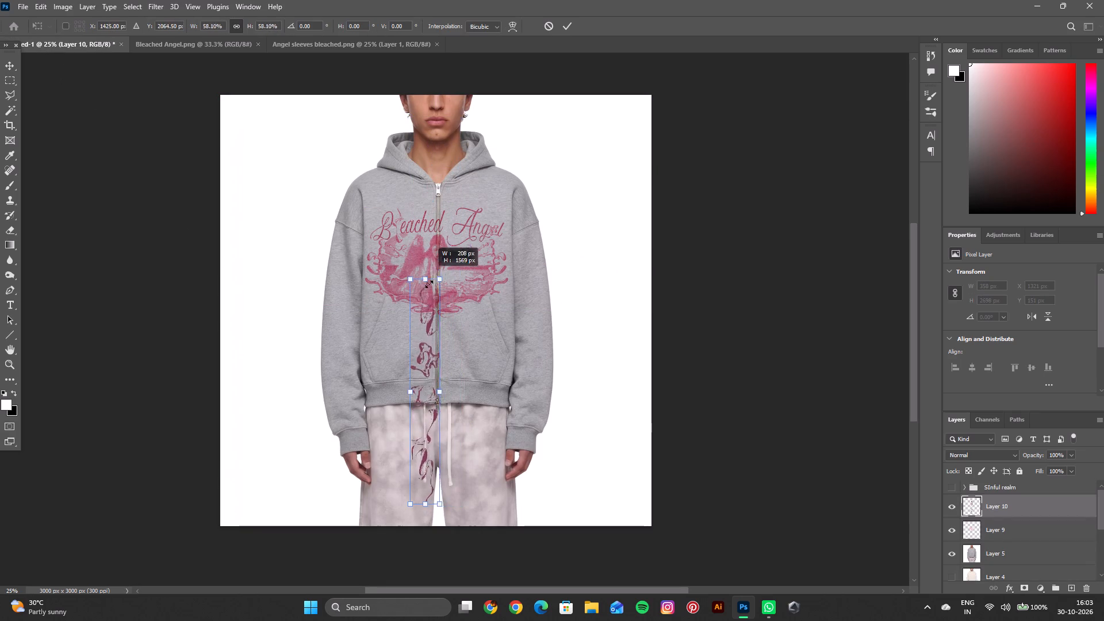
drag(429, 284, 428, 319)
drag(430, 419, 334, 344)
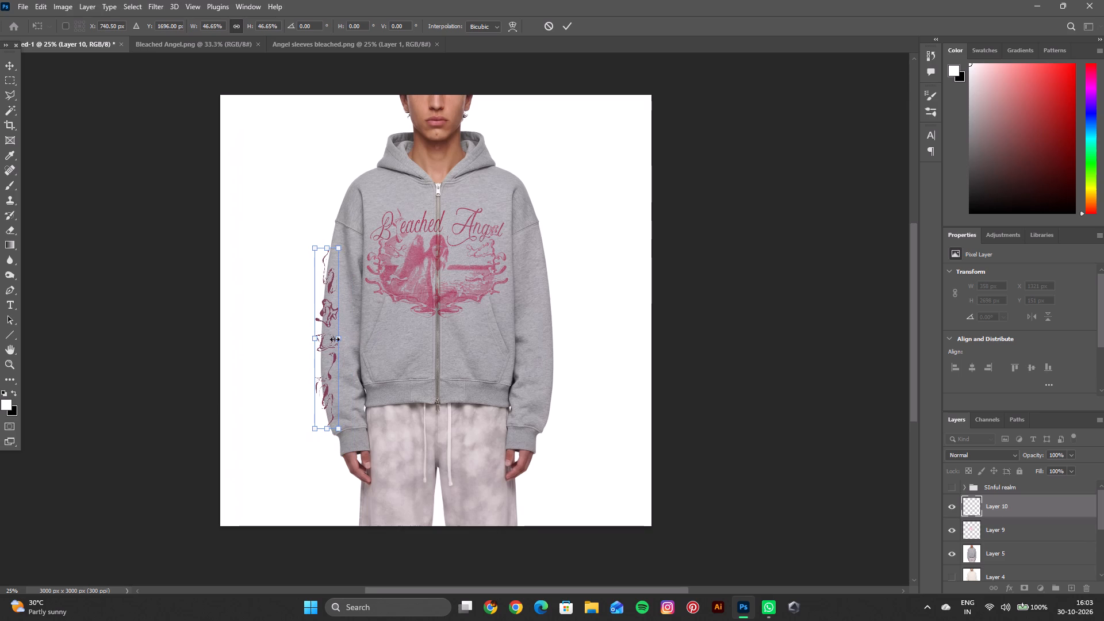
click(562, 26)
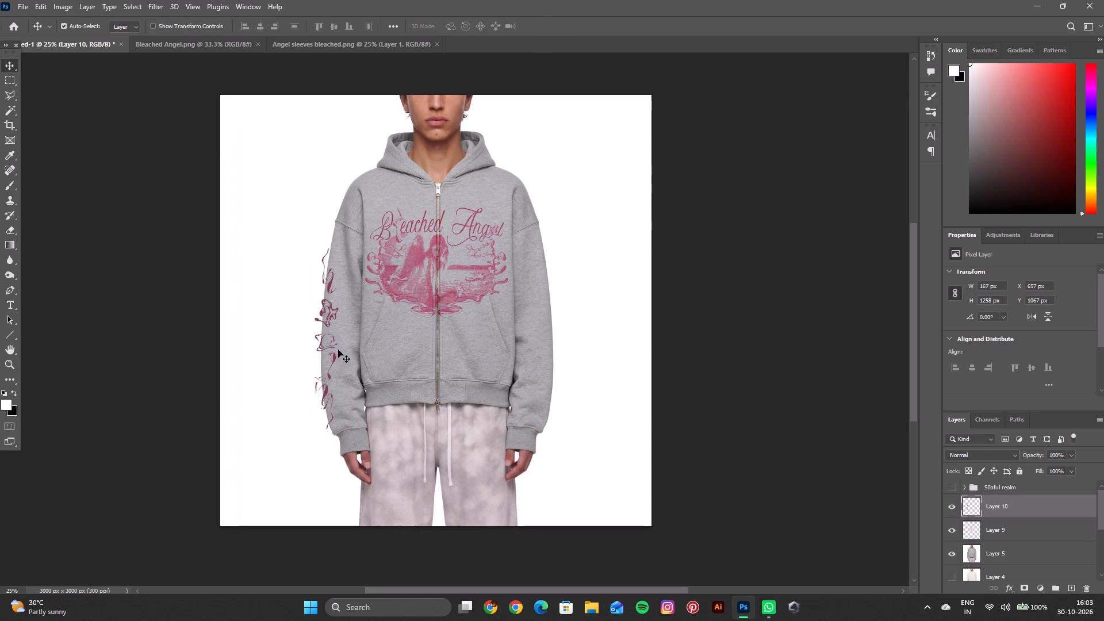
key(ctrl+t)
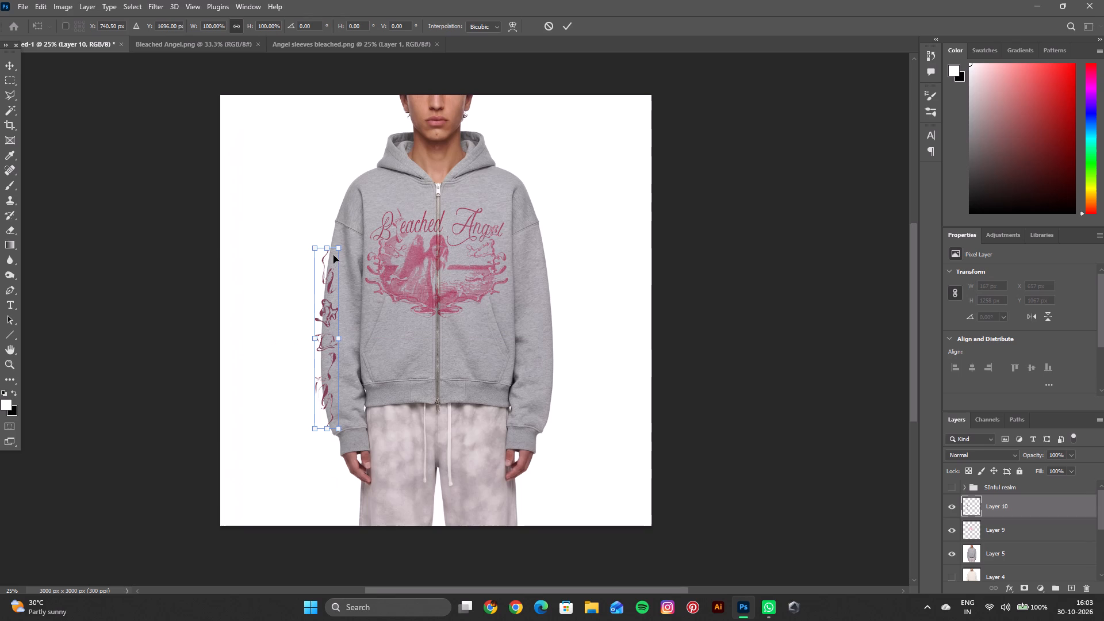
drag(331, 248, 332, 253)
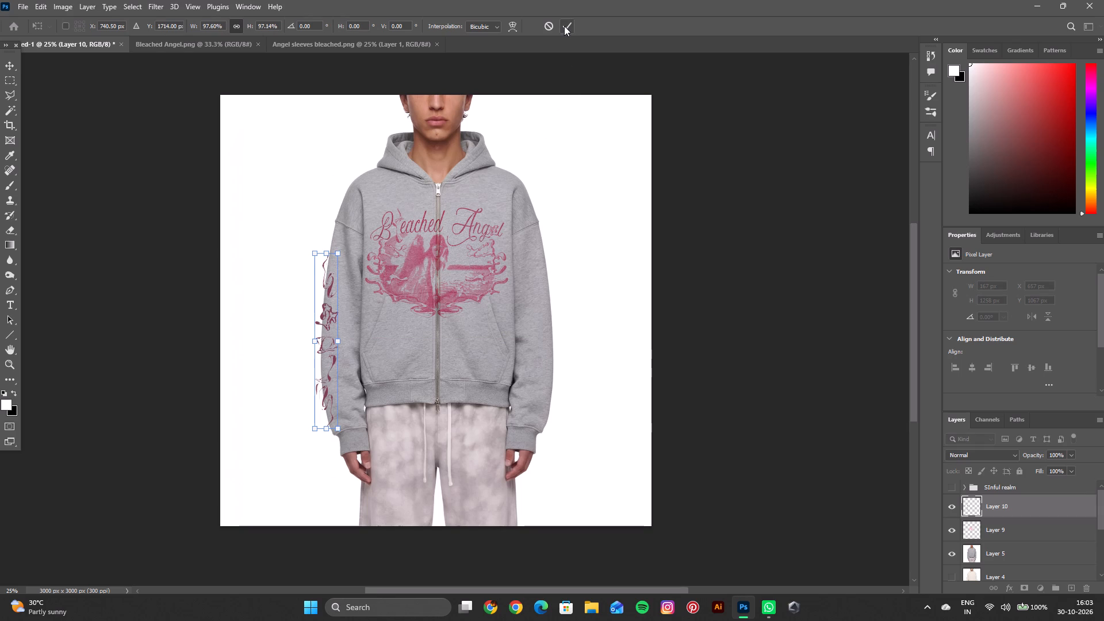
drag(328, 254, 329, 250)
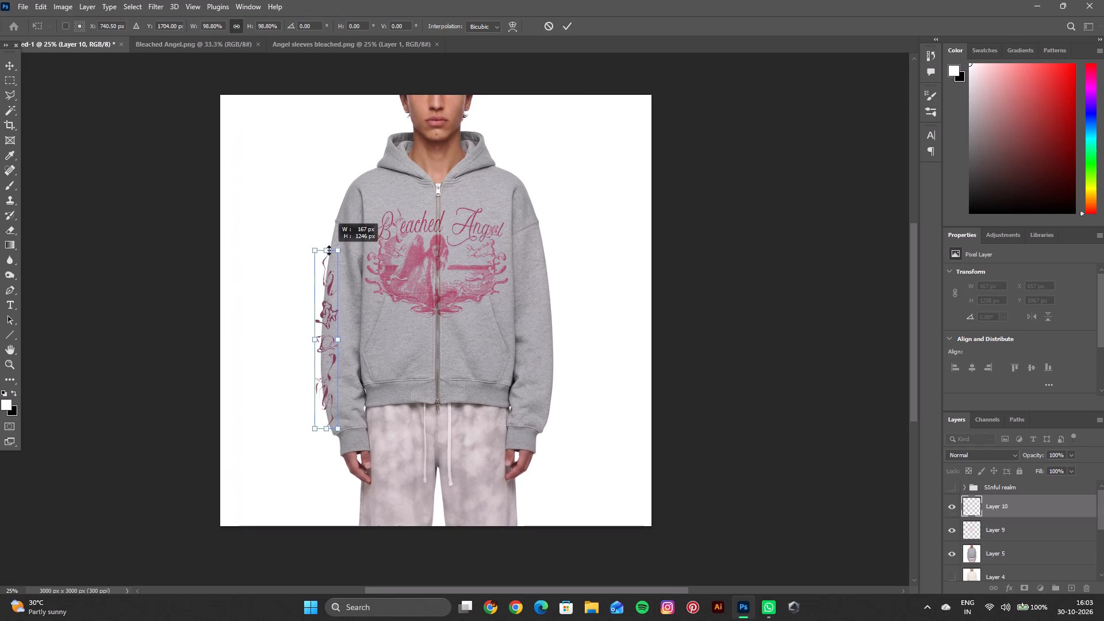
drag(329, 250, 329, 248)
click(570, 28)
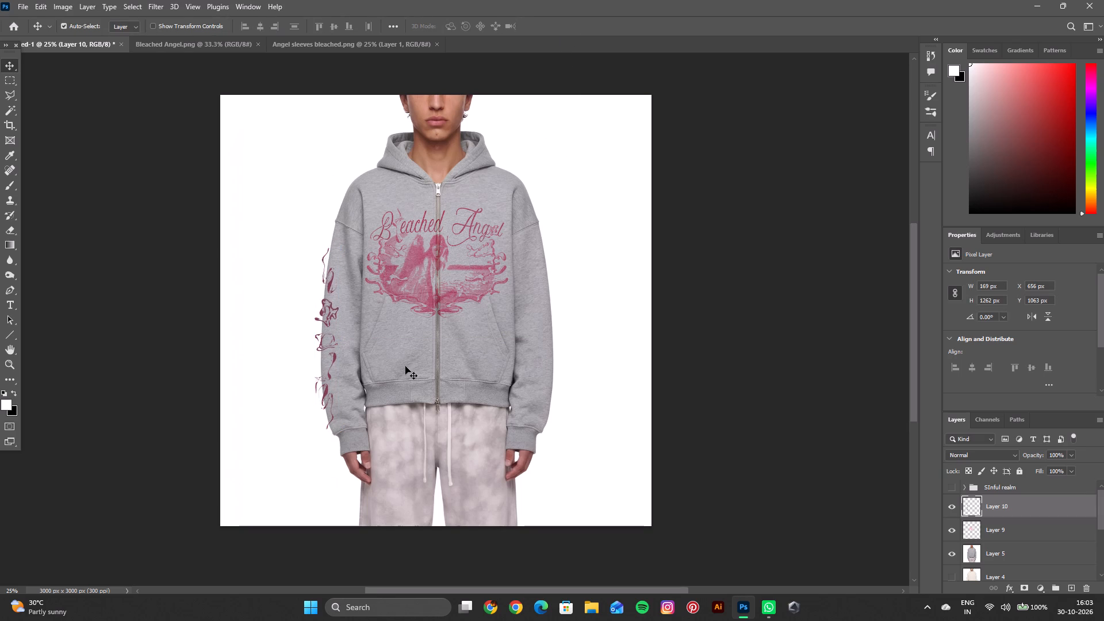
Duplicate the sleeve artwork, flip the copy horizontally, and move it straight across to the outer edge of the opposite sleeve.
key(ctrl+j)
click(1033, 315)
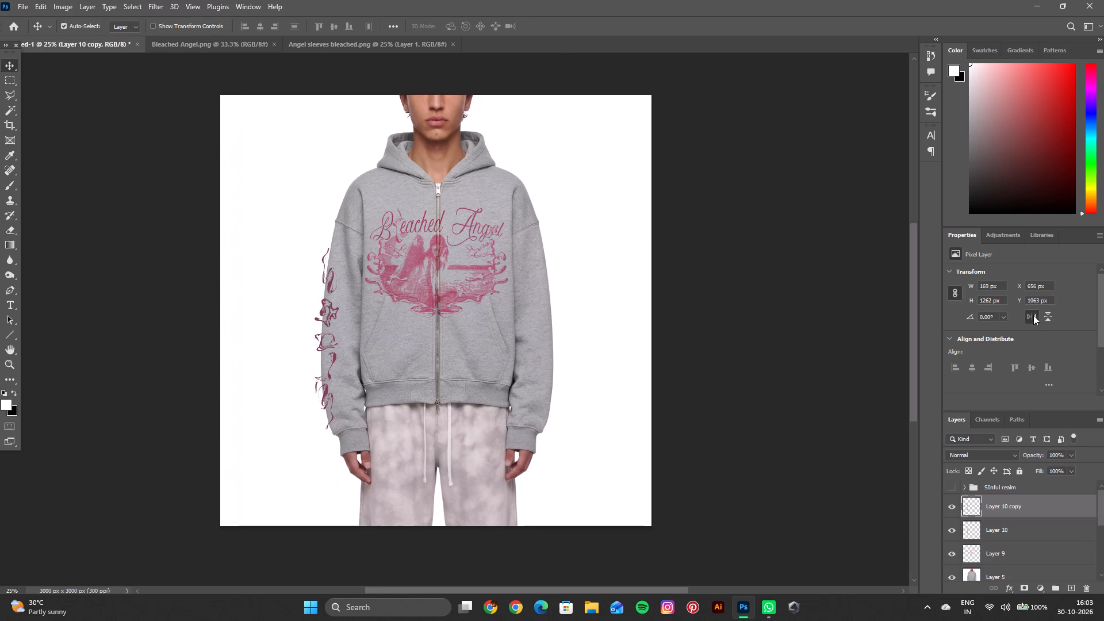
drag(322, 282, 505, 282)
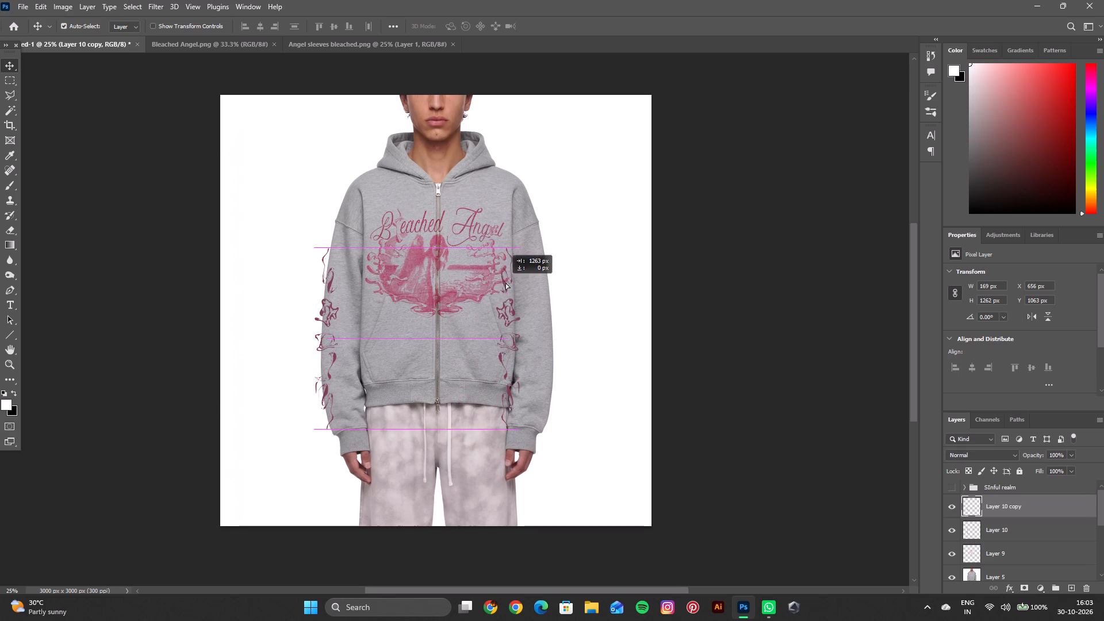
drag(505, 282, 540, 282)
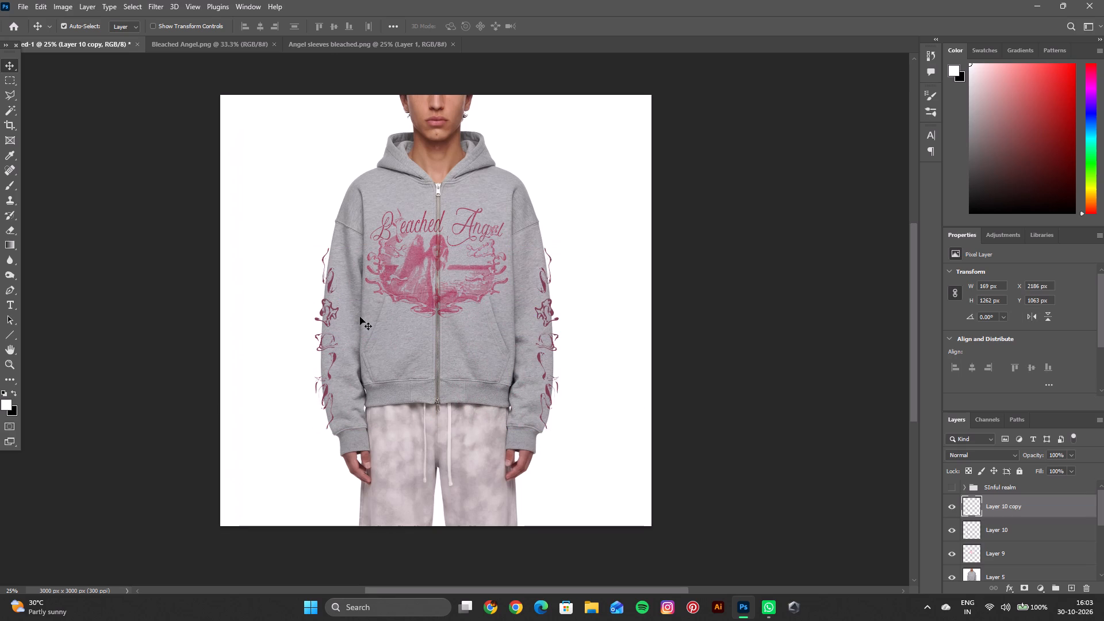
Add a layer mask to each of the sleeve artwork layers, Layer 10 copy and Layer 10.
click(1026, 589)
click(1026, 545)
click(1026, 535)
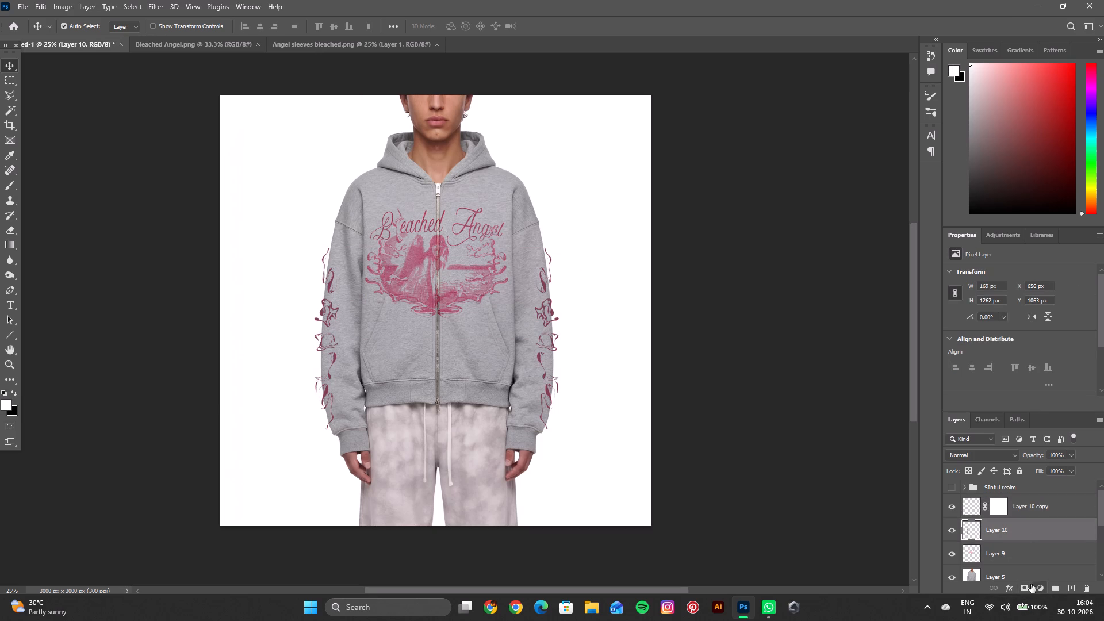
click(1028, 584)
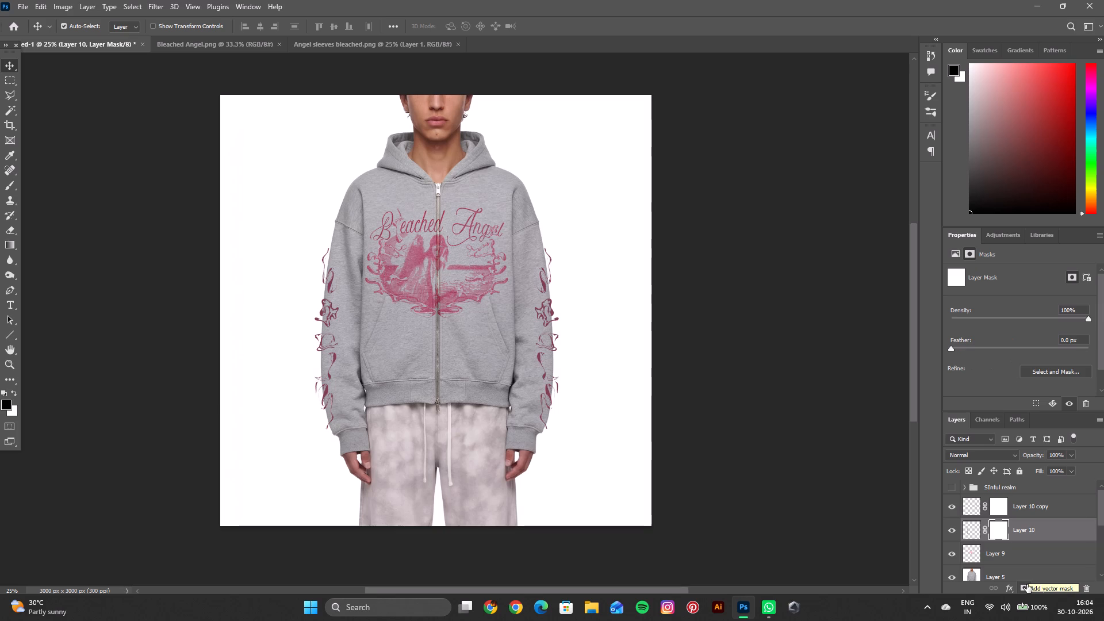
Outline the area just outside the left-hand sleeve with the Polygonal Lasso, paint it black on Layer 10's mask, and deselect.
key(ctrl+equal)
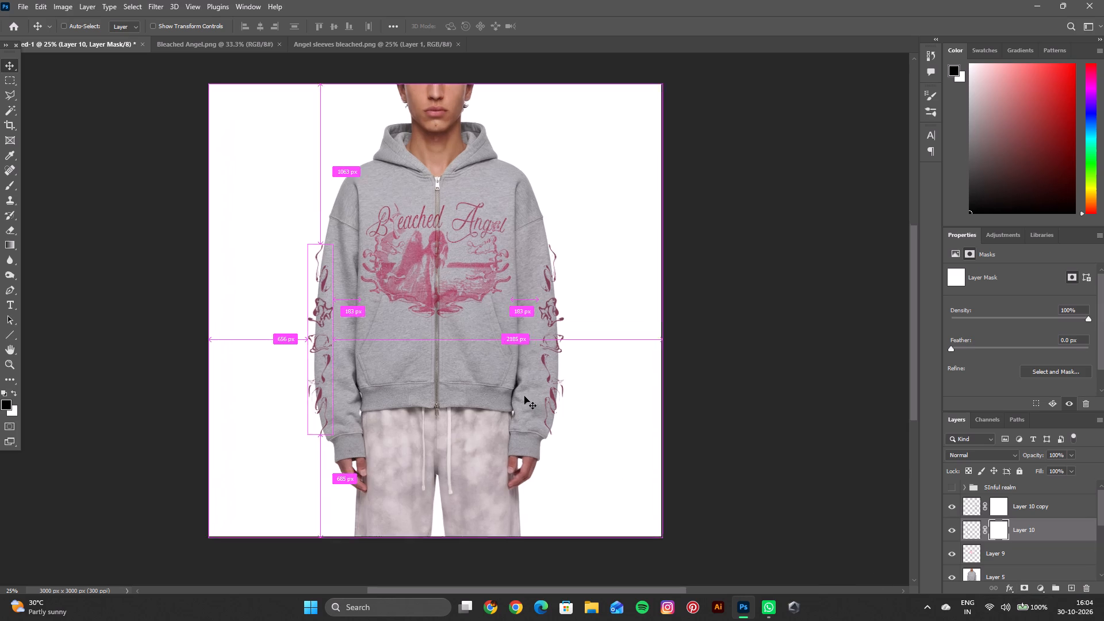
key(space)
key(space)
key(space)
key(space)
key(space)
key(space)
key(space)
key(space)
key(space)
key(space)
key(space)
key(space)
key(space)
key(space)
key(space)
key(space)
key(space)
key(space)
key(space)
drag(530, 392, 622, 402)
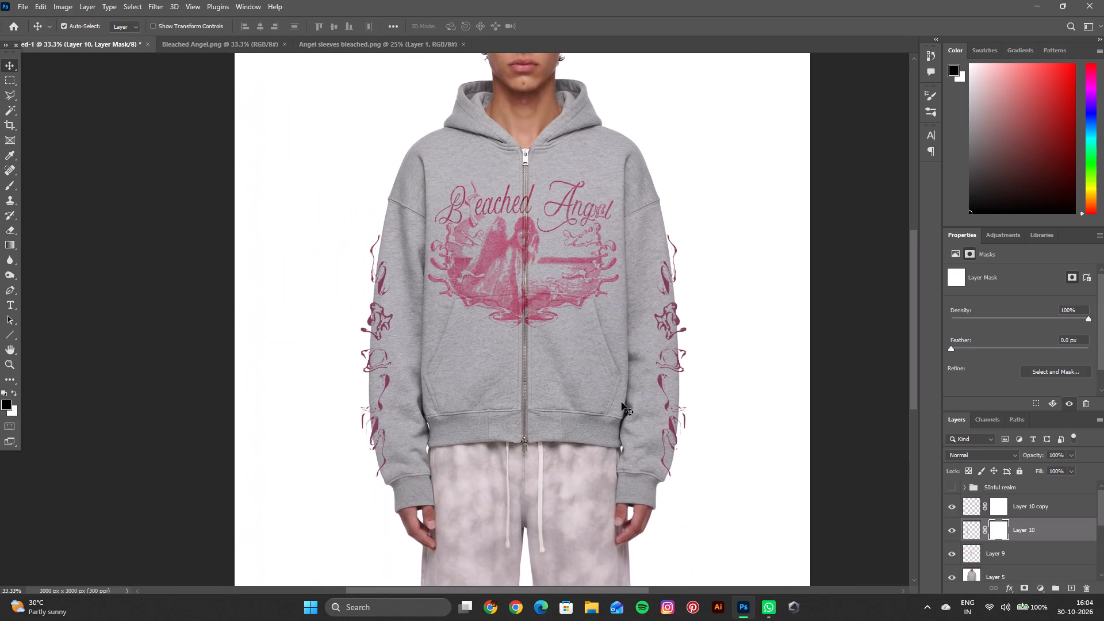
click(2, 94)
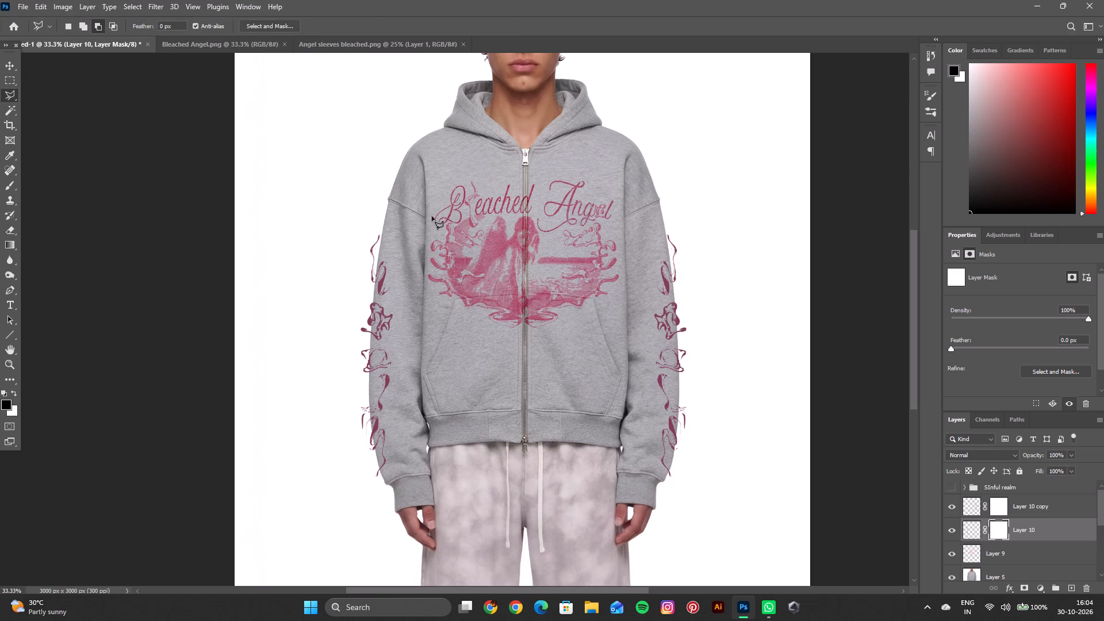
click(386, 213)
click(382, 236)
click(377, 265)
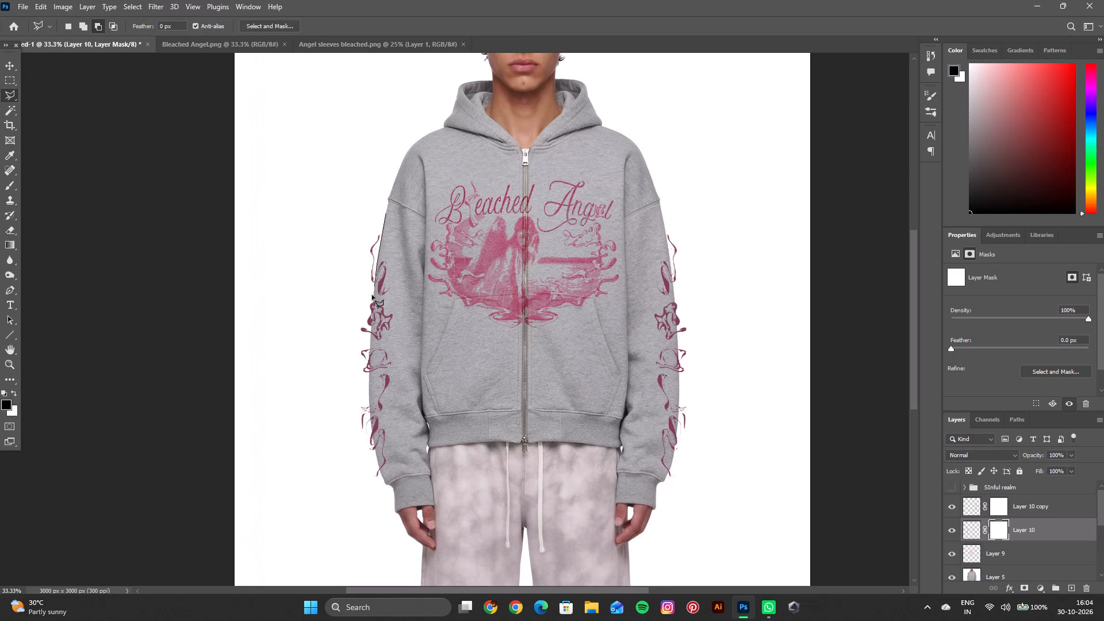
click(373, 305)
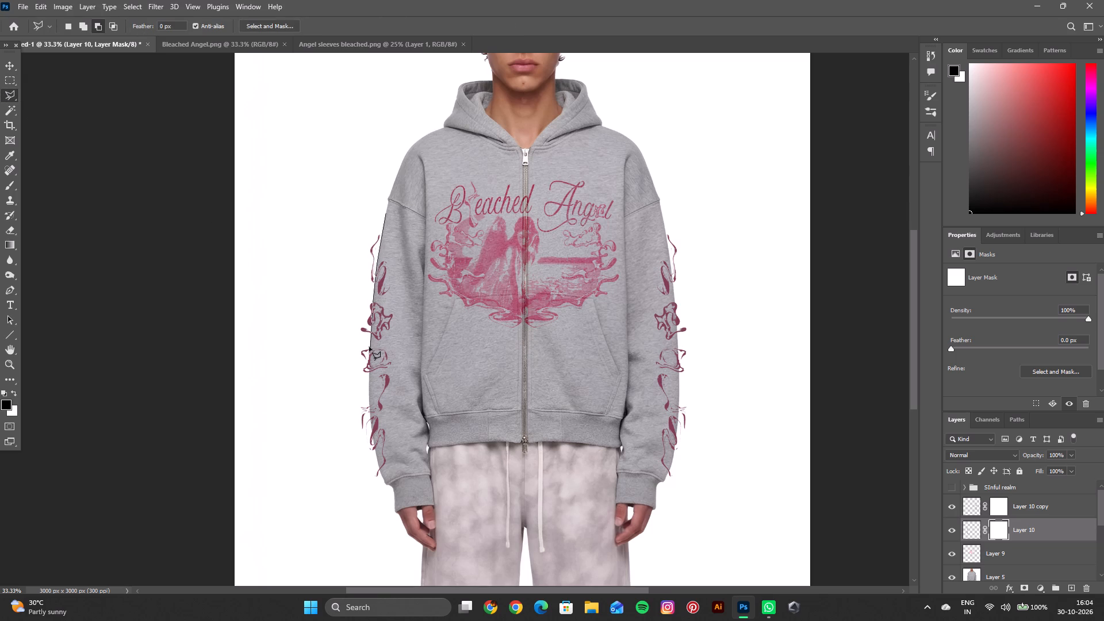
click(370, 347)
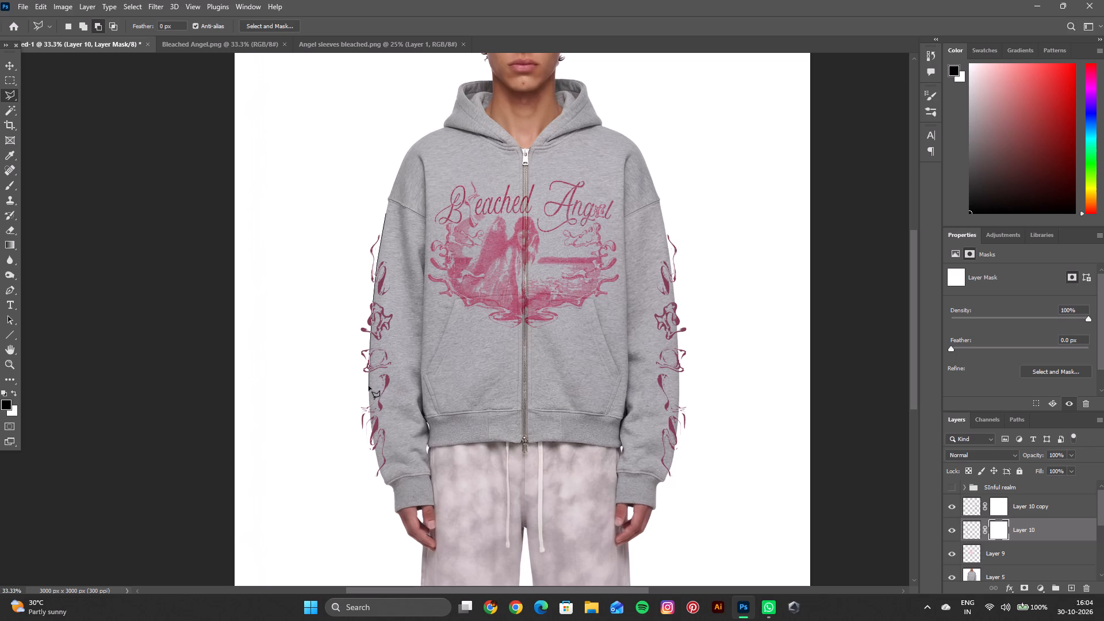
click(369, 386)
click(370, 414)
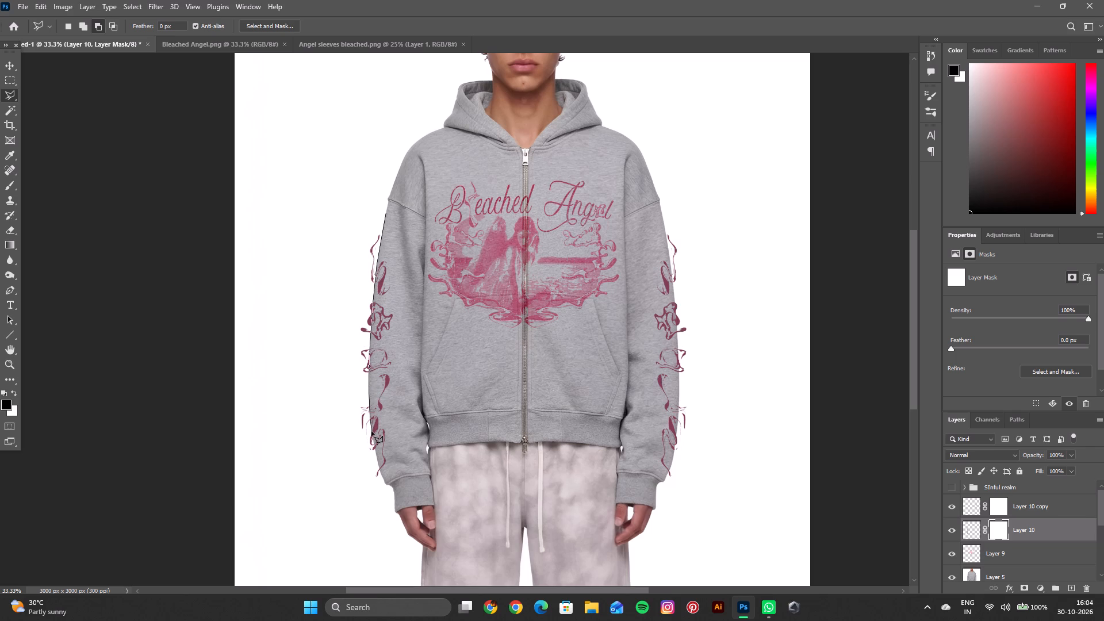
click(371, 431)
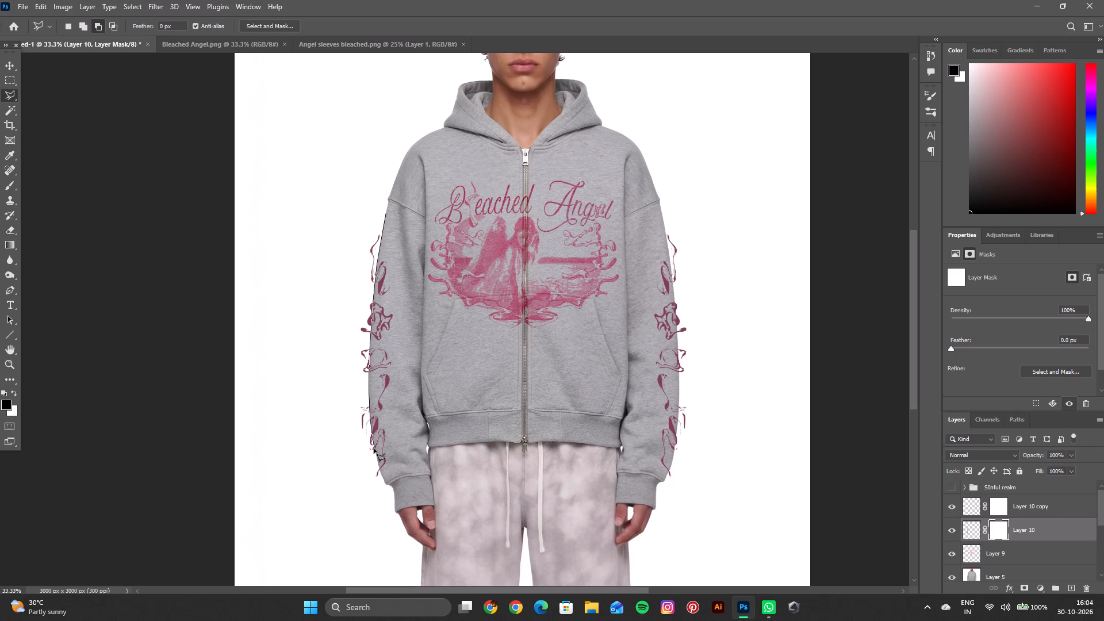
click(374, 448)
click(378, 465)
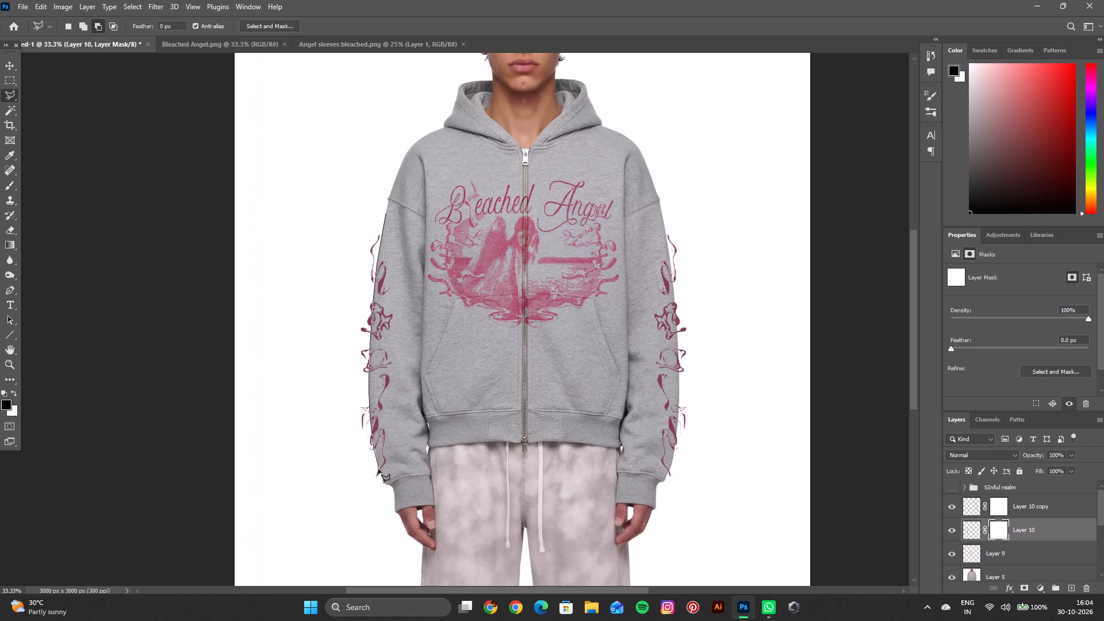
click(381, 476)
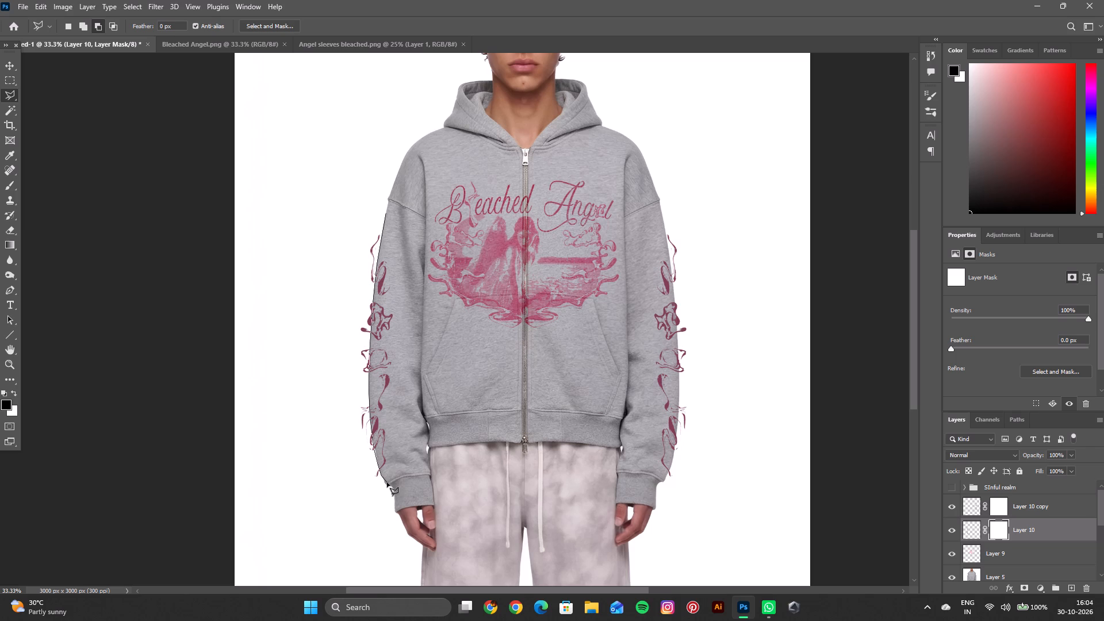
click(385, 483)
click(364, 487)
drag(325, 418, 325, 415)
drag(325, 415, 326, 402)
drag(335, 271, 337, 262)
click(348, 213)
click(388, 213)
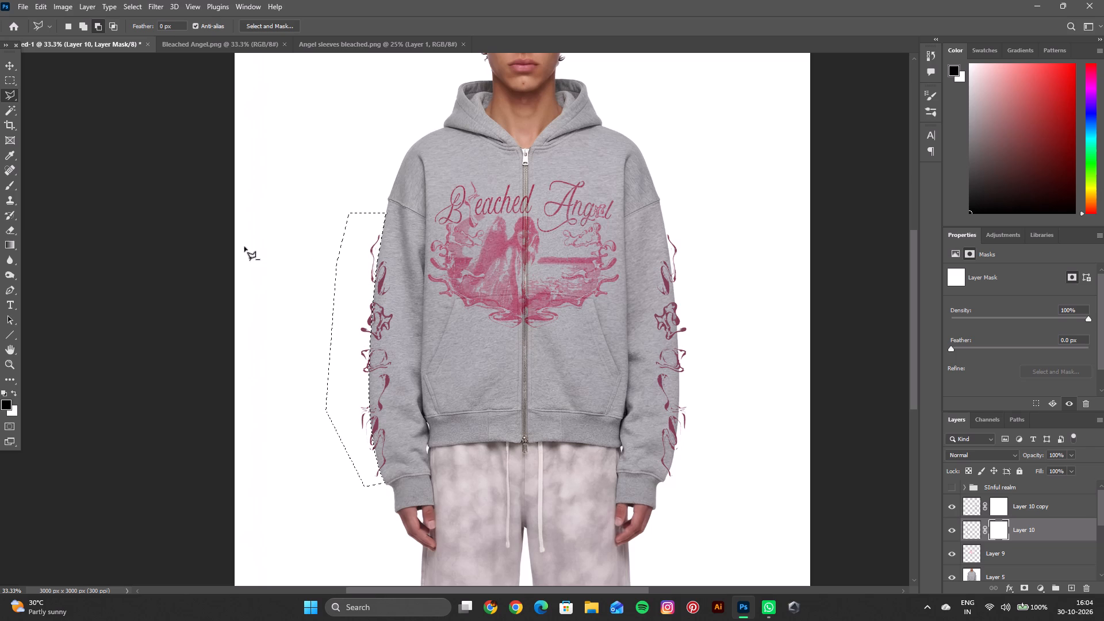
click(16, 185)
drag(370, 241, 374, 239)
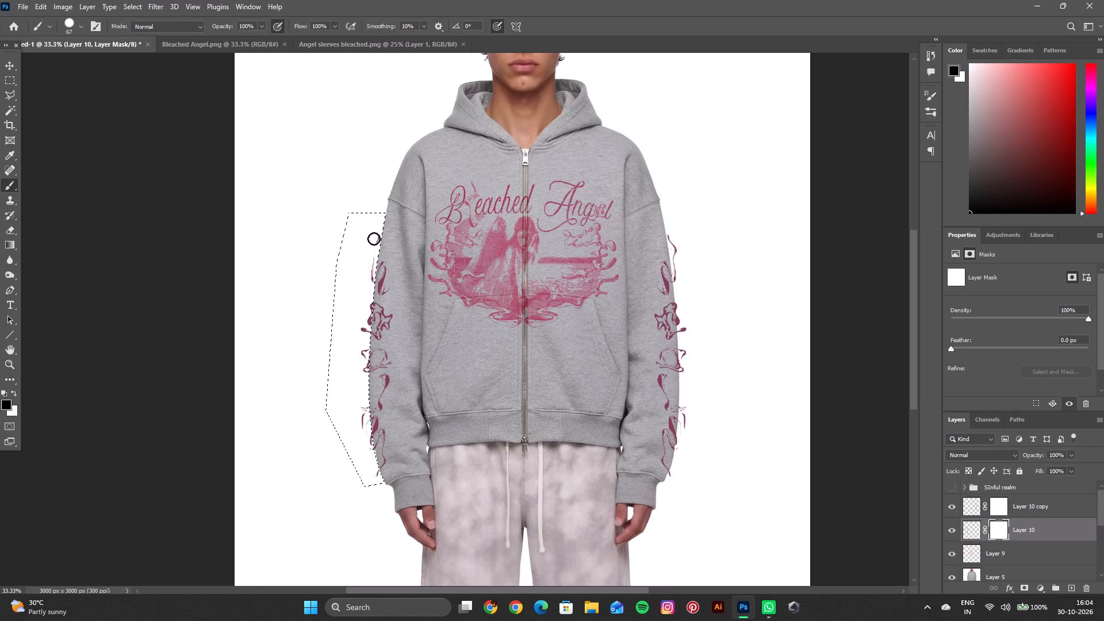
drag(374, 239, 371, 292)
drag(371, 292, 376, 499)
drag(376, 499, 382, 240)
key(ctrl+d)
Outline the area just outside the right-hand sleeve with the Polygonal Lasso, paint it black on Layer 10 copy's mask, and deselect.
key(space)
key(space)
key(space)
key(space)
key(space)
key(space)
key(space)
key(space)
key(space)
key(space)
key(space)
key(space)
key(space)
key(space)
key(space)
key(space)
key(space)
key(space)
key(space)
key(space)
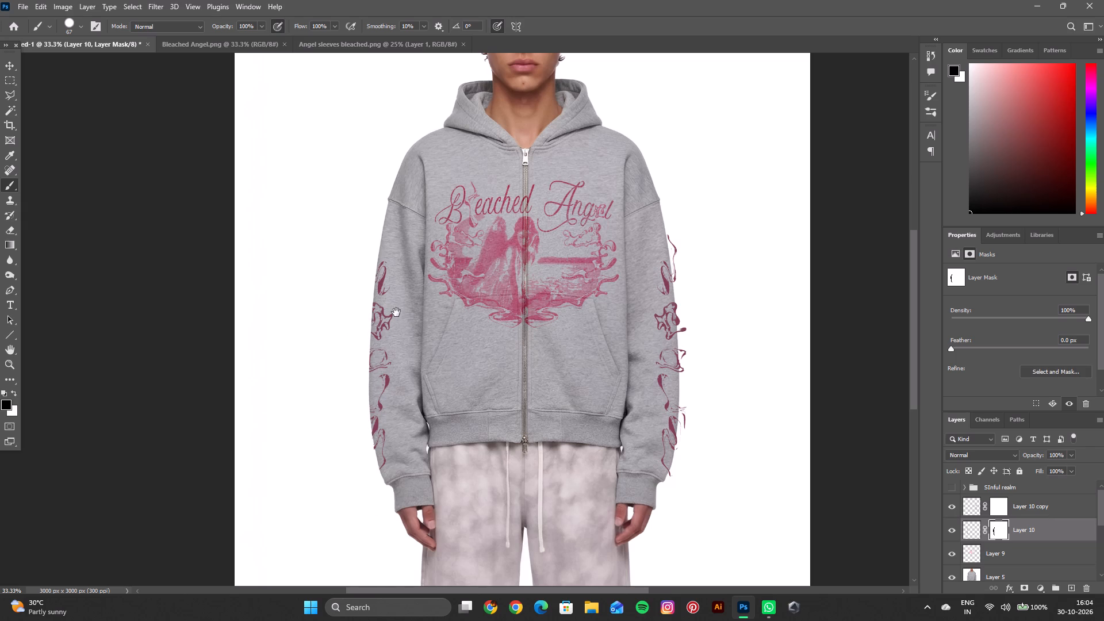
drag(396, 312, 240, 298)
click(1003, 509)
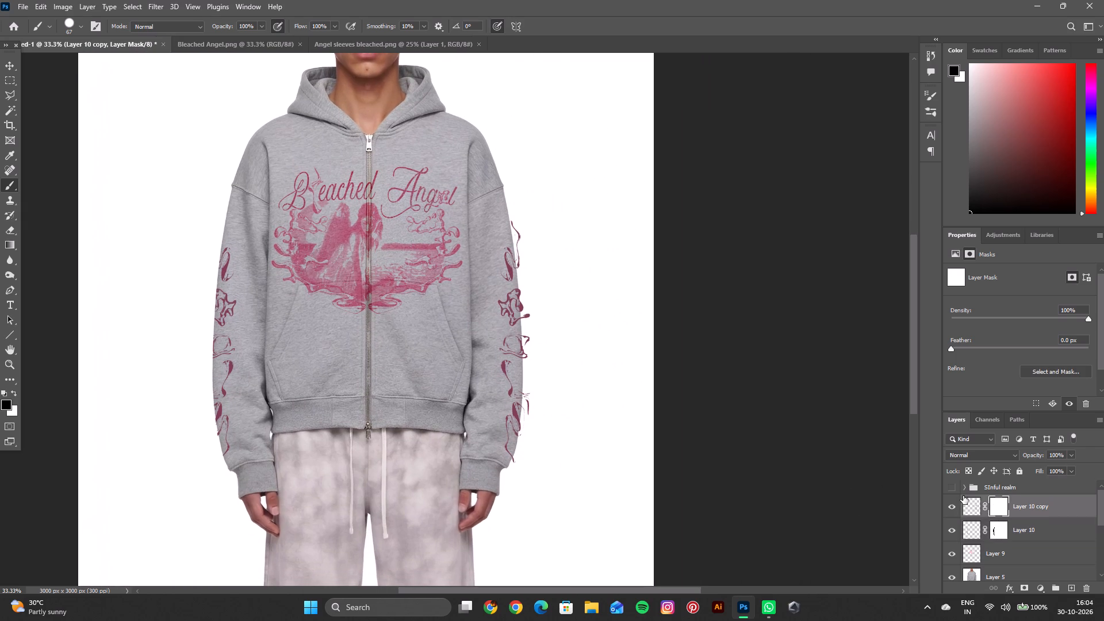
click(5, 98)
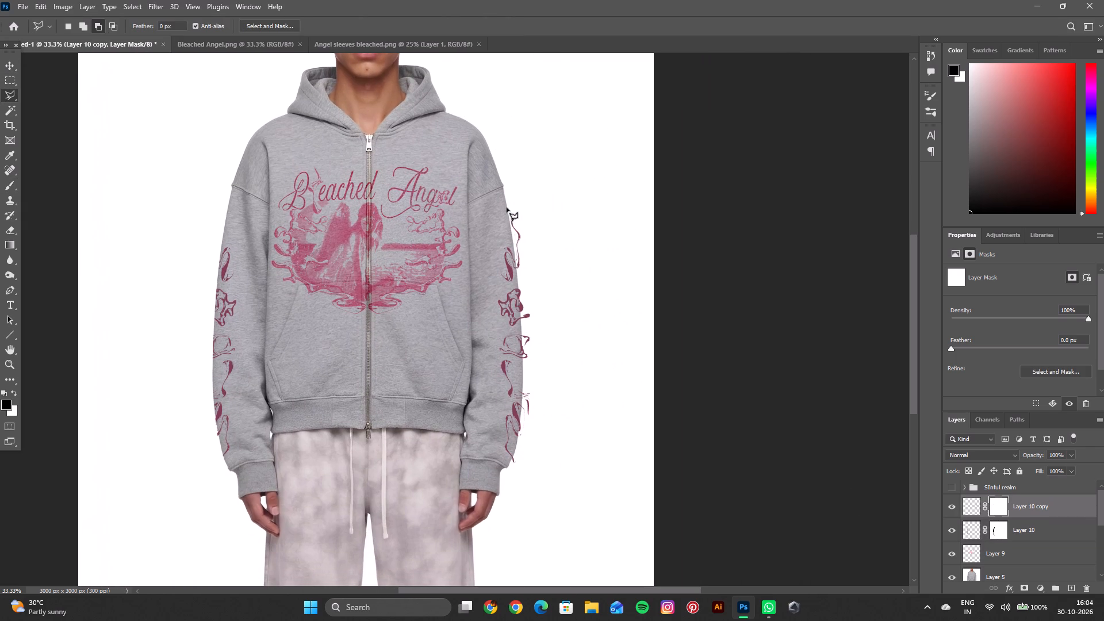
click(507, 208)
click(511, 229)
click(514, 250)
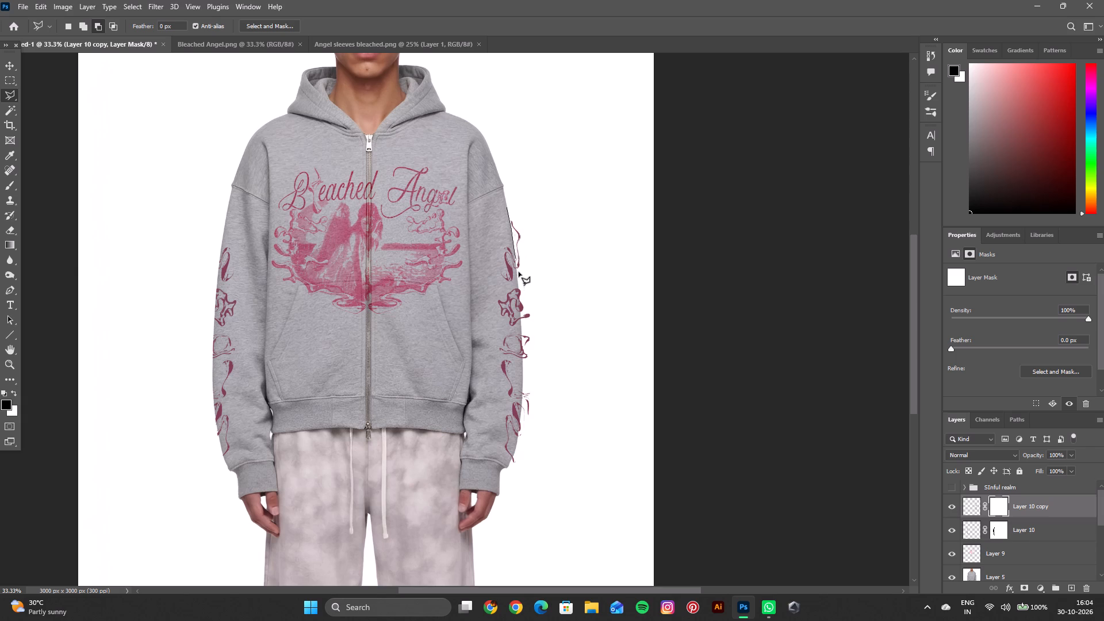
click(518, 284)
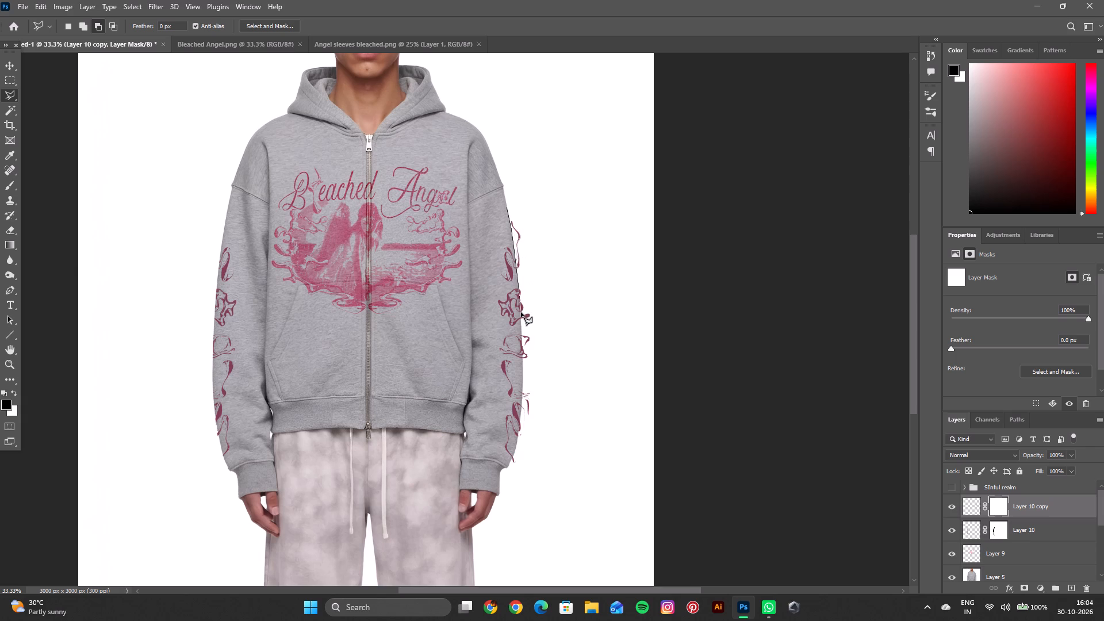
click(521, 312)
click(521, 343)
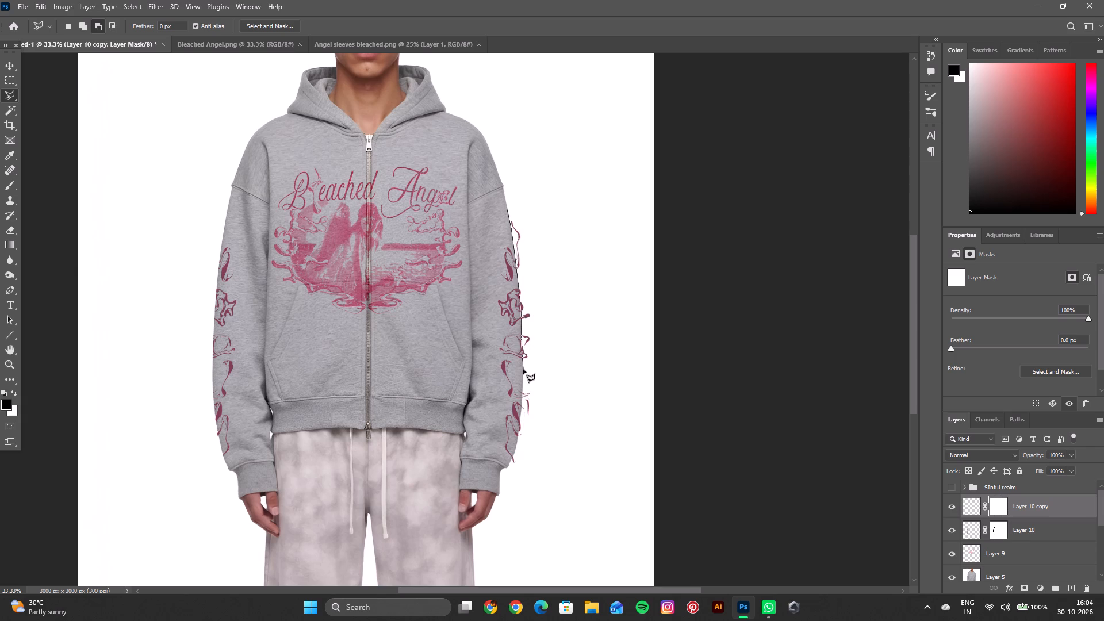
click(523, 375)
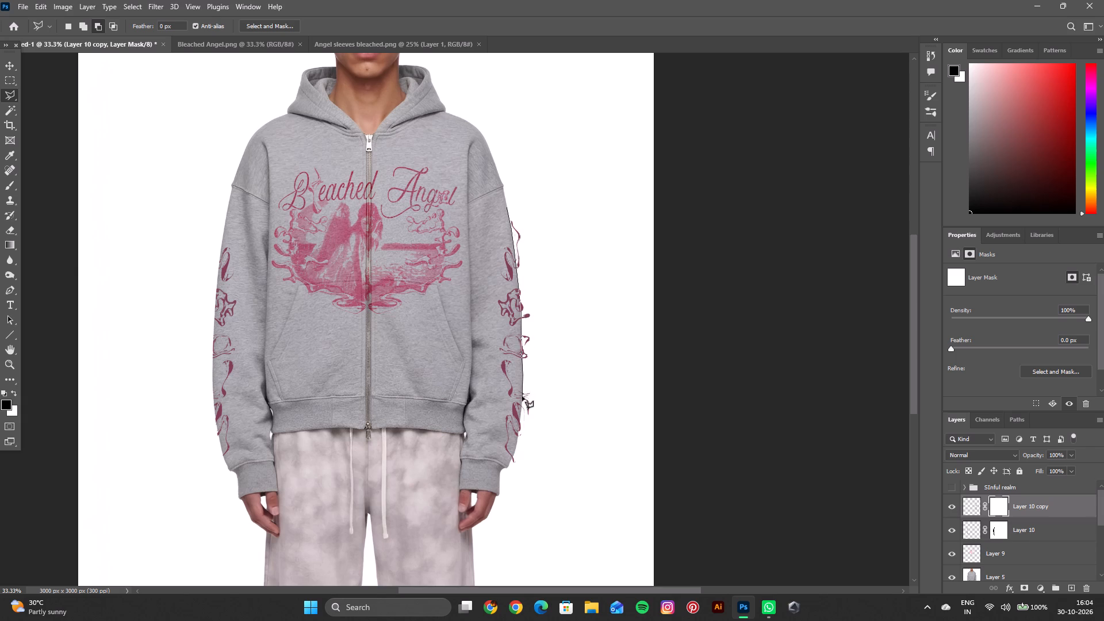
click(523, 396)
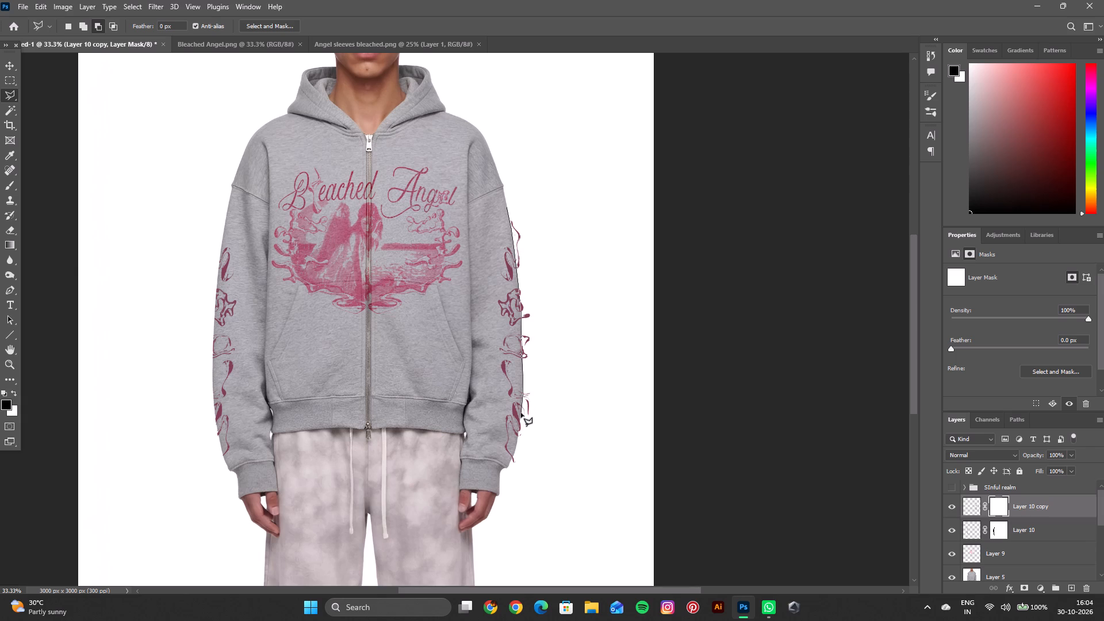
click(521, 414)
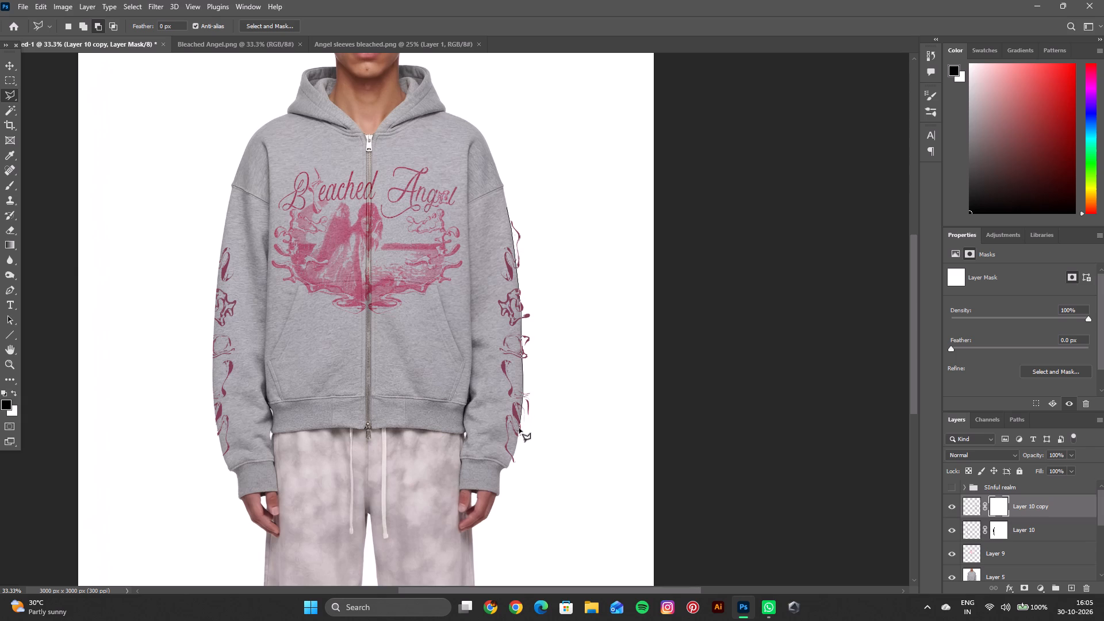
click(519, 428)
click(516, 445)
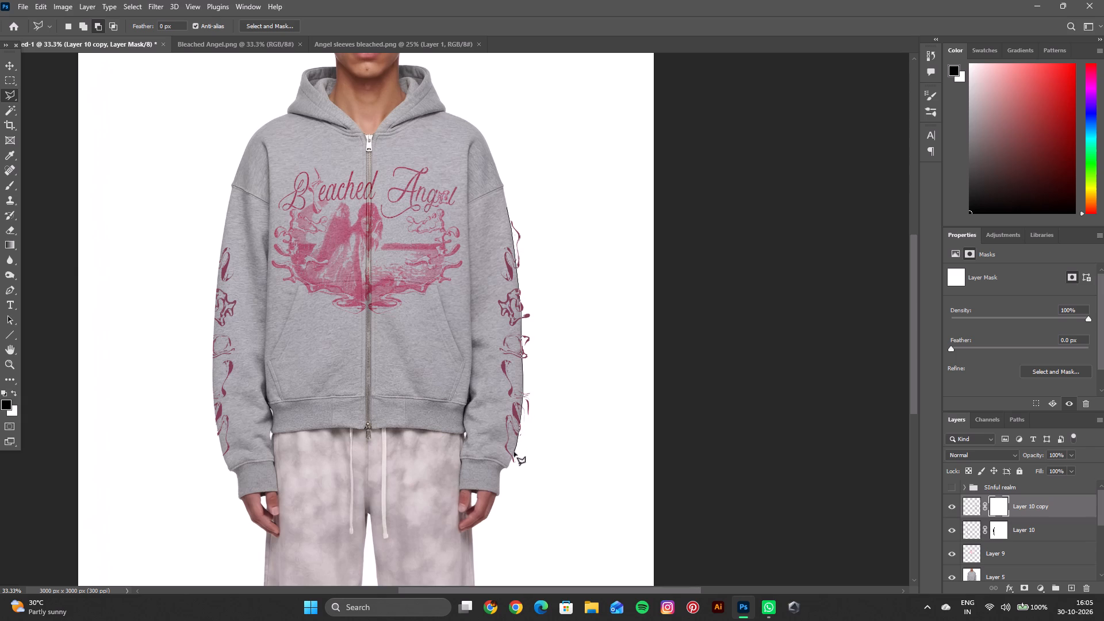
click(513, 455)
click(511, 461)
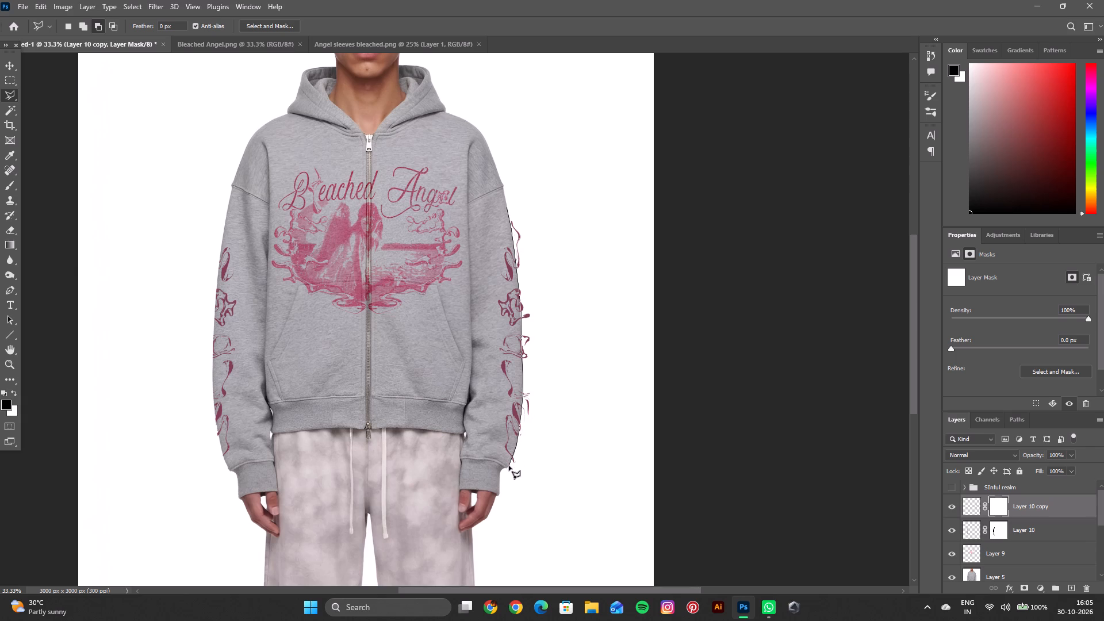
click(508, 467)
click(535, 473)
click(574, 405)
drag(568, 240, 568, 231)
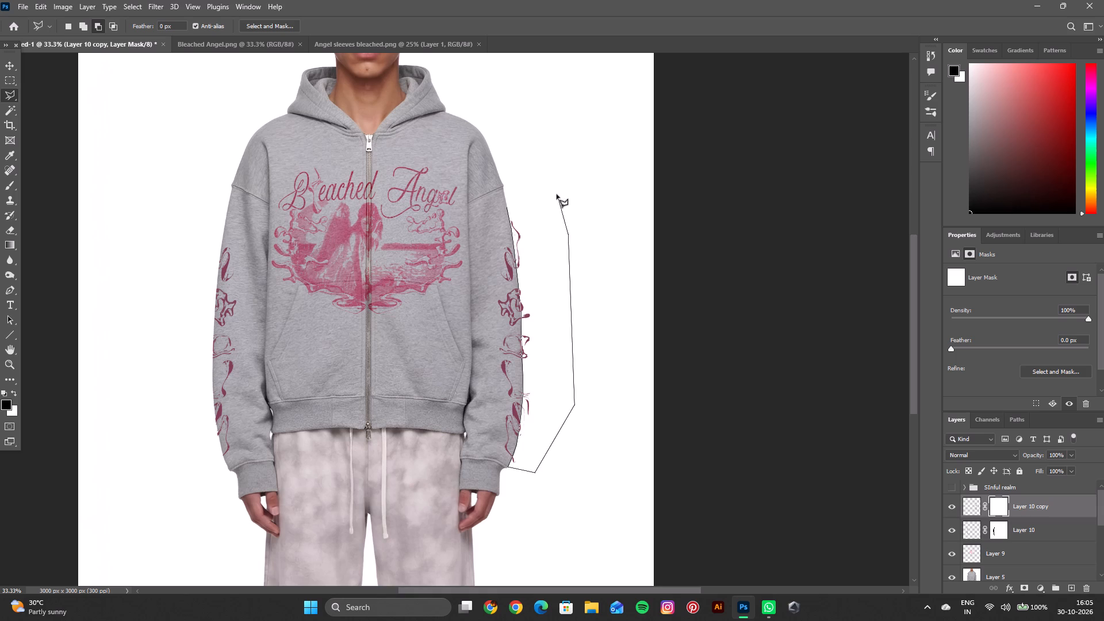
click(553, 188)
click(507, 207)
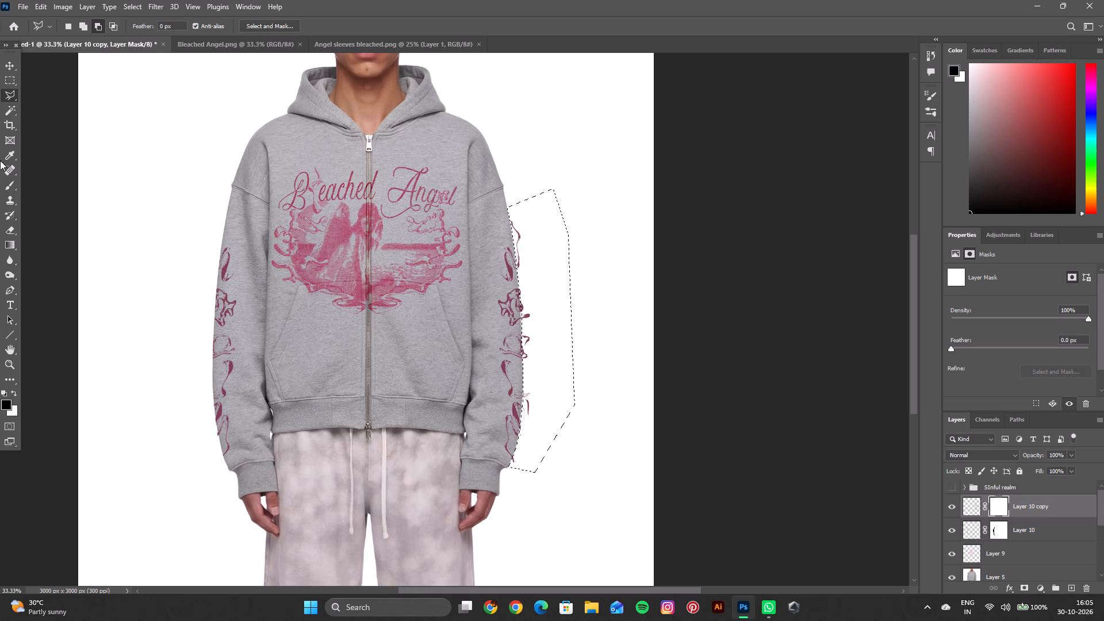
click(5, 179)
drag(515, 208, 518, 244)
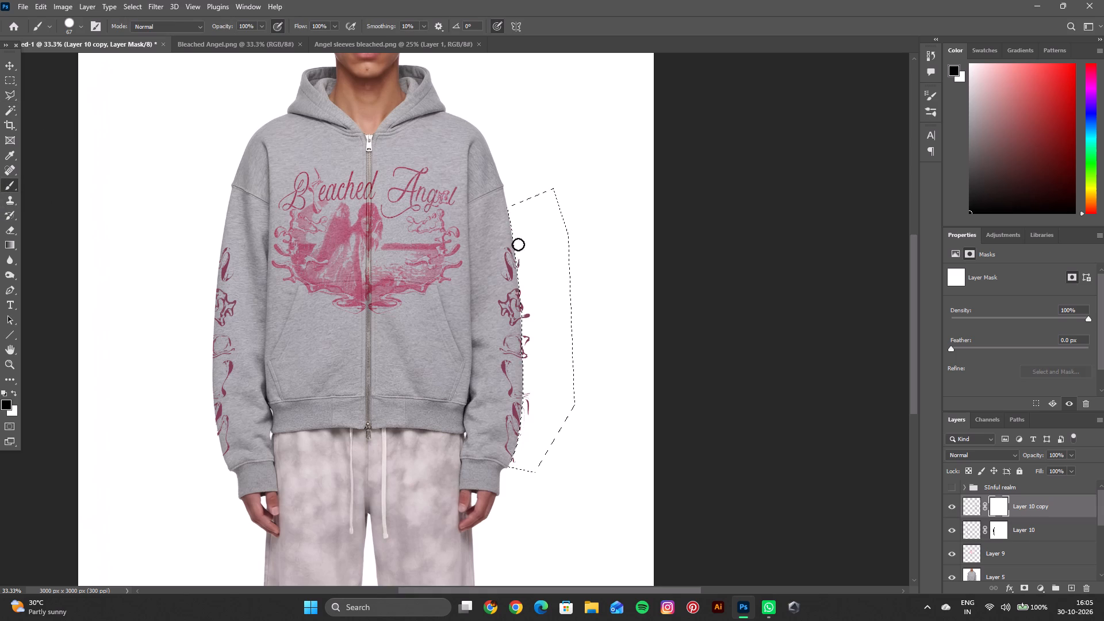
drag(518, 244, 522, 477)
drag(522, 477, 552, 315)
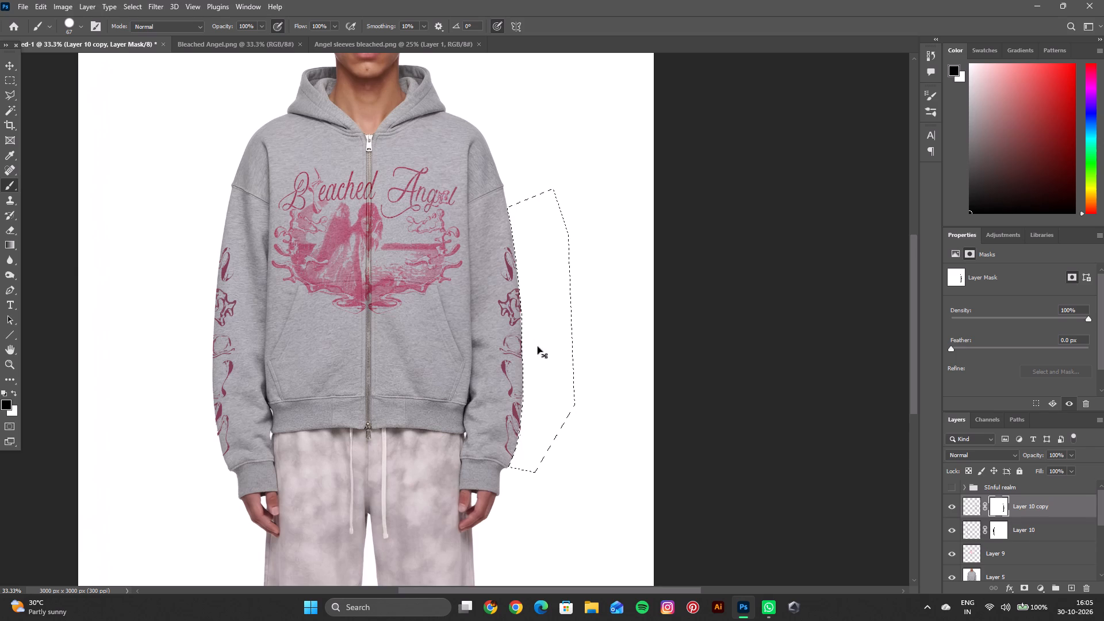
key(ctrl+d)
Touch up Layer 10 copy's mask with small black brush dabs beside the right-hand sleeve's outer edge, just above the cuff.
key(space)
key(space)
key(space)
key(space)
key(space)
key(space)
key(space)
key(space)
key(space)
key(space)
key(space)
key(space)
key(space)
key(space)
key(space)
key(space)
key(space)
key(space)
key(space)
key(space)
drag(558, 346, 577, 354)
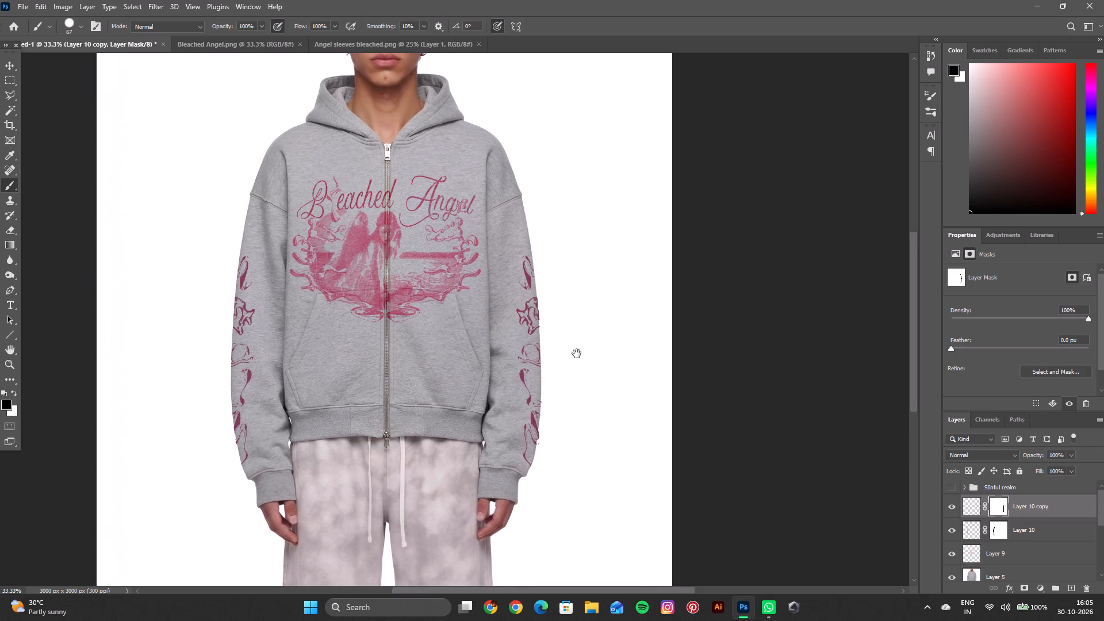
drag(577, 354, 577, 315)
drag(543, 405, 549, 397)
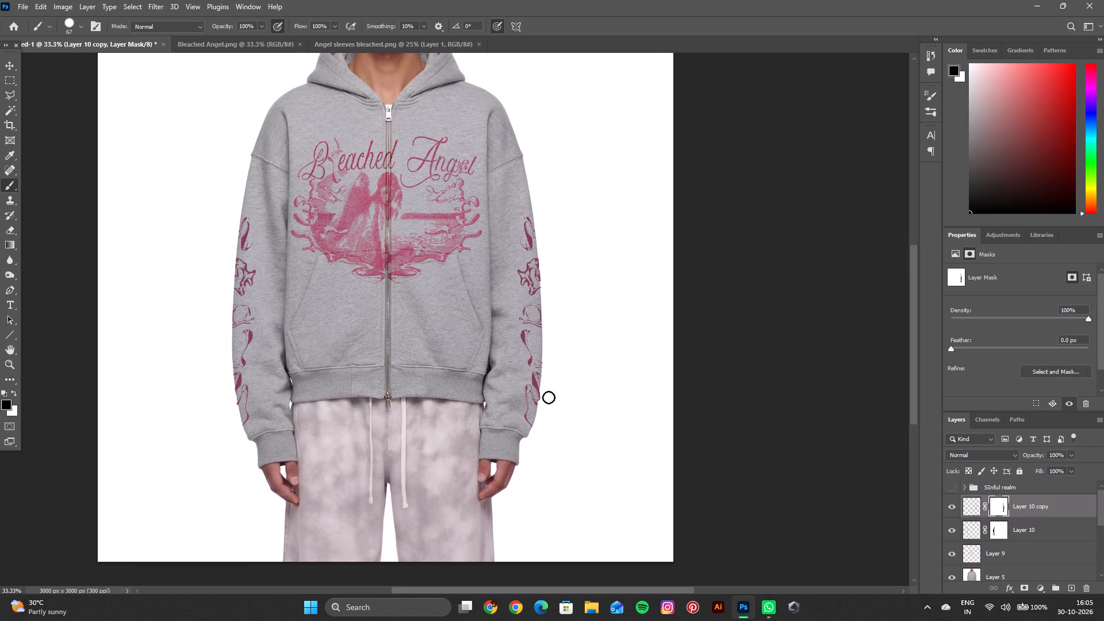
drag(549, 397, 550, 393)
click(545, 398)
click(546, 393)
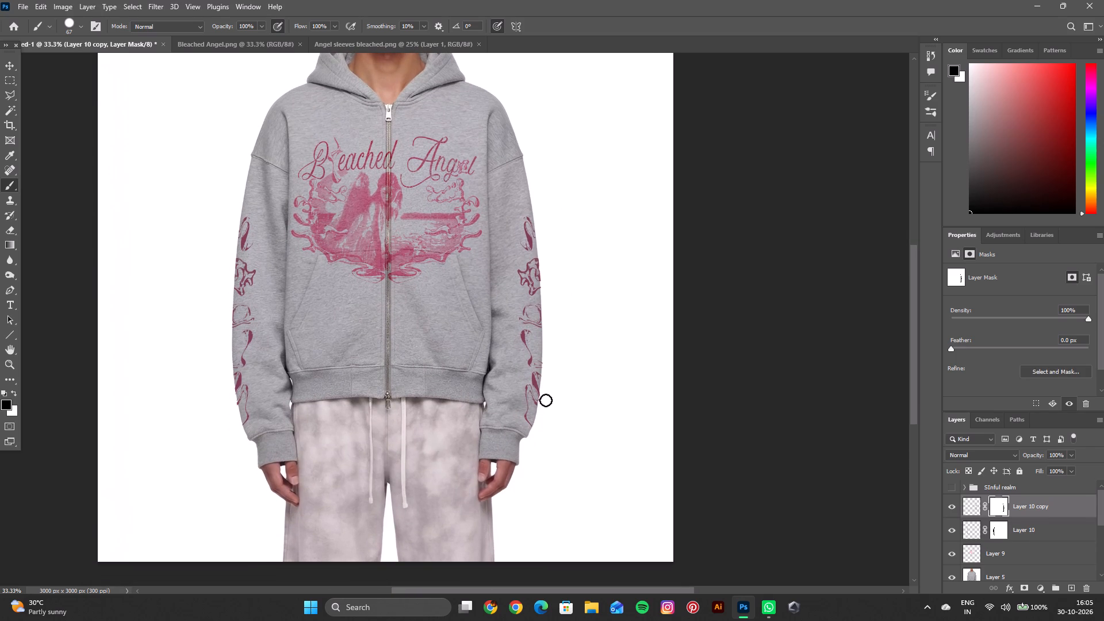
click(544, 400)
click(545, 395)
Add a small black brush dab to Layer 10 copy's mask beside the right-hand sleeve's outer edge, above the cuff.
key(ctrl+equal)
key(ctrl+equal)
key(ctrl+equal)
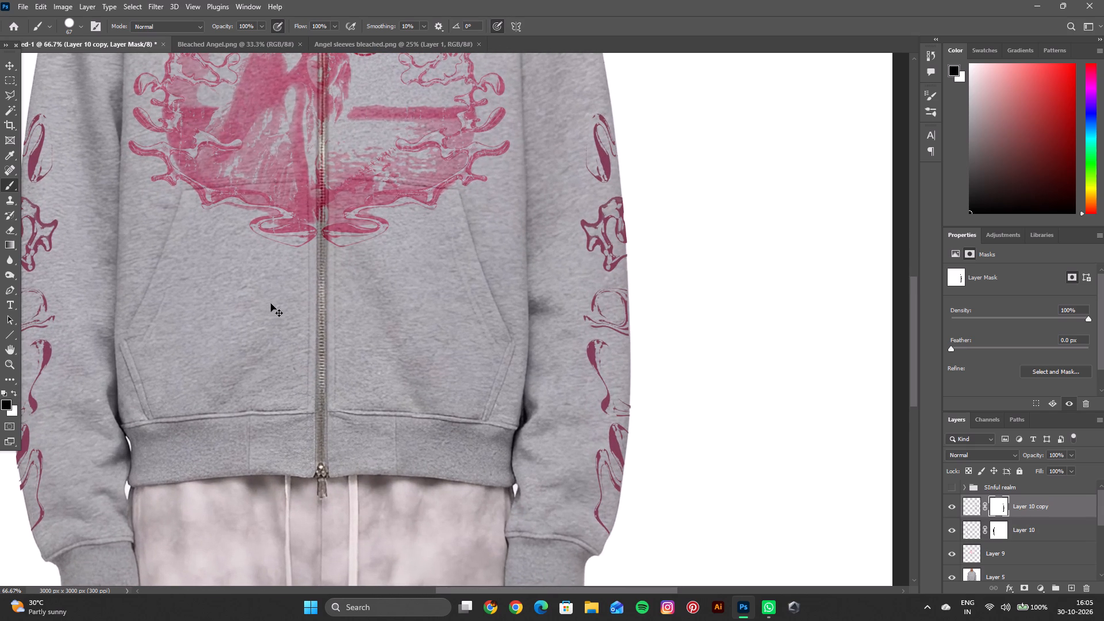
key(space)
key(space)
key(space)
key(space)
key(space)
key(space)
key(space)
key(space)
key(space)
key(space)
key(space)
key(space)
key(space)
key(space)
key(space)
key(space)
key(space)
key(space)
key(space)
key(space)
drag(271, 303, 327, 238)
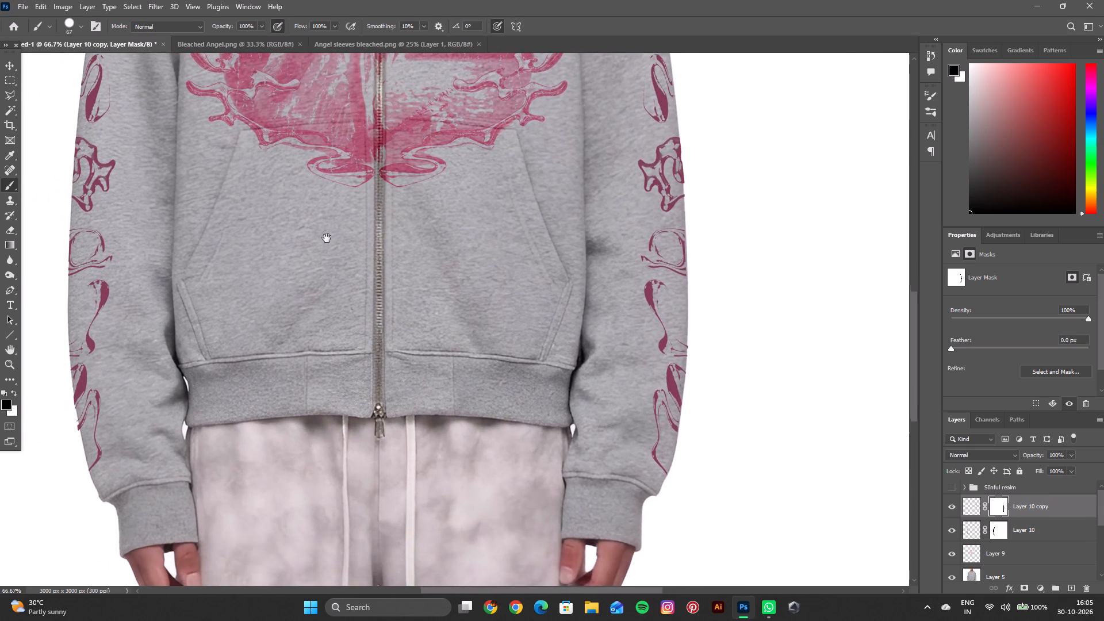
drag(327, 238, 293, 206)
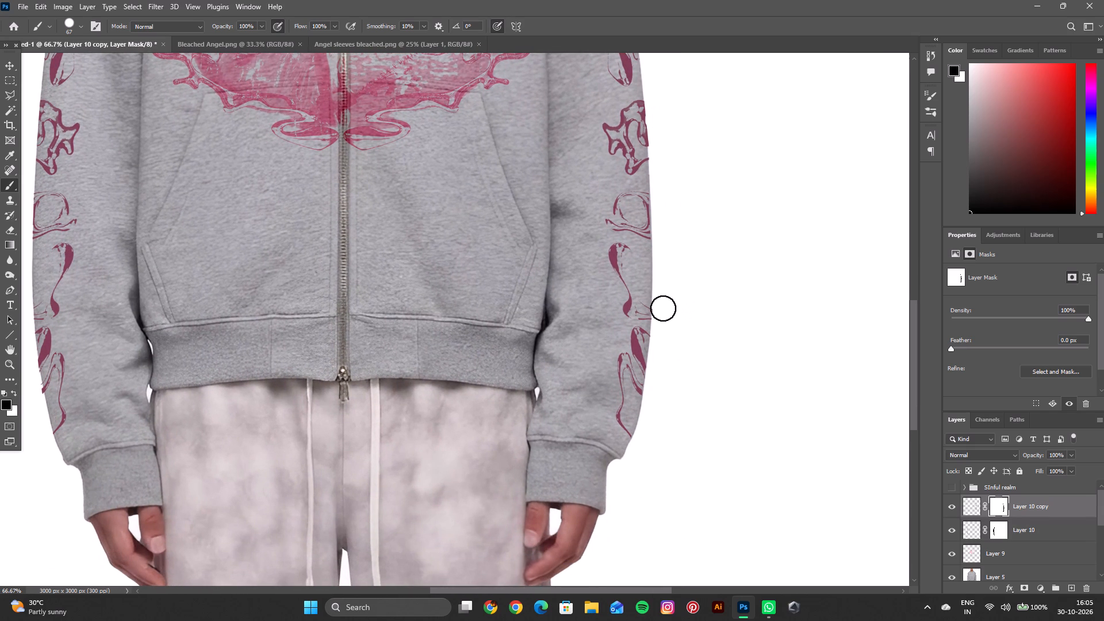
click(663, 309)
Paint small black brush dabs on Layer 10's mask along the left-hand sleeve's outer edge, just above the cuff.
key(space)
key(space)
key(space)
key(space)
key(space)
key(space)
key(space)
key(space)
key(space)
key(space)
key(space)
key(space)
key(space)
key(space)
key(space)
key(space)
key(space)
key(space)
key(space)
key(space)
drag(142, 306, 221, 307)
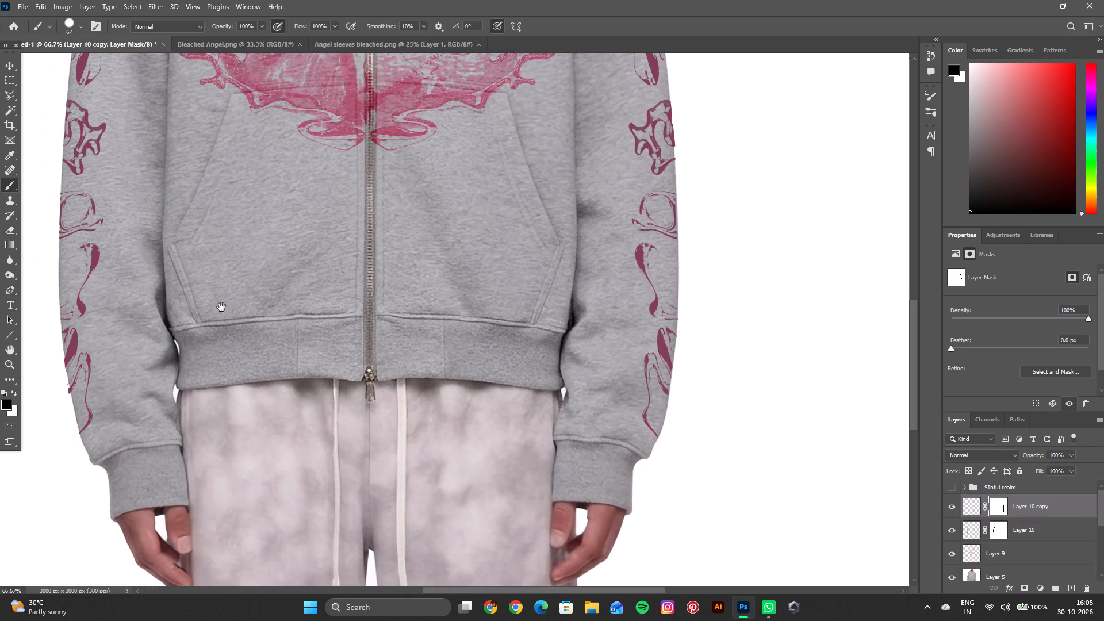
drag(221, 307, 365, 310)
click(282, 393)
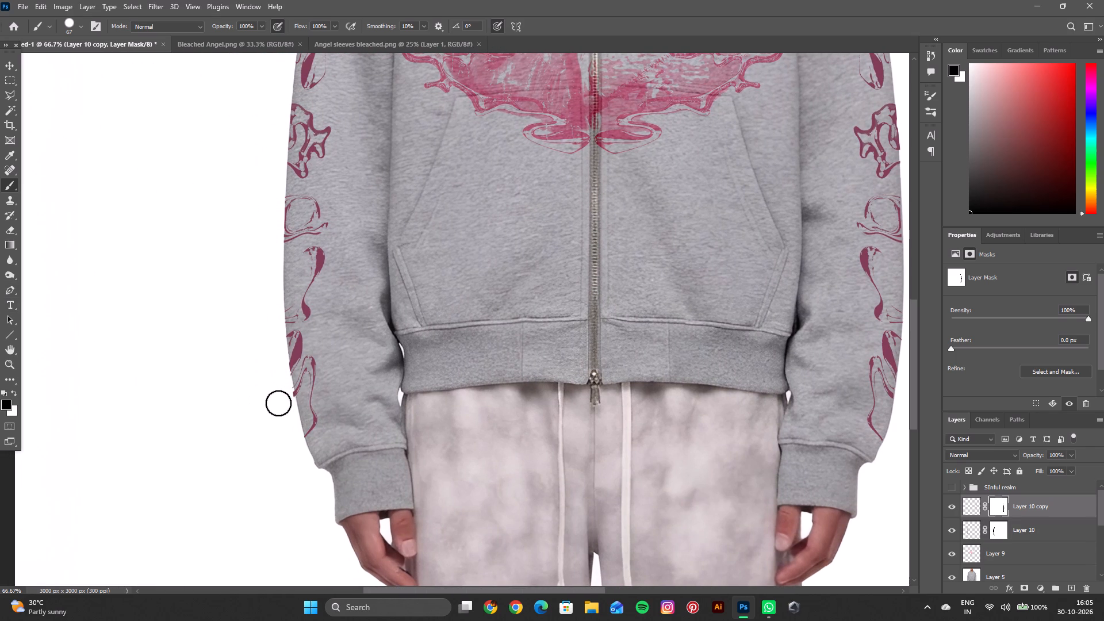
click(1000, 535)
click(281, 392)
click(282, 396)
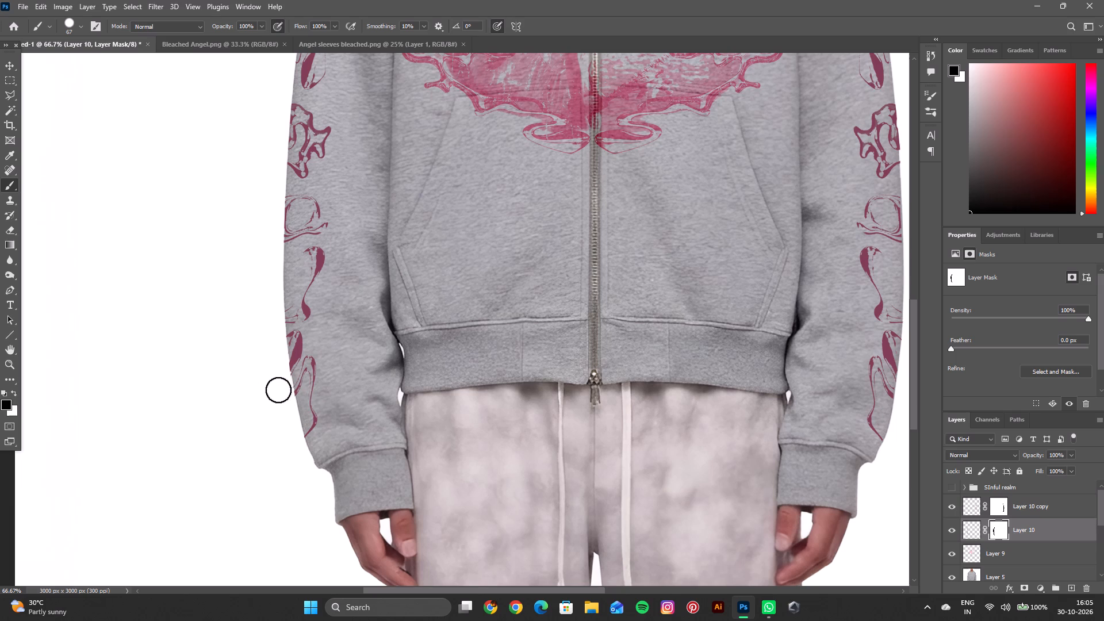
click(280, 388)
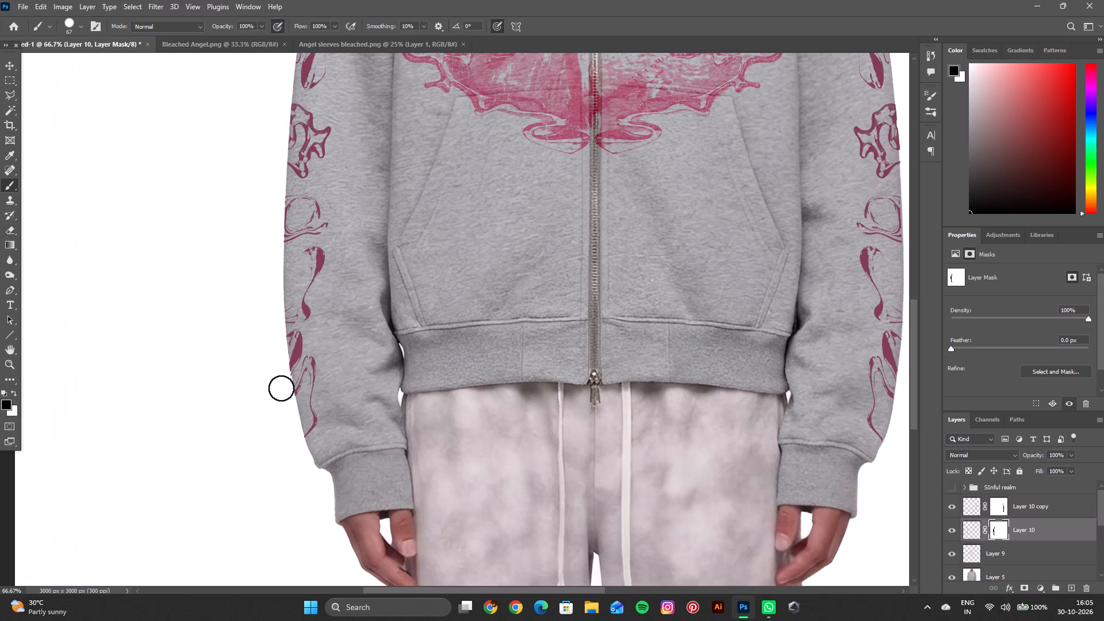
click(281, 388)
click(278, 377)
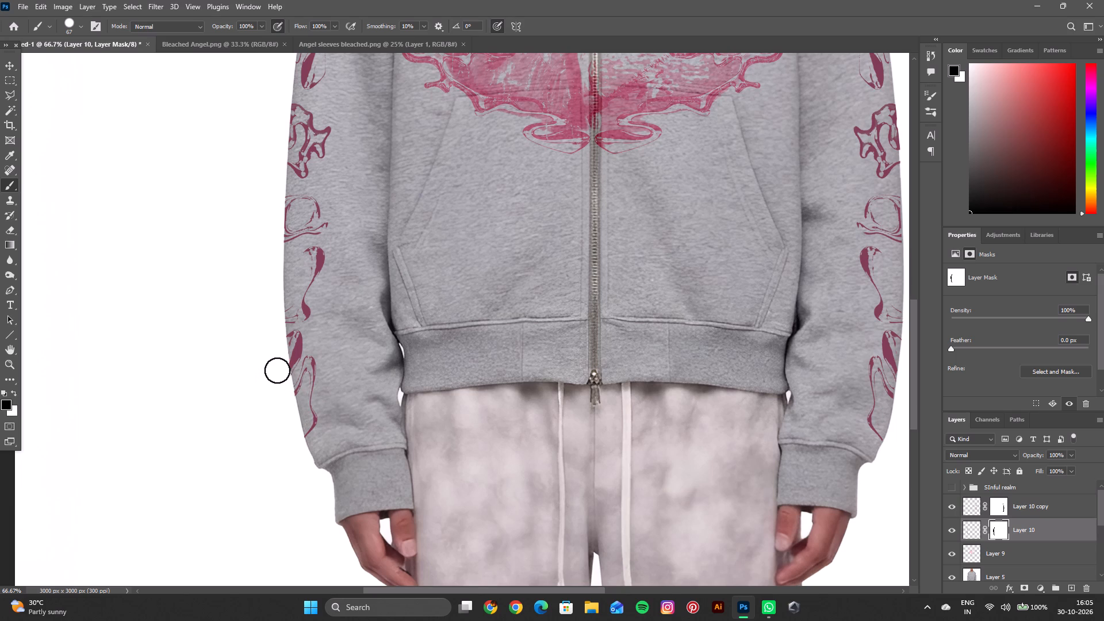
click(277, 370)
click(278, 373)
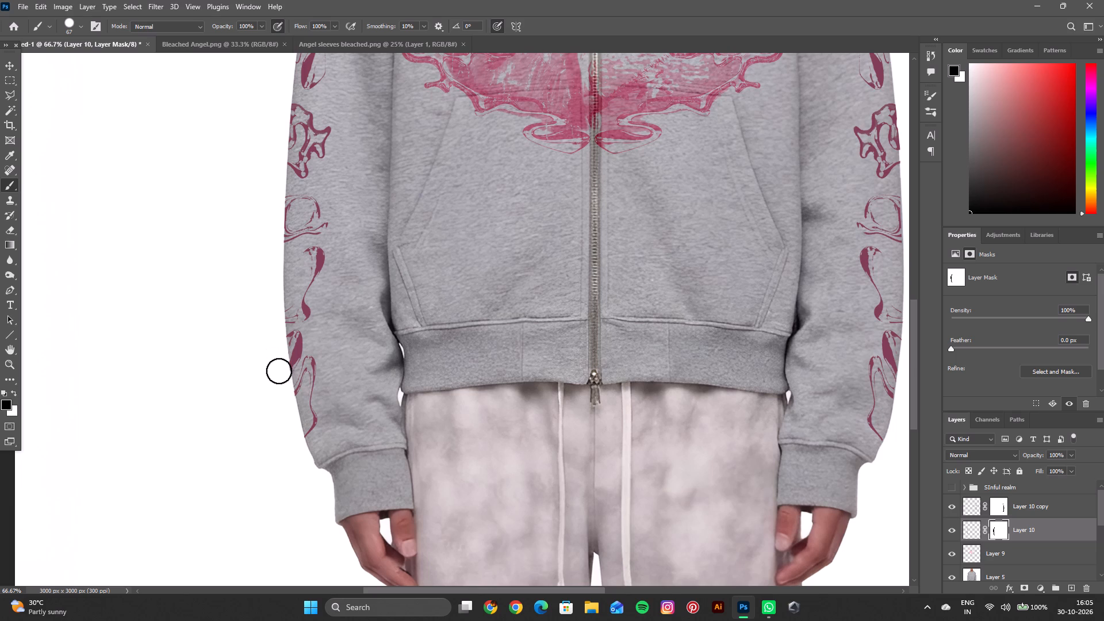
click(278, 369)
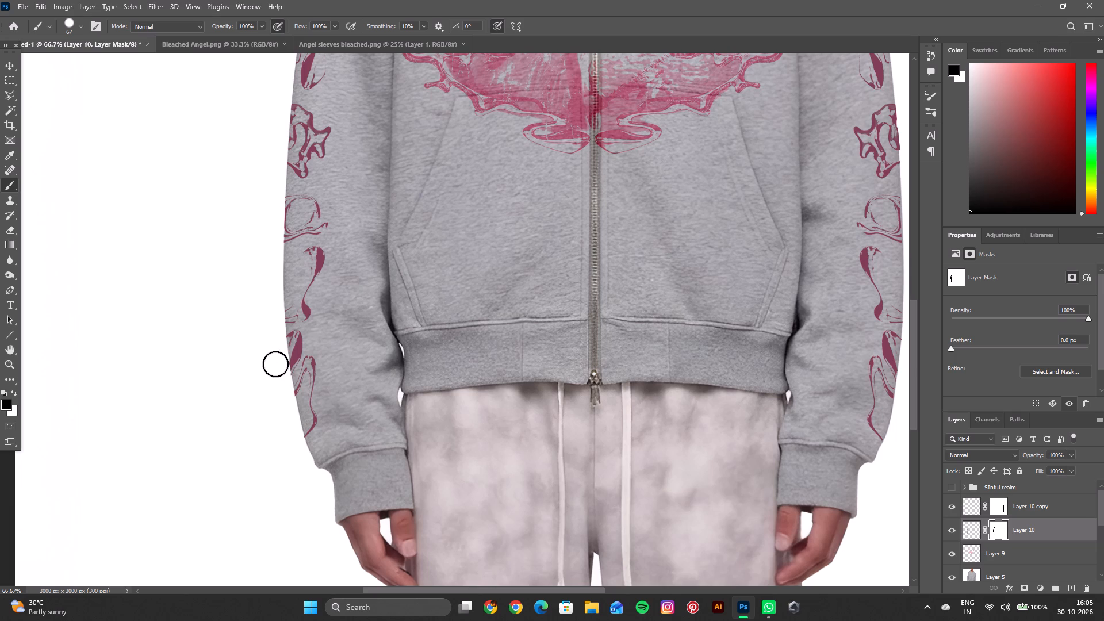
click(277, 362)
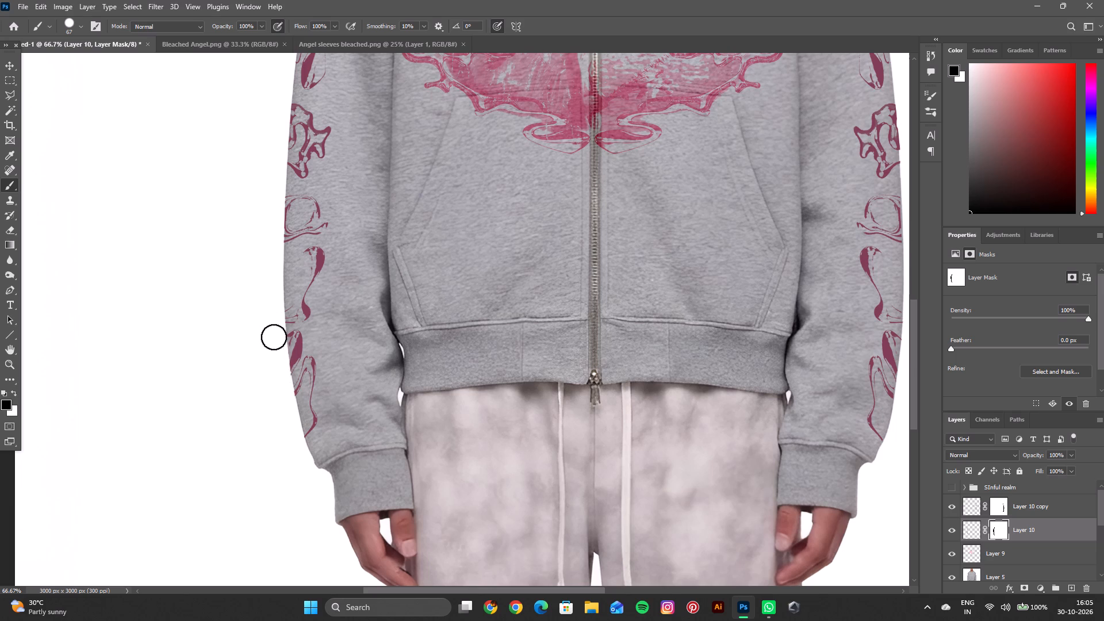
click(274, 337)
Export the finished grey zip hoodie mockup as a PNG named "Angel model" in the GB S25 folder.
key(space)
key(space)
key(space)
key(space)
key(space)
key(space)
key(space)
key(space)
key(space)
key(space)
key(space)
key(space)
key(space)
key(space)
key(space)
key(space)
key(space)
key(space)
key(space)
drag(416, 223, 294, 371)
key(ctrl+minus)
key(ctrl+minus)
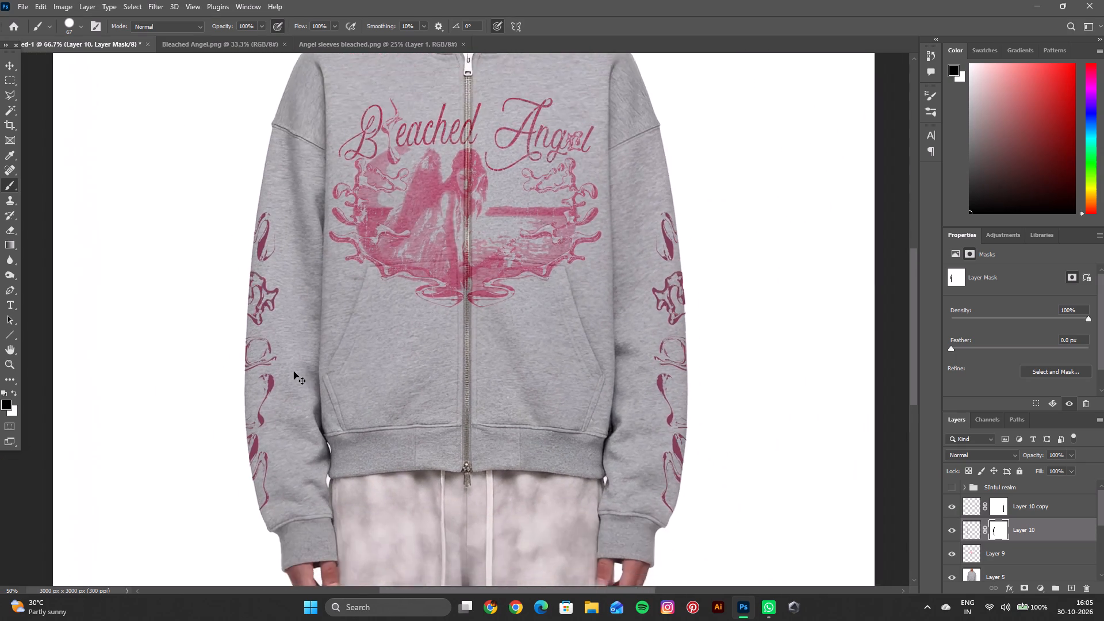
key(ctrl+minus)
key(ctrl+minus)
key(space)
key(space)
key(space)
key(space)
key(space)
key(space)
key(space)
key(space)
key(space)
key(space)
key(space)
key(space)
key(space)
key(space)
key(space)
key(space)
key(space)
key(space)
key(space)
key(space)
drag(348, 289, 356, 328)
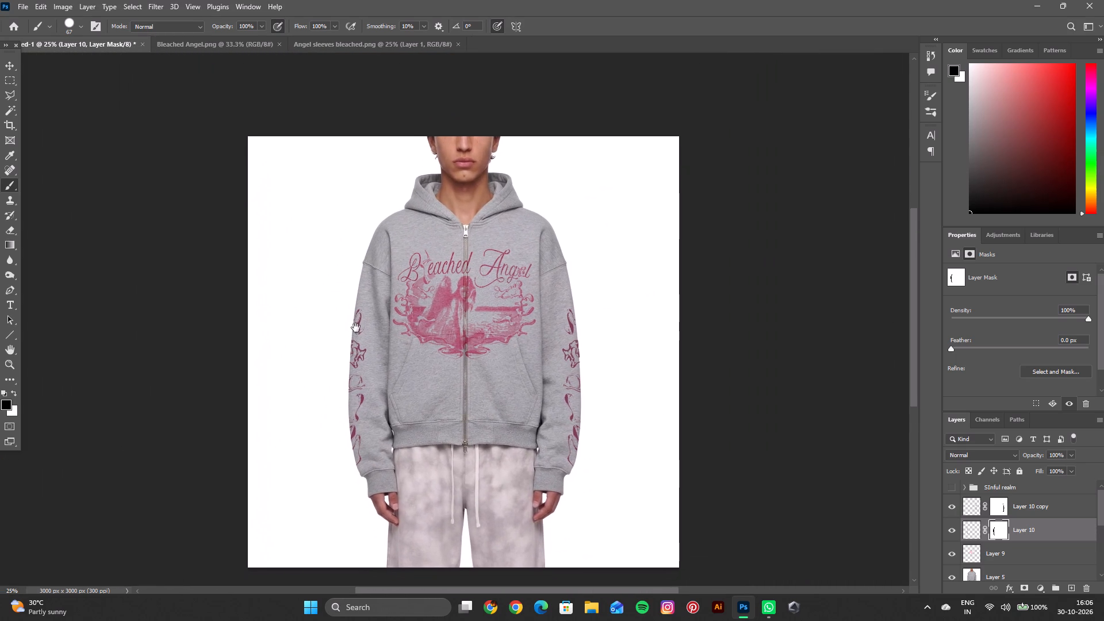
drag(356, 328, 360, 323)
click(6, 67)
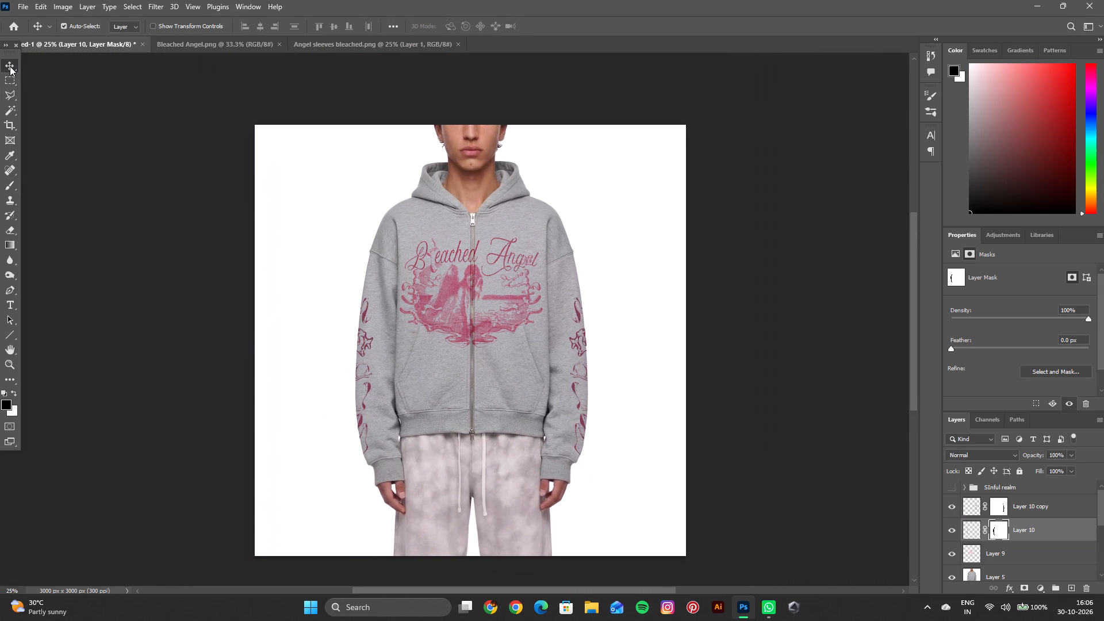
click(26, 5)
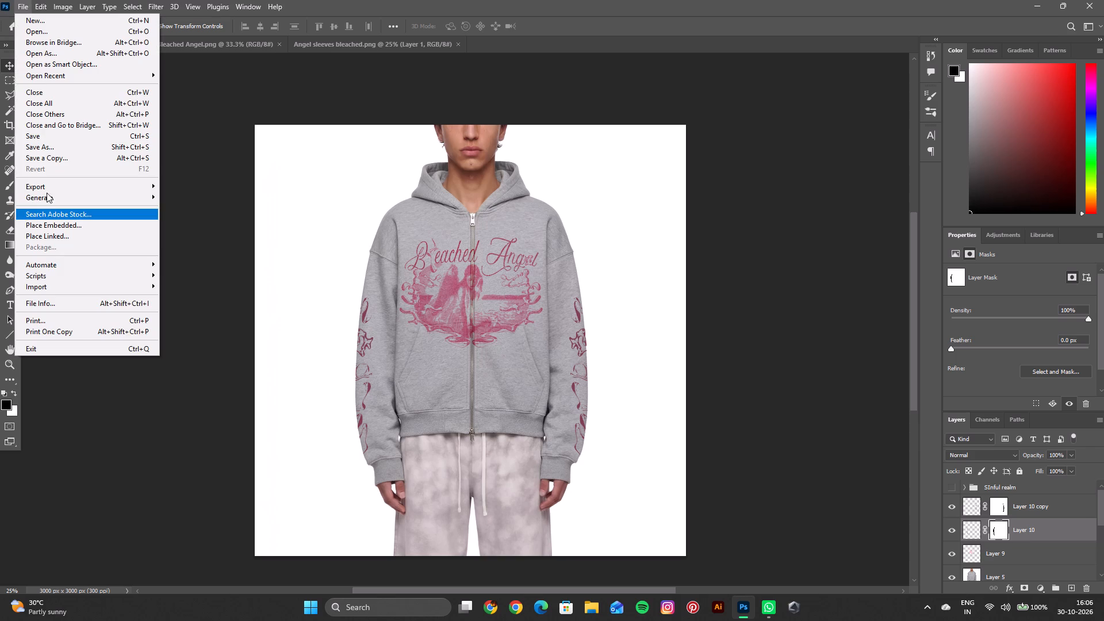
click(160, 185)
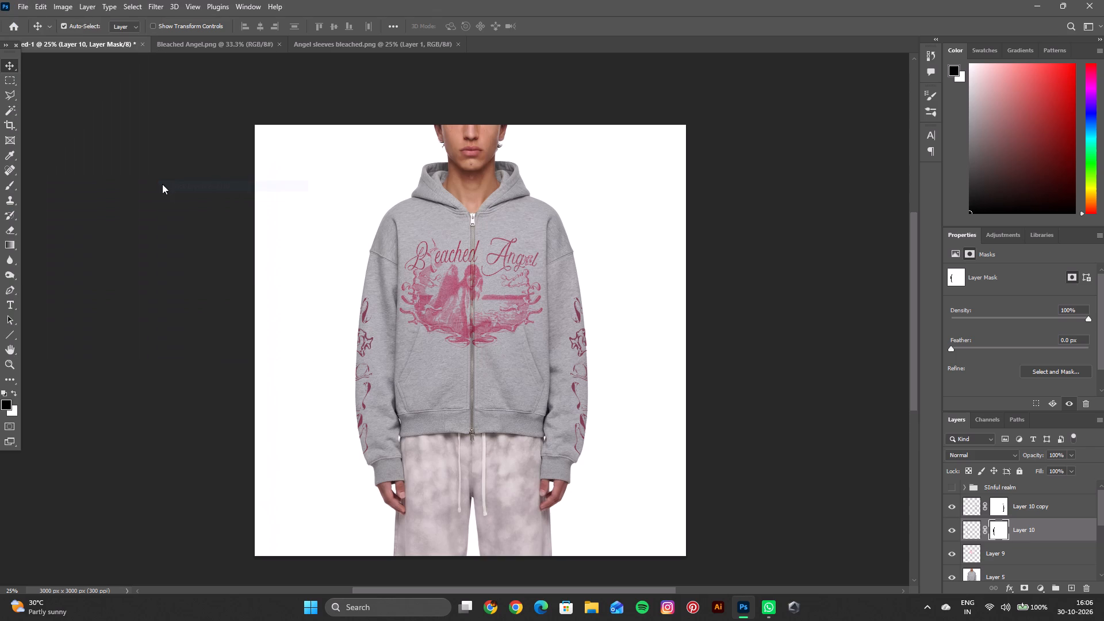
key(BackSpace)
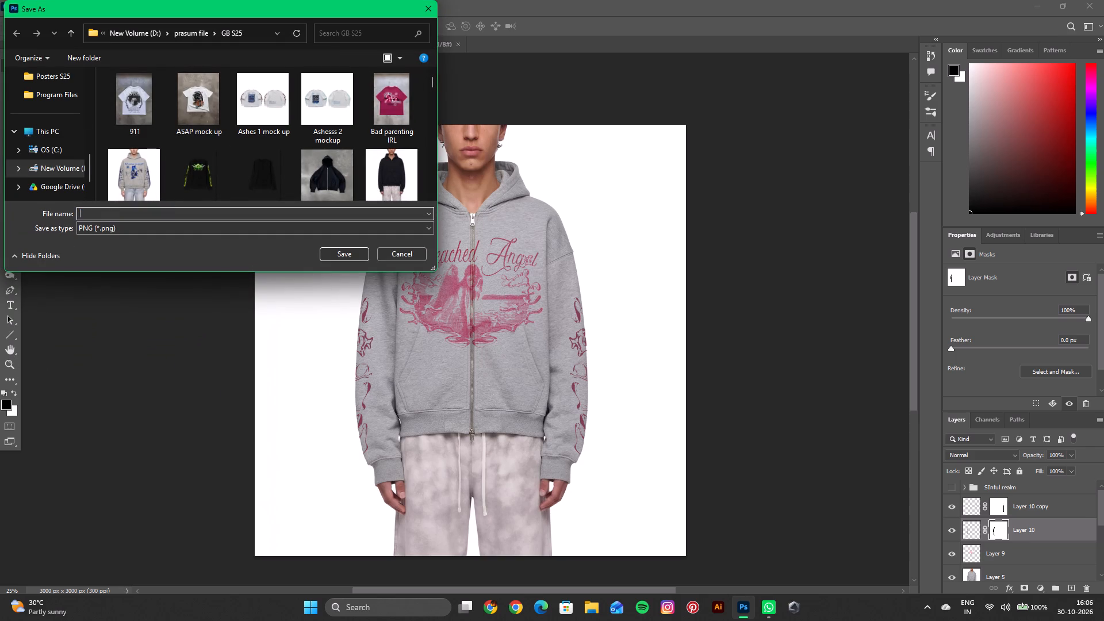
text(Angel model)
key(space)
key(Return)
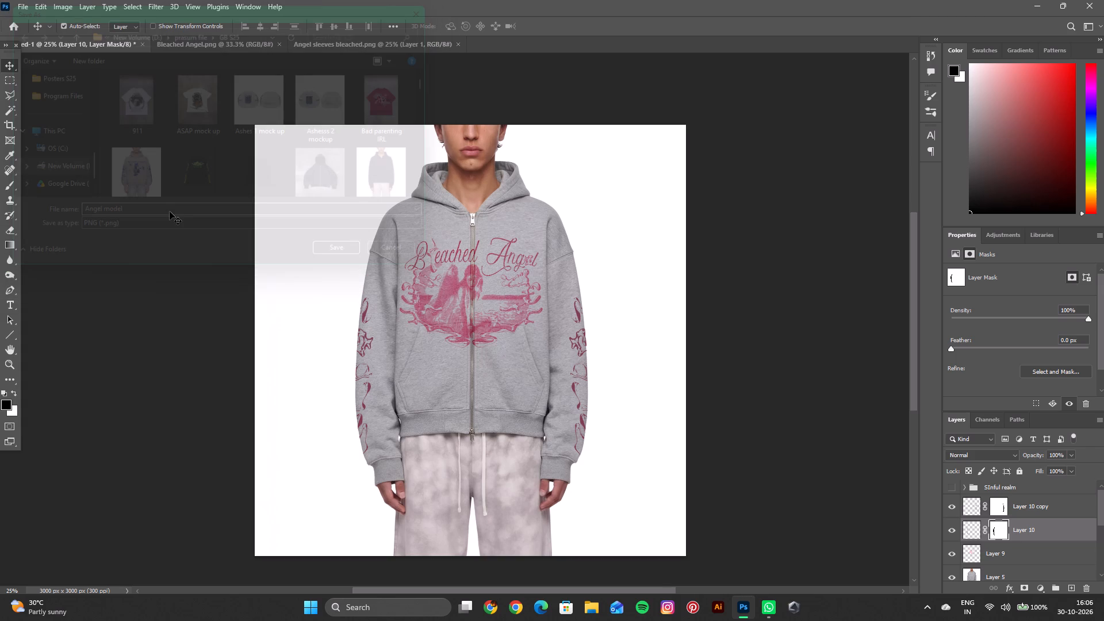
Group the layers from Layer 10 copy down to Layer 5 and name the group "Bleached Angel".
click(1038, 516)
scroll(1033, 505, down, 2)
shift+click(1015, 551)
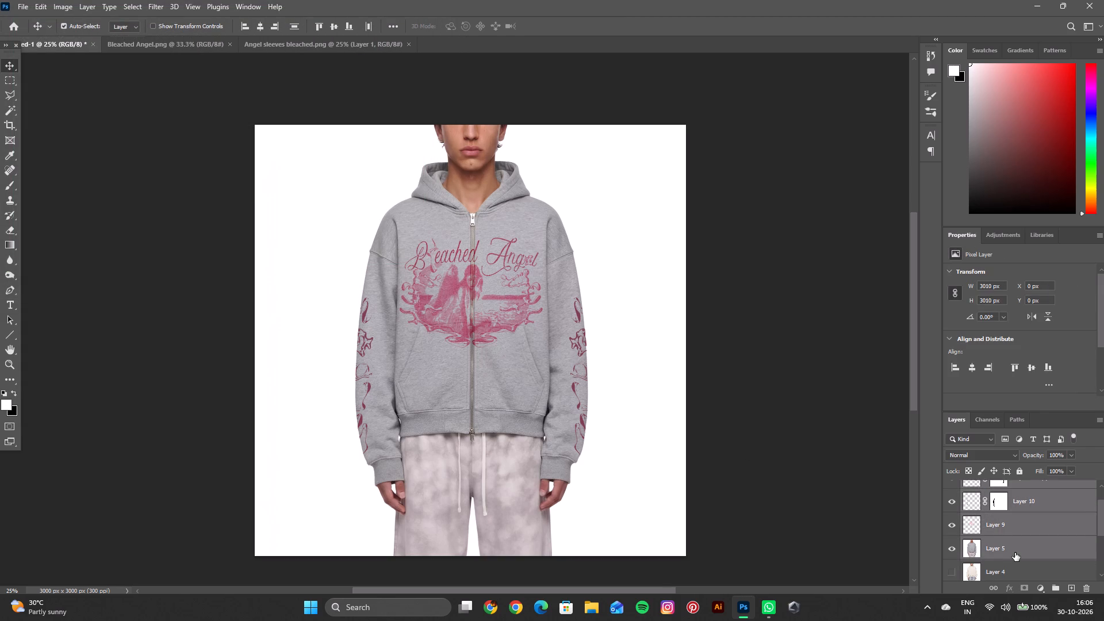
key(ctrl+g)
double_click(1002, 487)
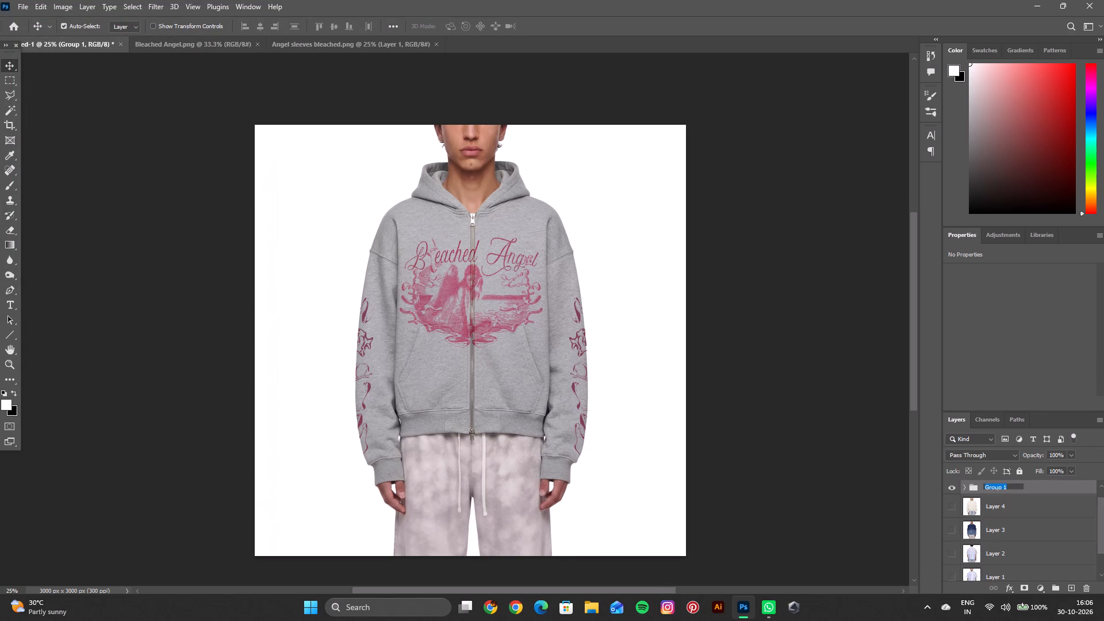
key(BackSpace)
text(Bleah)
key(BackSpace)
text(cjhe)
key(BackSpace)
key(BackSpace)
text(he)
key(BackSpace)
key(BackSpace)
key(BackSpace)
key(g)
key(BackSpace)
text(hed)
key(space)
text(Angel)
key(space)
key(Return)
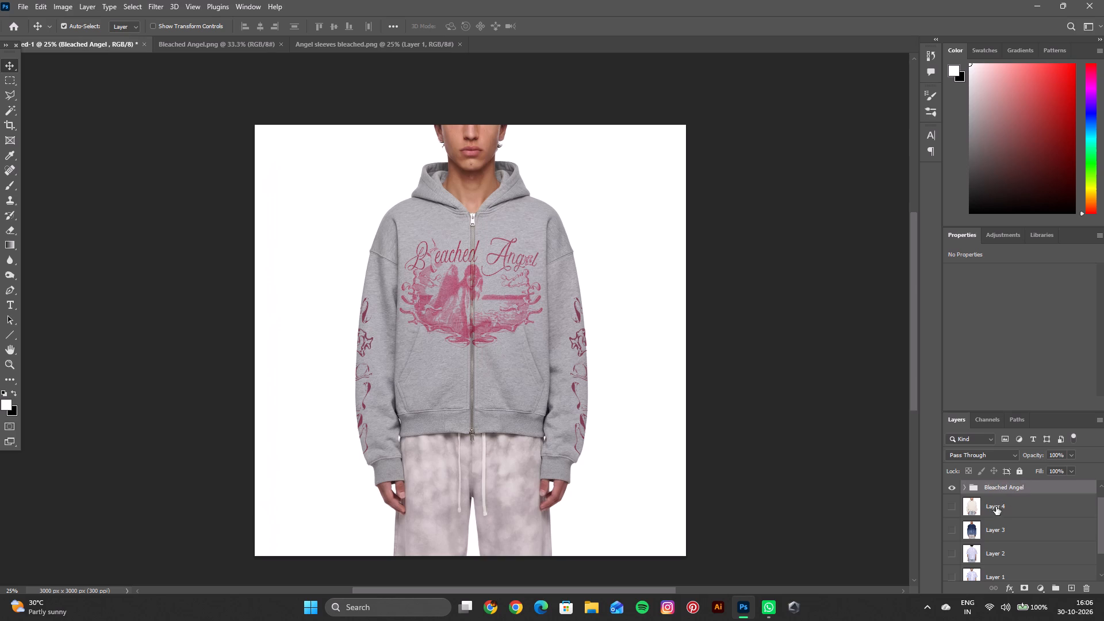
Hide the Bleached Angel group and show Layer 4, the cream hoodie photo.
scroll(691, 451, up, 1)
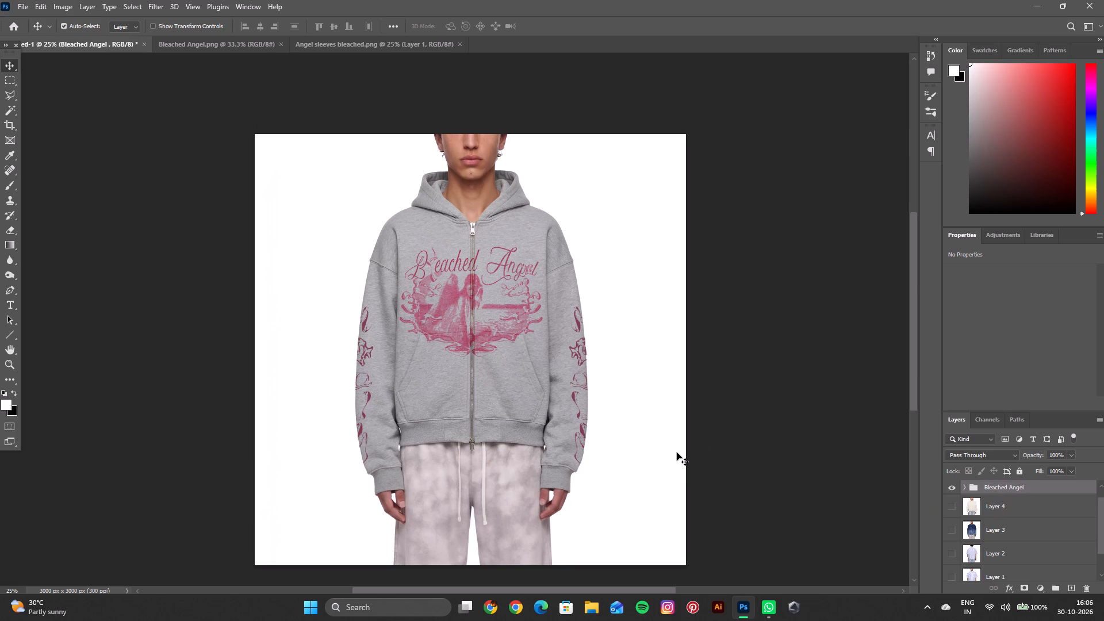
click(953, 489)
click(982, 509)
click(956, 509)
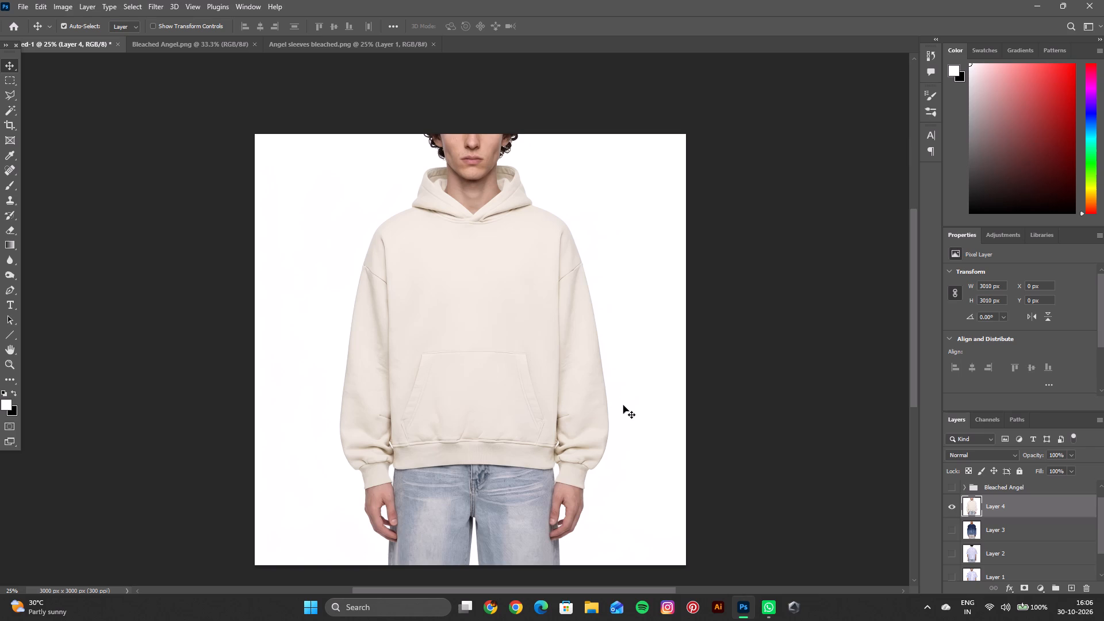
Close the Angel sleeves bleached.png and Bleached Angel.png documents.
click(433, 48)
click(433, 45)
click(243, 41)
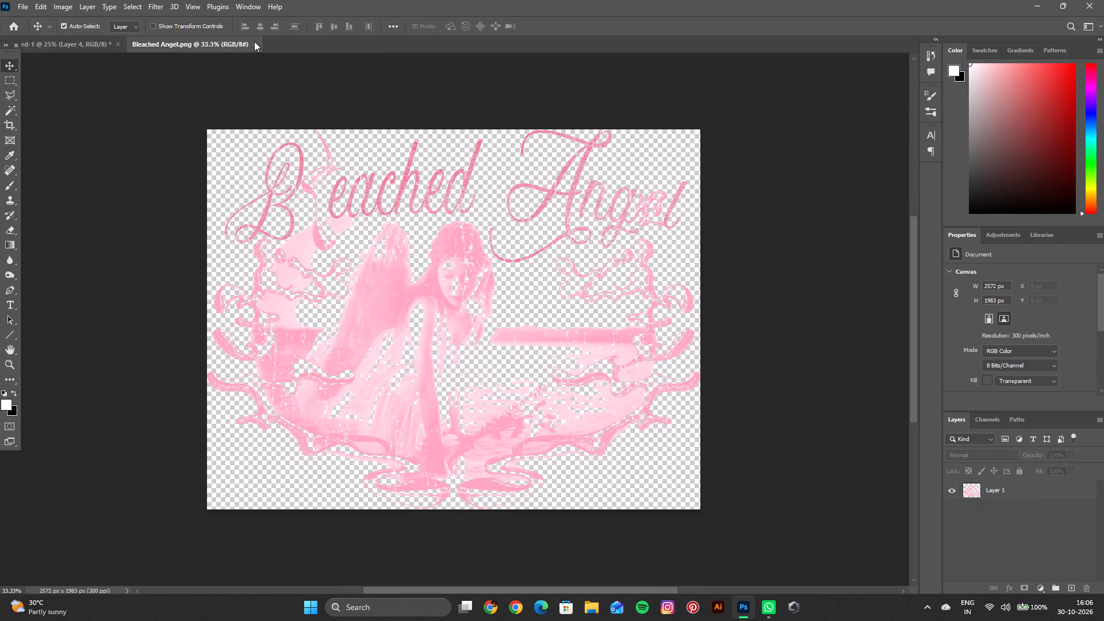
click(254, 41)
Open Bio Final.png from the Gothbird folder, copy its artwork, and paste it above Layer 4 in the mockup document.
key(ctrl+o)
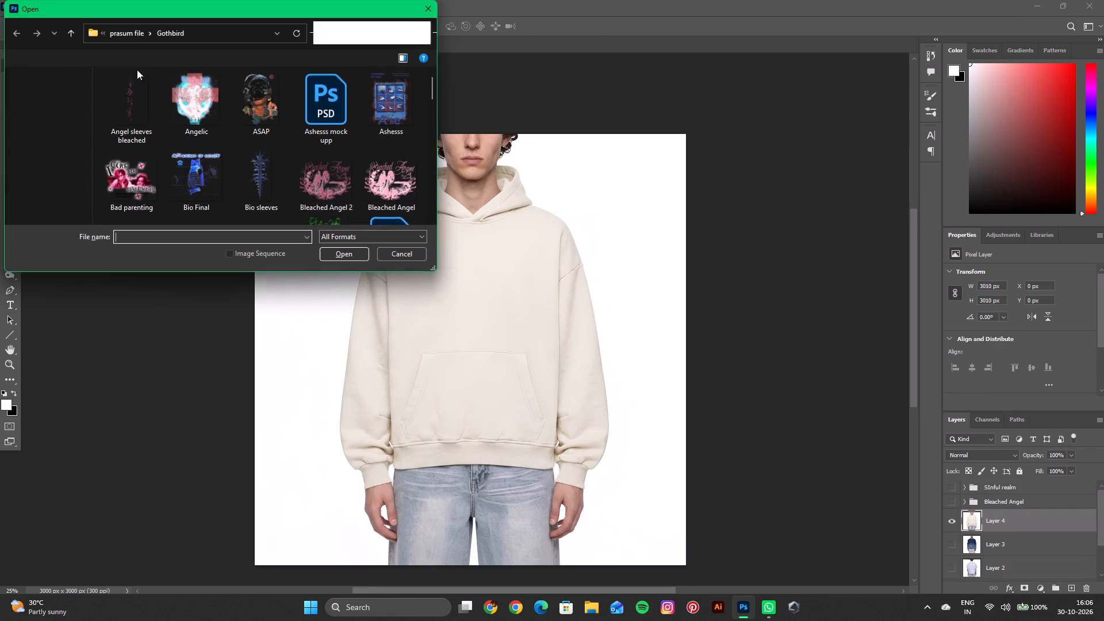
scroll(198, 145, down, 1)
double_click(202, 137)
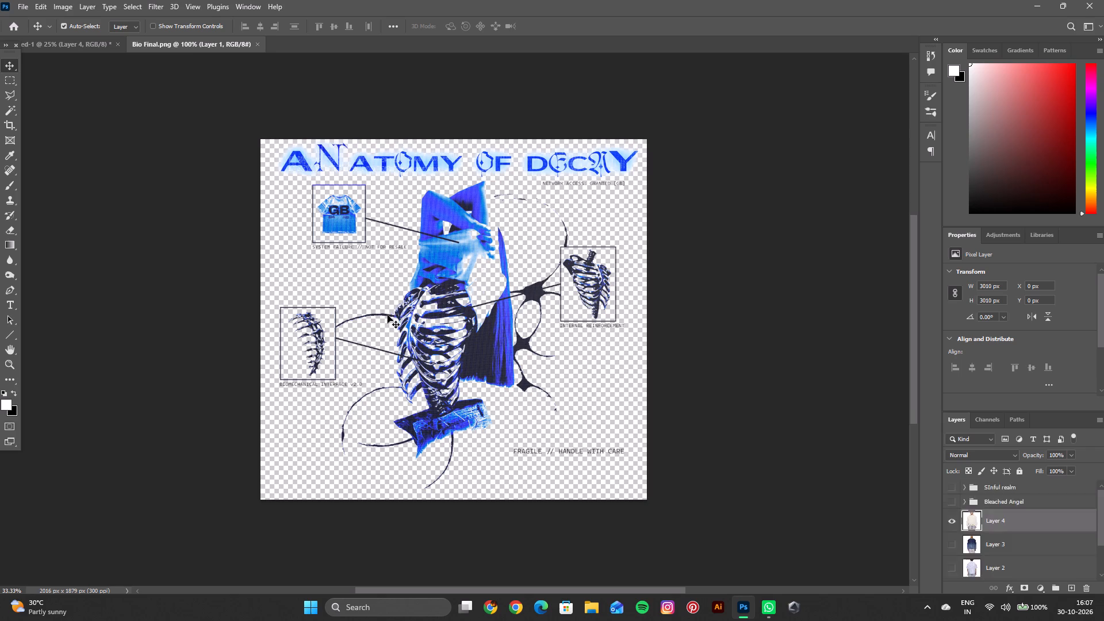
click(504, 337)
key(ctrl+c)
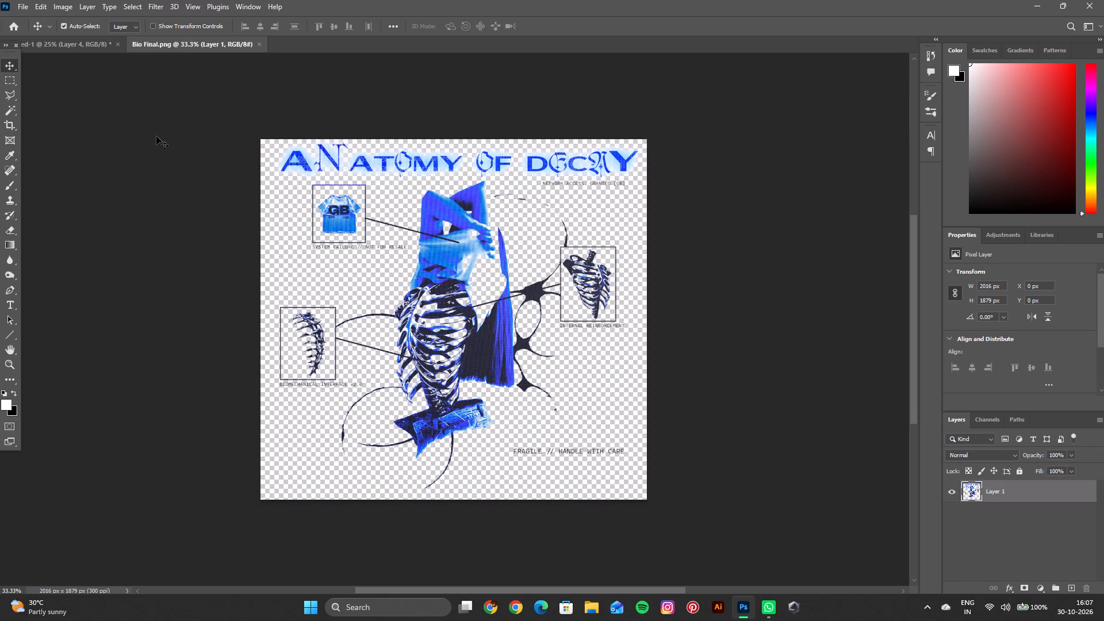
click(59, 45)
key(ctrl+v)
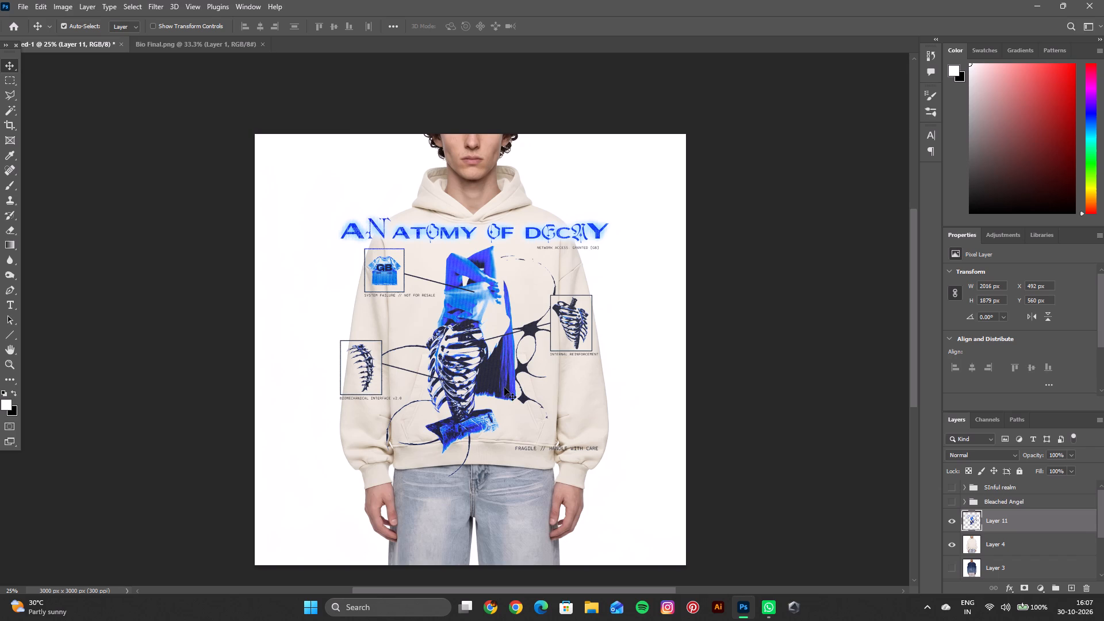
Scale the Bio Final artwork on Layer 11 to about 61% and centre it on the hoodie's chest.
key(ctrl+t)
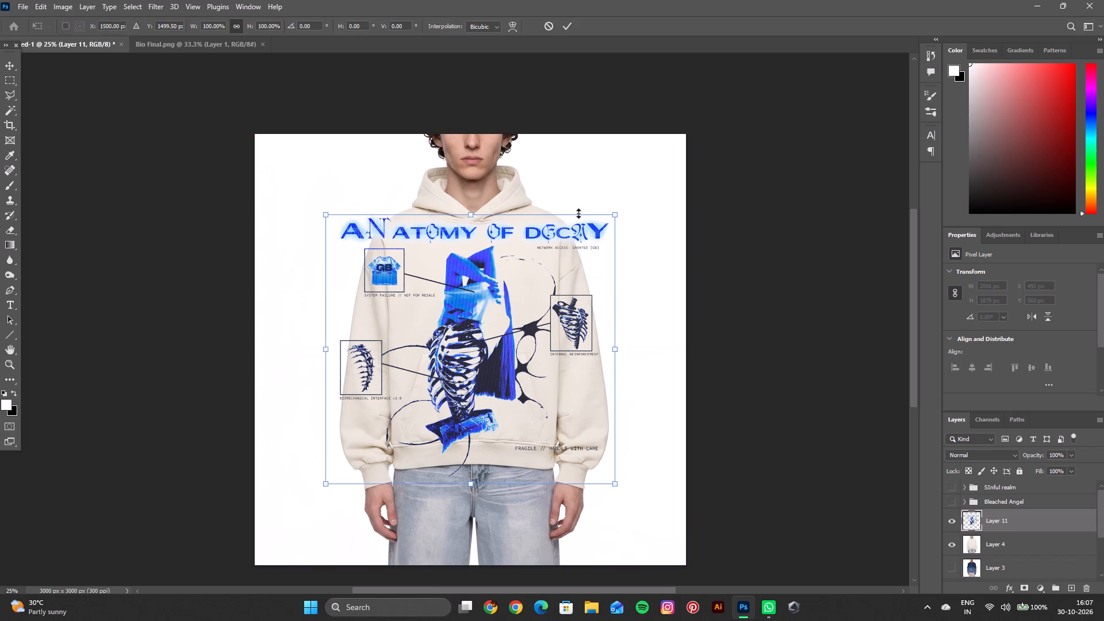
drag(615, 213, 521, 329)
drag(443, 393, 491, 325)
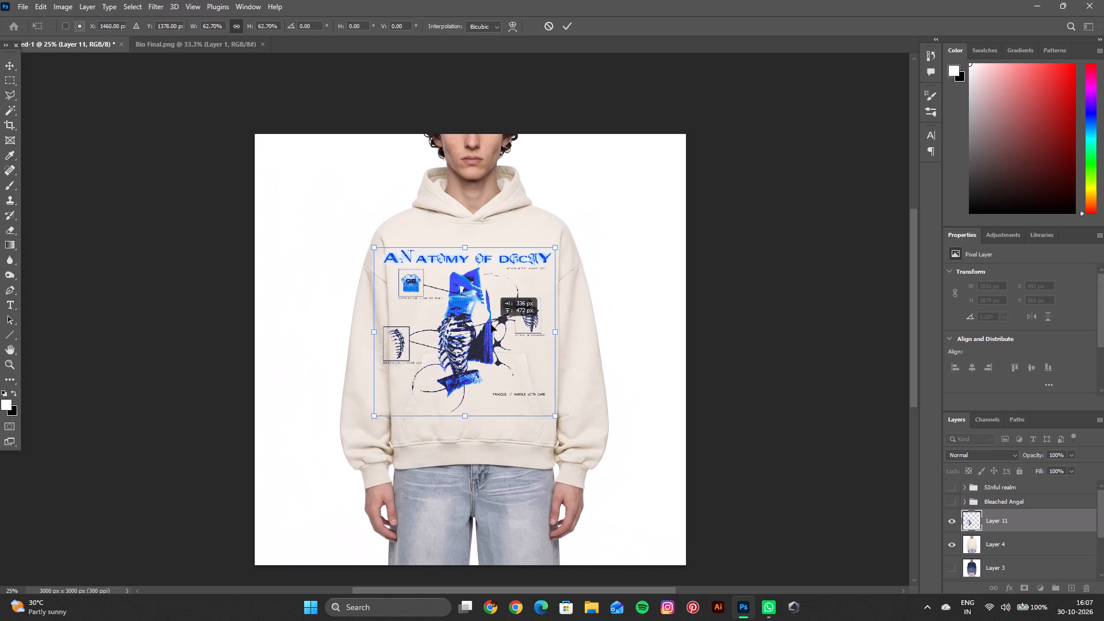
drag(491, 325, 493, 328)
drag(559, 250, 555, 258)
drag(537, 288, 542, 282)
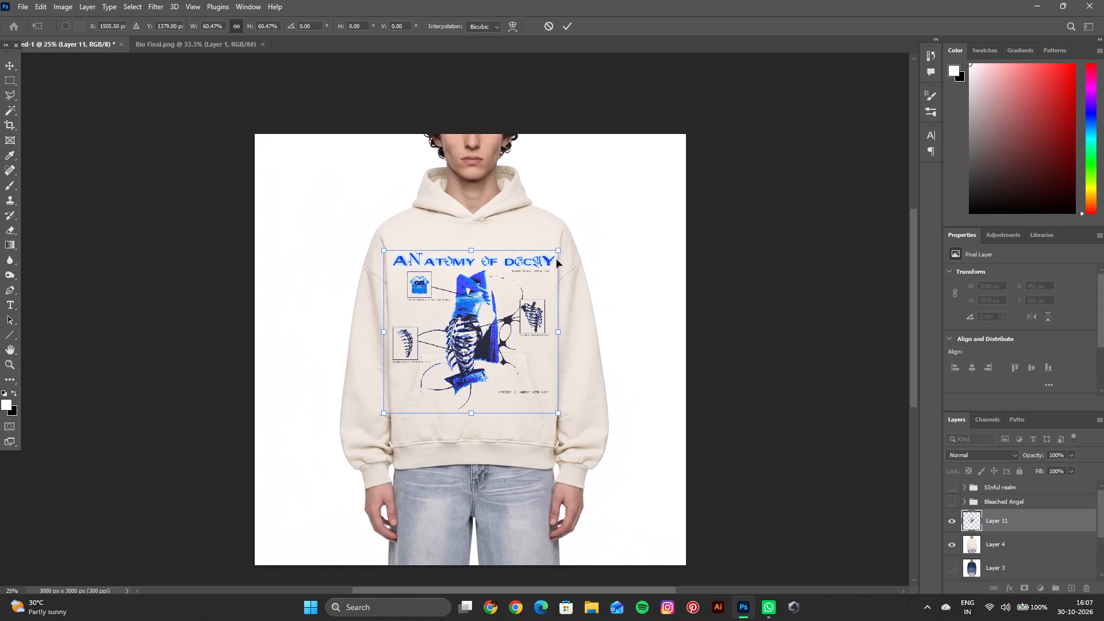
click(556, 250)
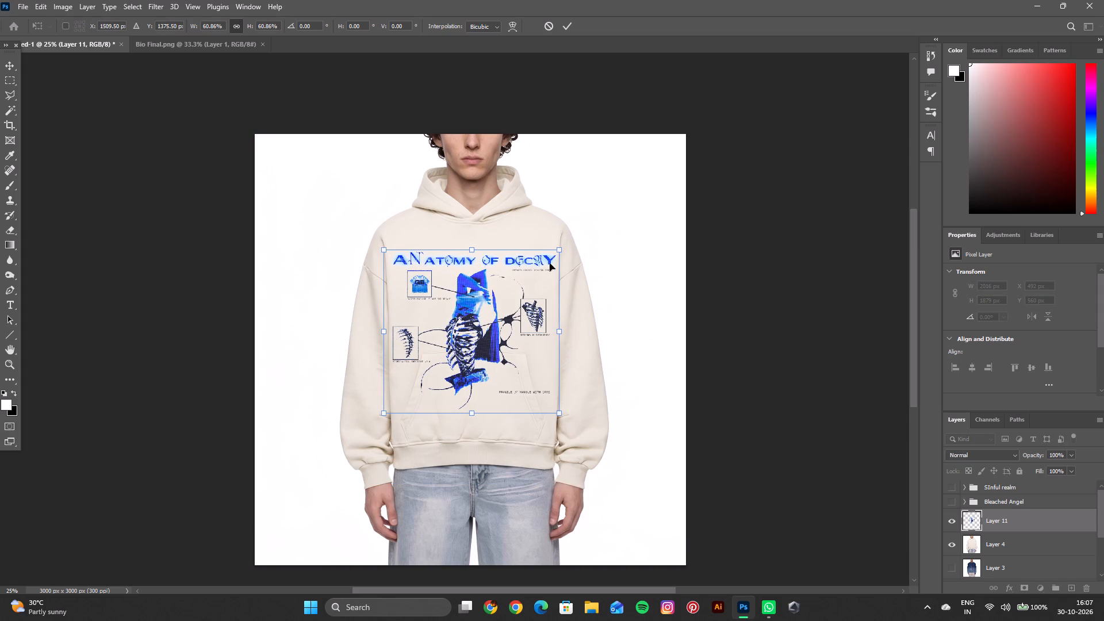
click(565, 28)
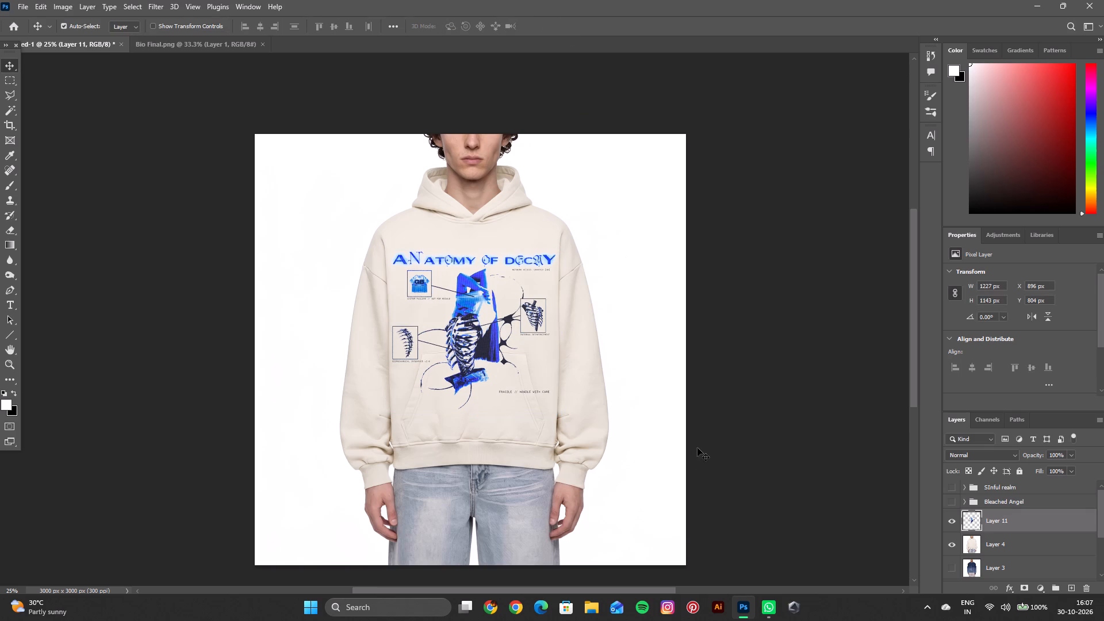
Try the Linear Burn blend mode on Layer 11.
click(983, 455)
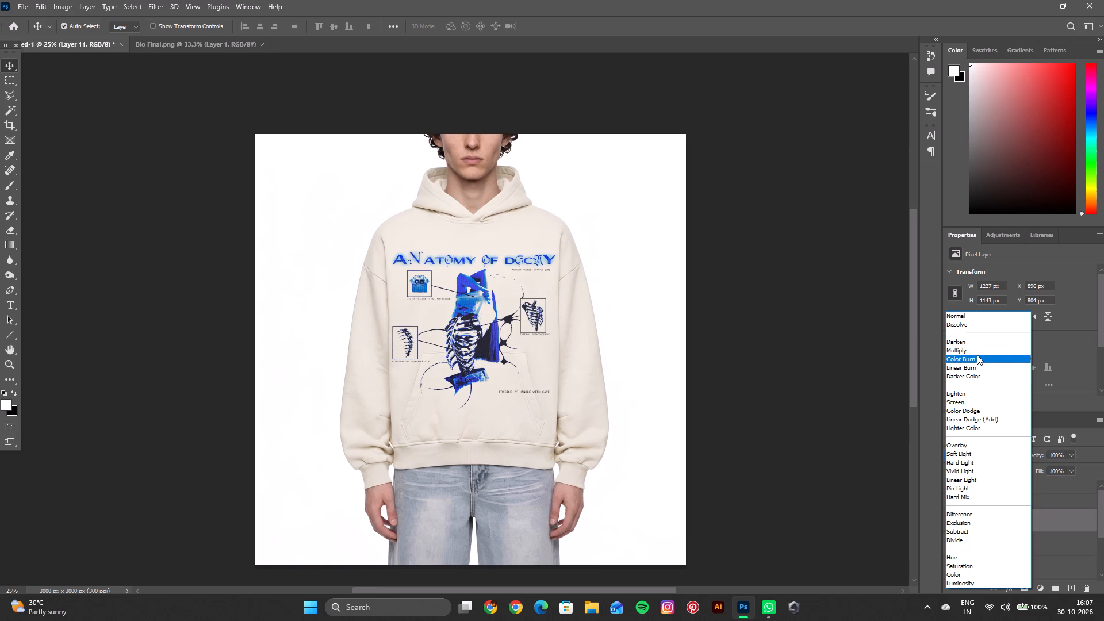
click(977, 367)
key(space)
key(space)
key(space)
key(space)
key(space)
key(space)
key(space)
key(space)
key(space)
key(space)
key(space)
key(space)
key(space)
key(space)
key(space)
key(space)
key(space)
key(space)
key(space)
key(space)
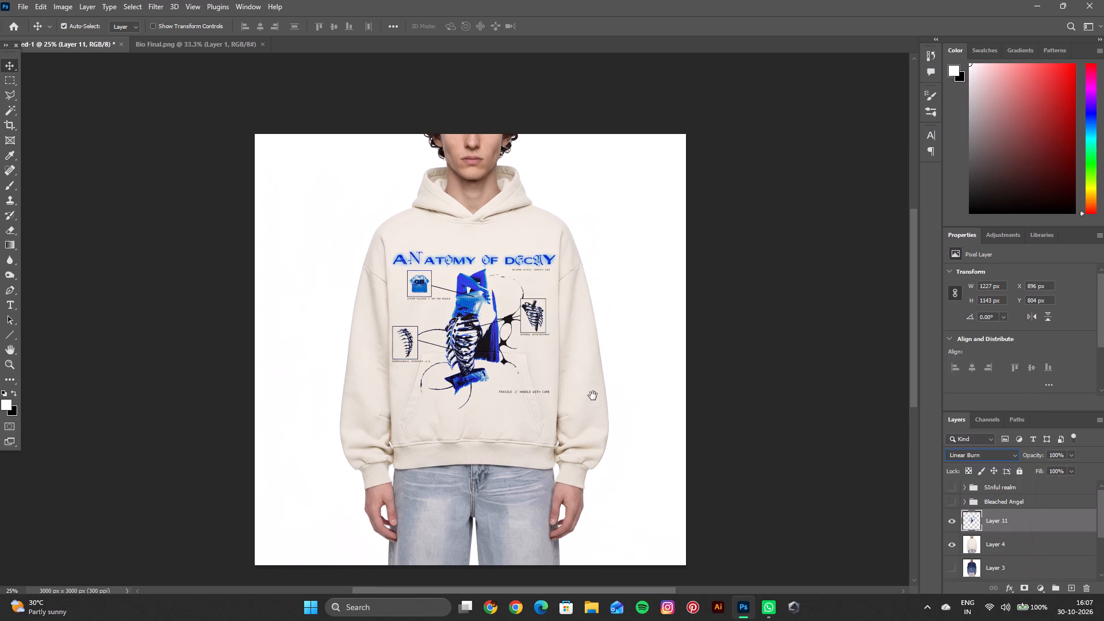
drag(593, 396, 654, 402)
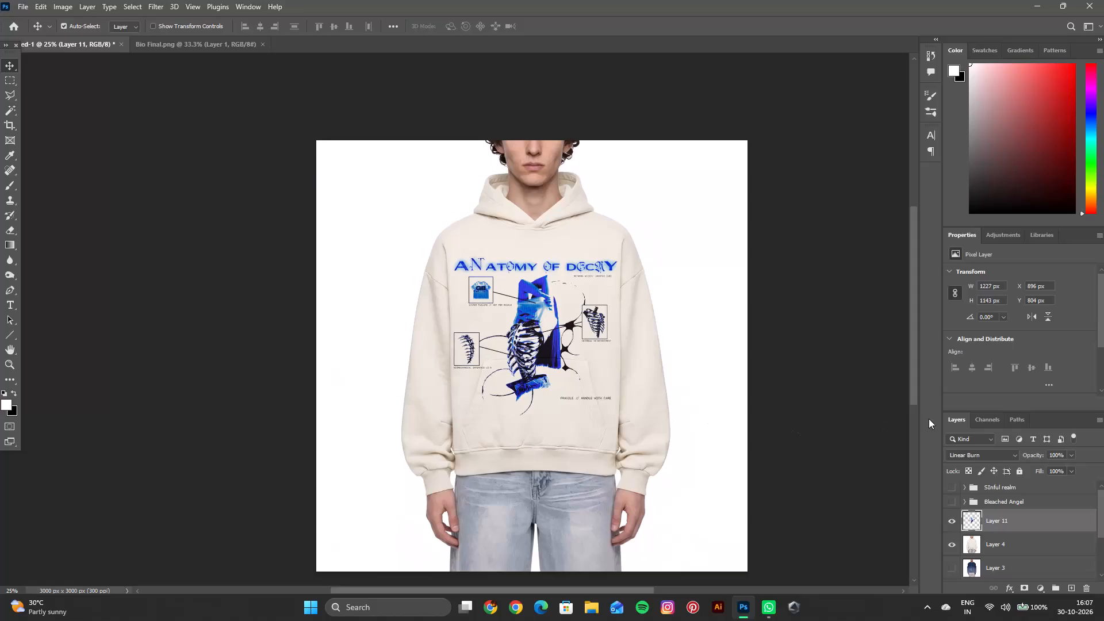
Set Layer 11's blend mode to Multiply and its opacity to 95%.
click(956, 456)
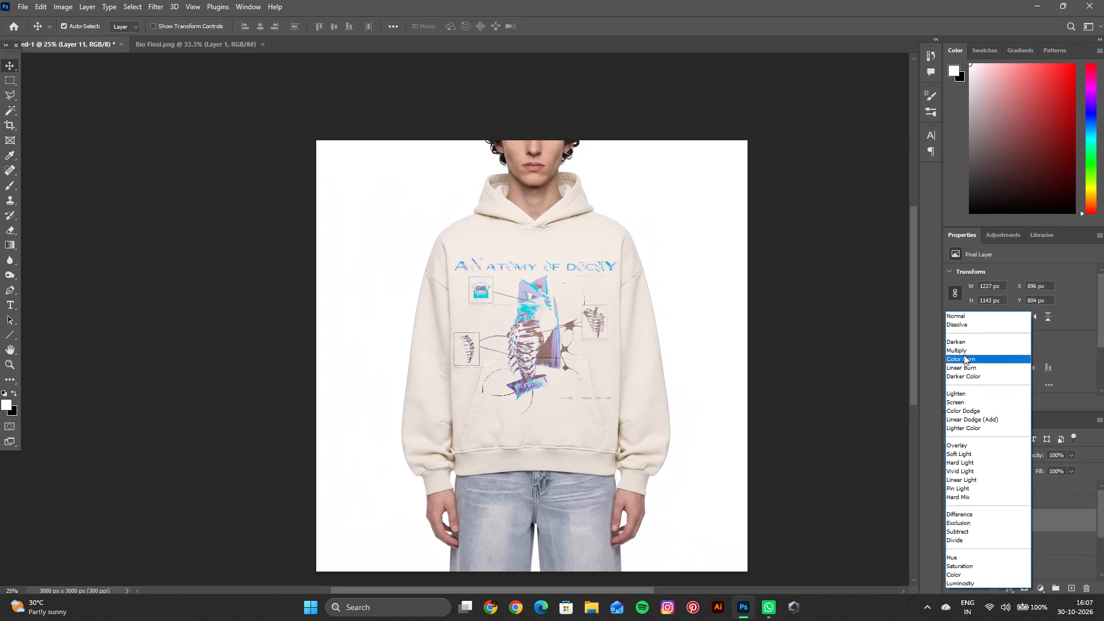
click(964, 350)
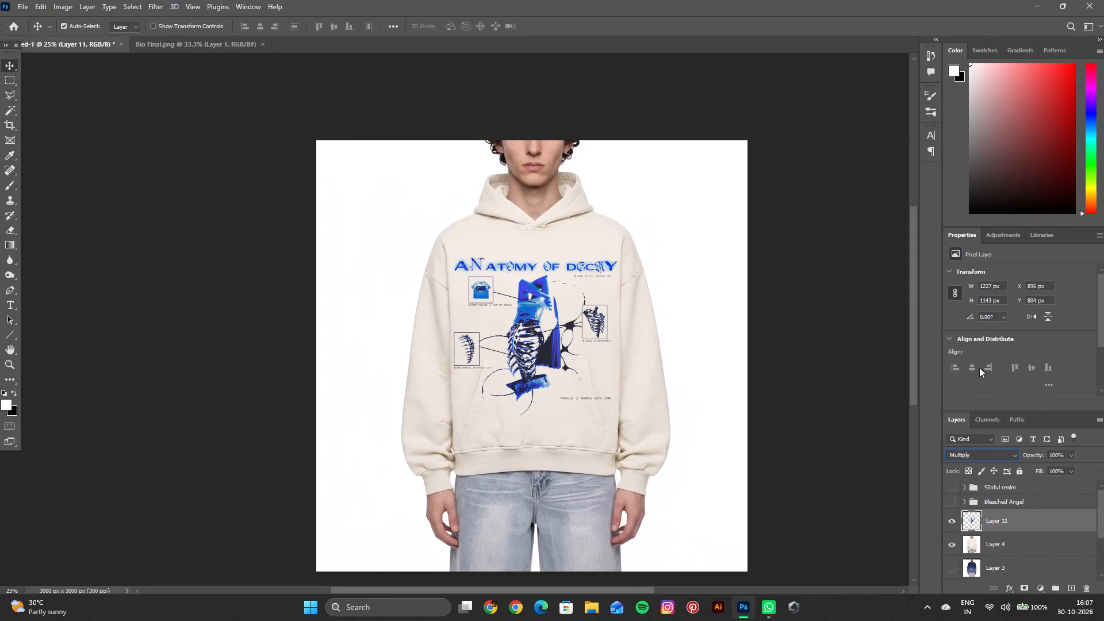
click(1072, 454)
click(1061, 466)
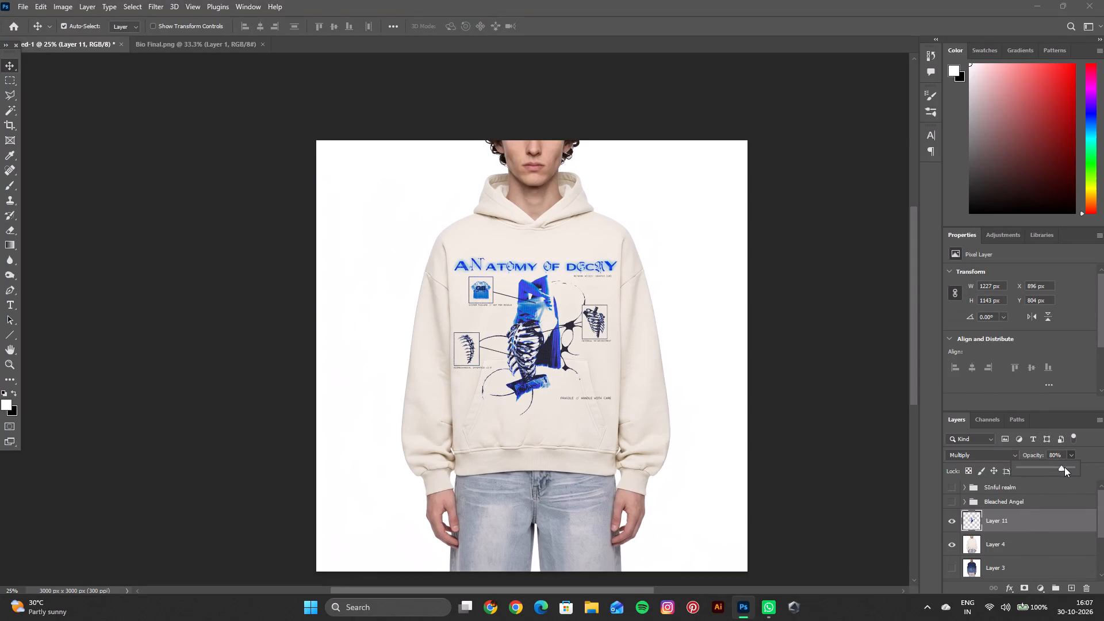
click(1070, 465)
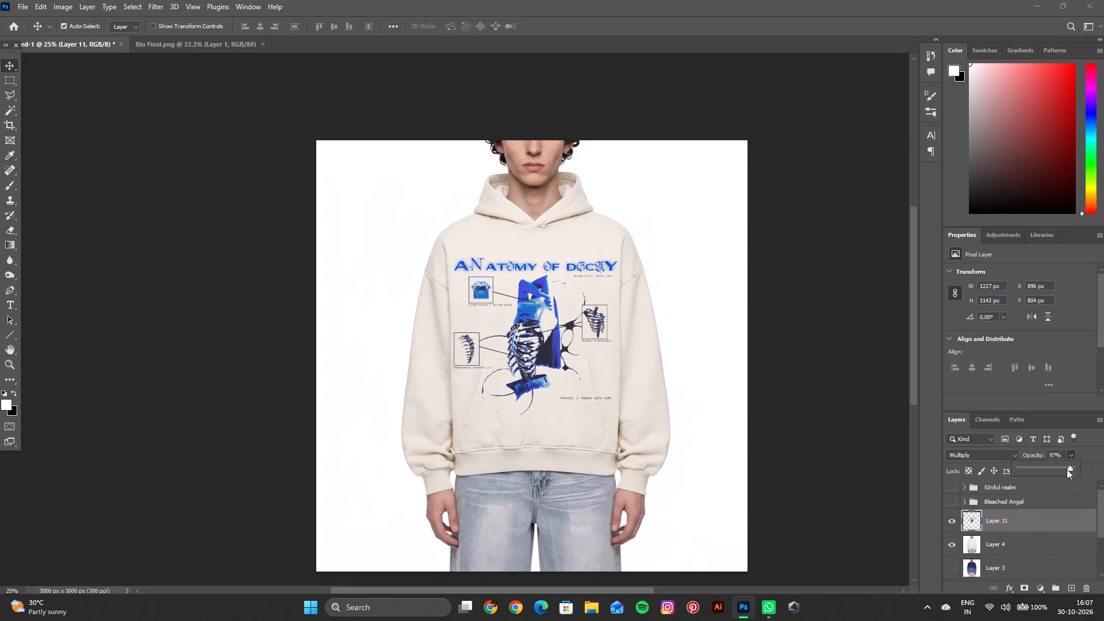
click(1067, 469)
click(1069, 466)
key(space)
key(space)
key(space)
key(space)
key(space)
key(space)
key(space)
key(space)
key(space)
key(space)
key(space)
key(space)
drag(655, 402, 668, 406)
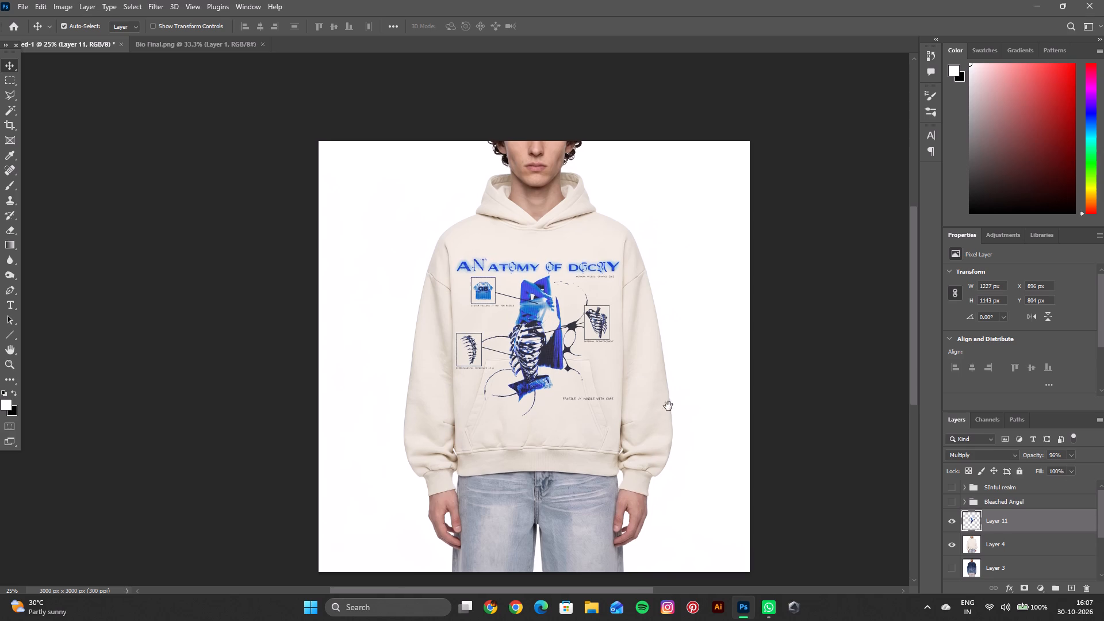
drag(668, 406, 694, 403)
click(1072, 456)
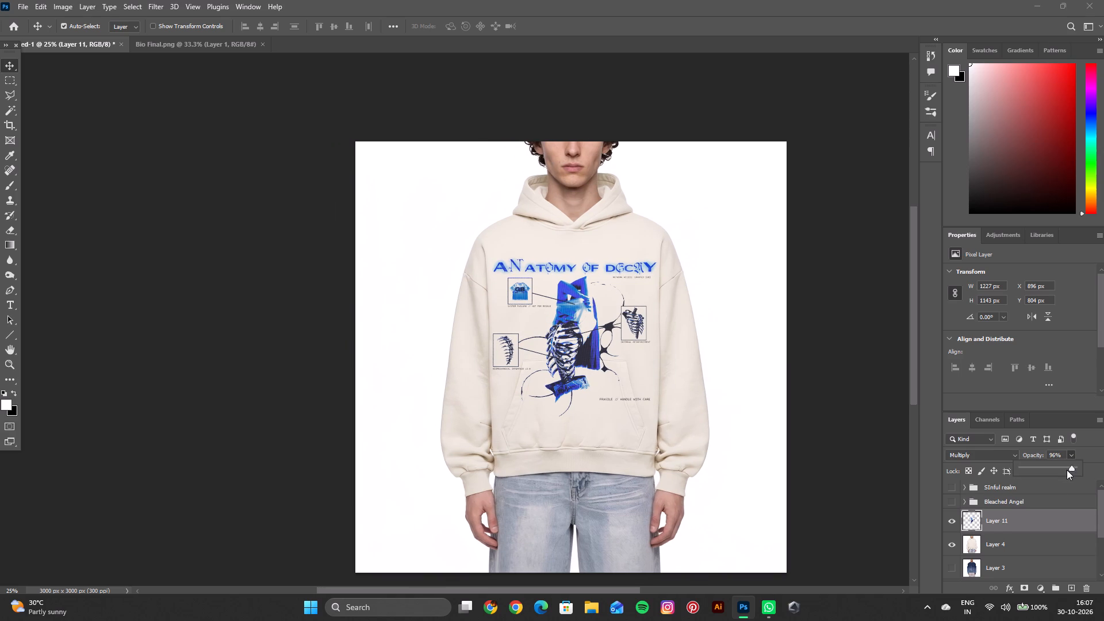
click(1067, 468)
click(1071, 466)
Examine up close how the artwork's rib cage and lower details blend with the hoodie fabric around the front pocket seam.
key(space)
key(space)
key(space)
key(space)
key(space)
key(space)
key(space)
key(space)
key(space)
key(space)
key(space)
drag(694, 373, 654, 374)
key(ctrl+equal)
key(ctrl+equal)
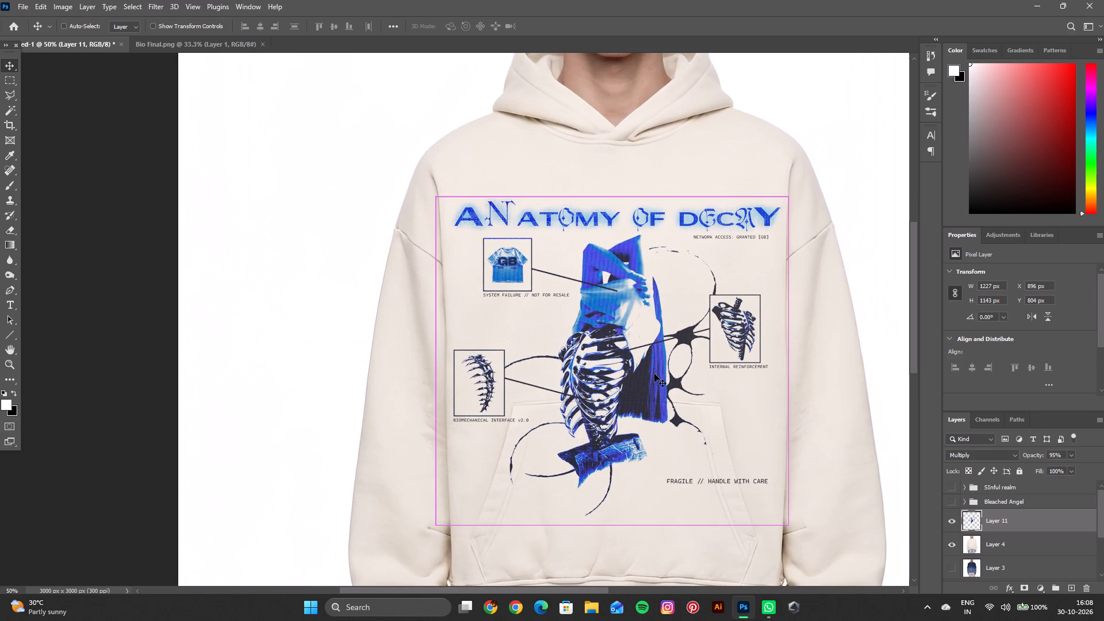
key(space)
key(space)
key(space)
key(space)
key(space)
key(space)
key(space)
key(space)
key(space)
key(space)
key(space)
key(space)
key(space)
key(space)
key(space)
key(space)
key(space)
key(space)
key(space)
key(space)
drag(653, 371, 616, 344)
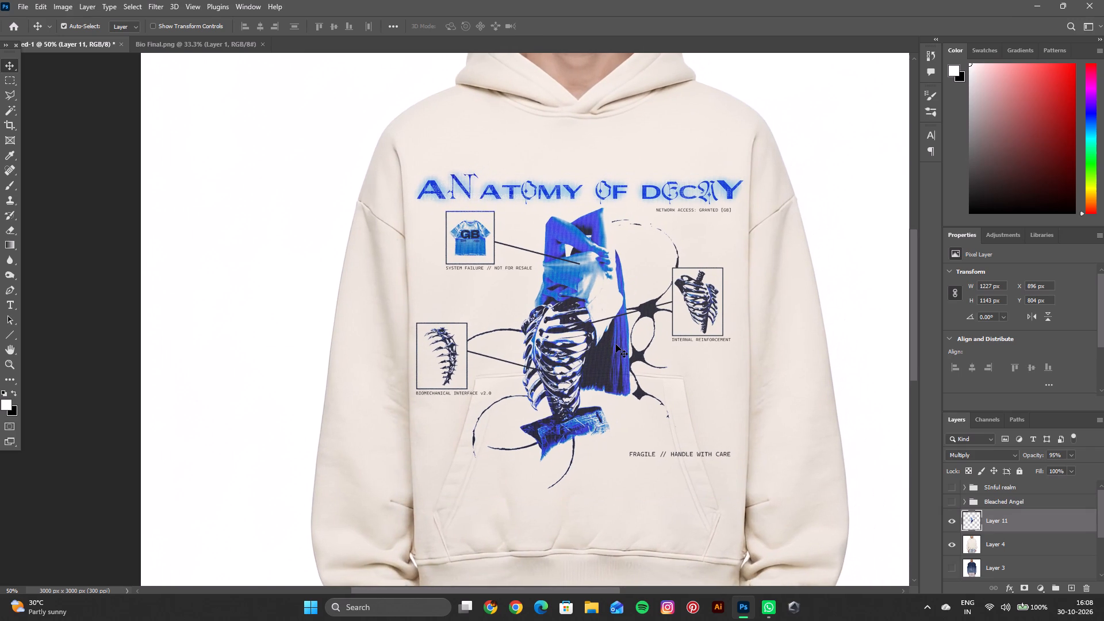
key(ctrl+equal)
key(ctrl+equal)
key(ctrl+equal)
key(space)
key(space)
key(space)
key(space)
key(space)
key(space)
key(space)
key(space)
key(space)
key(space)
key(space)
key(space)
key(space)
key(space)
key(space)
key(space)
key(space)
key(space)
key(space)
key(space)
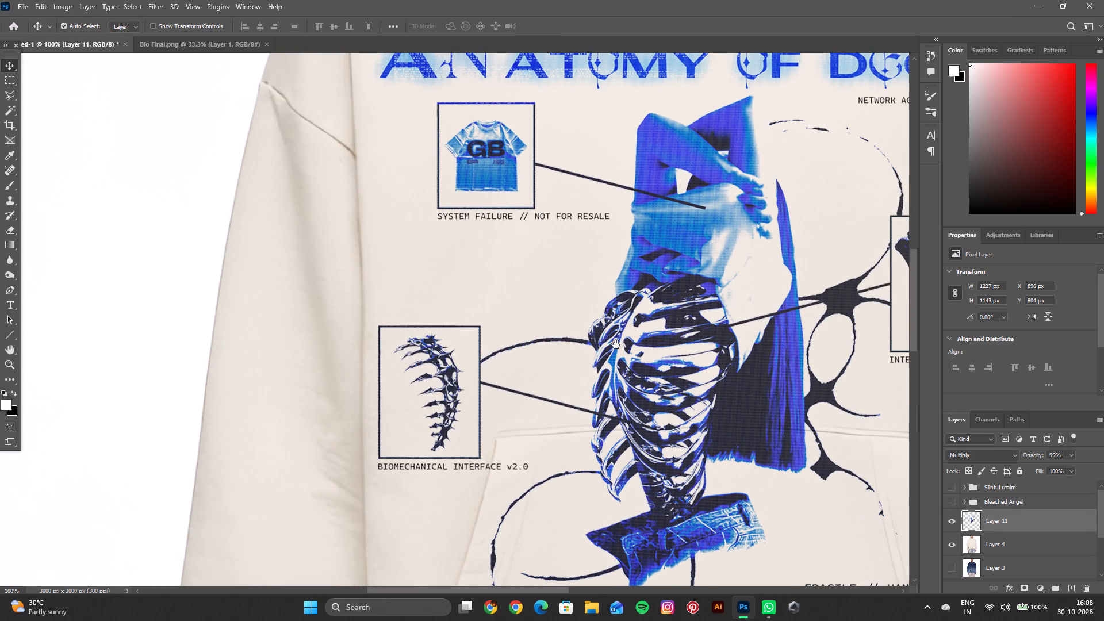
drag(616, 344, 449, 269)
key(ctrl+equal)
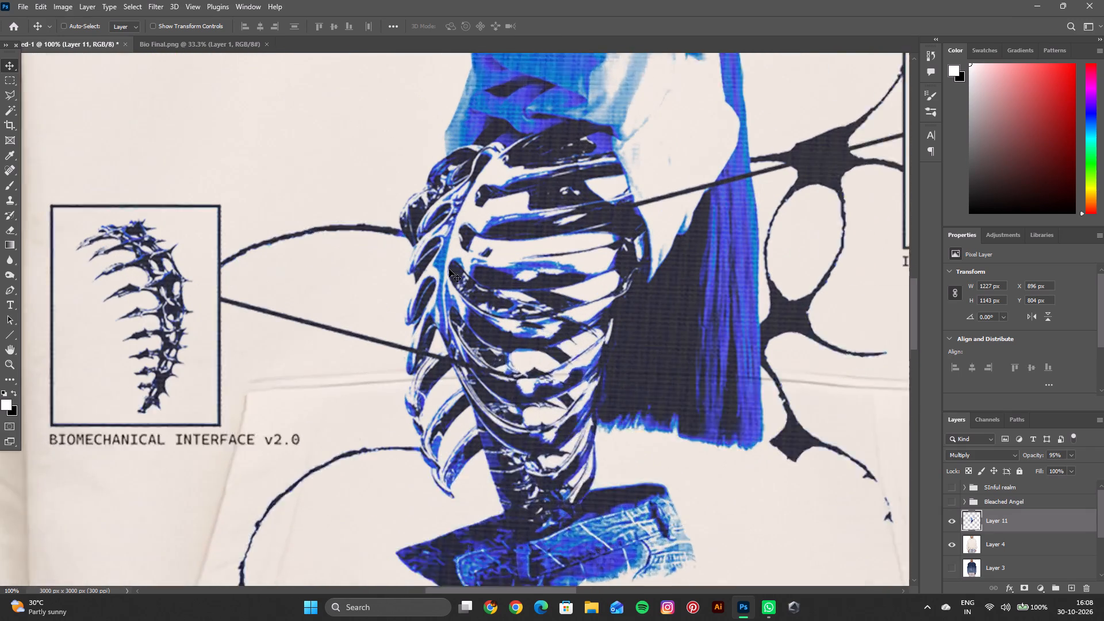
key(space)
key(space)
key(space)
key(space)
key(space)
key(space)
key(space)
key(space)
key(space)
key(space)
key(space)
key(space)
key(space)
key(space)
key(space)
key(space)
key(space)
key(space)
key(space)
key(space)
drag(491, 428, 422, 361)
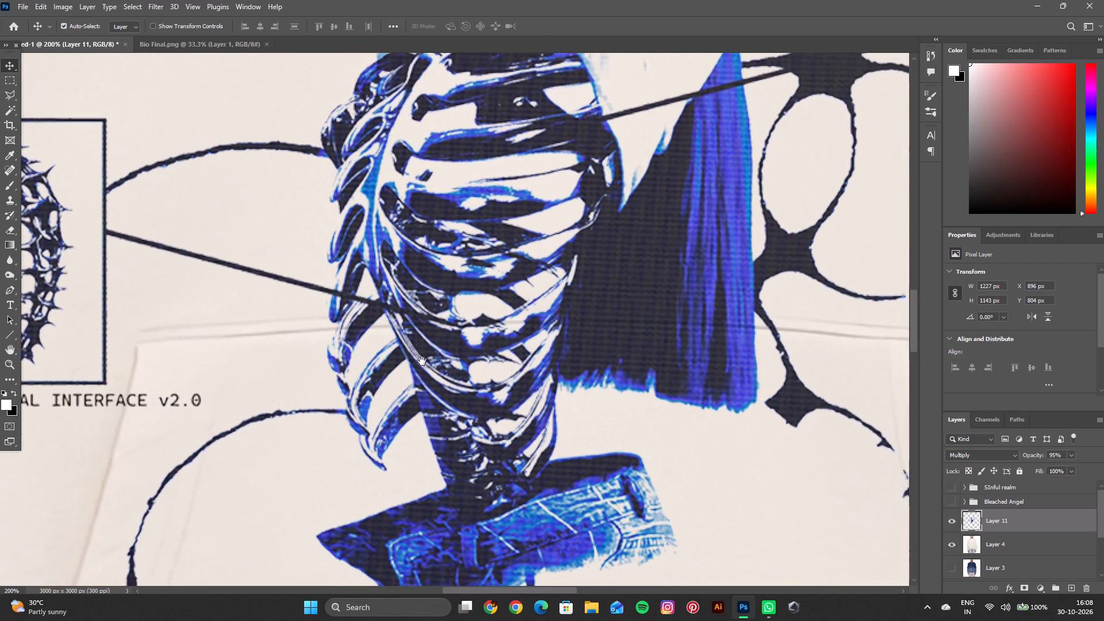
drag(422, 361, 404, 319)
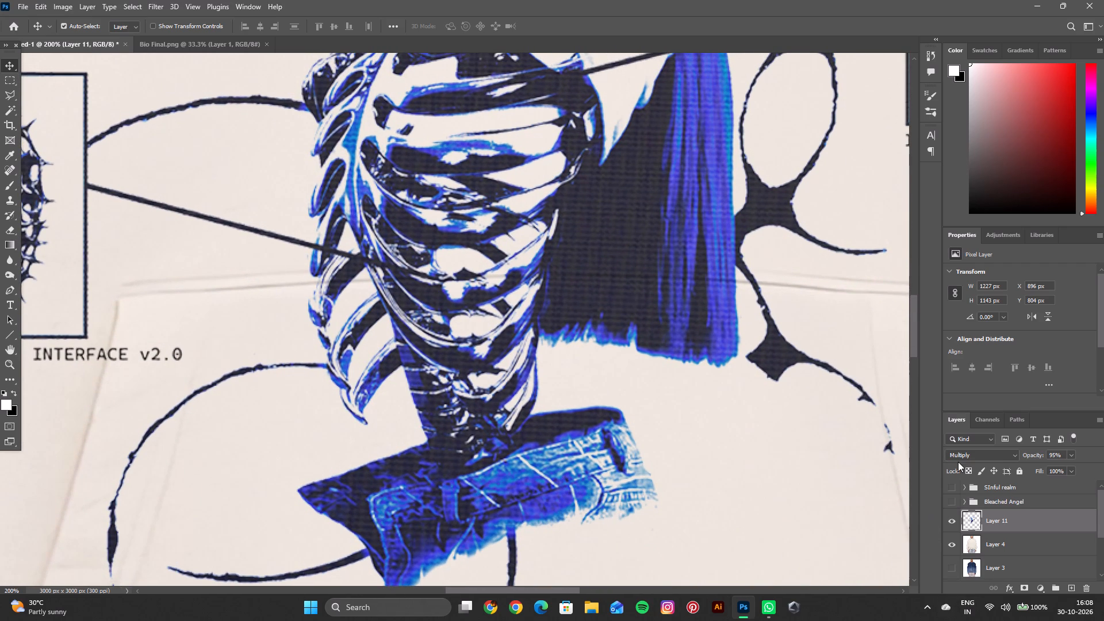
Lower Layer 11's opacity to 11% so the hoodie's pocket seam shows through the artwork.
click(1073, 460)
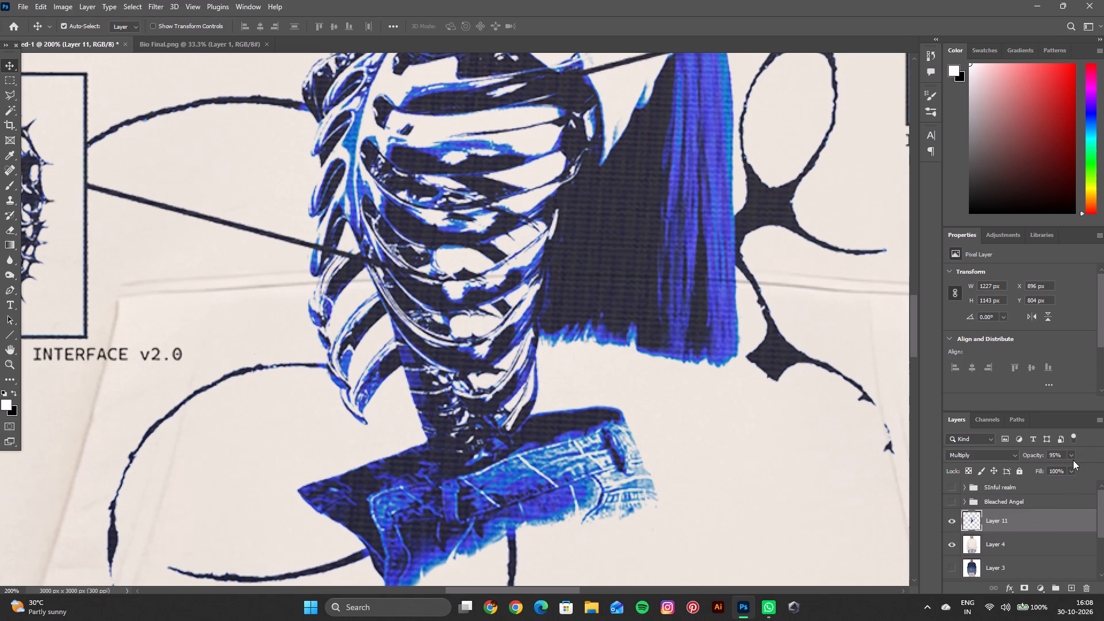
click(1070, 457)
click(1047, 467)
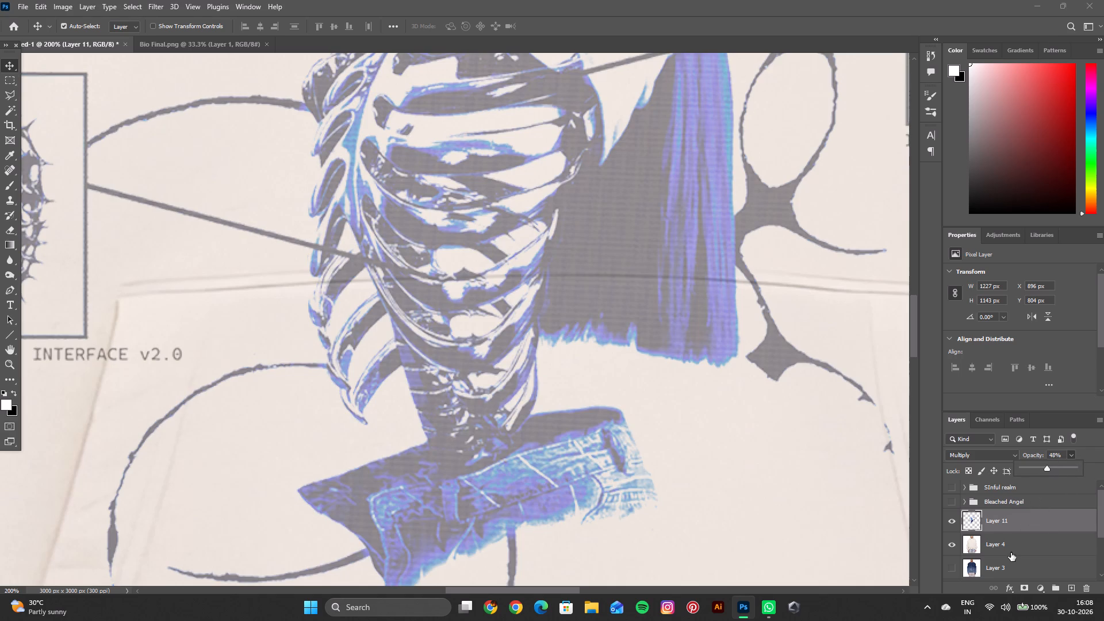
click(1028, 466)
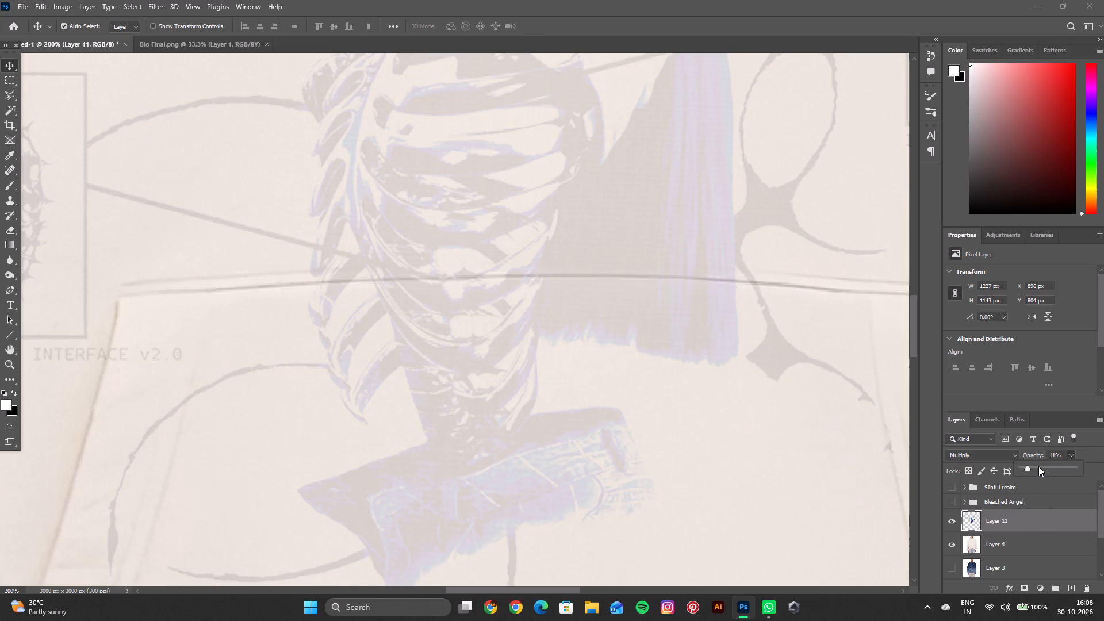
With the Polygonal Lasso, select a thin strip about 520 × 29 px following the hoodie pocket's top seam across the artwork.
click(1021, 543)
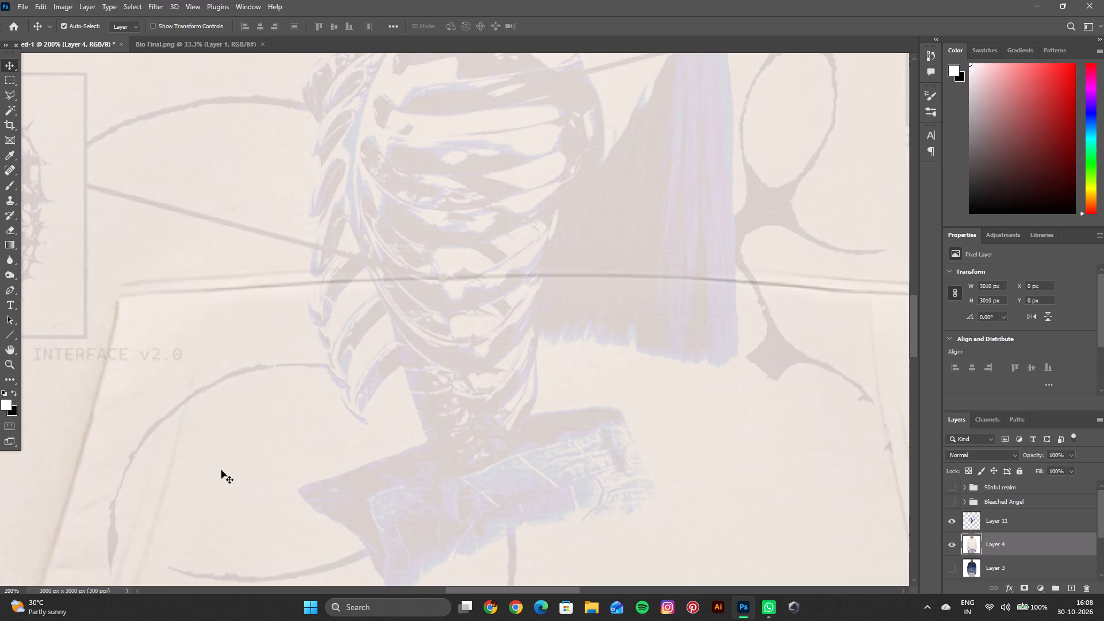
click(15, 100)
click(290, 271)
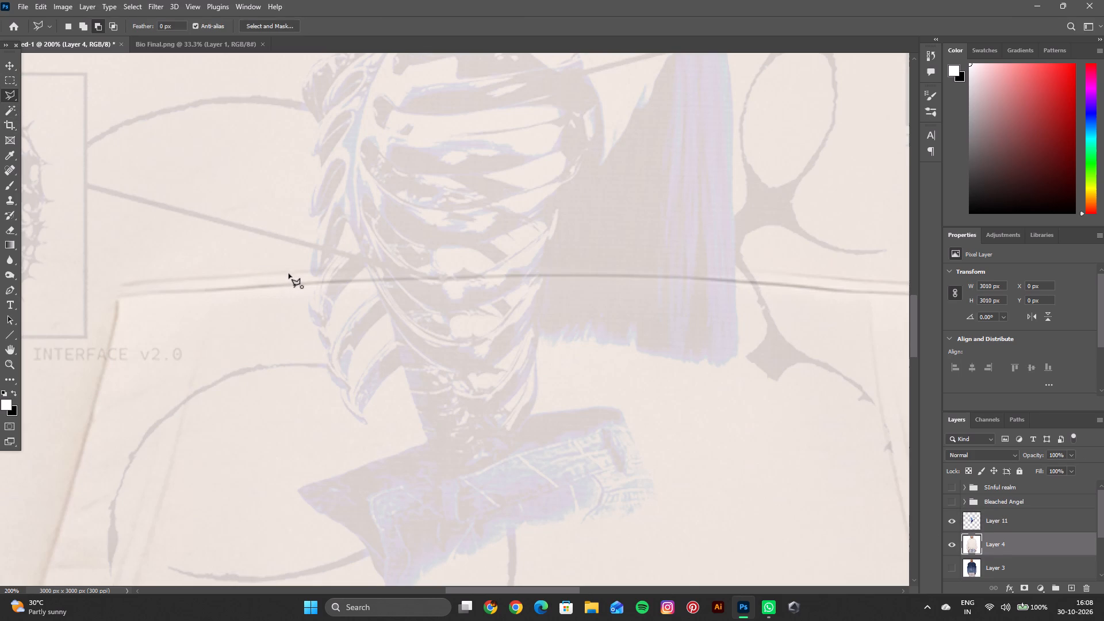
click(287, 285)
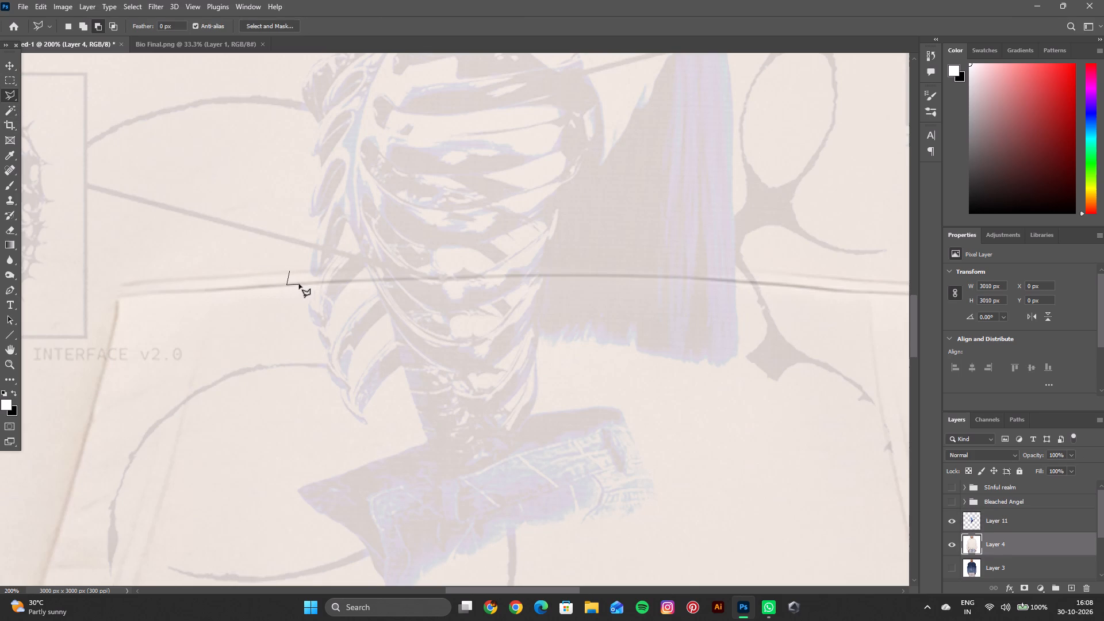
click(299, 284)
click(327, 283)
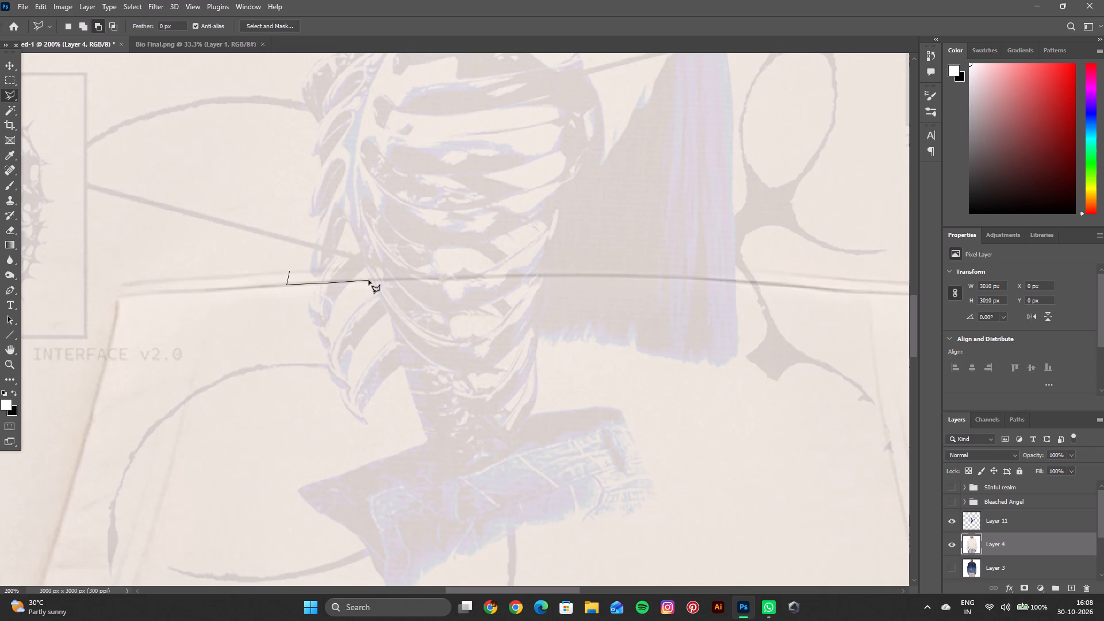
click(369, 280)
click(411, 279)
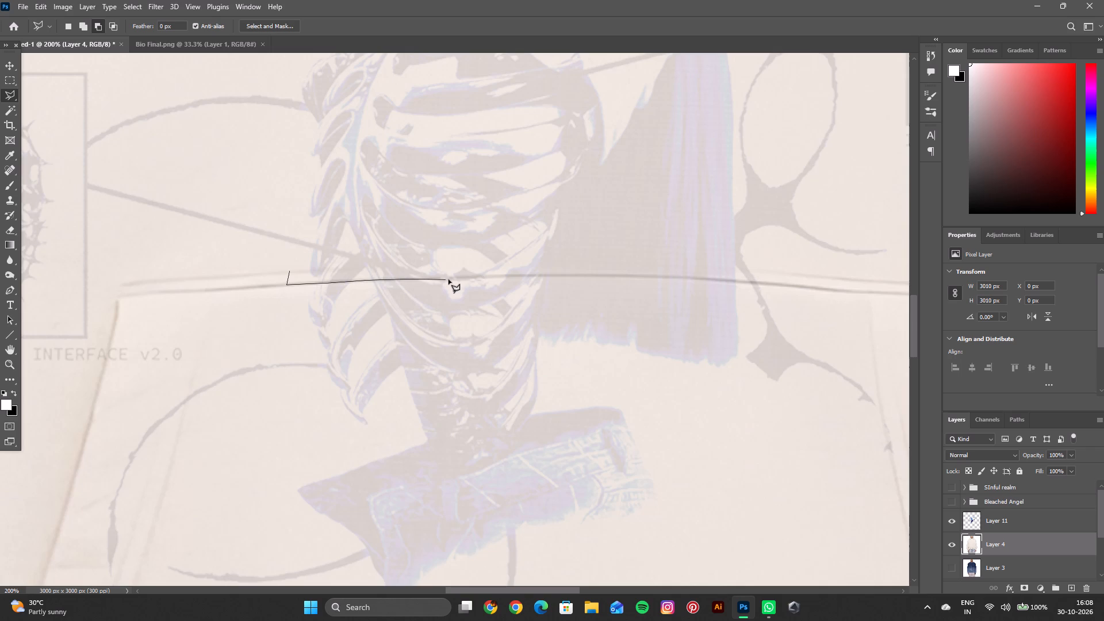
click(455, 279)
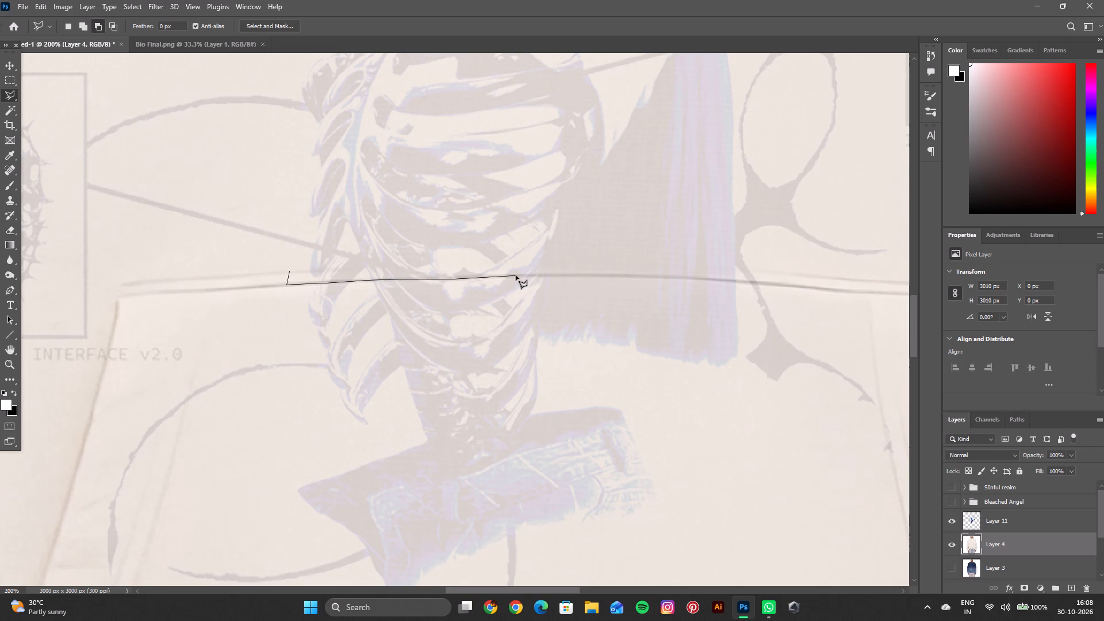
click(519, 275)
click(568, 275)
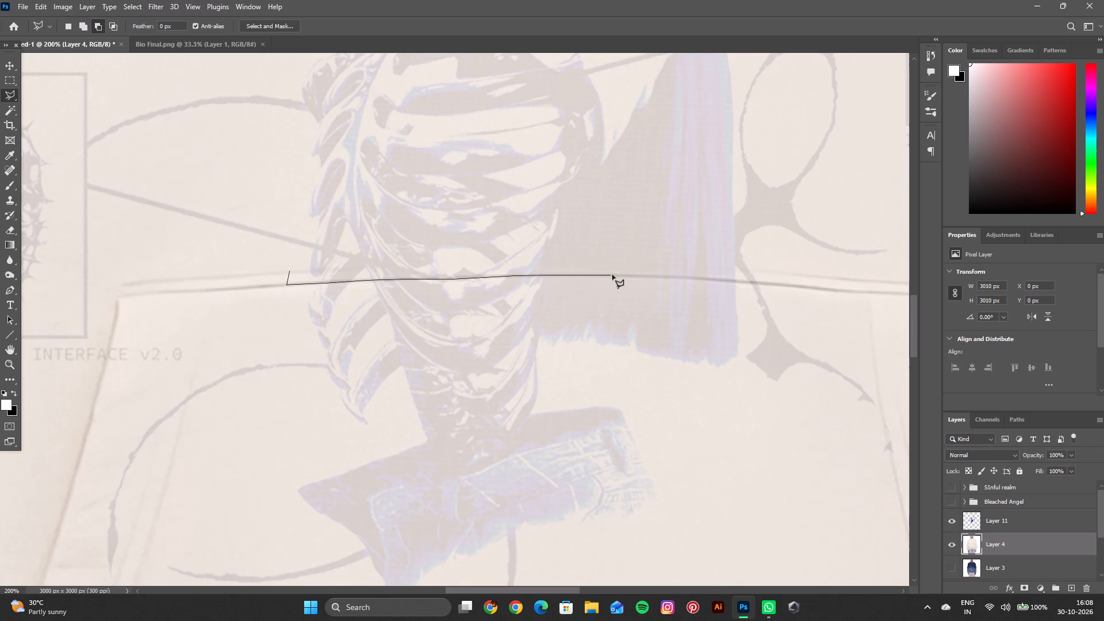
click(618, 275)
click(678, 277)
click(741, 282)
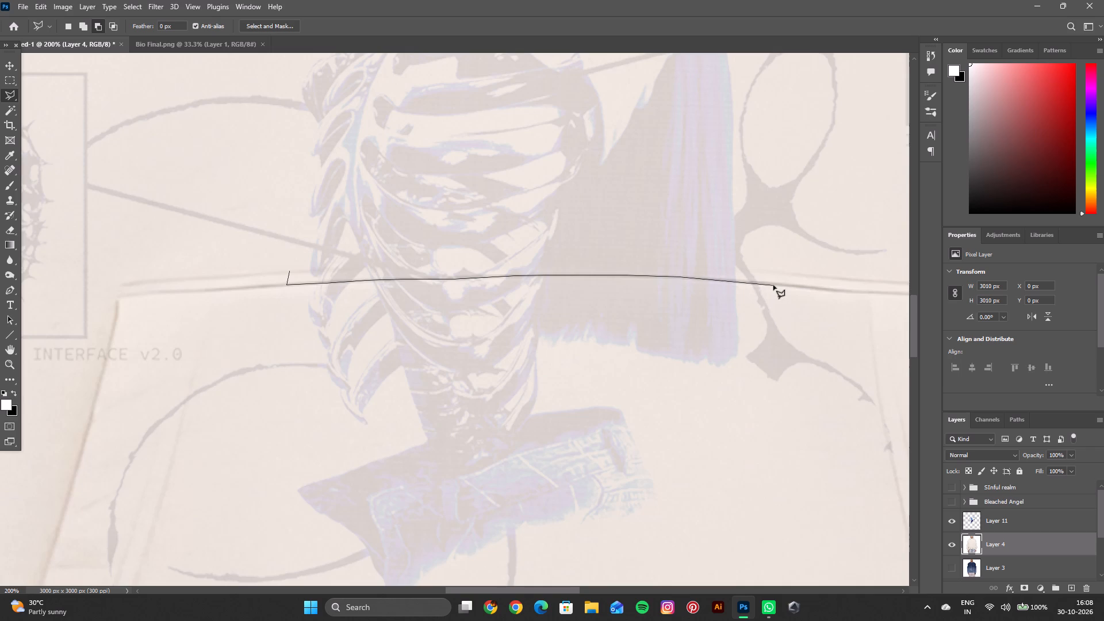
click(776, 285)
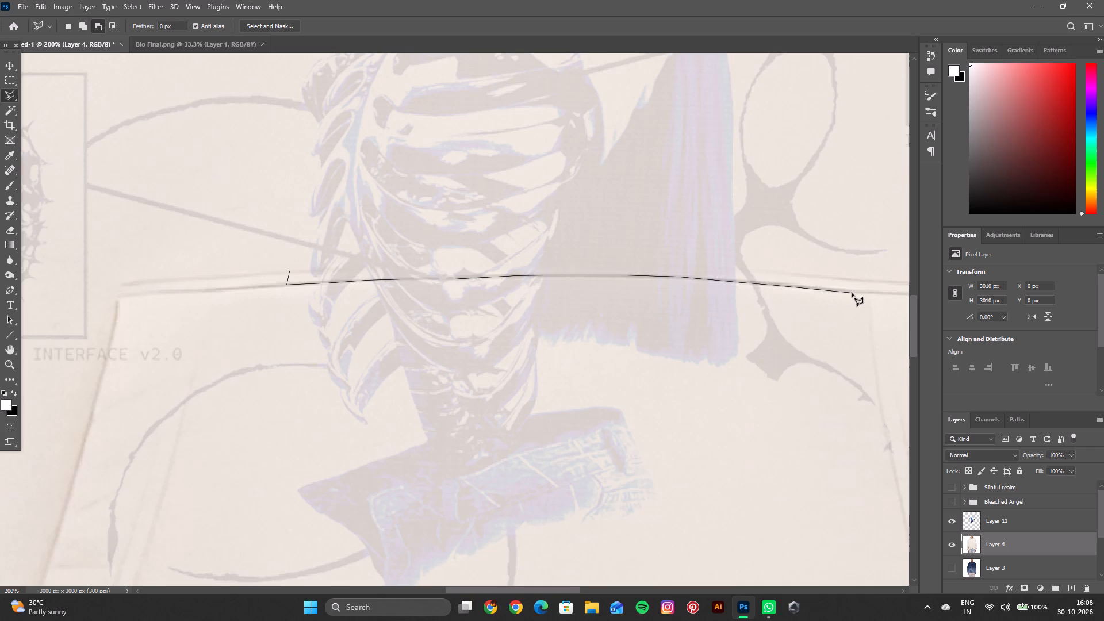
click(852, 293)
click(884, 293)
click(871, 280)
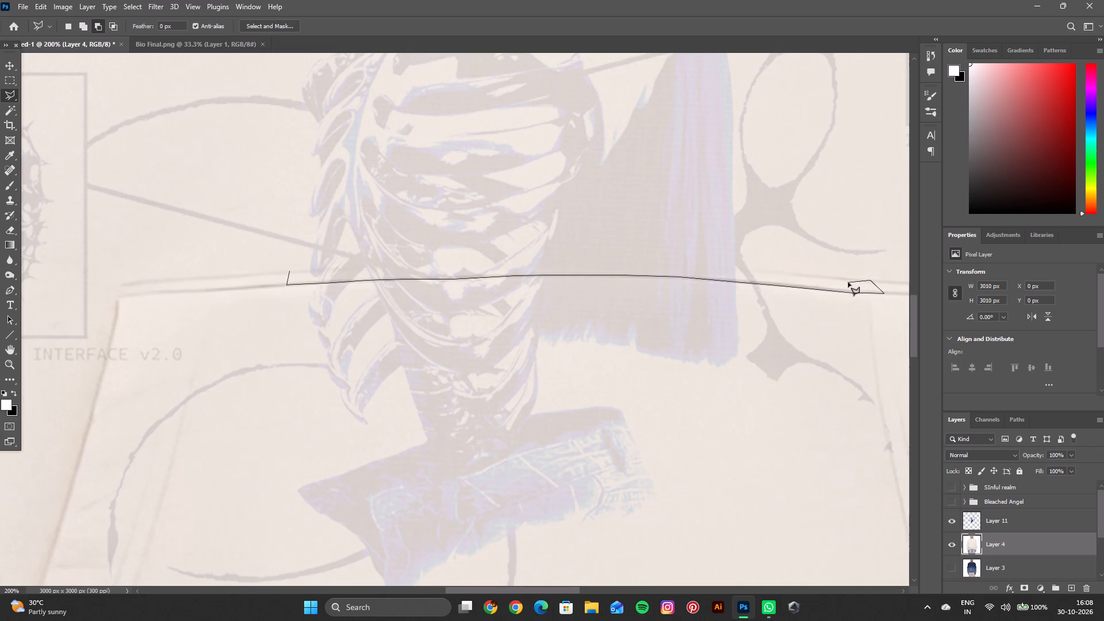
click(842, 279)
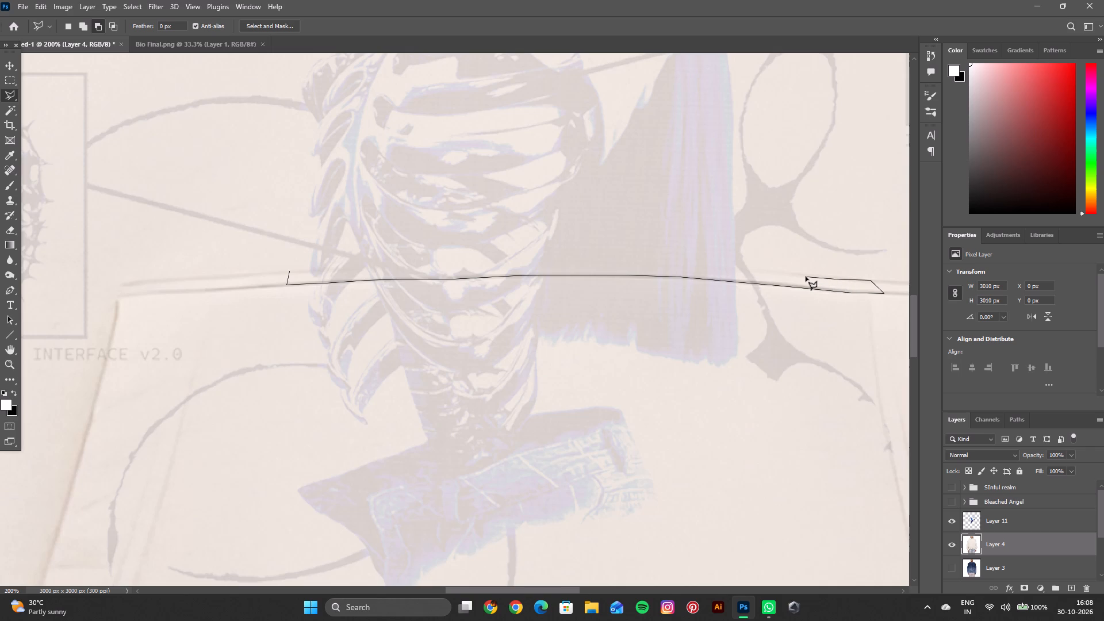
click(806, 277)
click(769, 271)
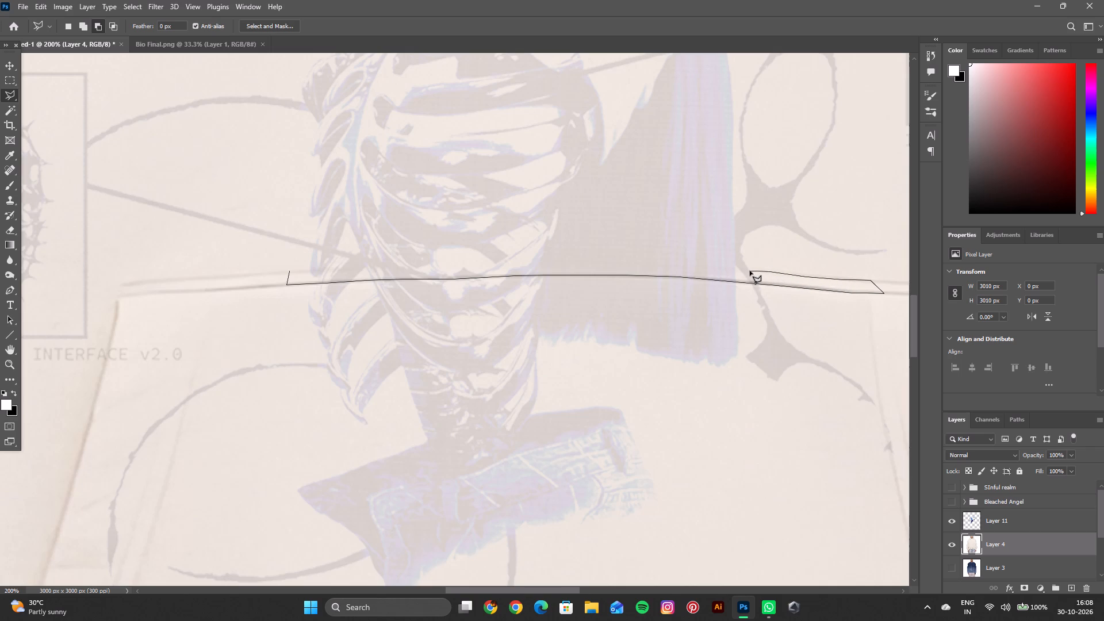
click(747, 271)
click(722, 269)
click(677, 266)
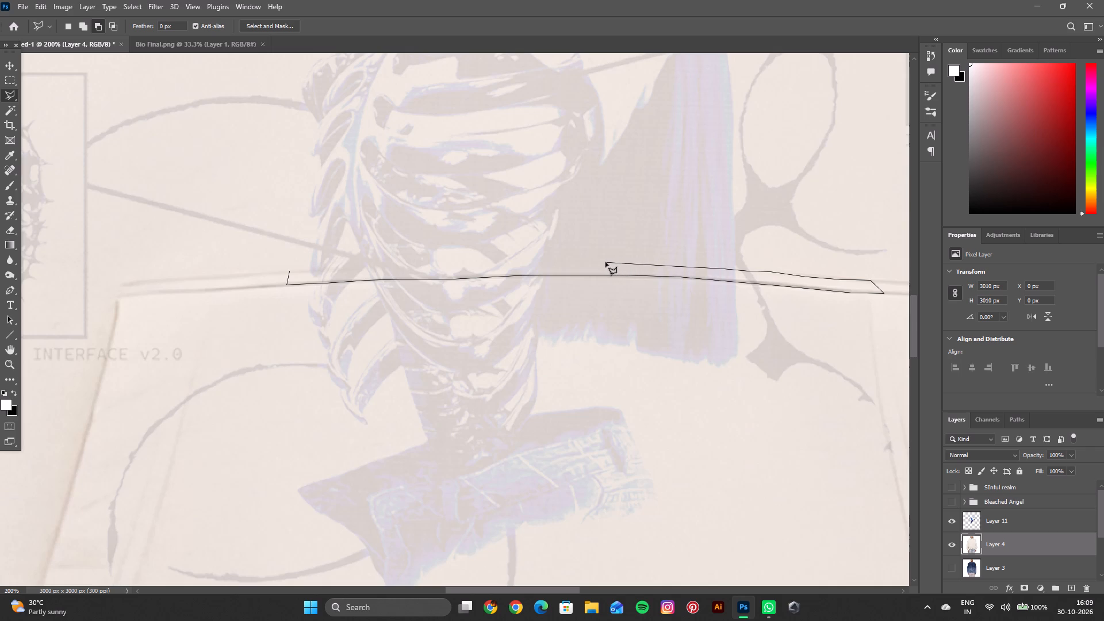
click(598, 264)
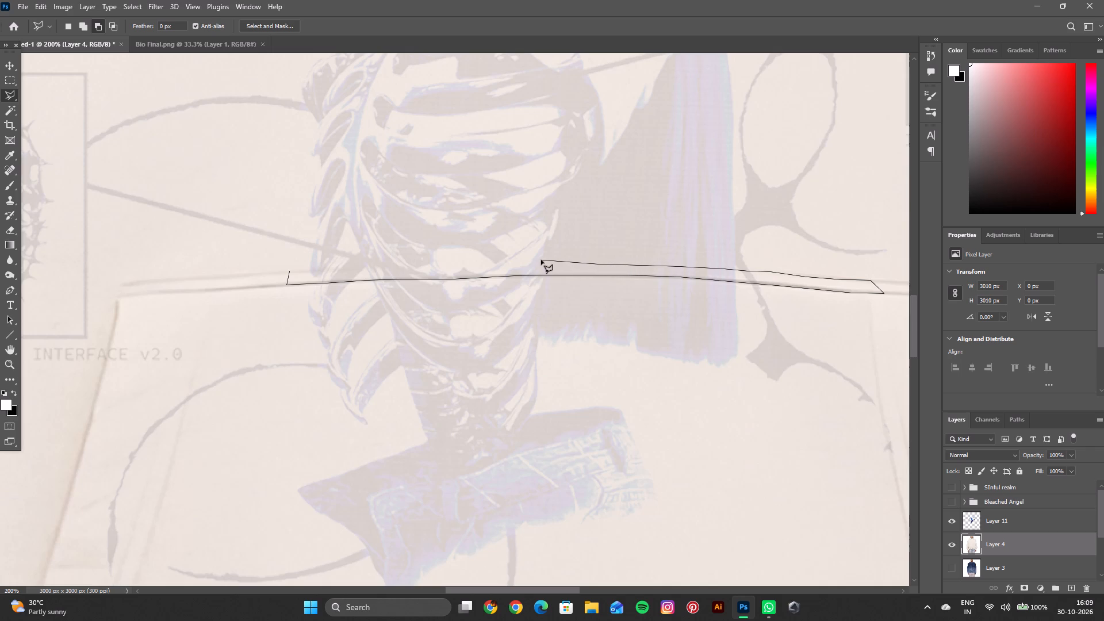
click(534, 261)
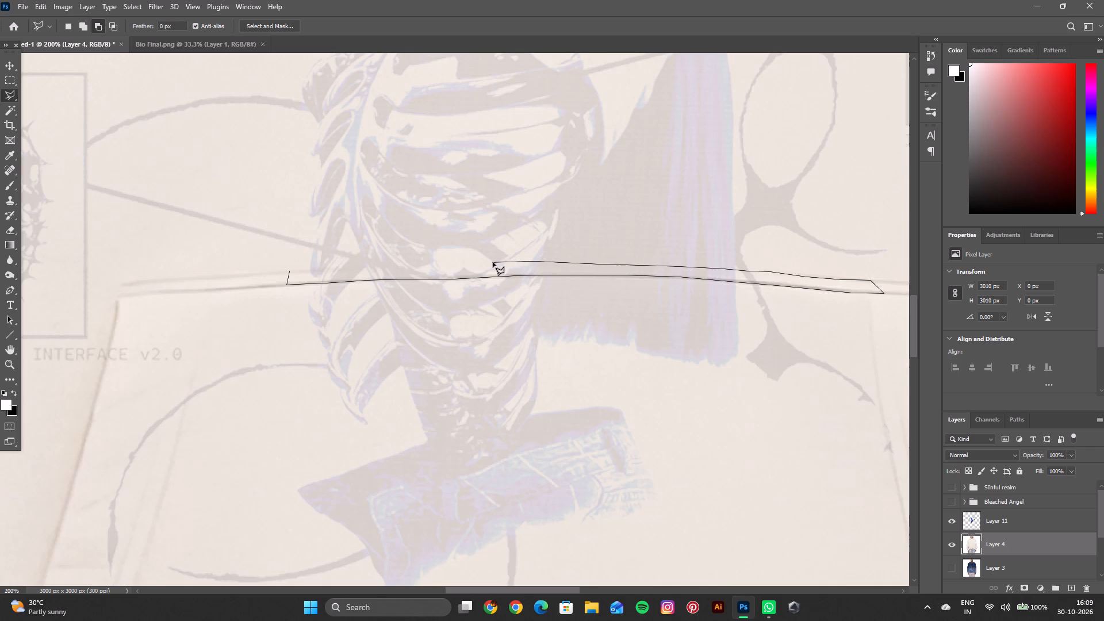
click(493, 262)
click(453, 262)
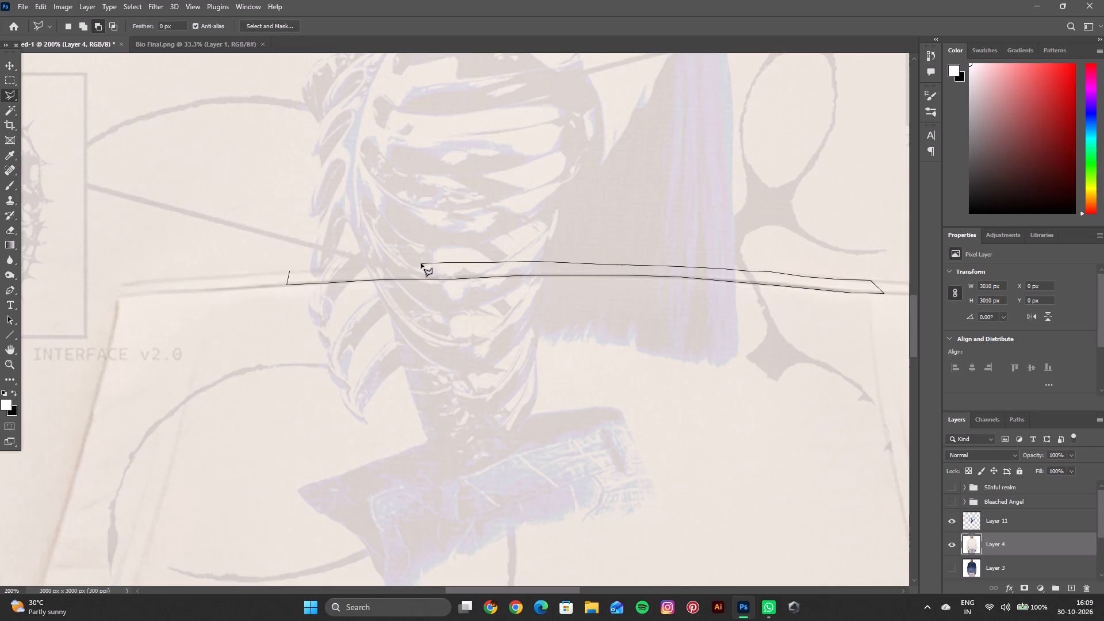
click(420, 263)
click(390, 266)
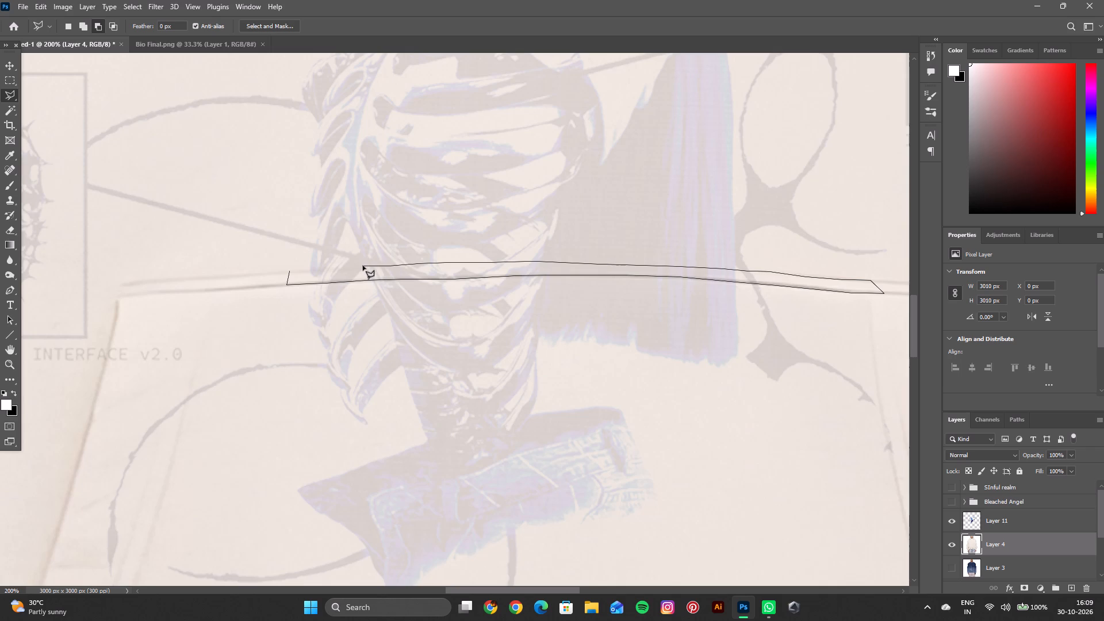
click(363, 266)
click(333, 267)
click(305, 269)
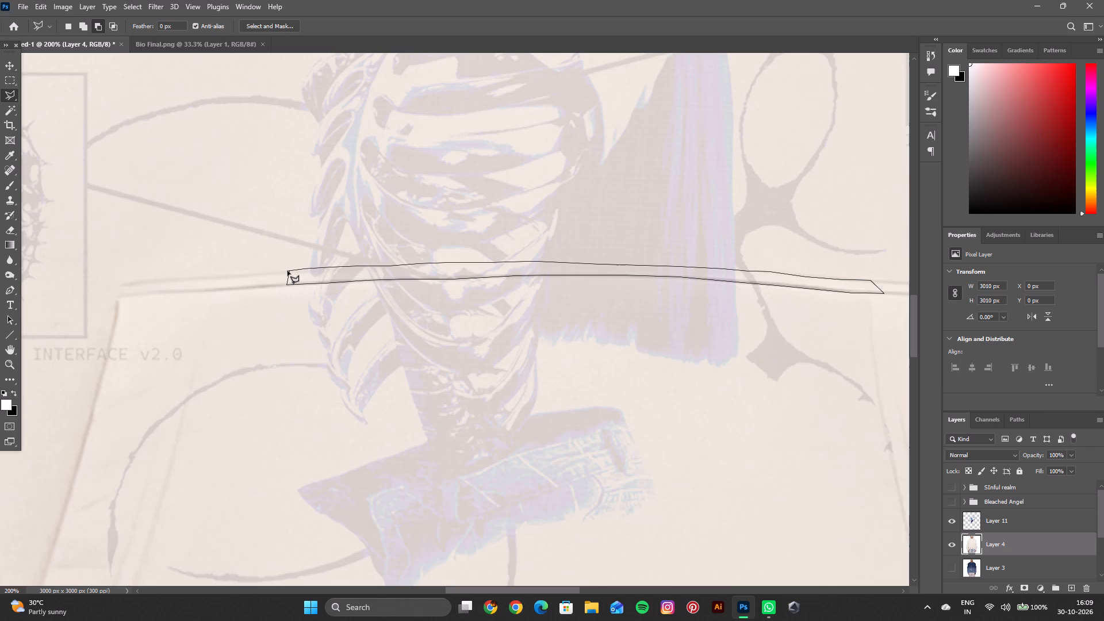
click(287, 271)
click(289, 270)
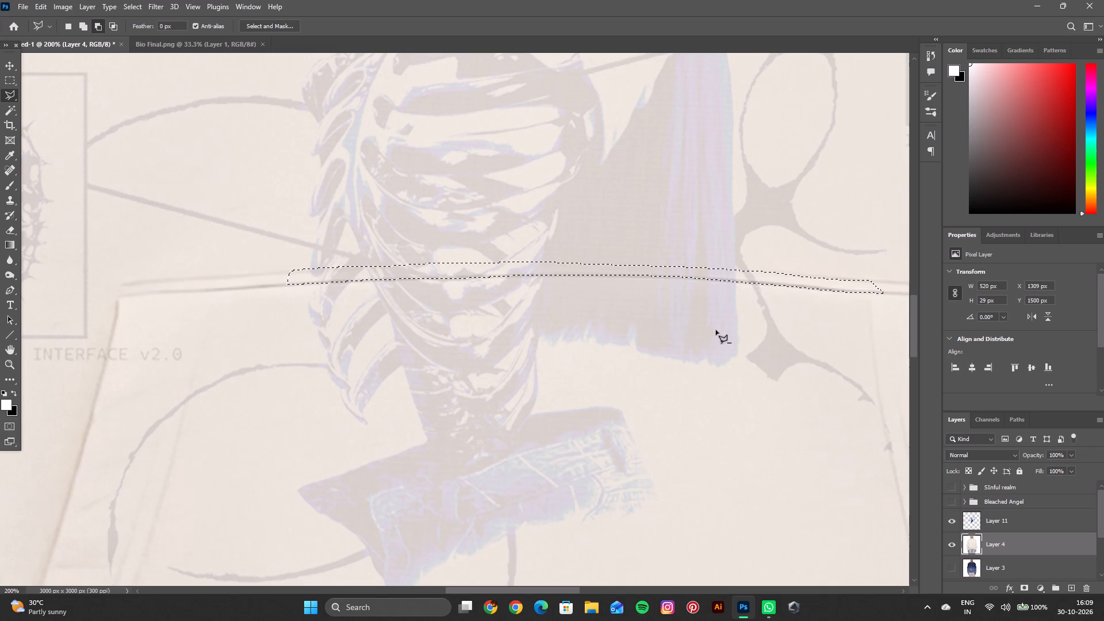
Cut the selected seam strip out of Layer 11 onto its own new layer.
key(space)
key(space)
key(space)
key(space)
key(space)
key(space)
key(space)
key(space)
key(space)
key(space)
key(space)
key(space)
drag(637, 337, 549, 410)
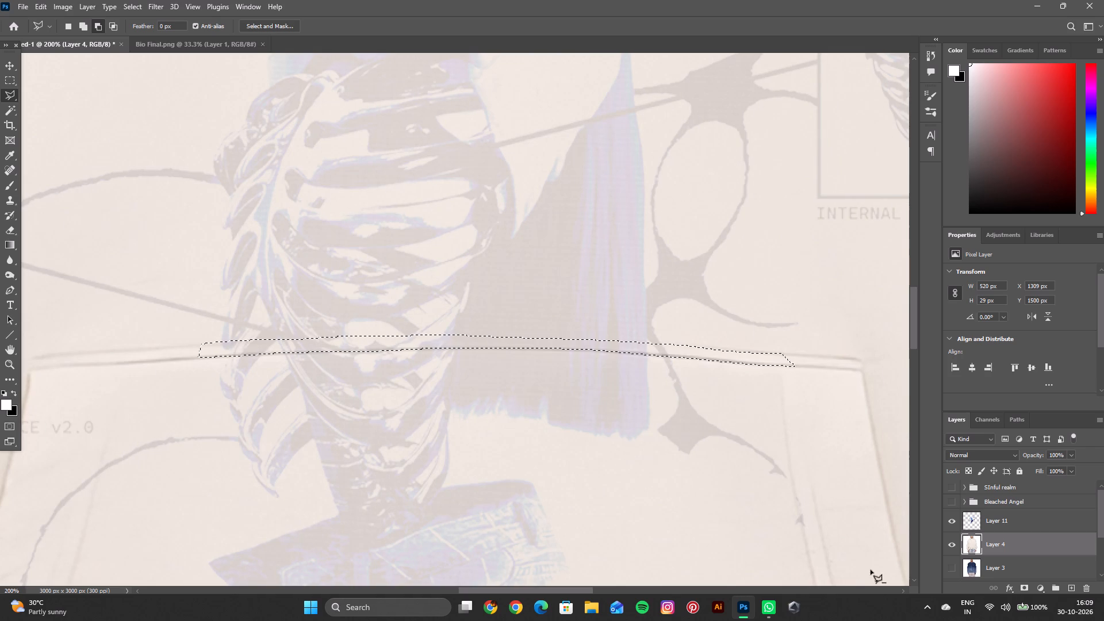
click(1056, 522)
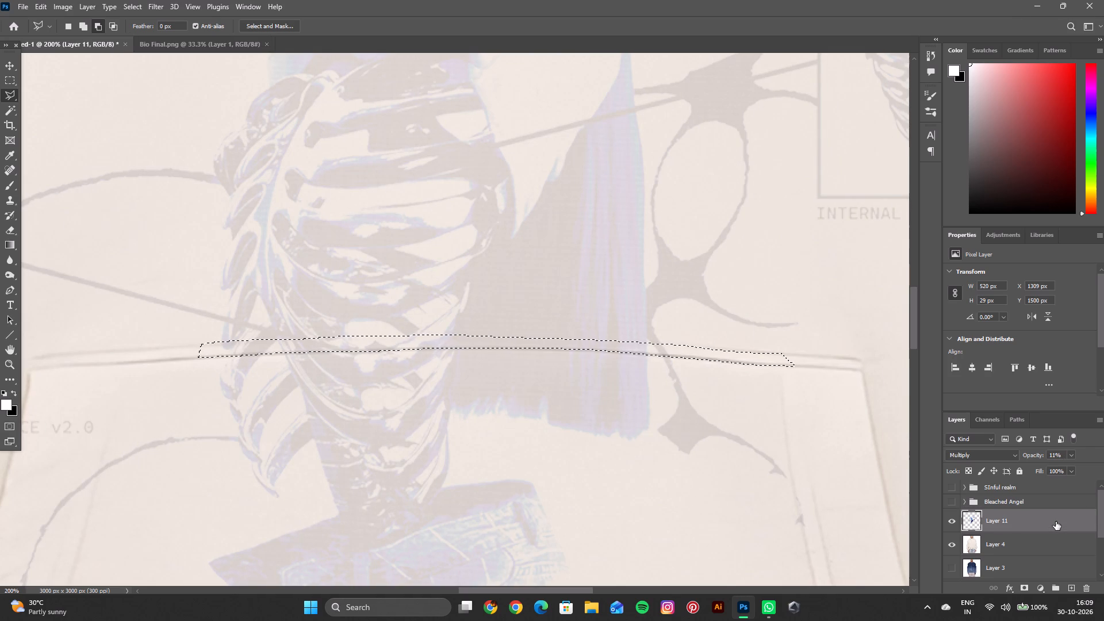
key(ctrl+shift+j)
Raise Layer 11's opacity back to full.
click(1045, 550)
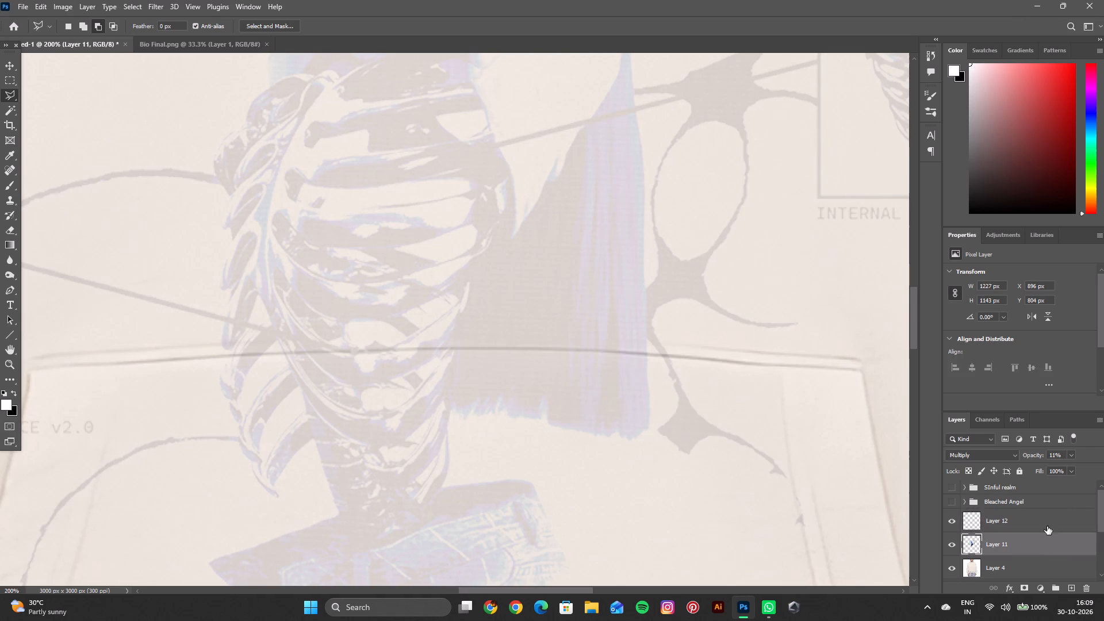
click(1071, 454)
drag(1075, 463, 1103, 468)
drag(1097, 467, 1103, 470)
Set the opacity of the cut seam strip's layer to 100%.
click(1040, 533)
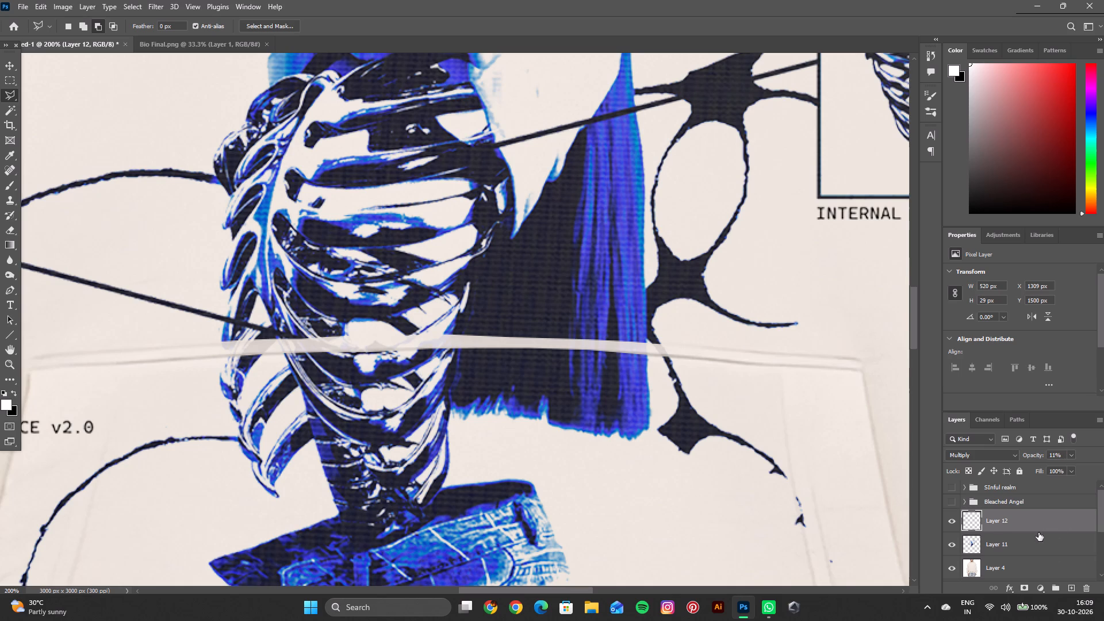
click(1072, 455)
click(1067, 464)
click(1080, 466)
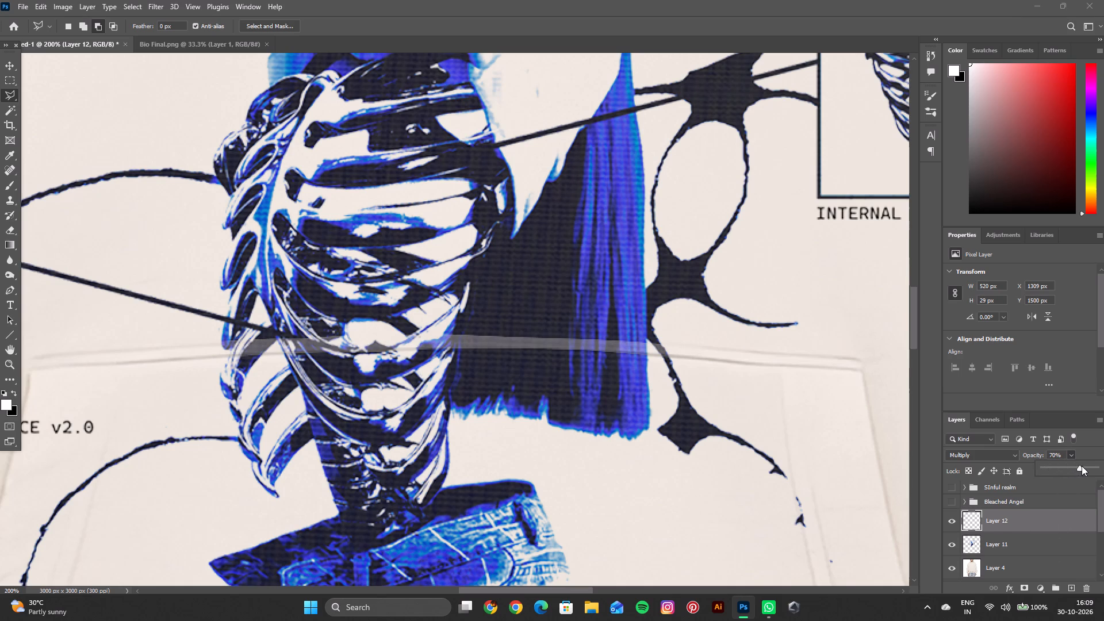
drag(1087, 467, 1103, 471)
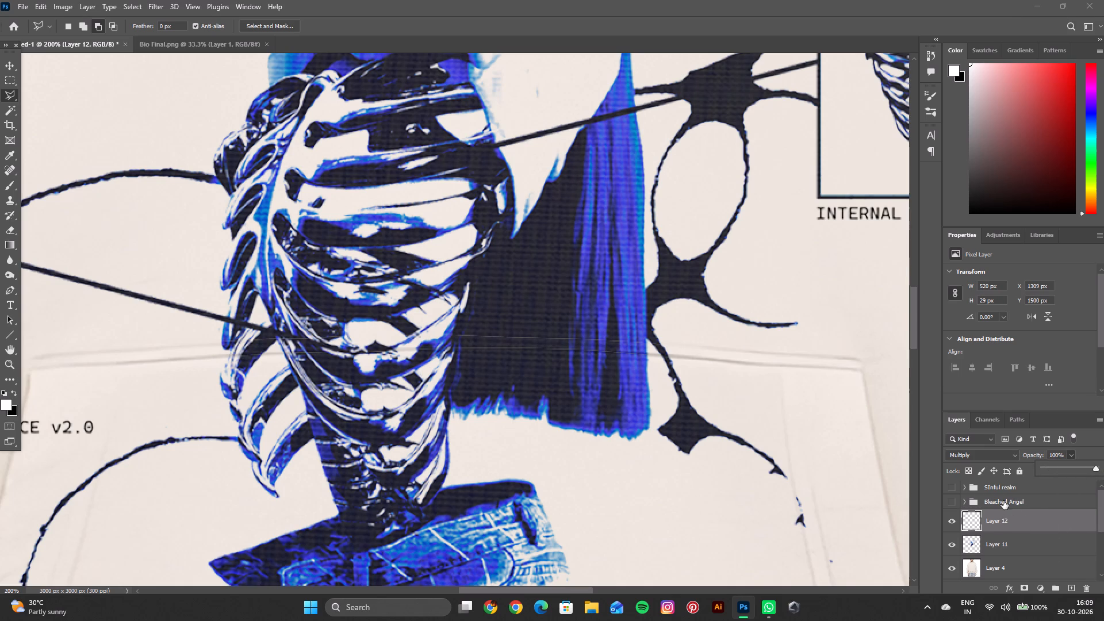
Set the blend mode of the seam strip's layer to Darker Color.
click(1011, 454)
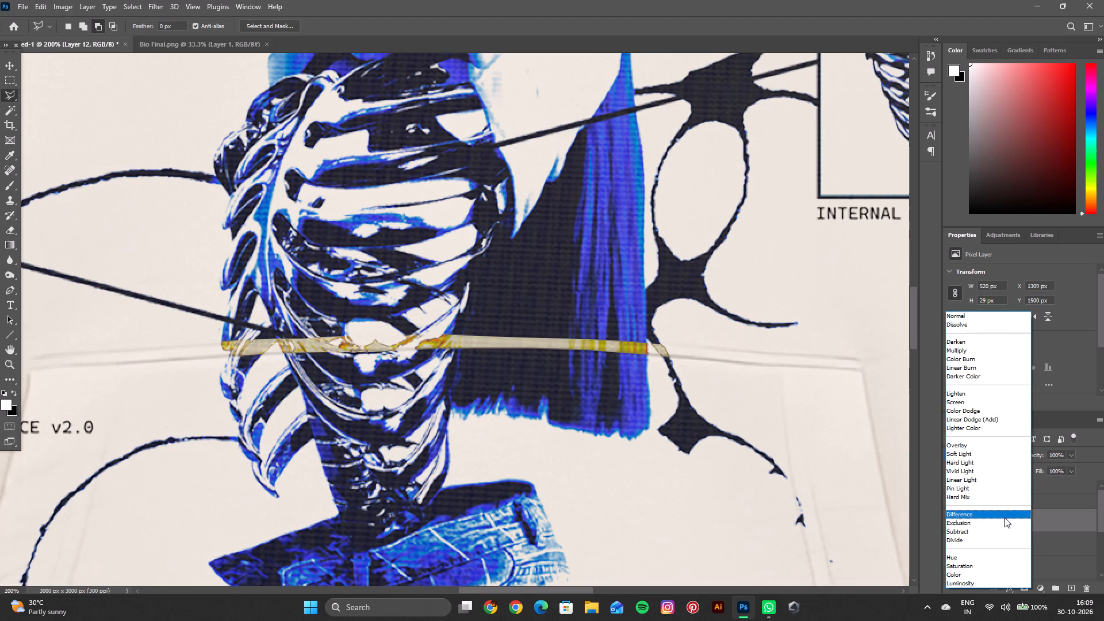
click(1002, 376)
Examine the whole cream hoodie mockup to judge how the chest artwork sits over the pocket seam.
scroll(592, 454, up, 2)
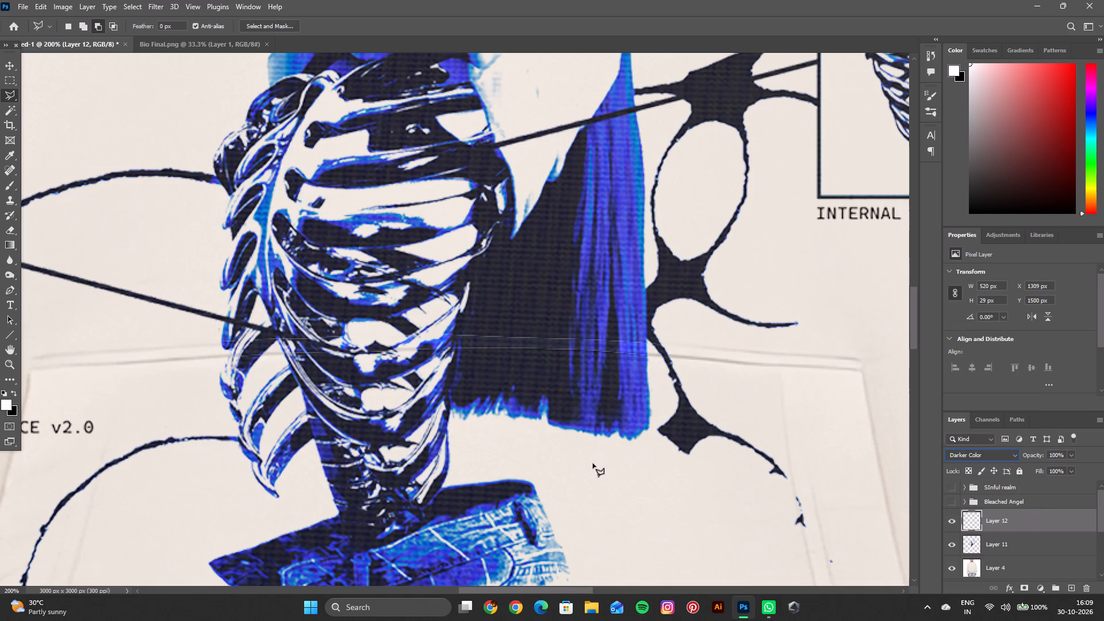
key(ctrl+minus)
key(ctrl+minus)
key(ctrl+minus)
key(ctrl+minus)
key(space)
key(space)
key(space)
key(space)
key(space)
key(space)
key(space)
key(space)
key(space)
key(space)
key(space)
key(space)
key(space)
key(space)
key(space)
key(space)
key(space)
key(space)
key(space)
key(space)
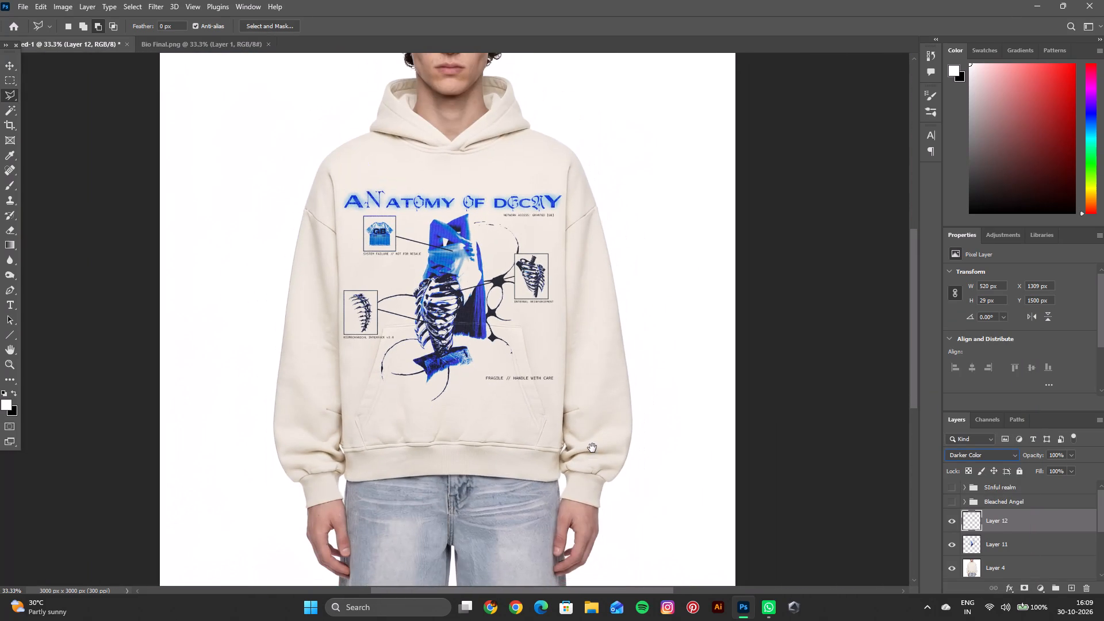
drag(592, 448, 600, 500)
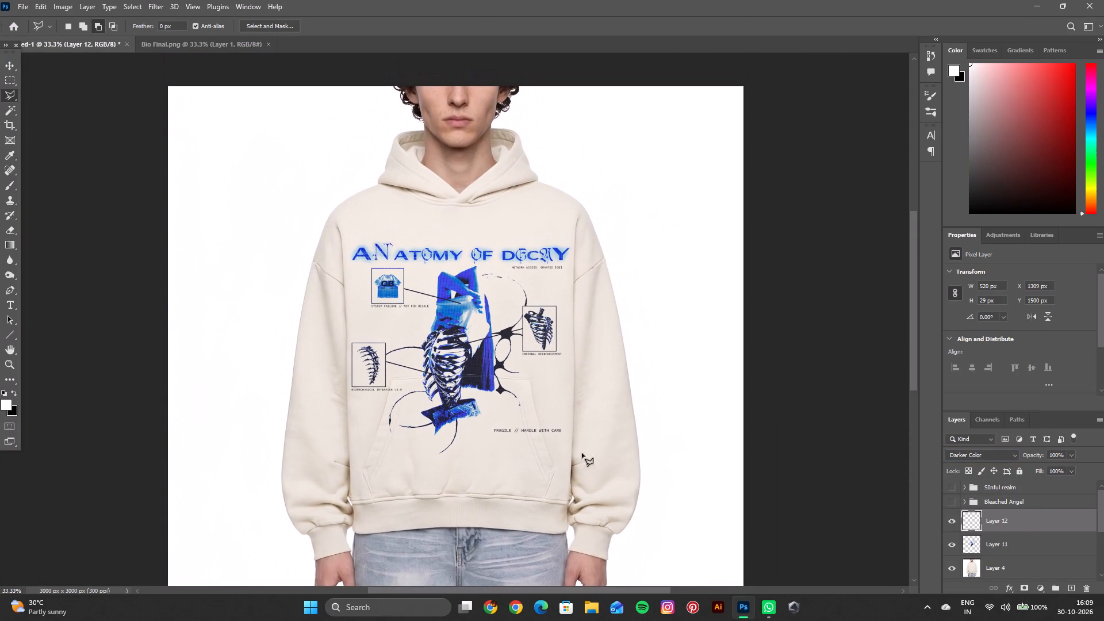
key(space)
key(space)
key(space)
key(space)
key(space)
key(space)
key(space)
key(space)
key(space)
key(space)
key(space)
key(space)
key(space)
key(space)
key(space)
key(space)
key(space)
key(space)
key(space)
drag(563, 421, 551, 436)
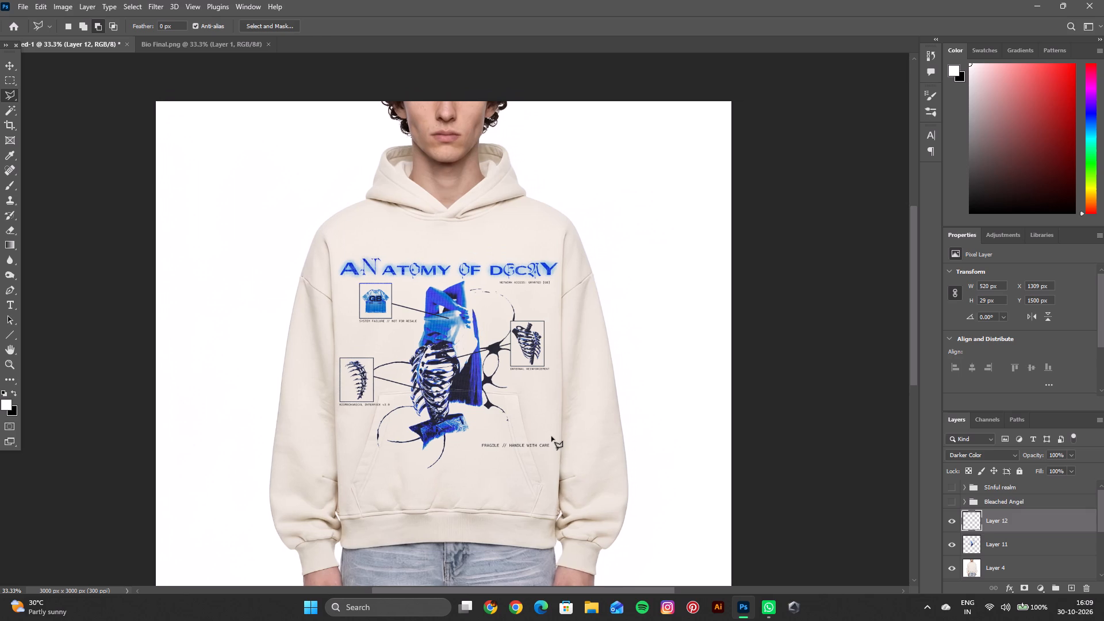
Open the Bio sleeves.png artwork file.
key(o)
key(ctrl+o)
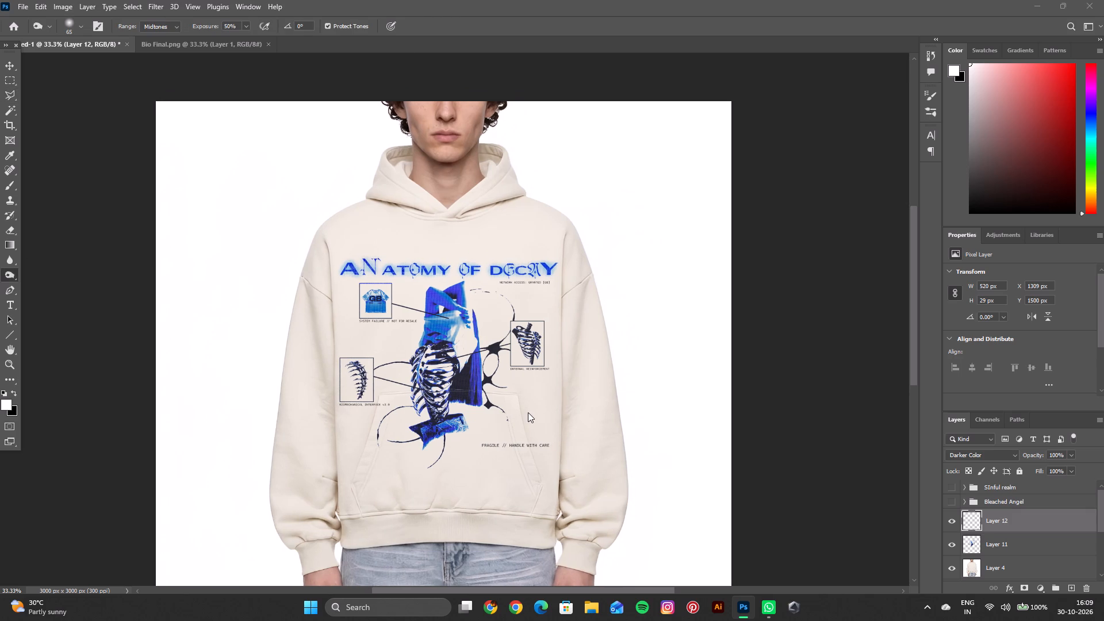
double_click(251, 183)
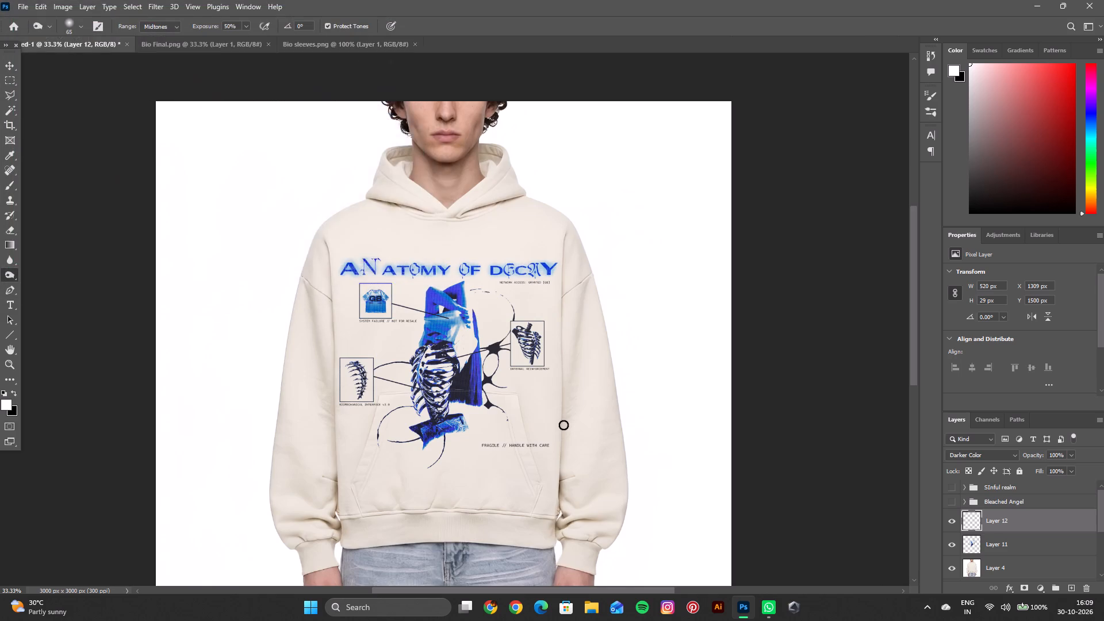
Copy the spine artwork from Bio sleeves.png and paste it into the cream hoodie mockup document.
click(11, 63)
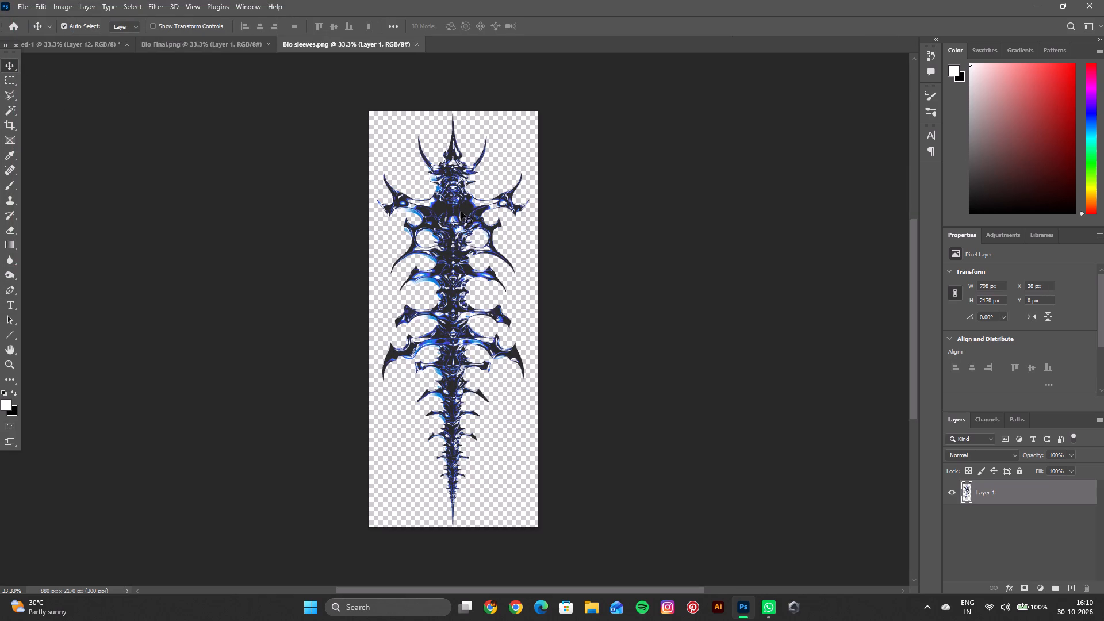
click(458, 223)
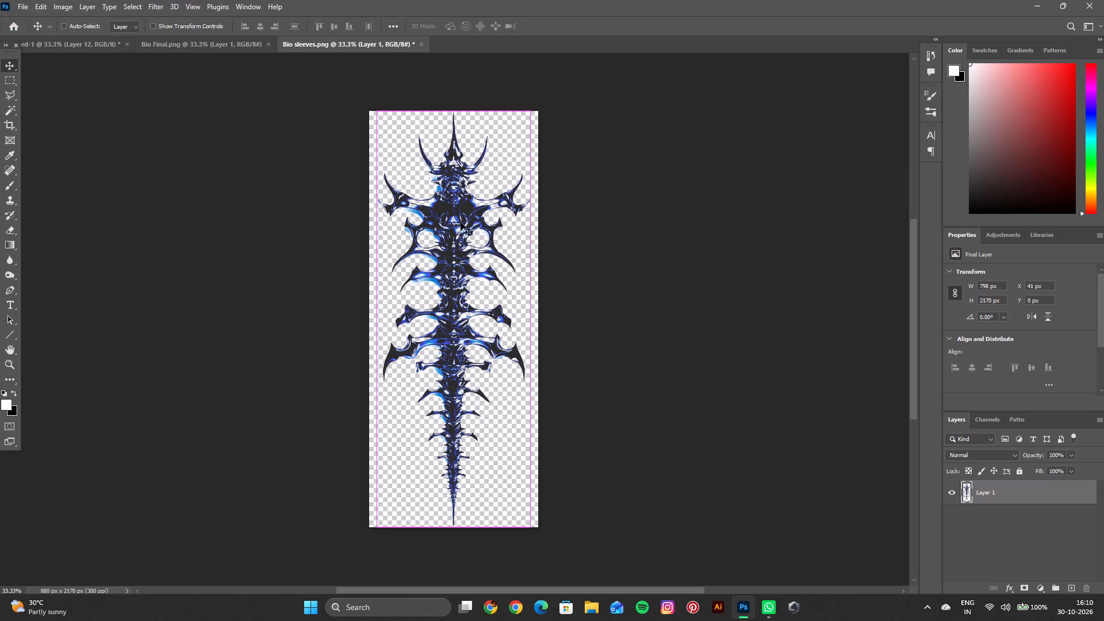
key(ctrl+c)
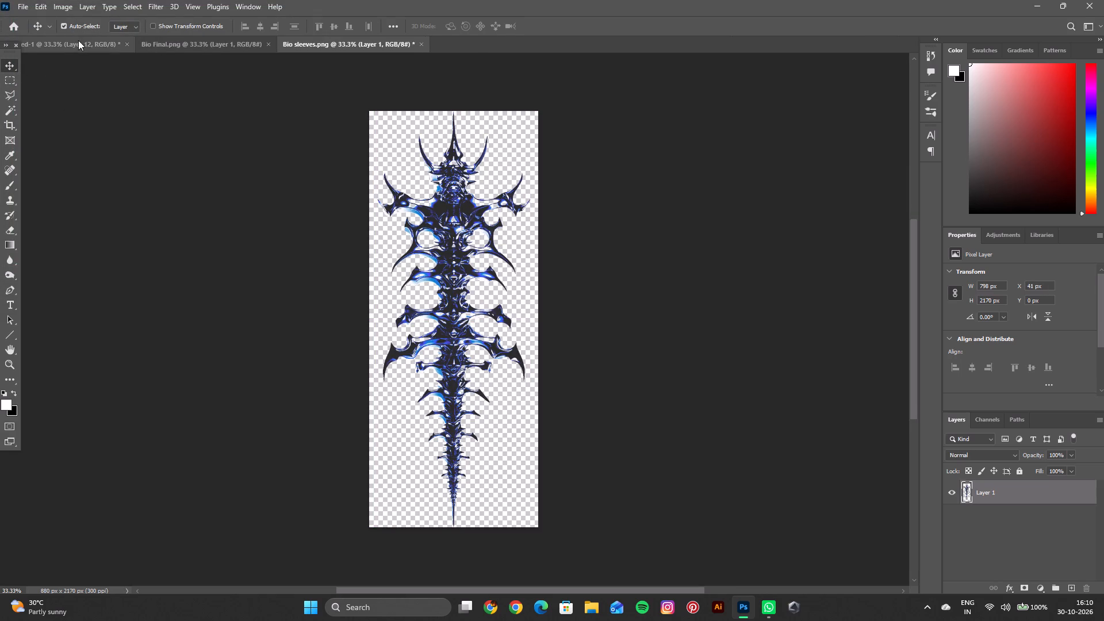
click(78, 41)
key(ctrl+v)
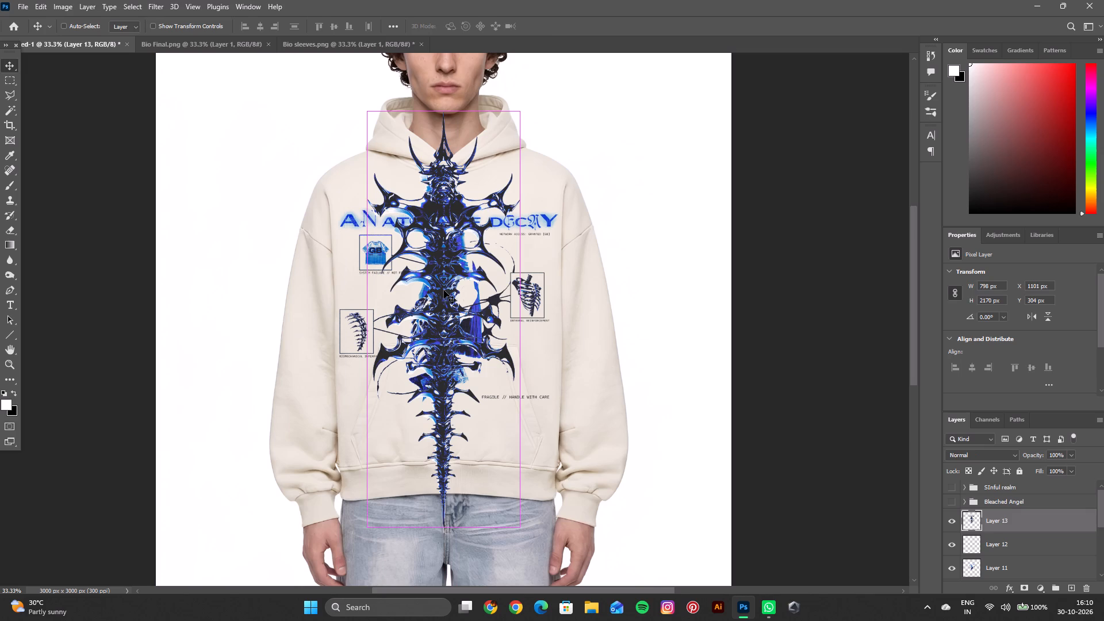
Scale the pasted spine artwork to about 48% and place it over the outer edge of the wearer's right sleeve.
key(ctrl+t)
drag(522, 109, 449, 350)
drag(398, 402, 276, 327)
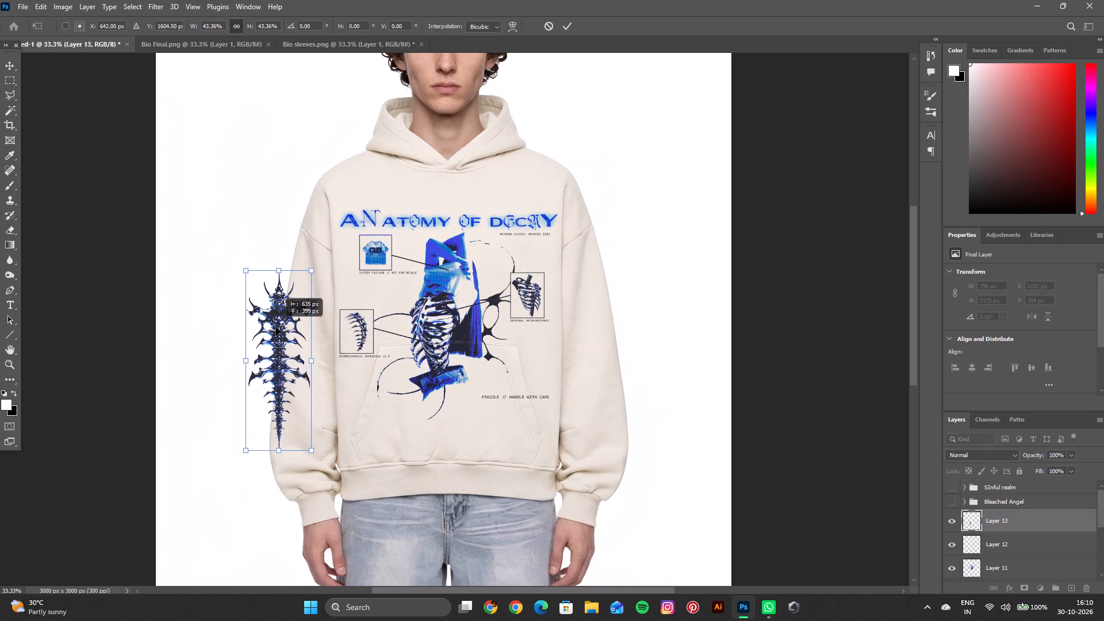
drag(276, 327, 276, 338)
drag(309, 281, 317, 263)
drag(303, 297, 302, 306)
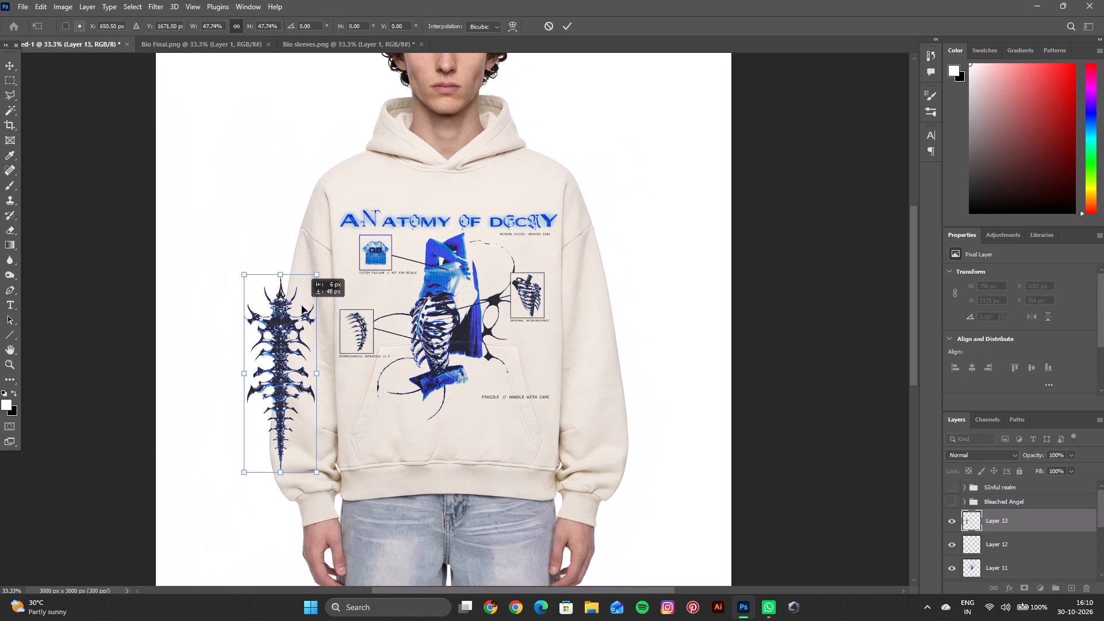
drag(302, 306, 301, 302)
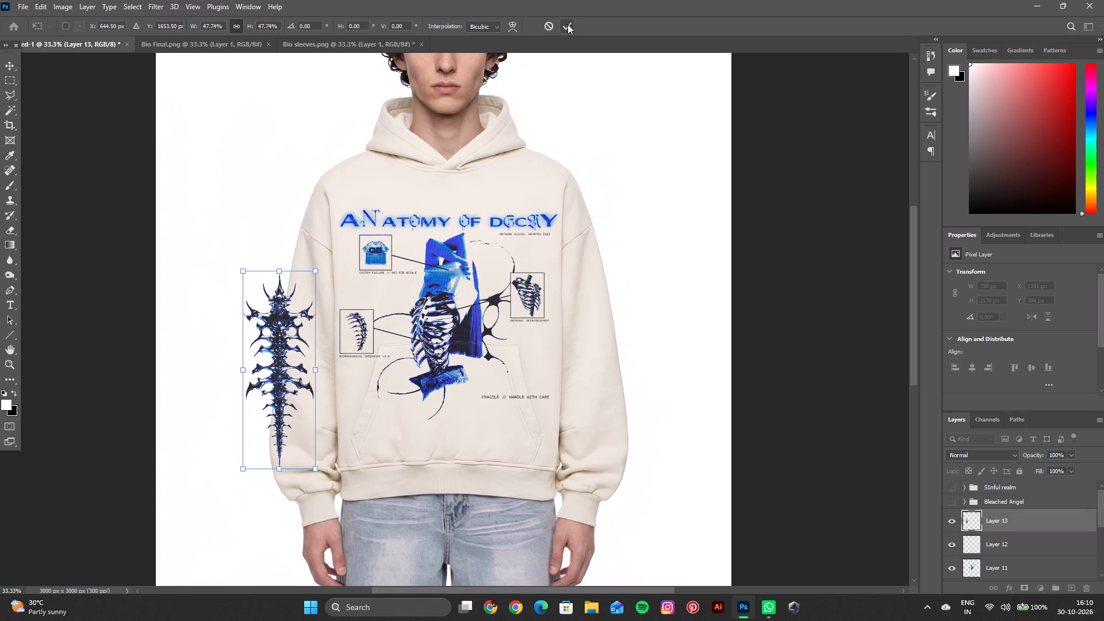
click(568, 24)
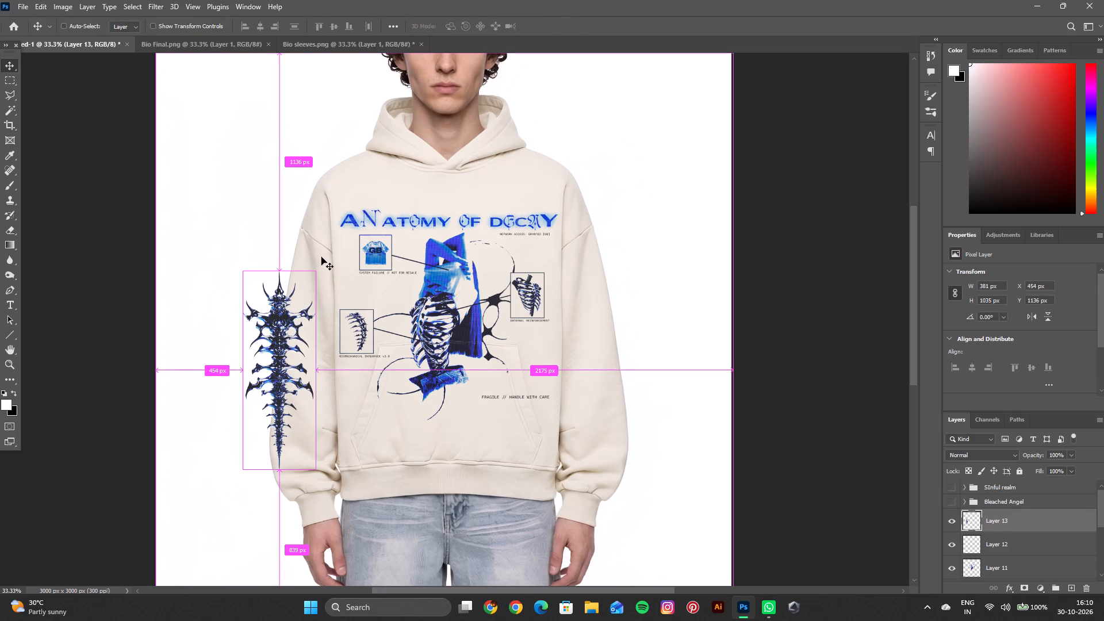
Warp the upper part of the spine artwork inward so its tip follows the sleeve's slanted outer edge.
key(ctrl+t)
click(506, 26)
key(space)
key(space)
key(space)
key(space)
key(space)
key(space)
key(space)
key(space)
key(space)
key(space)
key(space)
key(space)
key(space)
key(space)
key(space)
key(space)
key(space)
key(space)
key(space)
key(space)
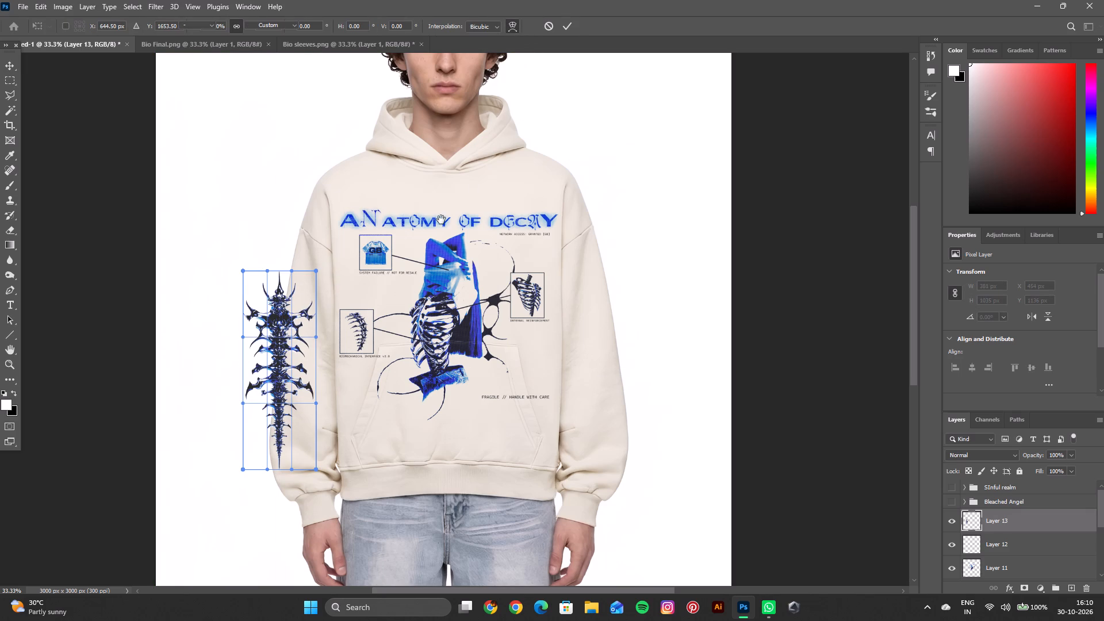
drag(441, 220, 614, 114)
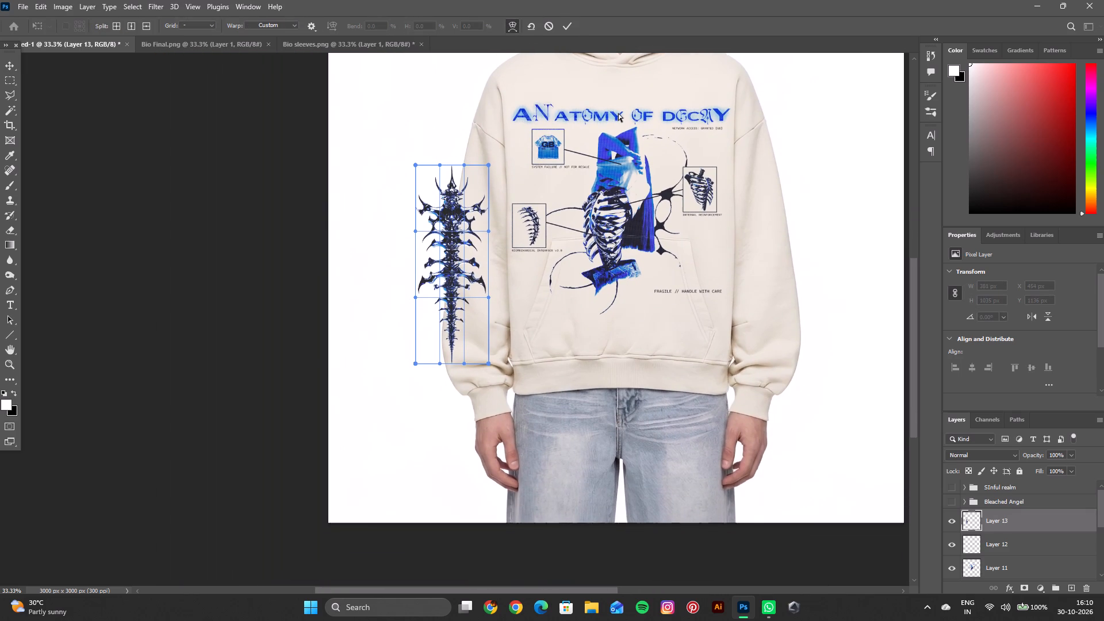
key(ctrl+equal)
key(ctrl+equal)
key(space)
key(space)
key(space)
key(space)
key(space)
key(space)
key(space)
key(space)
key(space)
key(space)
key(space)
key(space)
key(space)
key(space)
key(space)
key(space)
key(space)
key(space)
key(space)
key(space)
drag(565, 166, 514, 275)
drag(400, 137, 400, 137)
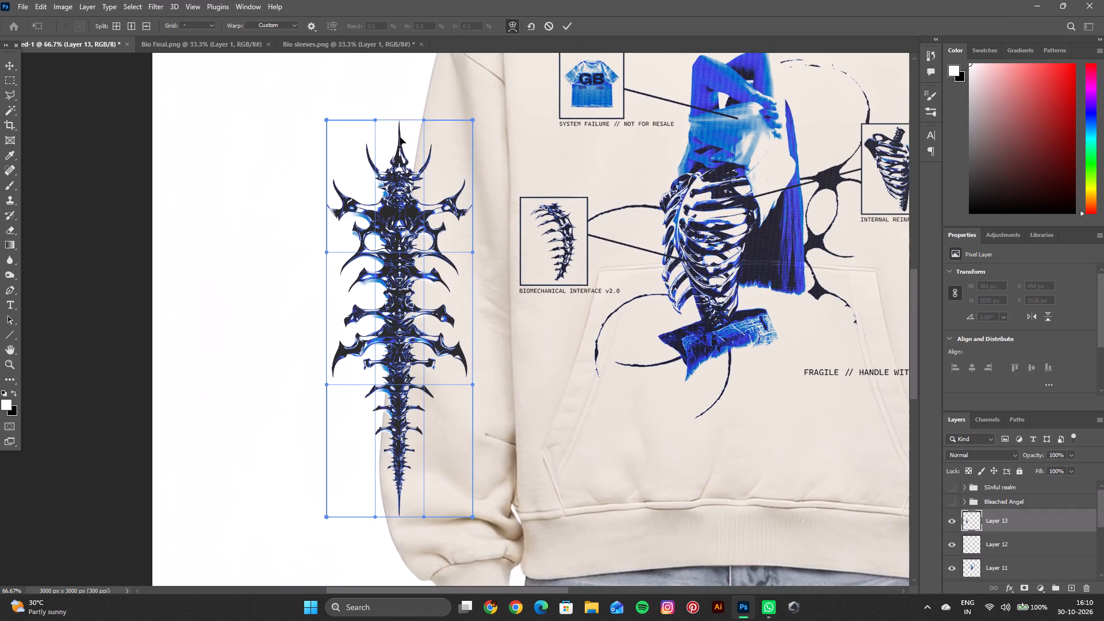
drag(400, 137, 413, 136)
drag(393, 171, 400, 171)
drag(400, 171, 402, 170)
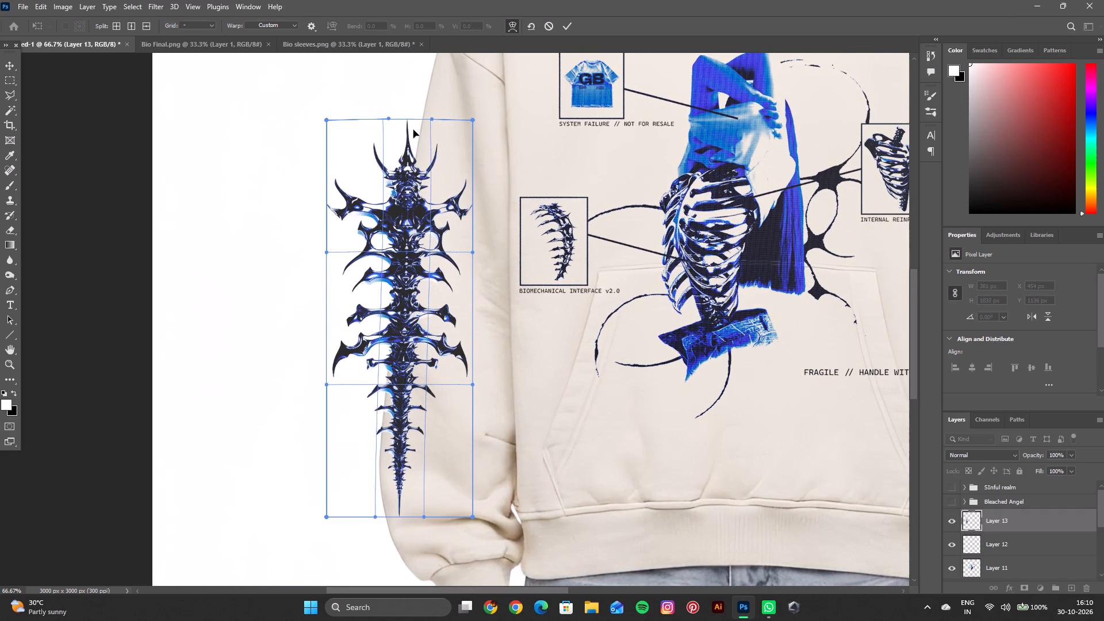
drag(409, 125, 427, 124)
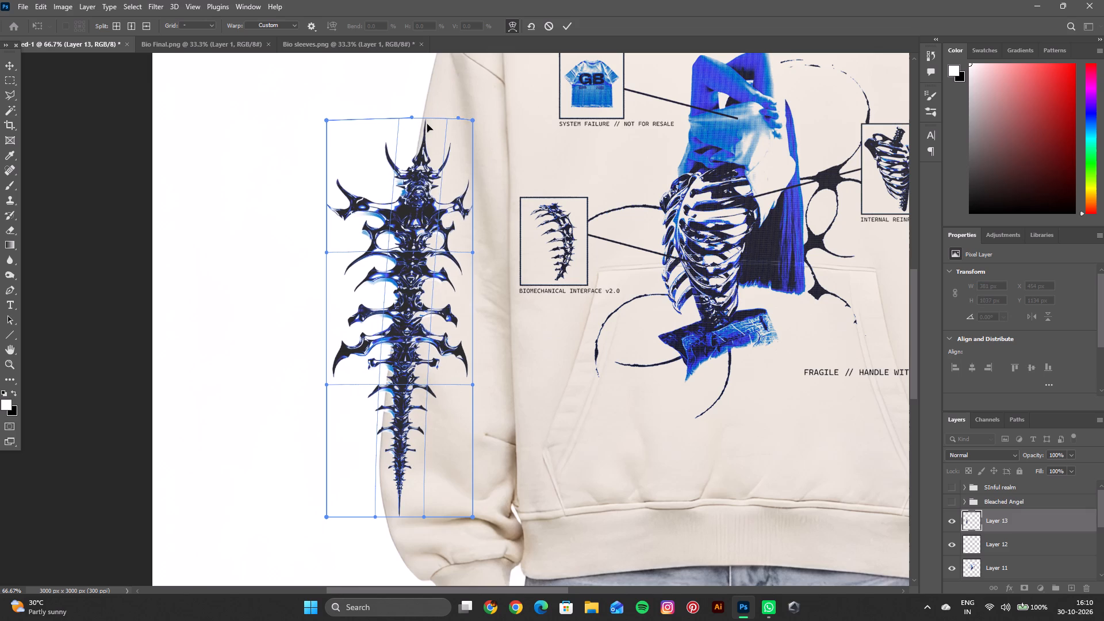
drag(427, 124, 426, 121)
Warp the lower tail of the spine artwork outward to follow the sleeve edge and apply the warp.
drag(400, 430, 399, 431)
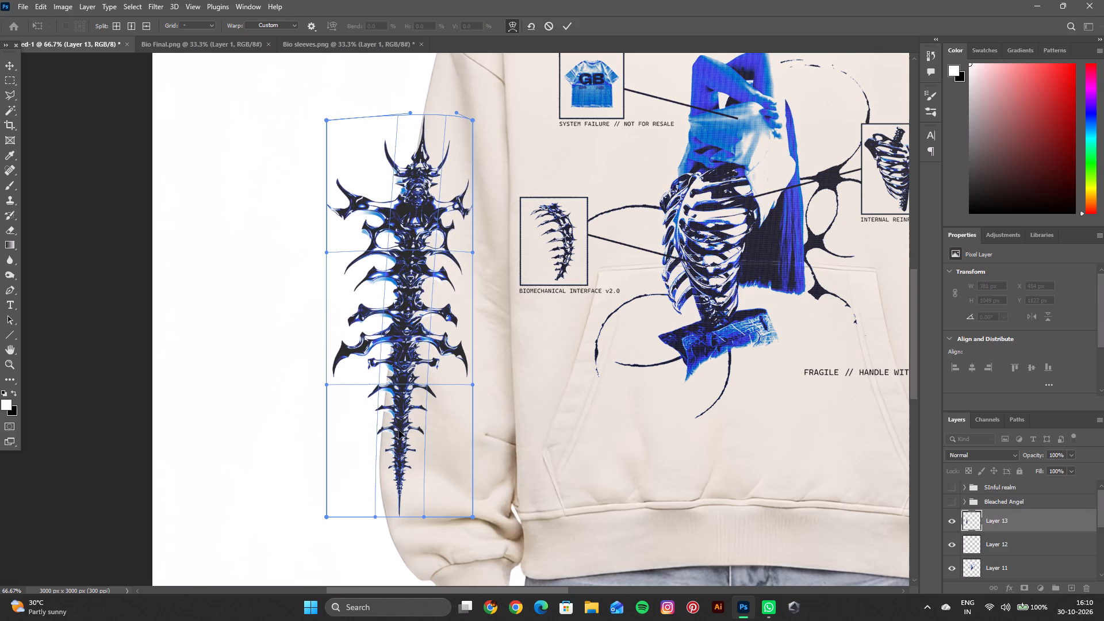
drag(399, 431, 389, 426)
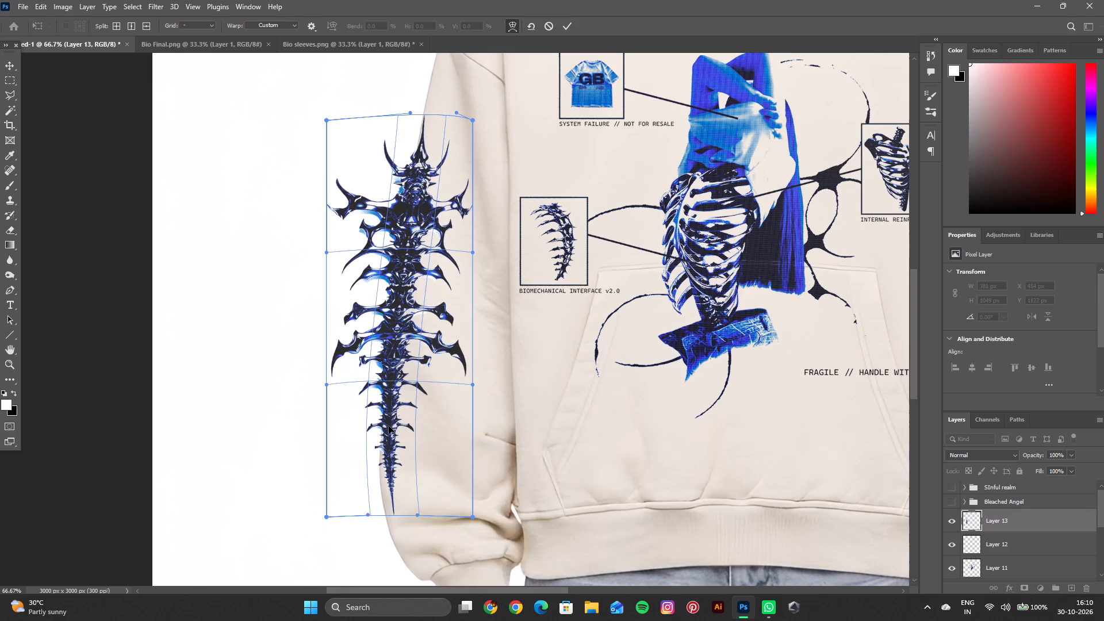
drag(389, 426, 389, 425)
drag(381, 480, 374, 482)
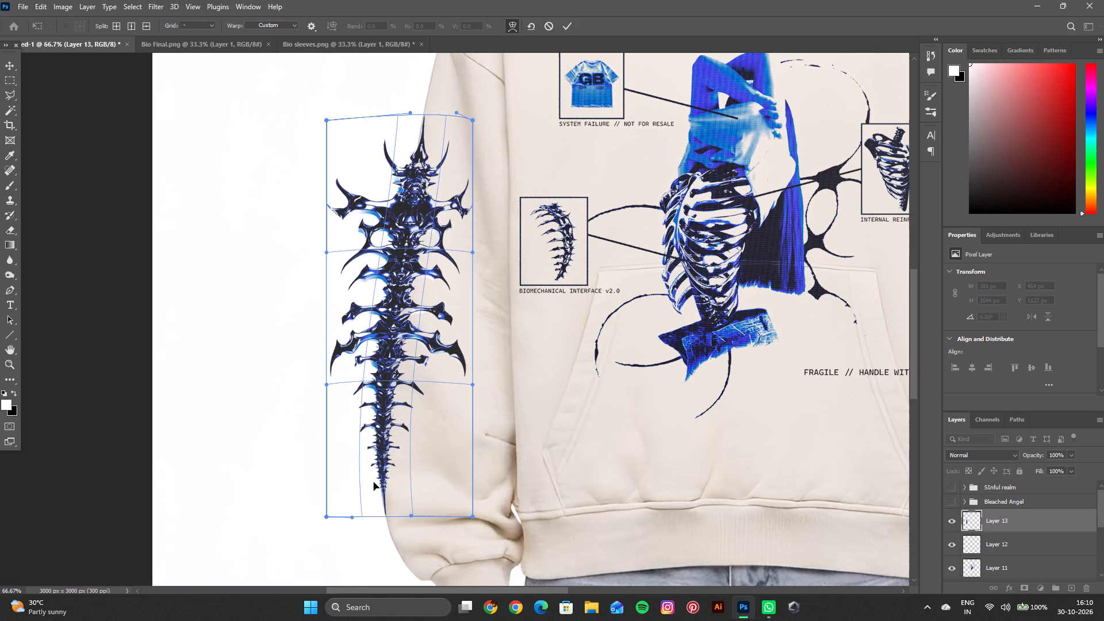
drag(374, 482, 374, 481)
click(572, 25)
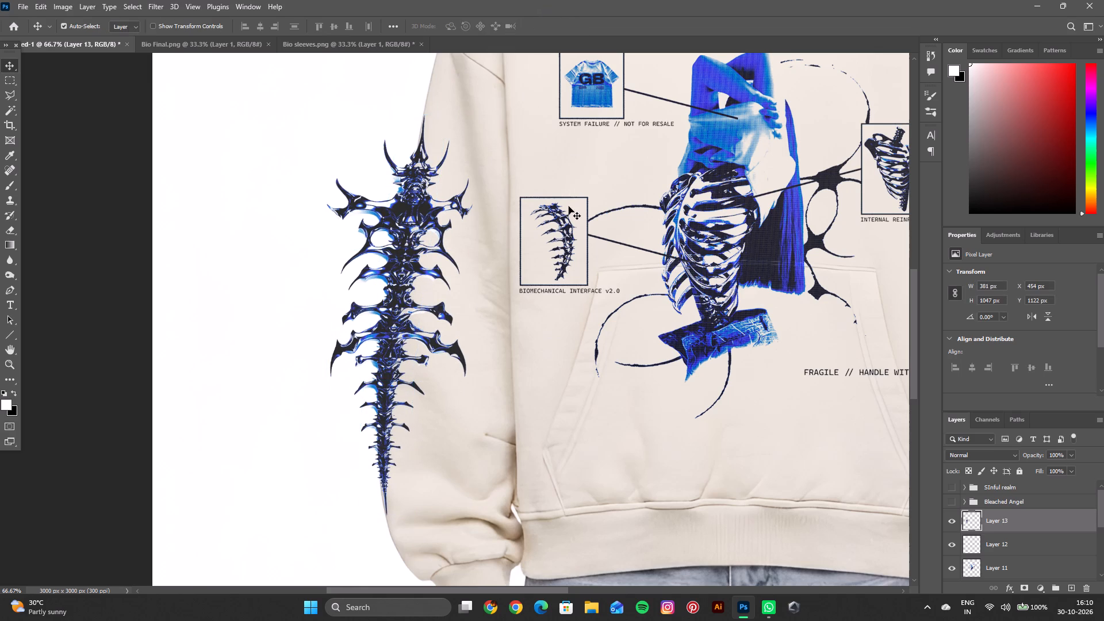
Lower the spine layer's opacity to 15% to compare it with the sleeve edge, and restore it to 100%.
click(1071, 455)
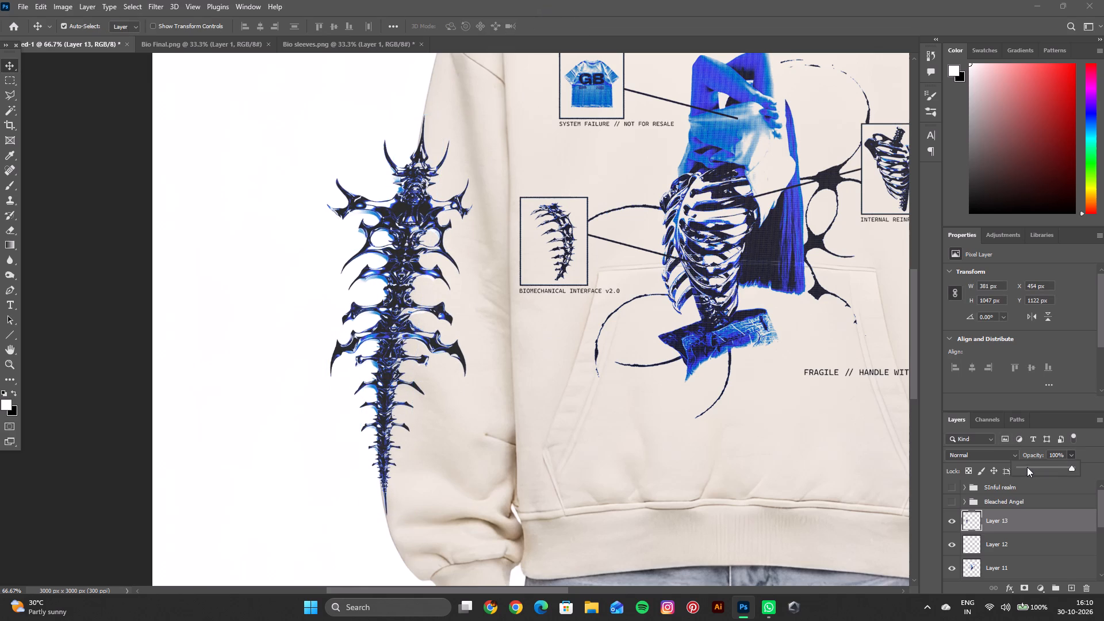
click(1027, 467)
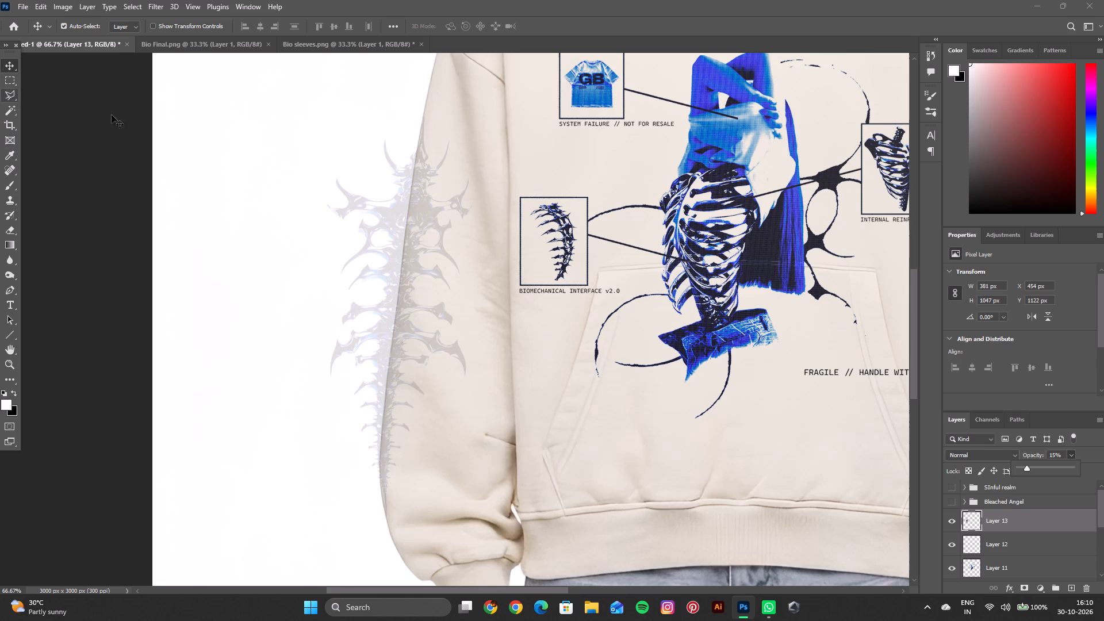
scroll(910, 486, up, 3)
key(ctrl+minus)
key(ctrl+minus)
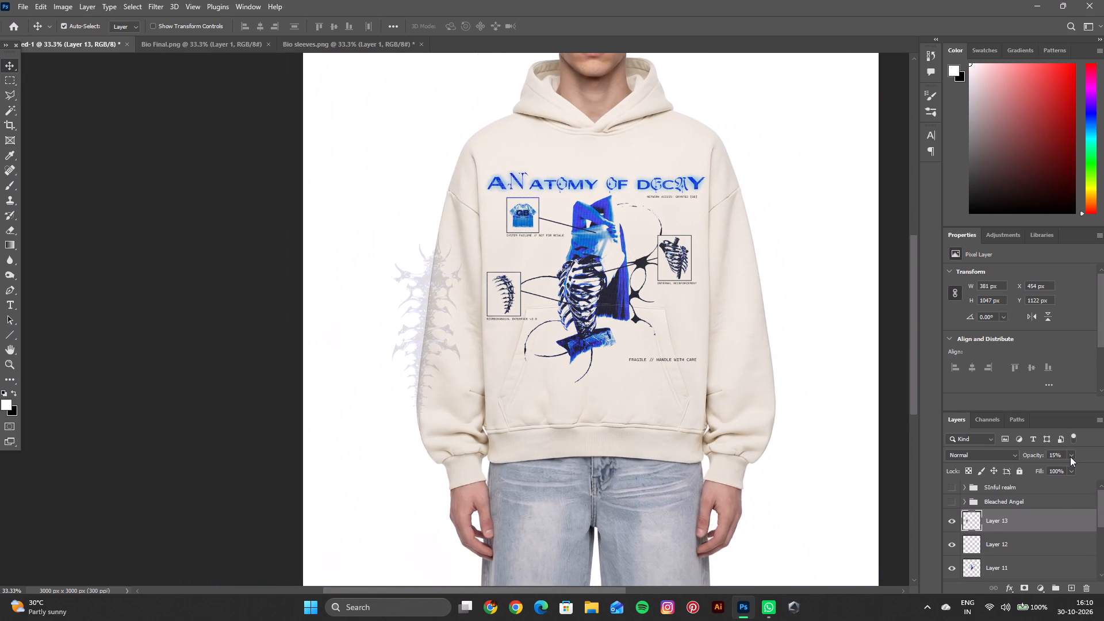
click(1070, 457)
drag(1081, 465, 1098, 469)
Duplicate the warped spine layer and flip the copy horizontally.
key(space)
key(space)
key(space)
key(space)
key(space)
key(space)
key(space)
key(space)
key(space)
key(space)
key(space)
key(space)
key(space)
key(space)
key(space)
key(space)
key(space)
key(space)
key(space)
key(space)
drag(719, 401, 622, 420)
key(ctrl+j)
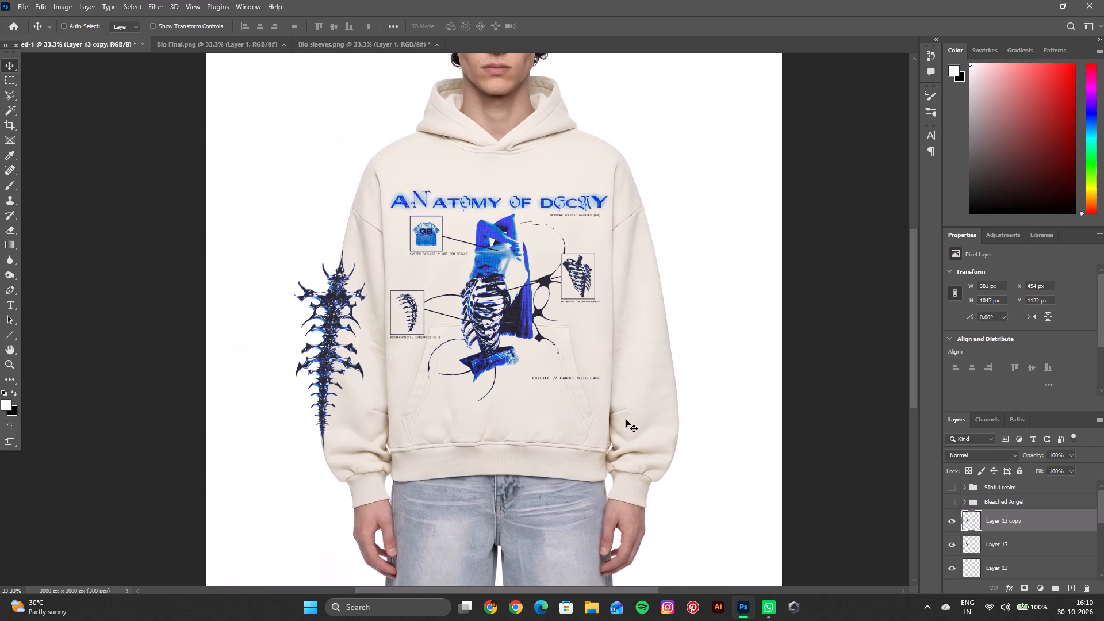
click(1039, 315)
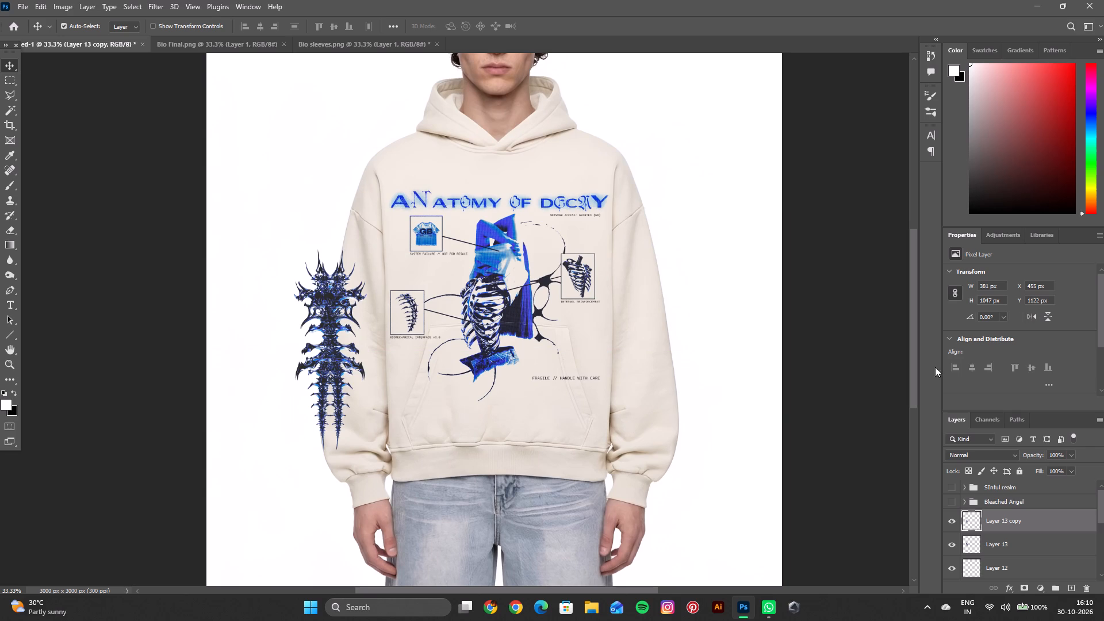
Move the flipped spine copy about 1756 px across onto the wearer's left sleeve, level with the original.
drag(340, 373, 379, 369)
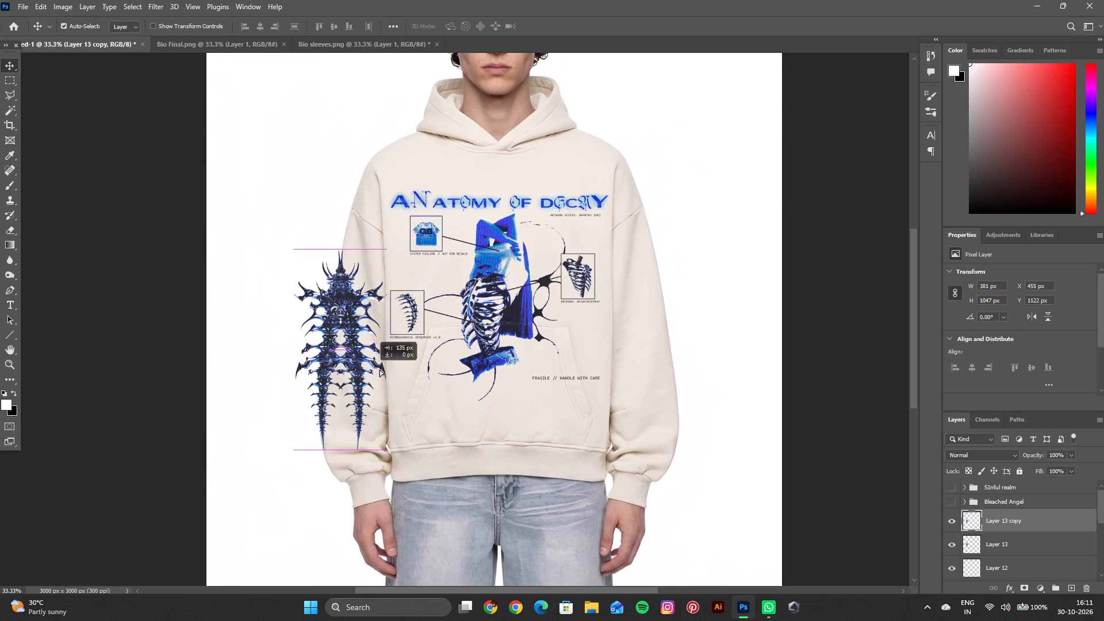
drag(379, 369, 609, 378)
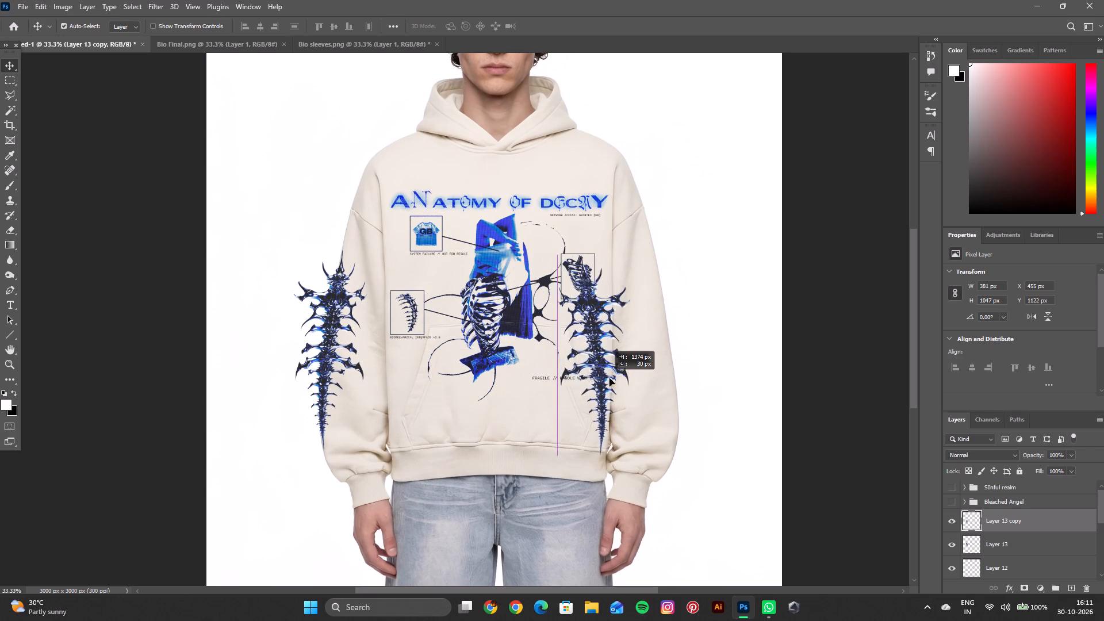
drag(609, 378, 673, 378)
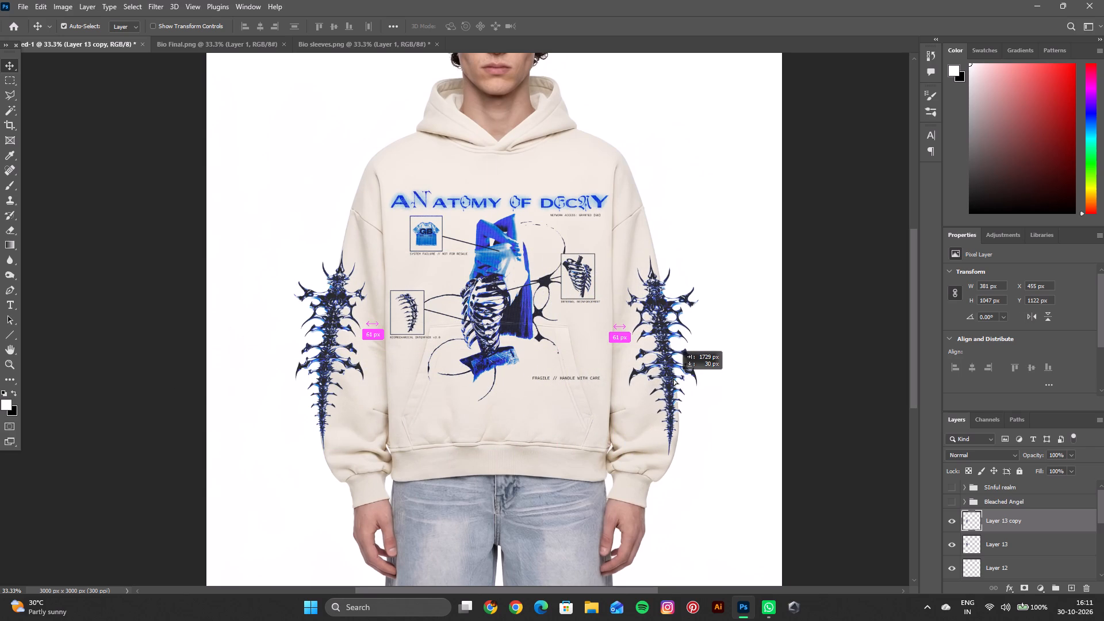
drag(673, 378, 676, 374)
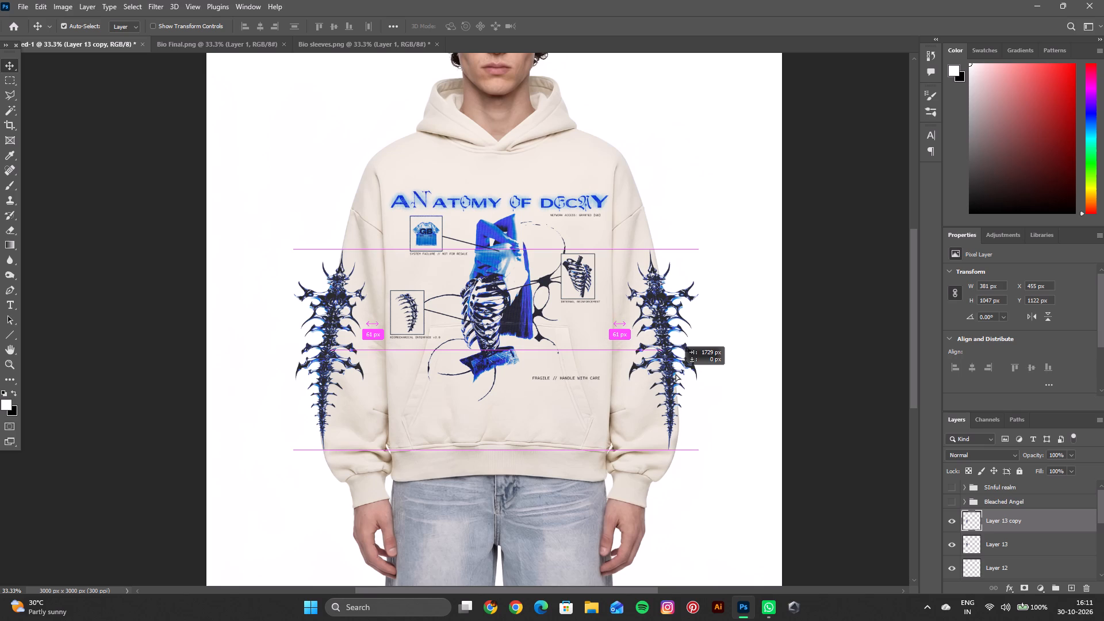
drag(676, 374, 677, 374)
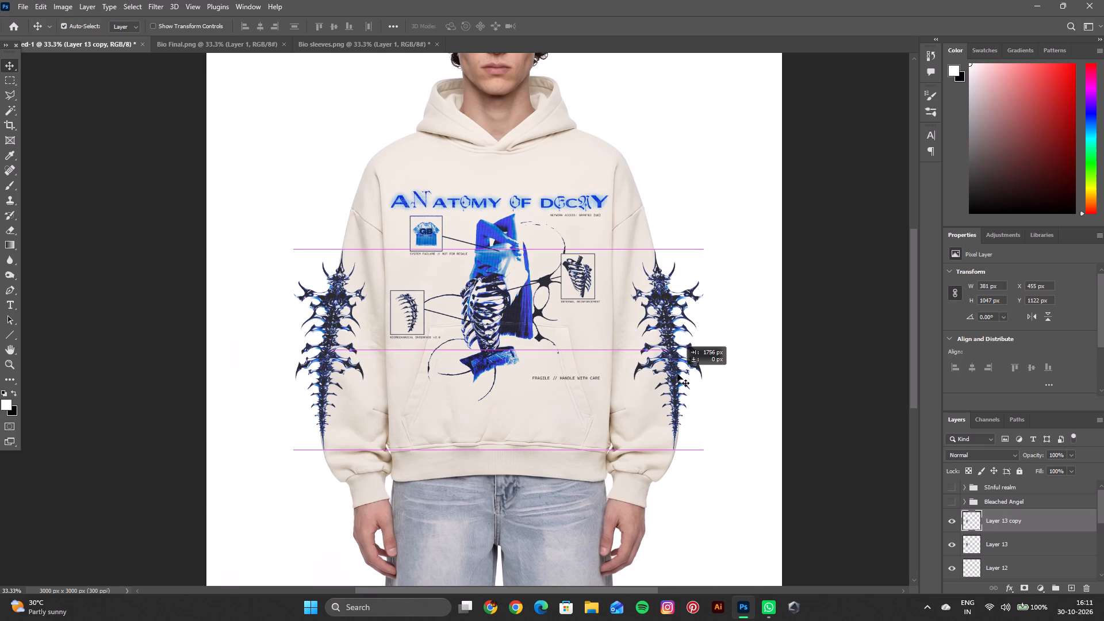
Set the opacity of both spine layers together to 26%.
key(ctrl+equal)
key(ctrl+equal)
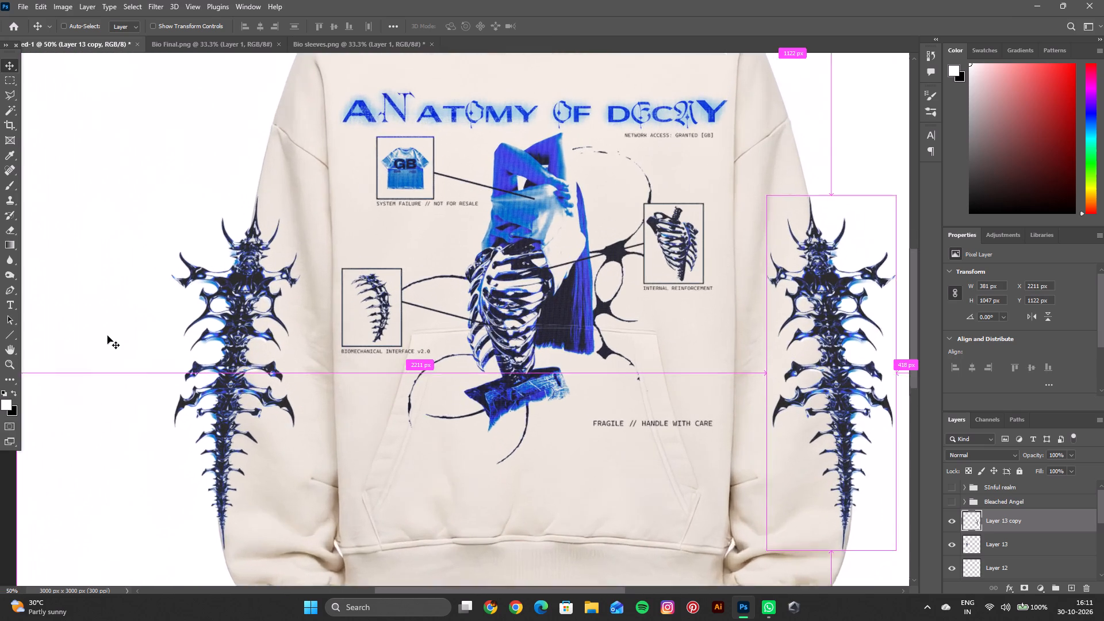
key(space)
key(space)
key(space)
key(space)
key(space)
key(space)
key(space)
key(space)
key(space)
key(space)
key(space)
key(space)
key(space)
key(space)
key(space)
key(space)
key(space)
key(space)
key(space)
key(space)
drag(153, 348, 215, 285)
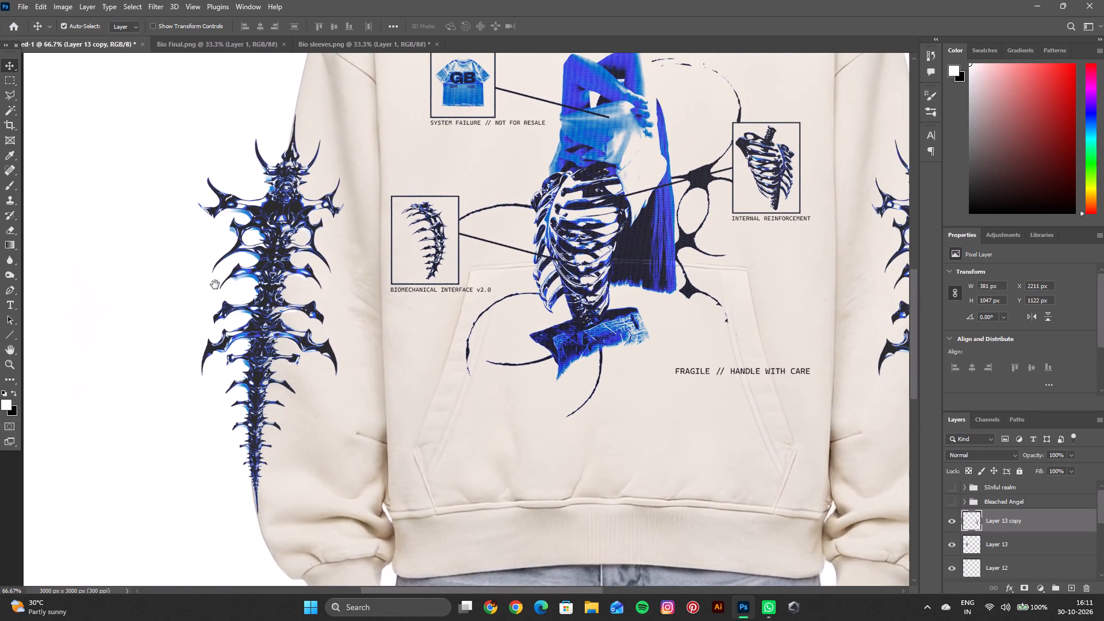
drag(215, 285, 209, 296)
click(9, 89)
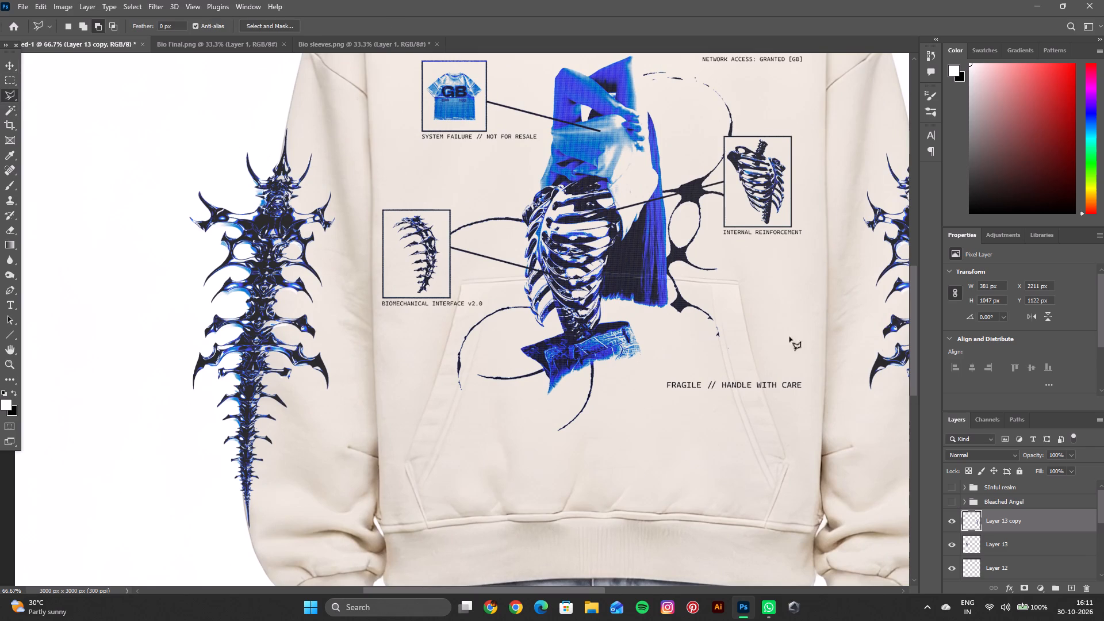
shift+click(1042, 543)
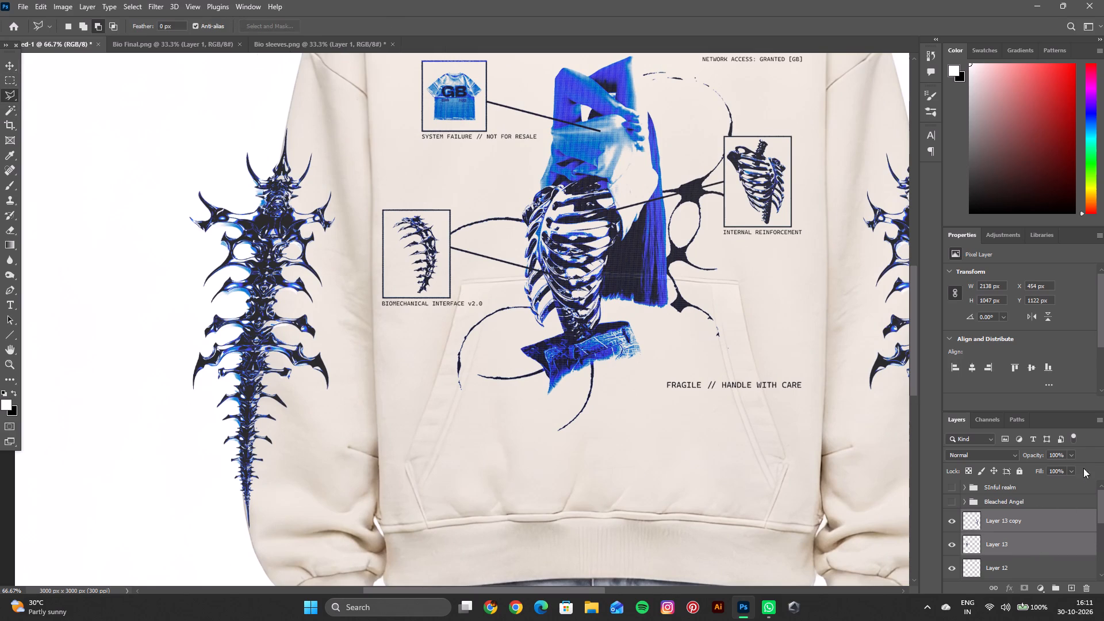
click(1076, 458)
click(1074, 454)
click(1033, 466)
Draw a Polygonal Lasso selection around the spine artwork overhanging the outer edge of the wearer's right sleeve, following the sleeve edge closely.
click(292, 97)
click(286, 127)
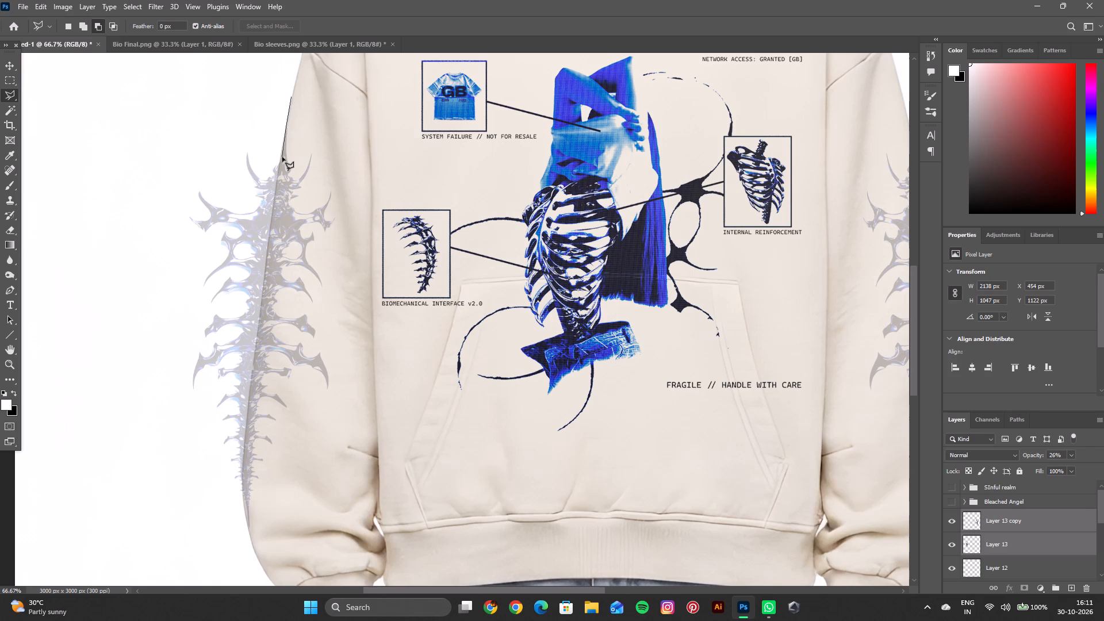
click(281, 158)
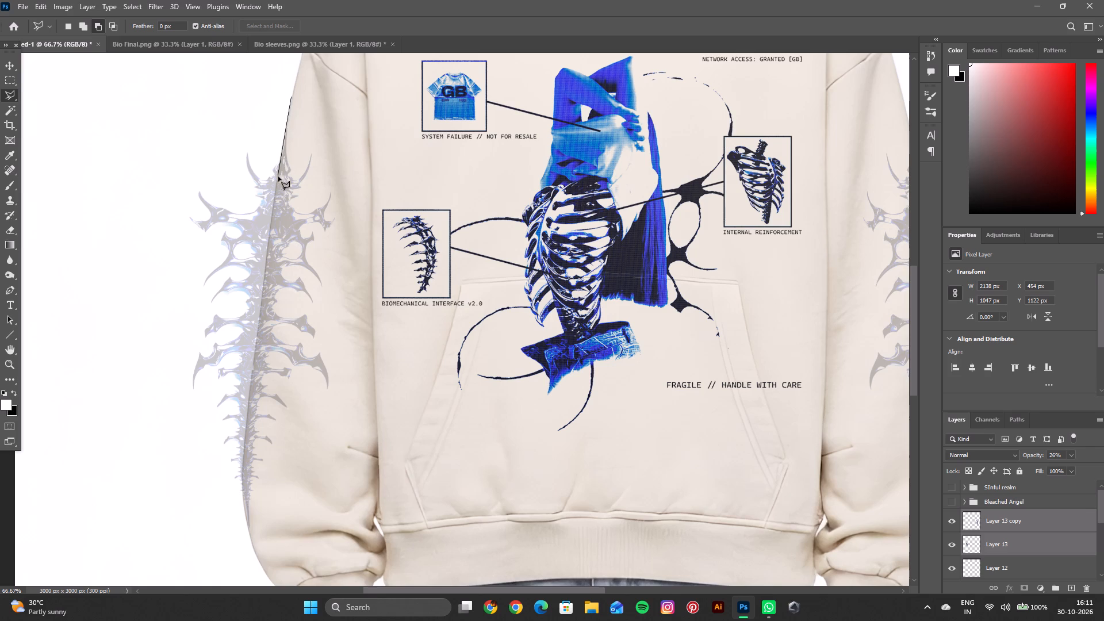
click(276, 187)
click(272, 216)
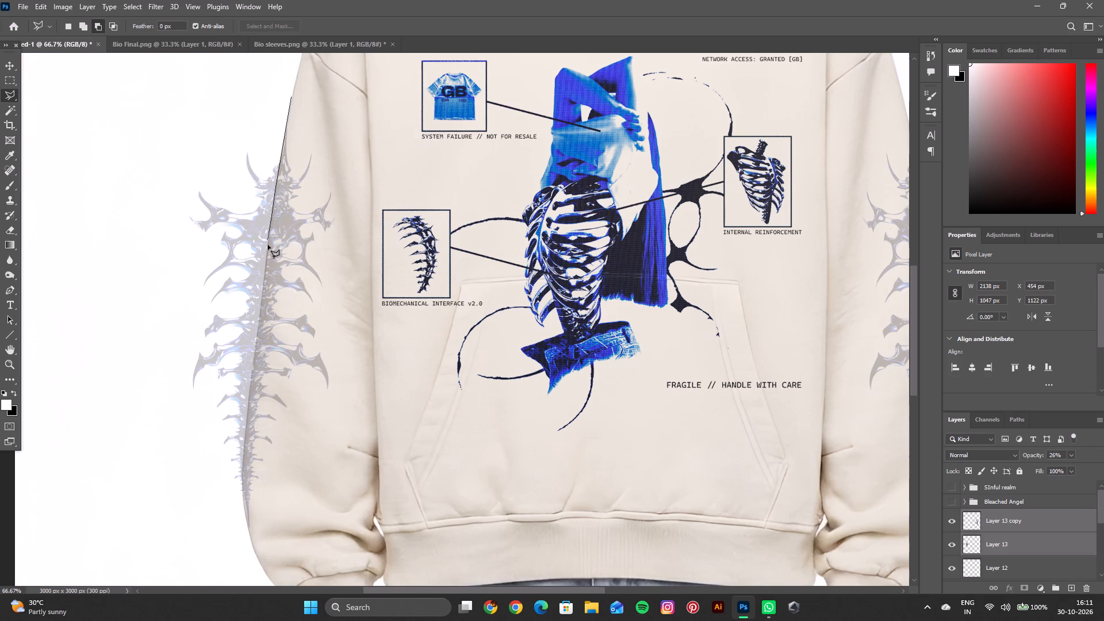
click(267, 257)
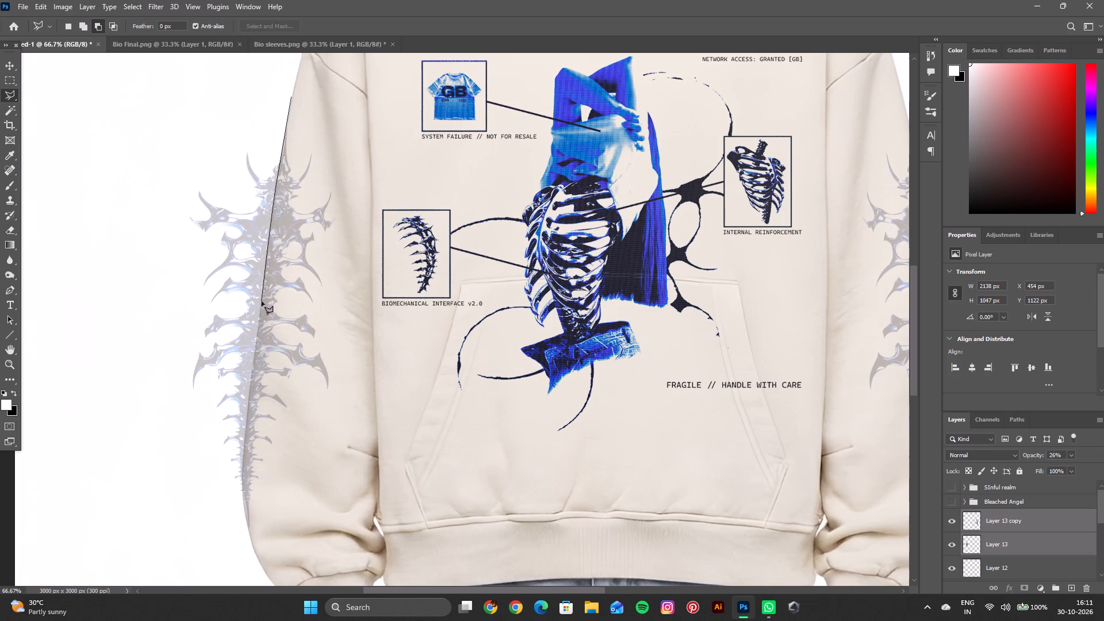
click(262, 301)
click(256, 339)
click(252, 374)
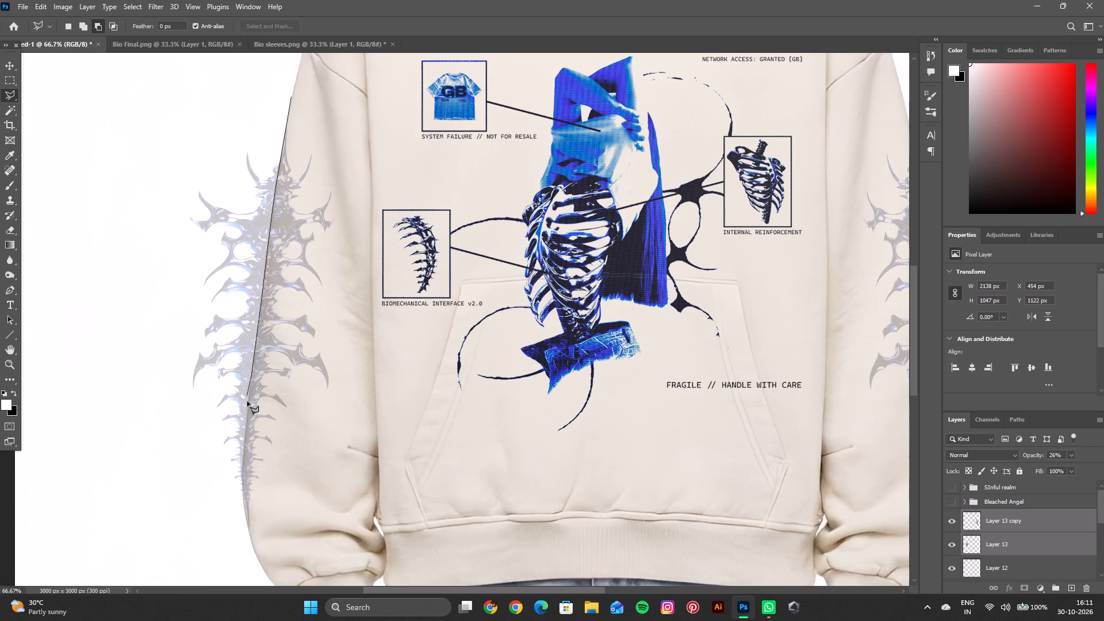
click(247, 413)
click(244, 447)
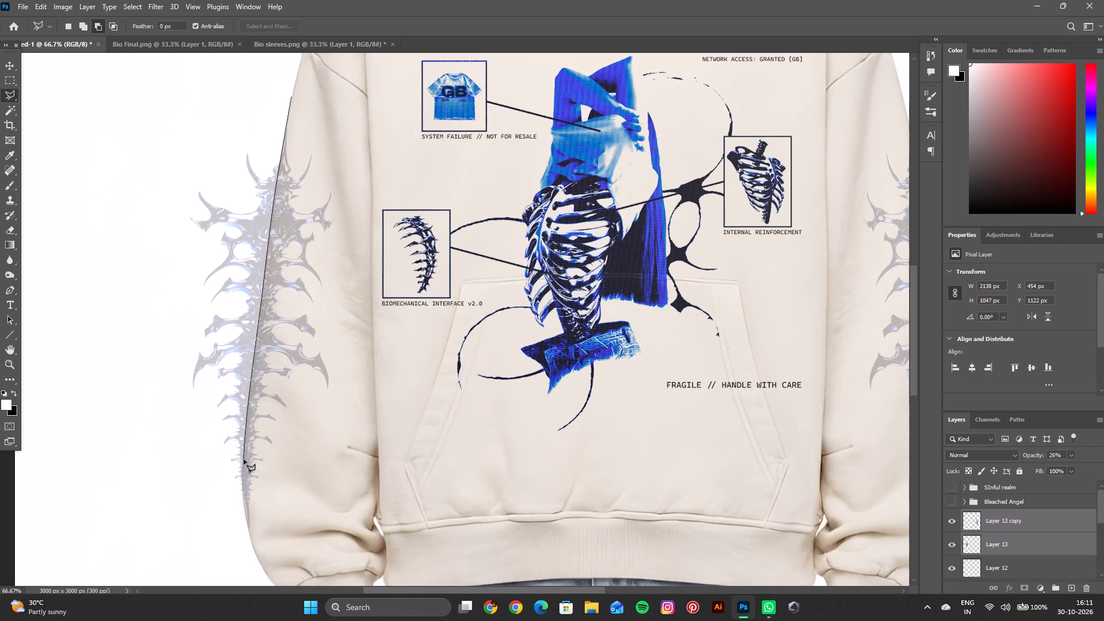
click(242, 470)
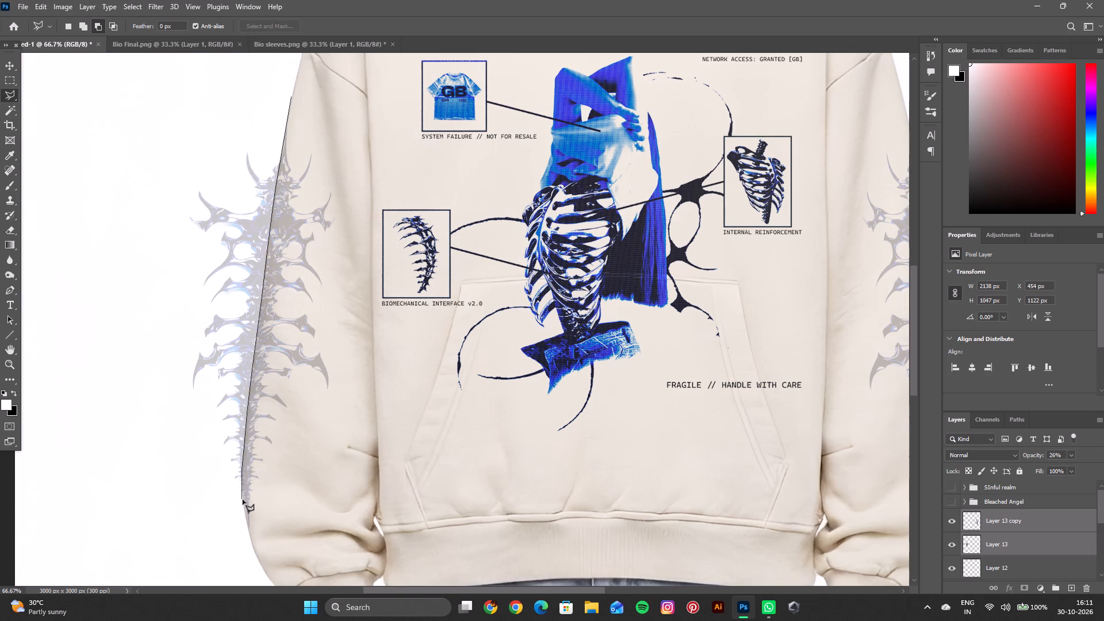
click(243, 500)
click(245, 517)
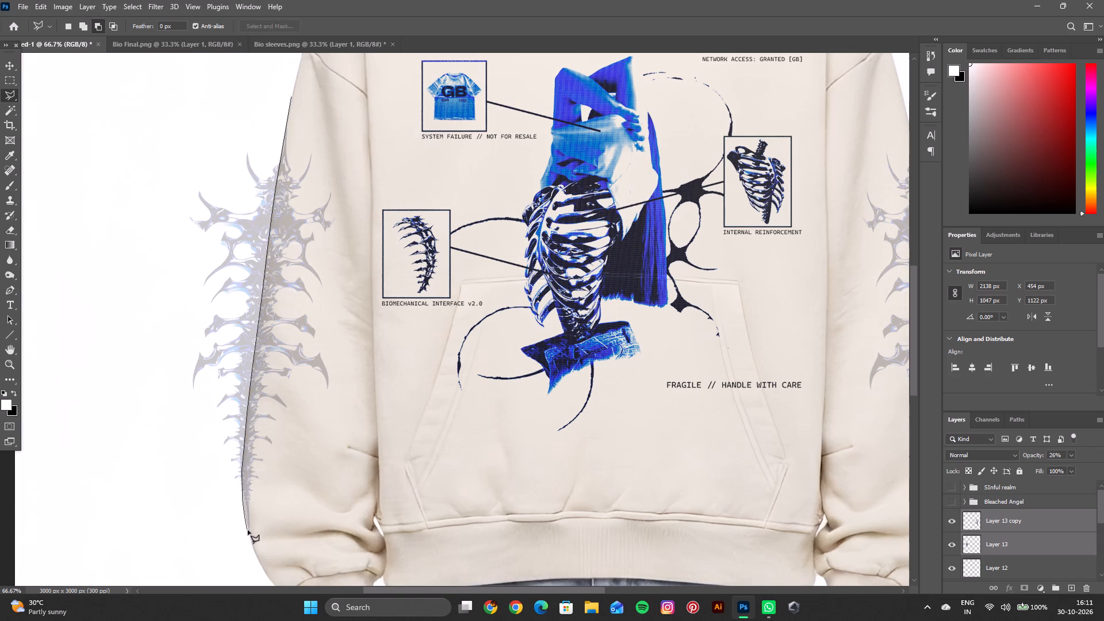
click(248, 531)
click(164, 496)
drag(163, 338, 163, 332)
click(177, 181)
click(238, 106)
click(292, 98)
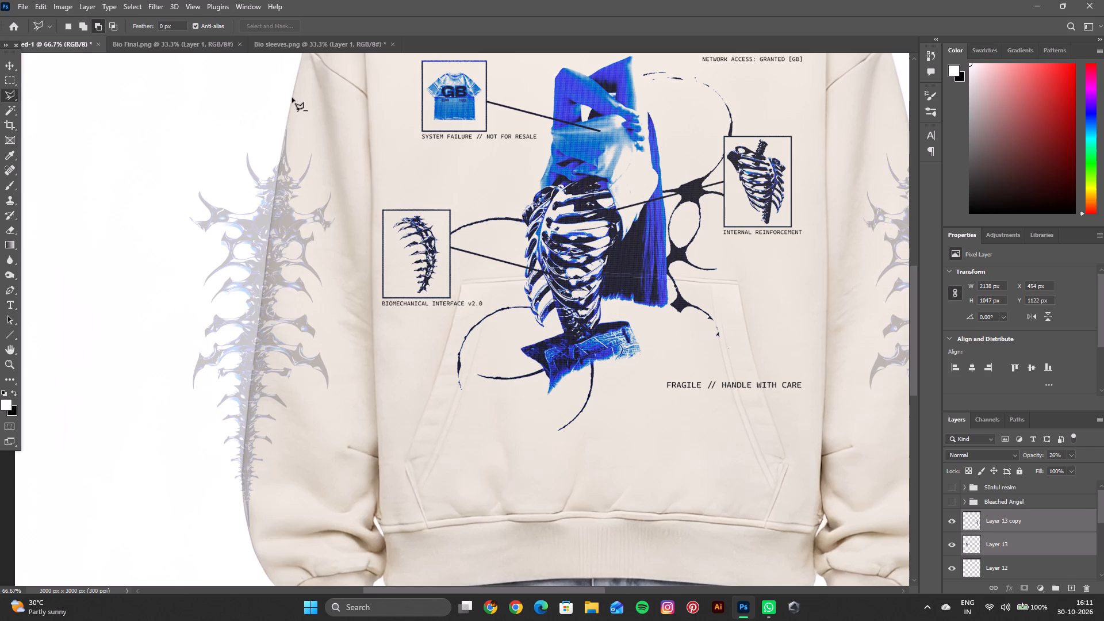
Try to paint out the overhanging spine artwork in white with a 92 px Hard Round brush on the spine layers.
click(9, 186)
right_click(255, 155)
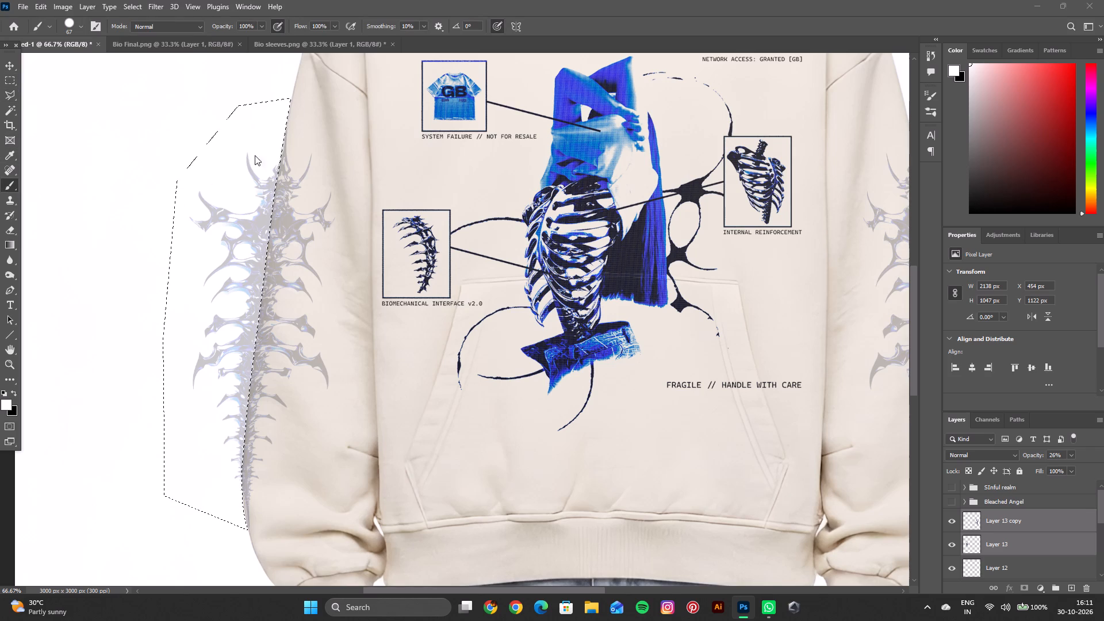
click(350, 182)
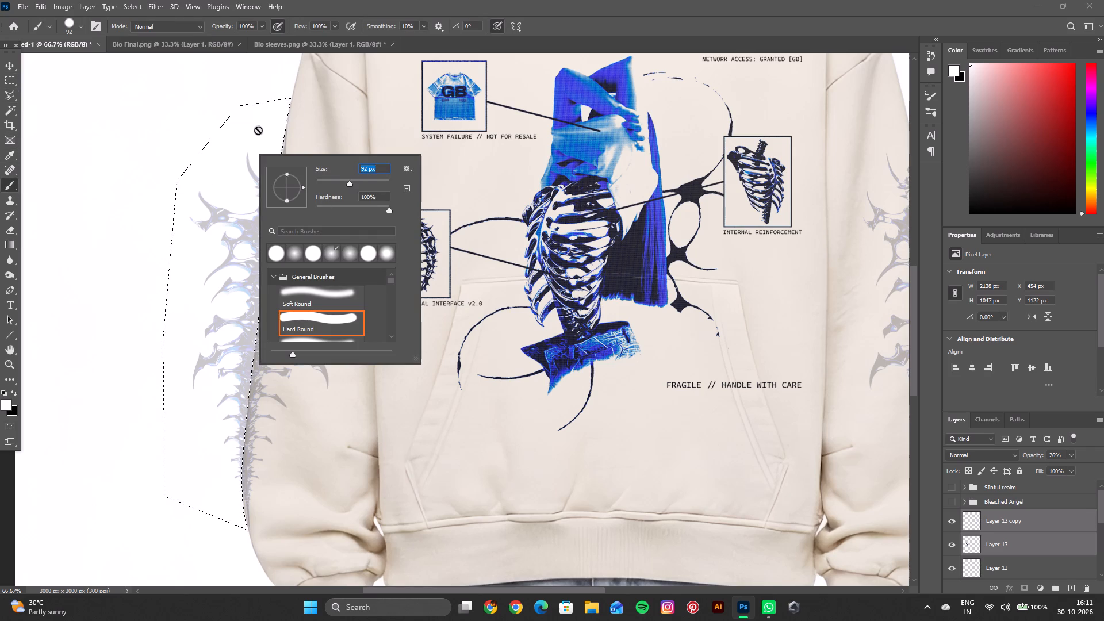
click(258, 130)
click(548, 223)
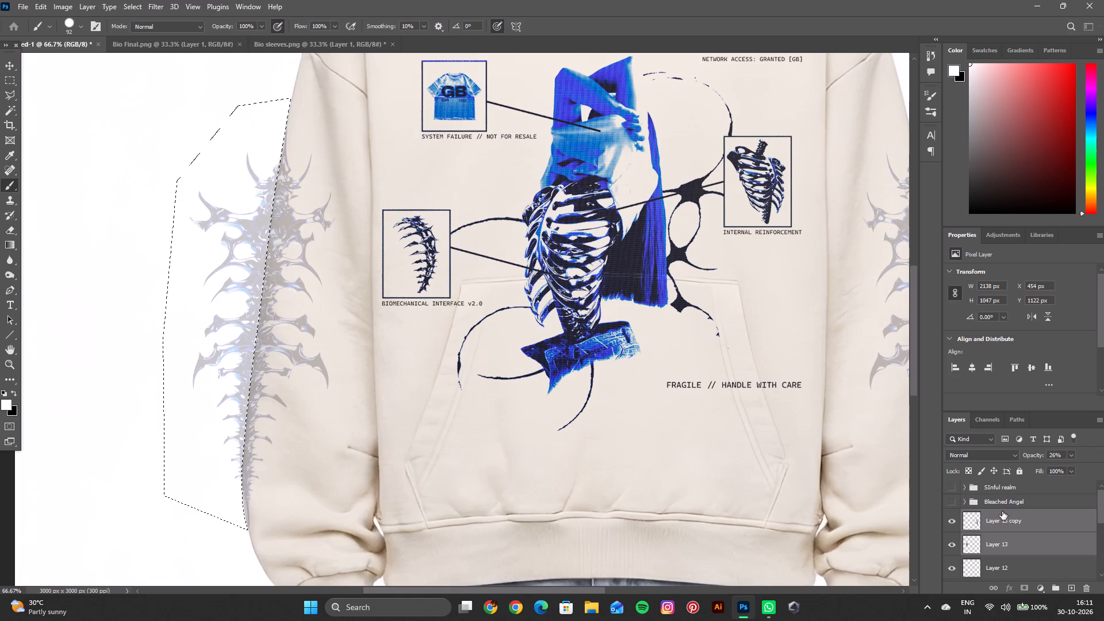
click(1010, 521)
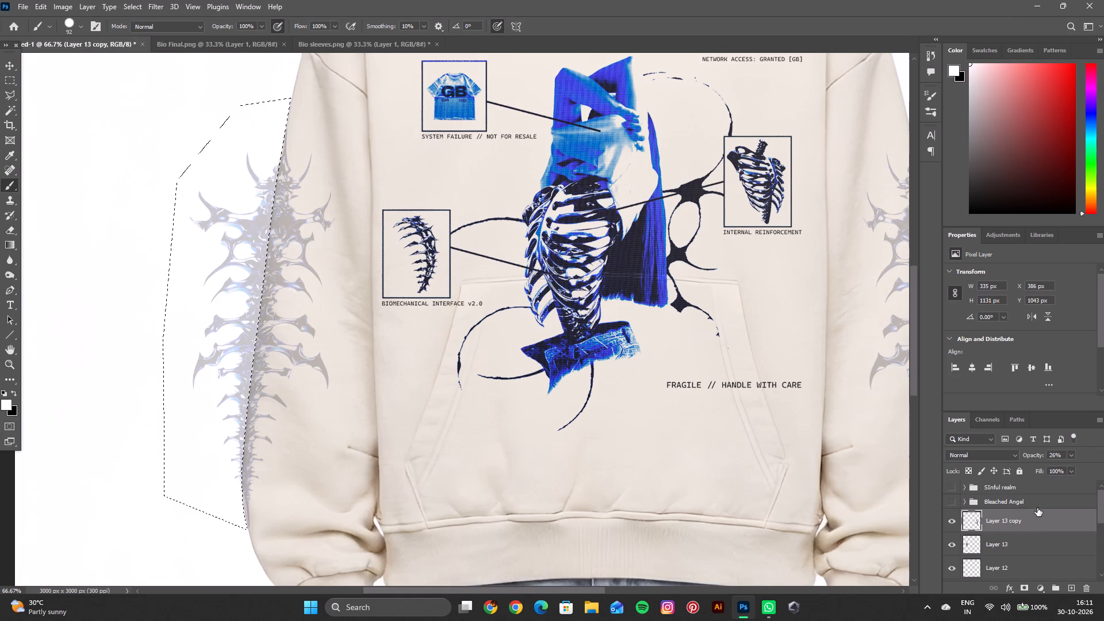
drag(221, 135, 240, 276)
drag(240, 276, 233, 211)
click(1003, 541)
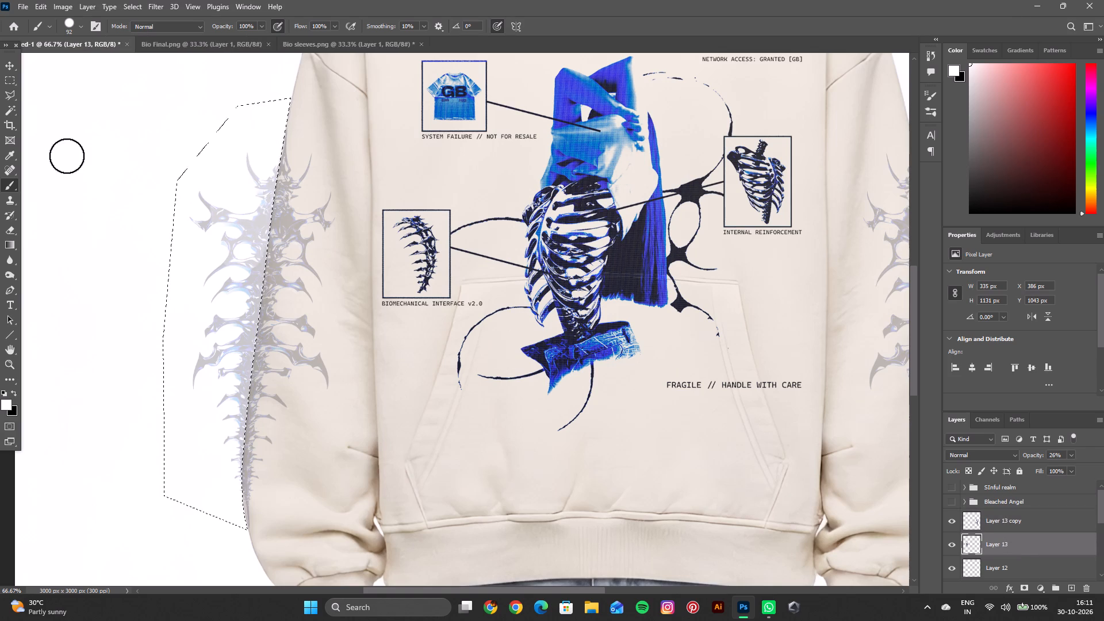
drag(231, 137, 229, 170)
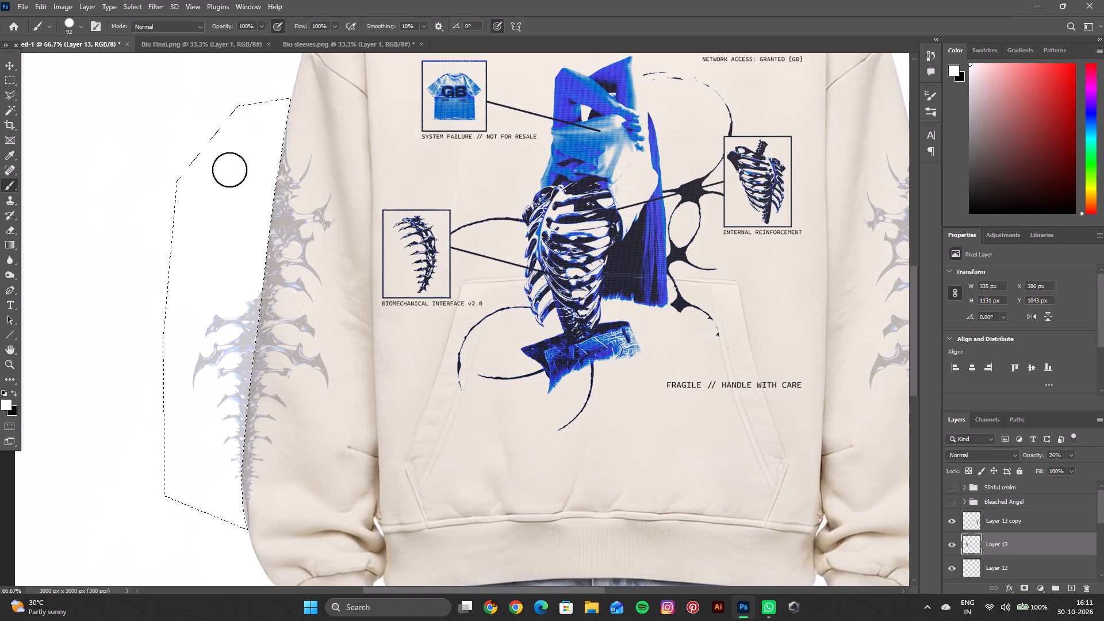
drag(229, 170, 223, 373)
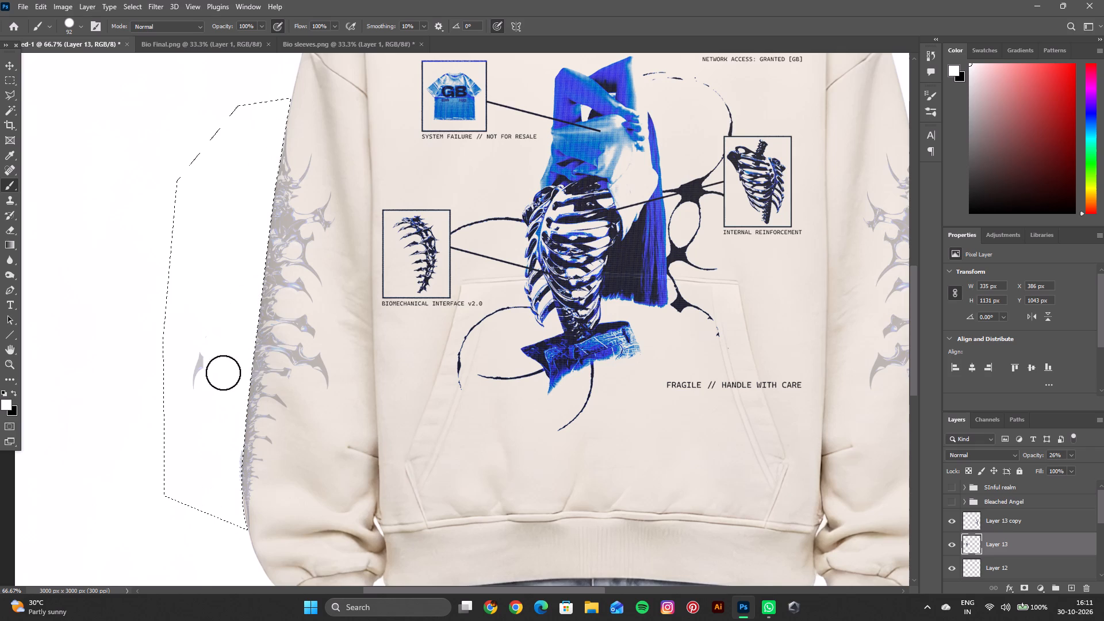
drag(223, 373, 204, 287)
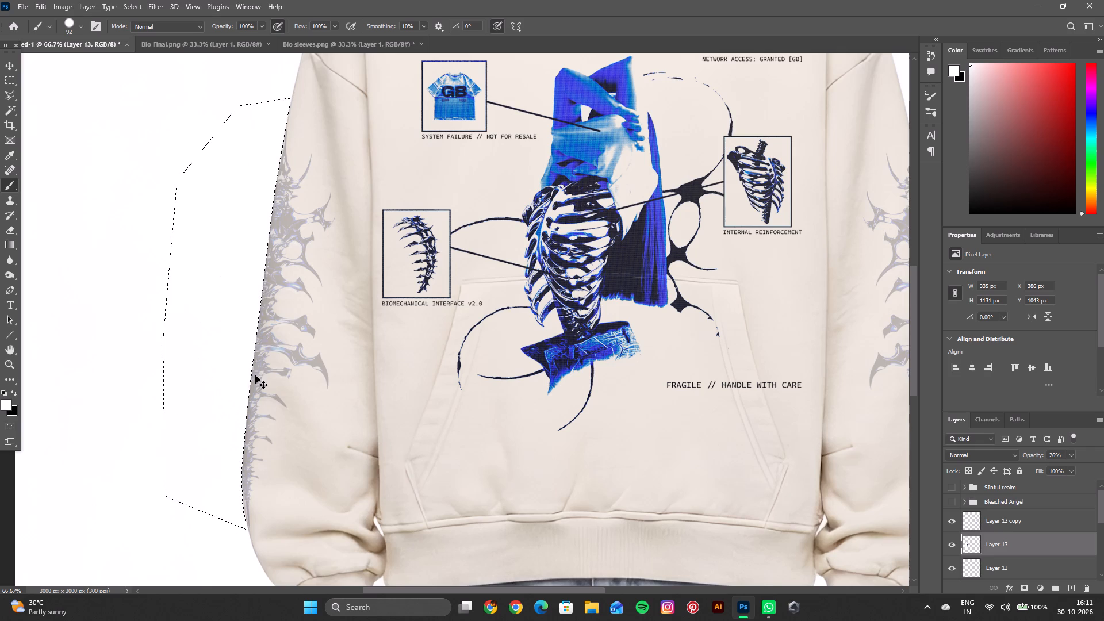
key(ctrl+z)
Invert the selection and use it as a layer mask on Layer 13, hiding the spine artwork outside the wearer's right sleeve.
click(0, 64)
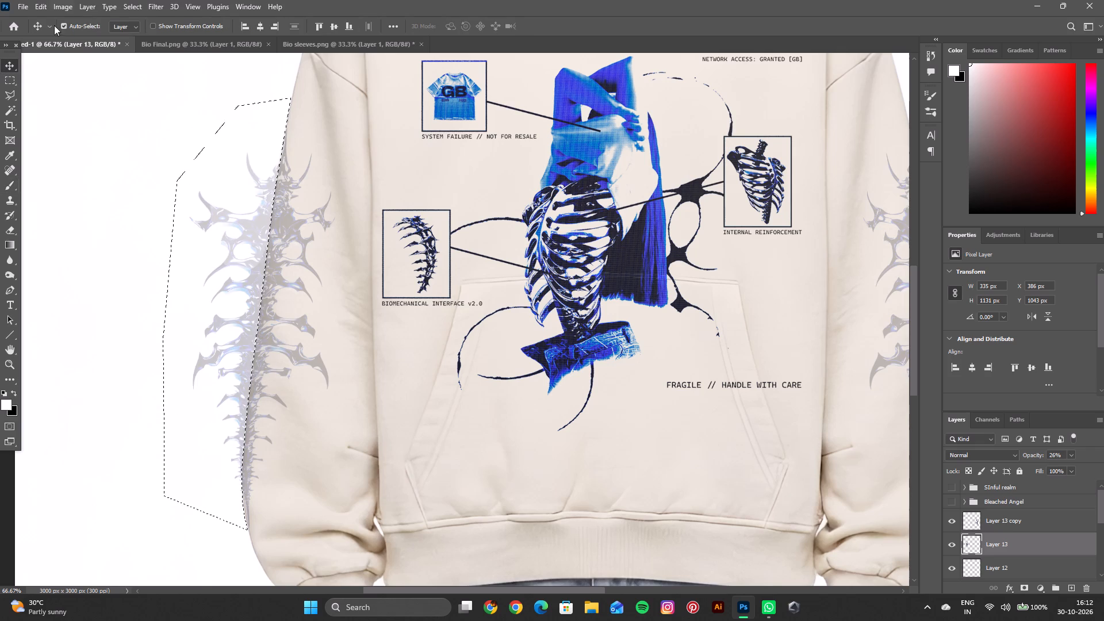
click(141, 1)
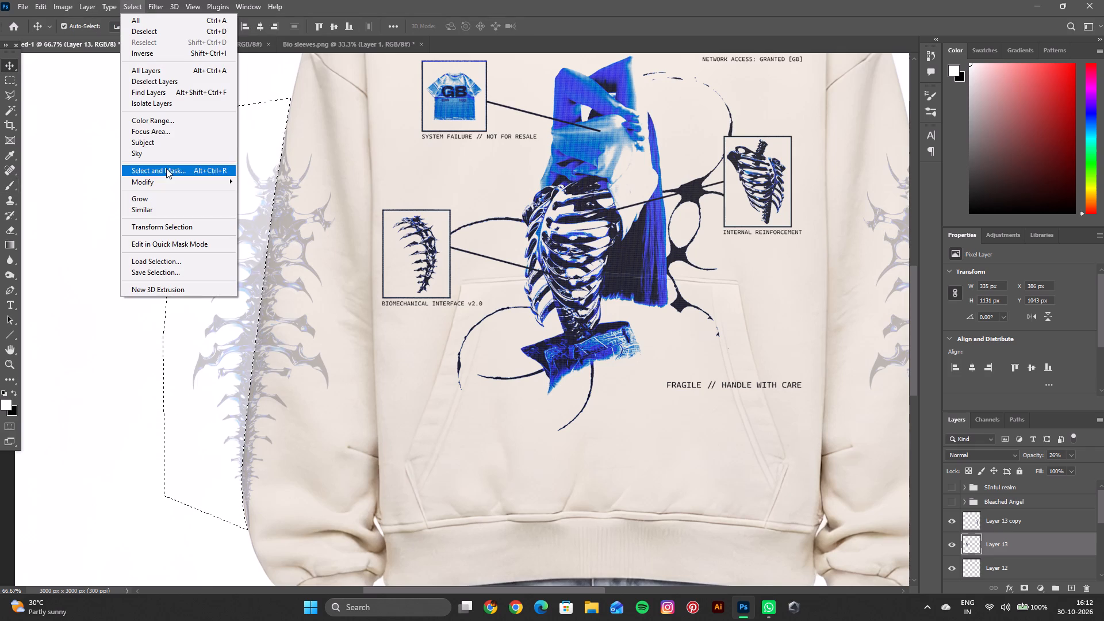
click(171, 54)
click(1022, 588)
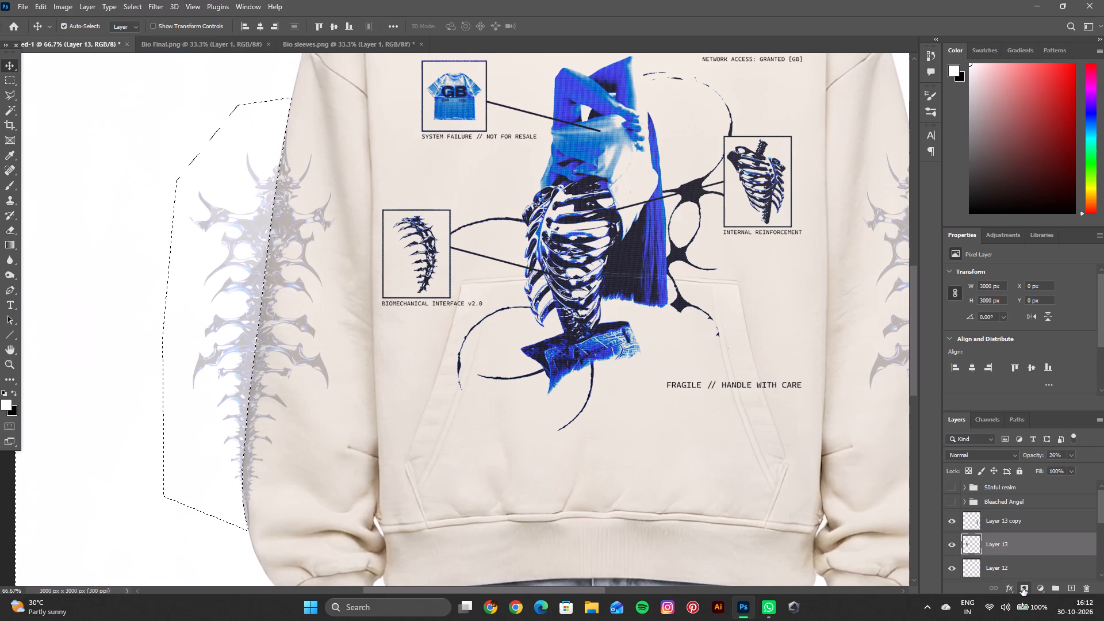
Add a blank layer mask to Layer 13 copy, the flipped spine on the wearer's left sleeve.
key(space)
key(space)
key(space)
key(space)
key(space)
key(space)
key(space)
key(space)
key(space)
key(space)
key(space)
key(space)
key(space)
key(space)
key(space)
key(space)
key(space)
key(space)
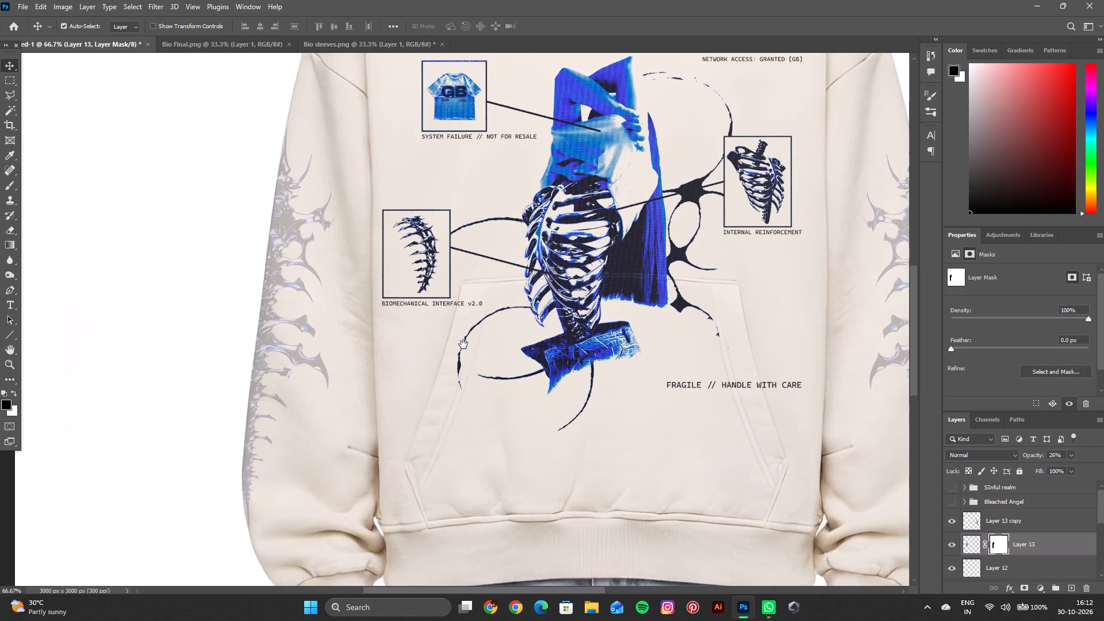
drag(463, 344, 148, 357)
click(1028, 525)
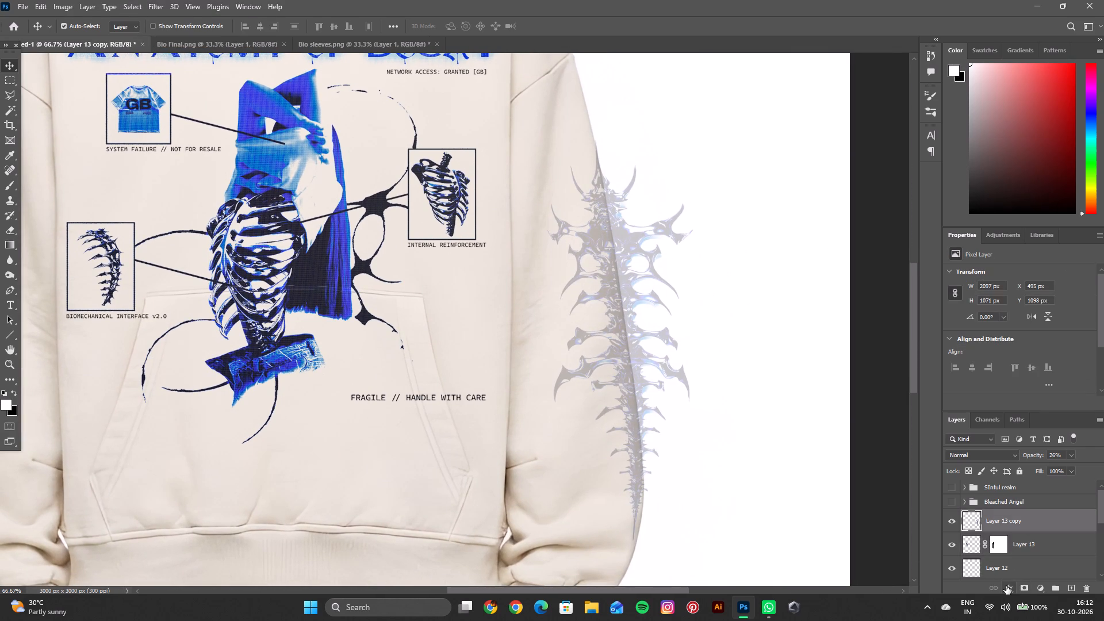
click(1006, 585)
click(837, 522)
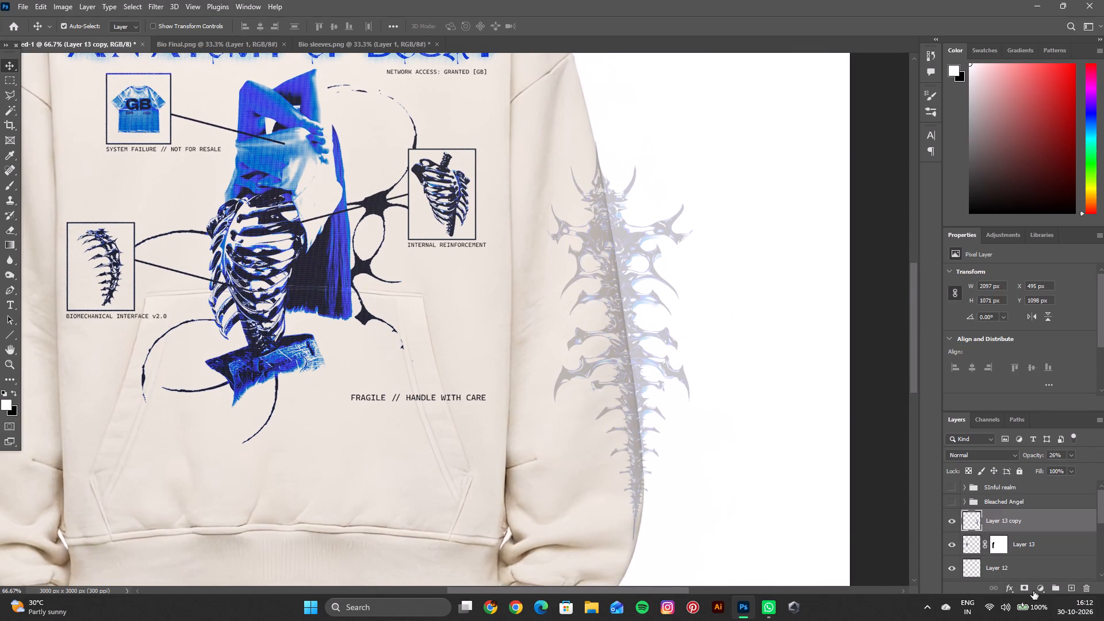
click(1029, 590)
Draw a Polygonal Lasso selection around the spine artwork overhanging the outer edge of the wearer's left sleeve, following the sleeve edge closely.
key(space)
key(space)
key(space)
key(space)
key(space)
key(space)
key(space)
key(space)
key(space)
key(space)
key(space)
key(space)
key(space)
key(space)
key(space)
key(space)
key(space)
key(space)
drag(641, 373, 479, 341)
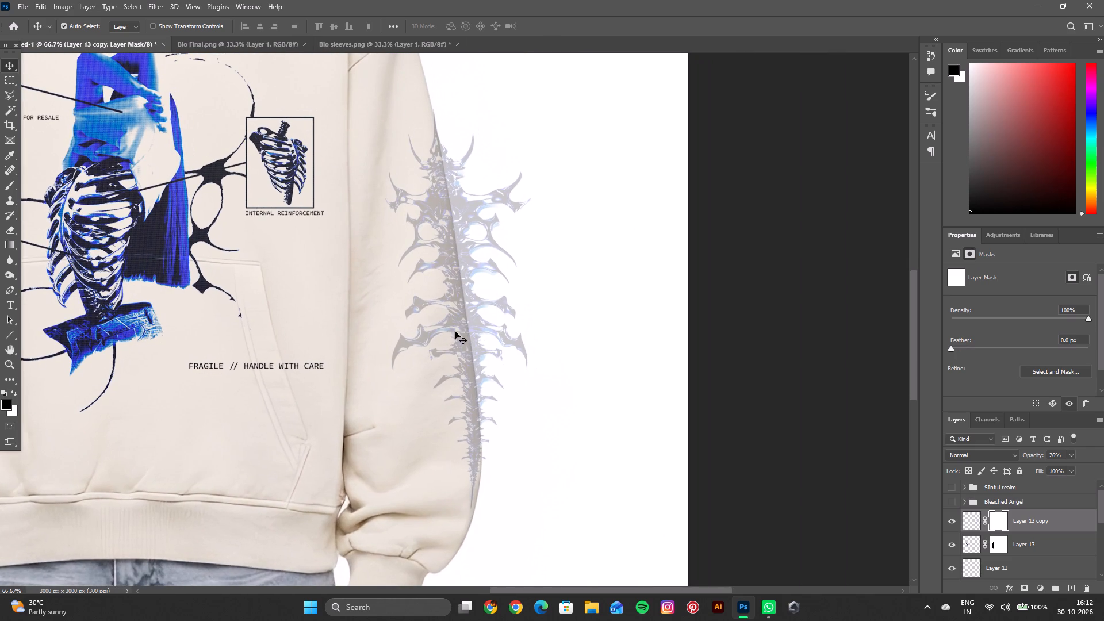
click(9, 90)
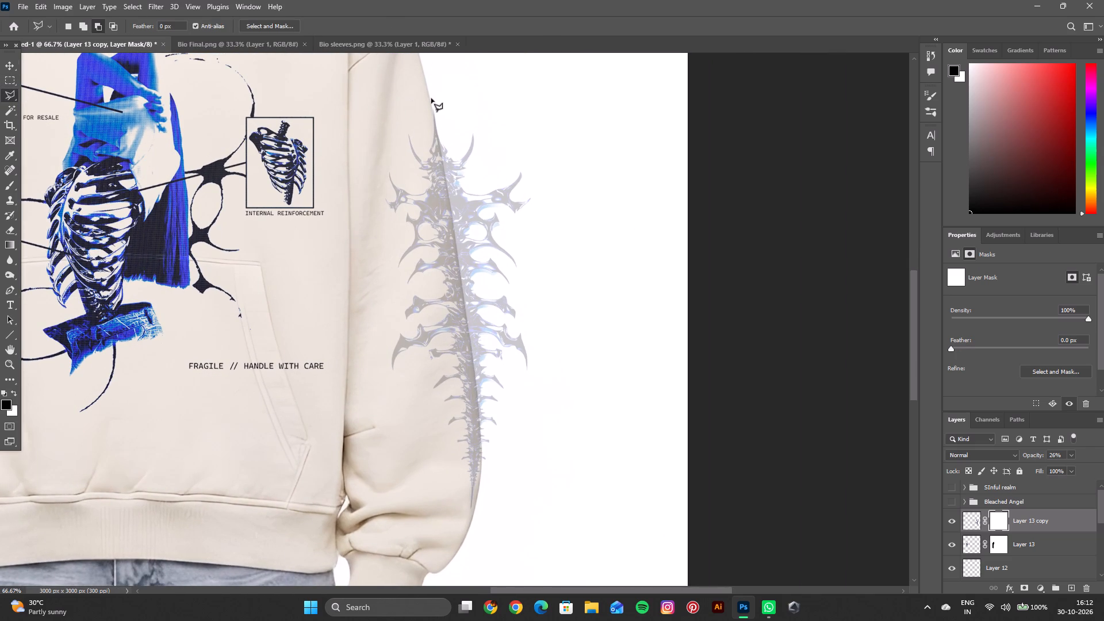
click(428, 96)
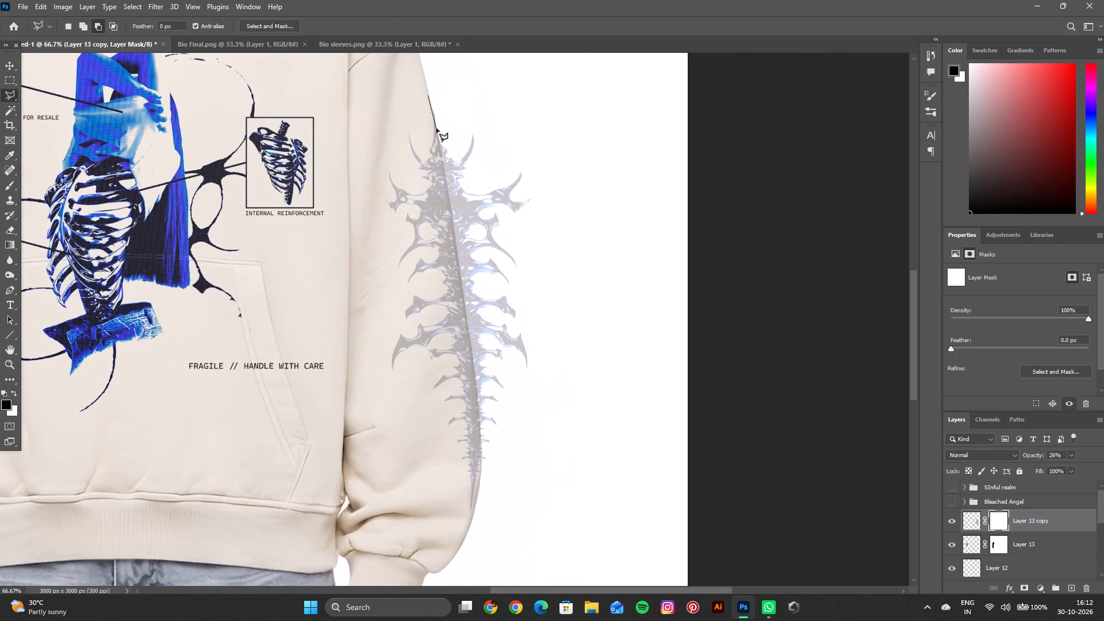
click(436, 128)
click(441, 155)
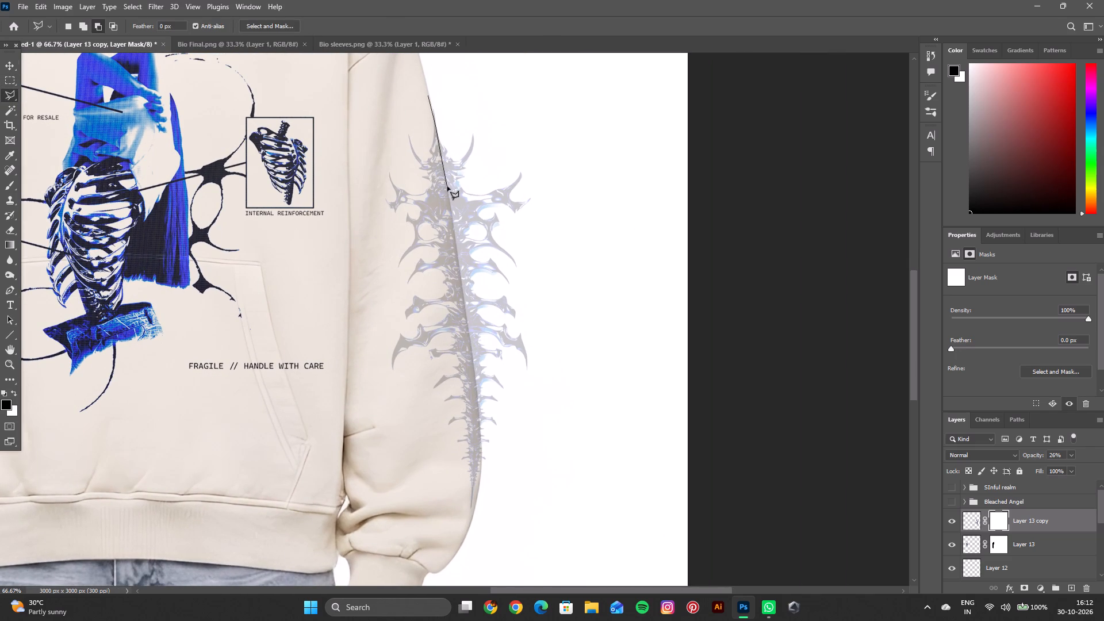
click(447, 186)
click(451, 211)
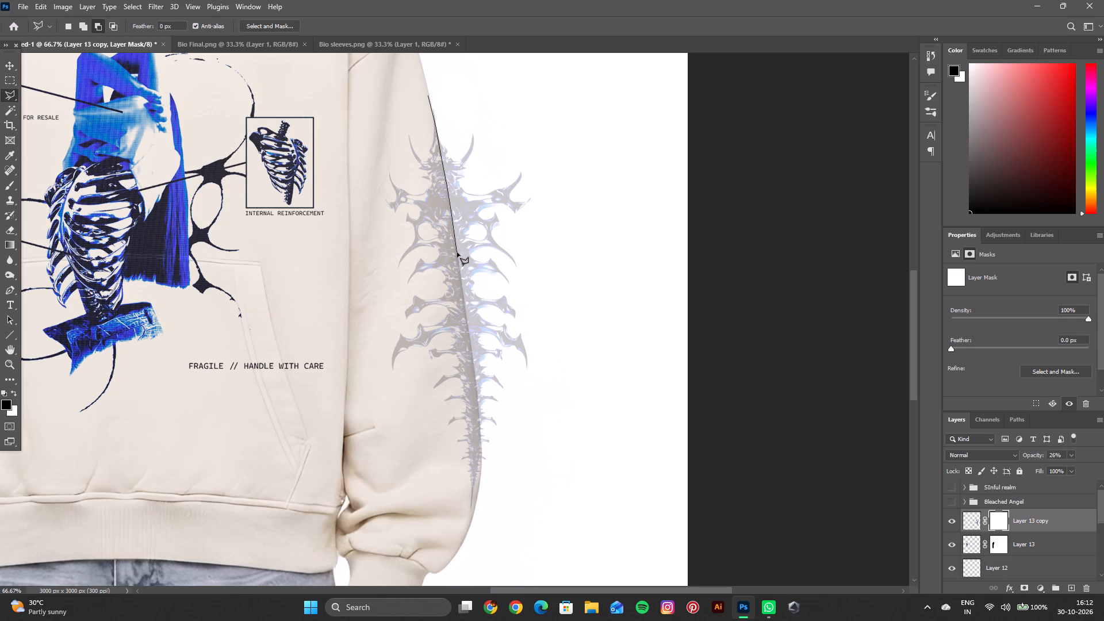
click(457, 252)
click(464, 297)
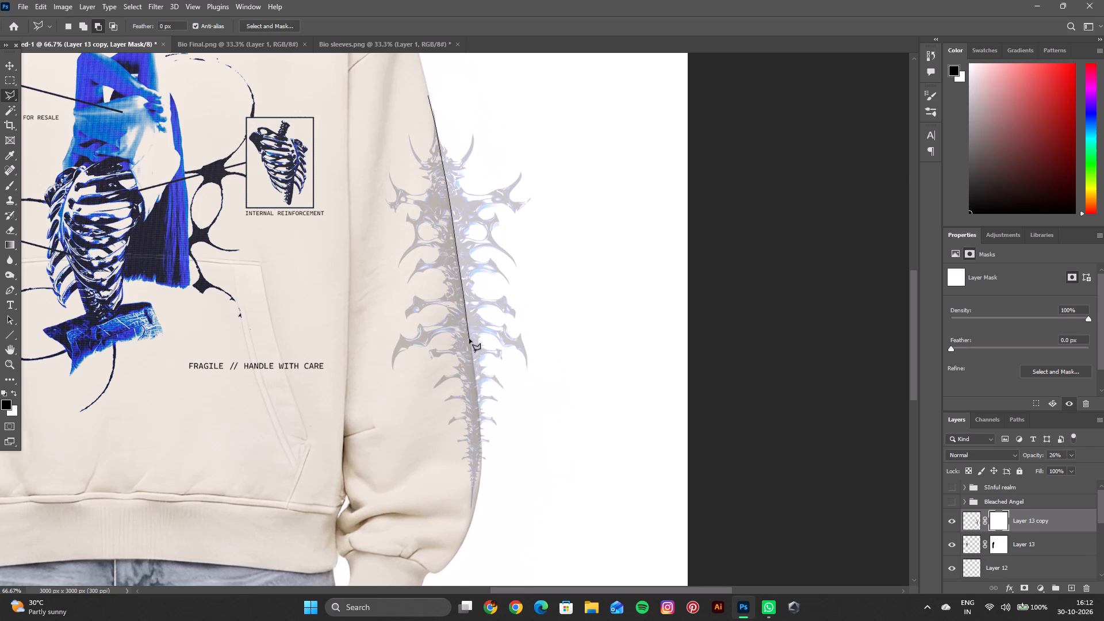
click(470, 342)
click(476, 381)
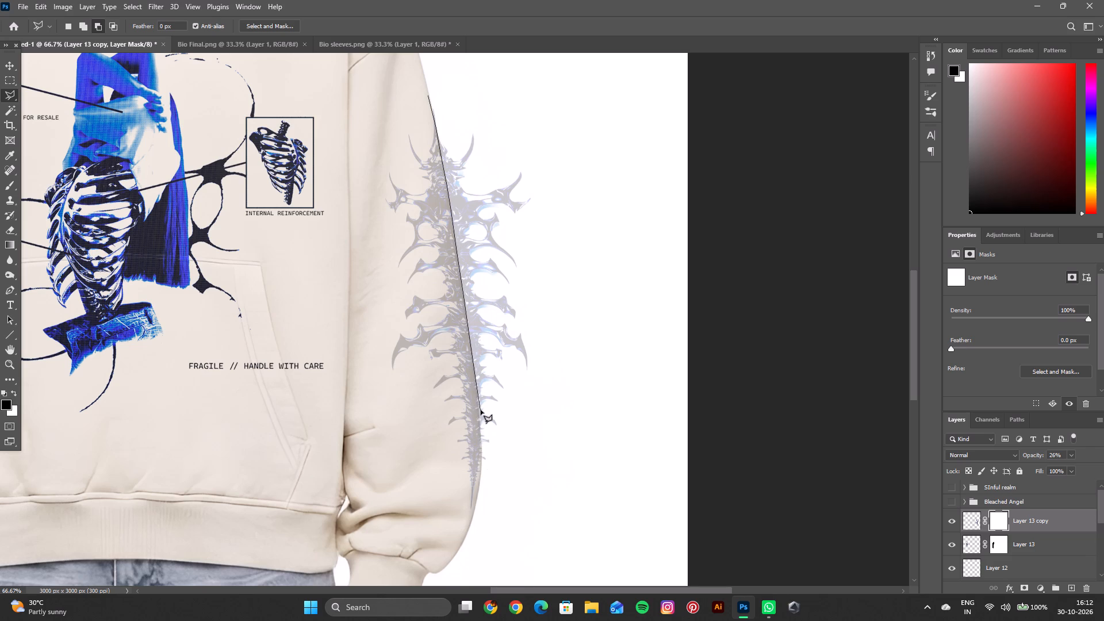
click(479, 409)
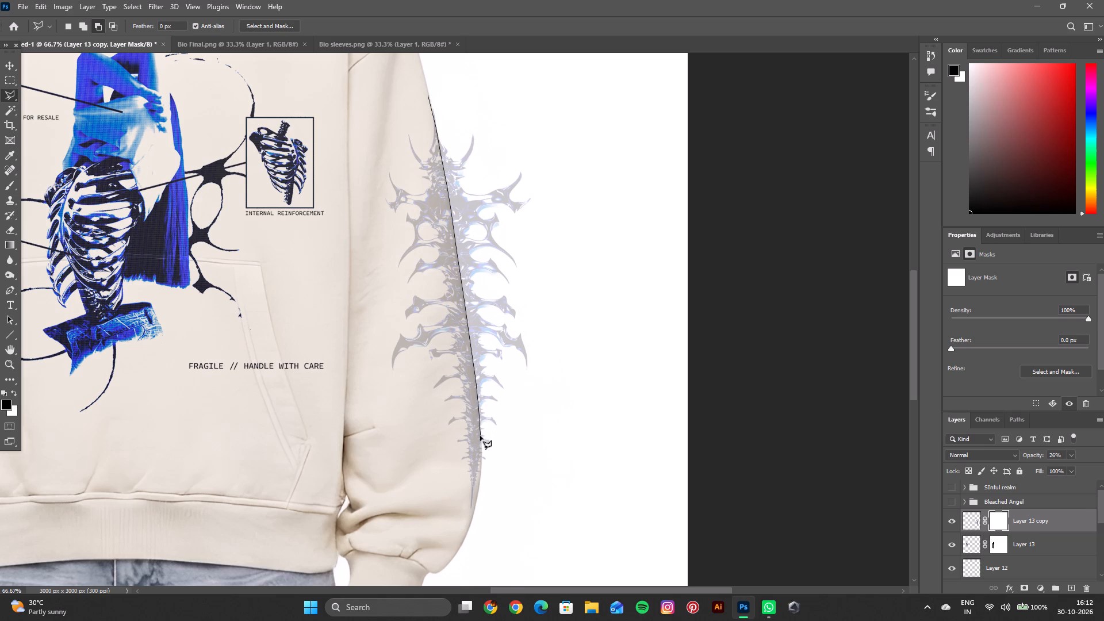
click(481, 434)
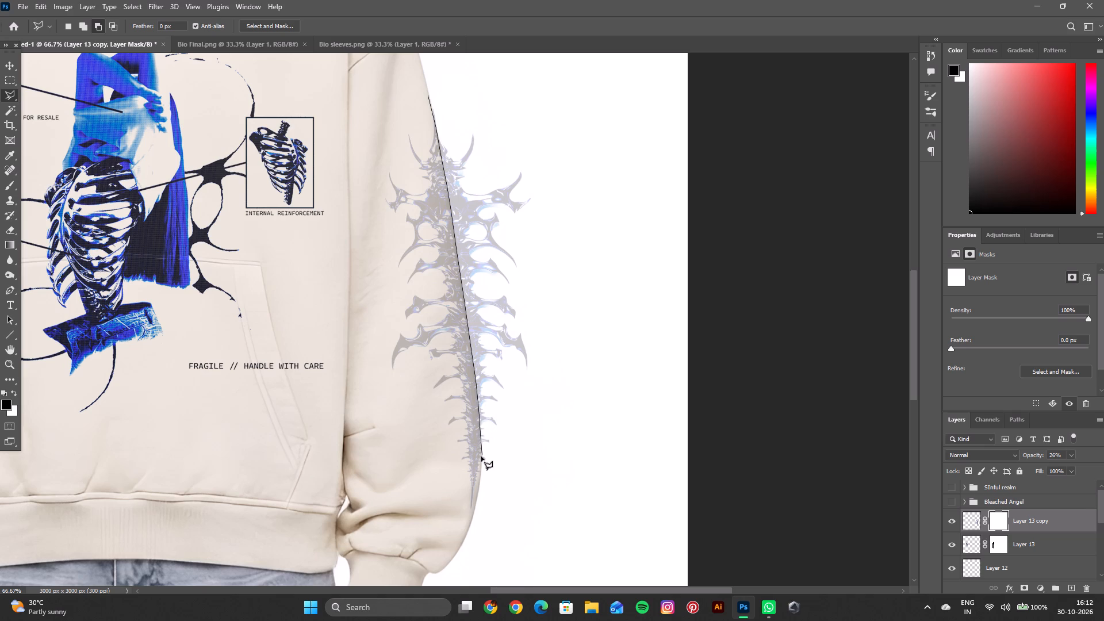
click(482, 459)
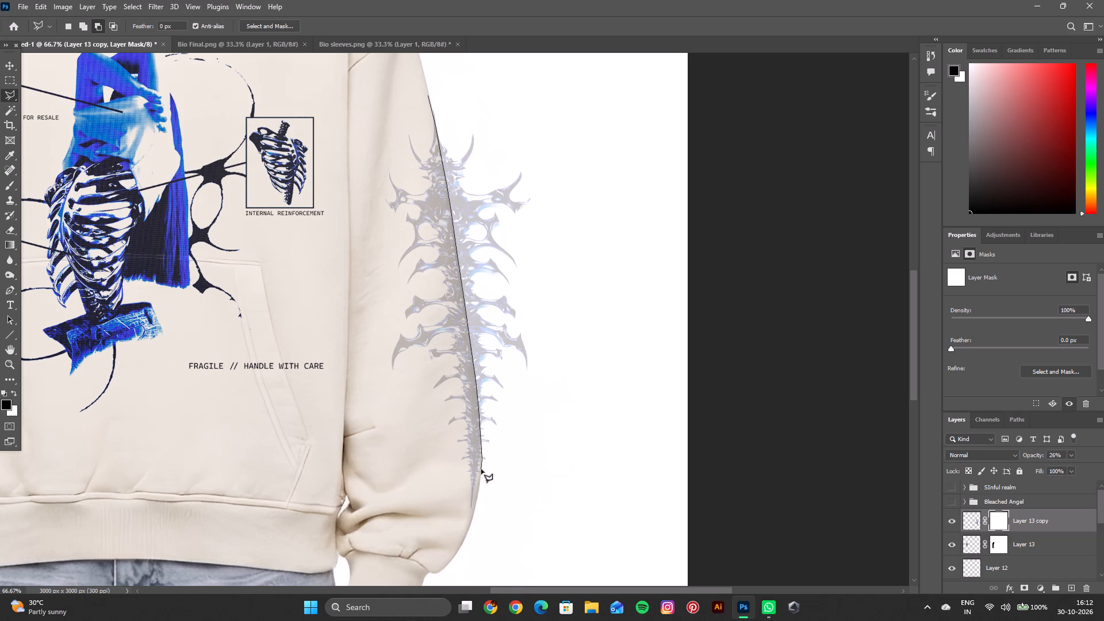
click(481, 473)
click(477, 499)
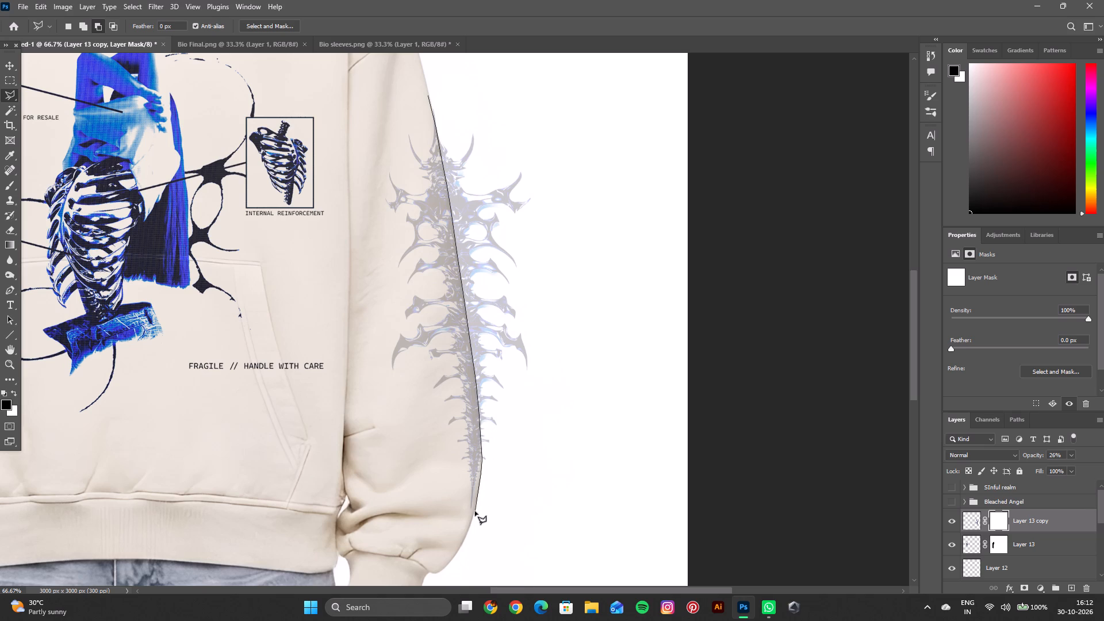
click(474, 516)
drag(582, 488, 582, 483)
drag(594, 337, 593, 329)
drag(547, 148, 546, 141)
drag(506, 110, 500, 105)
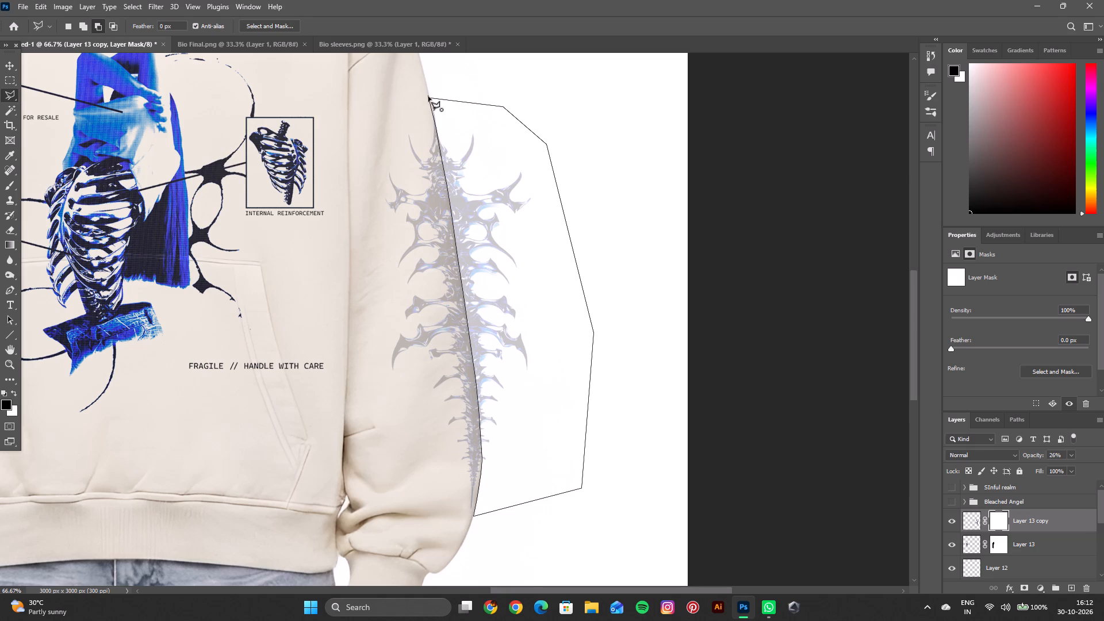
click(428, 97)
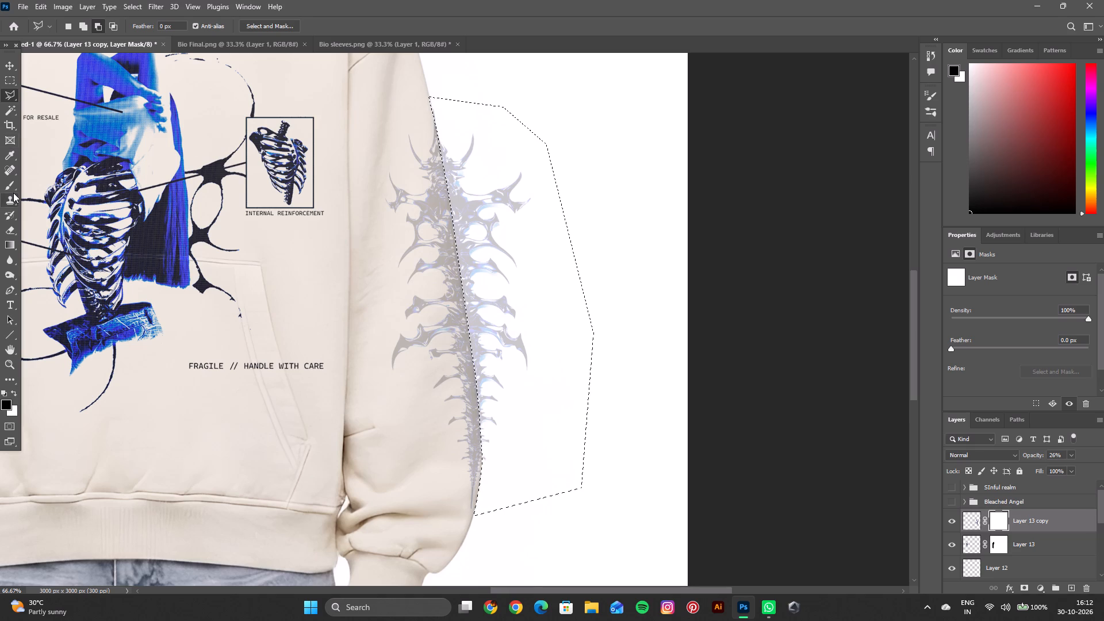
Paint black with the 92 px brush inside the selection on Layer 13 copy's mask to hide the overhanging spine, and deselect.
click(12, 179)
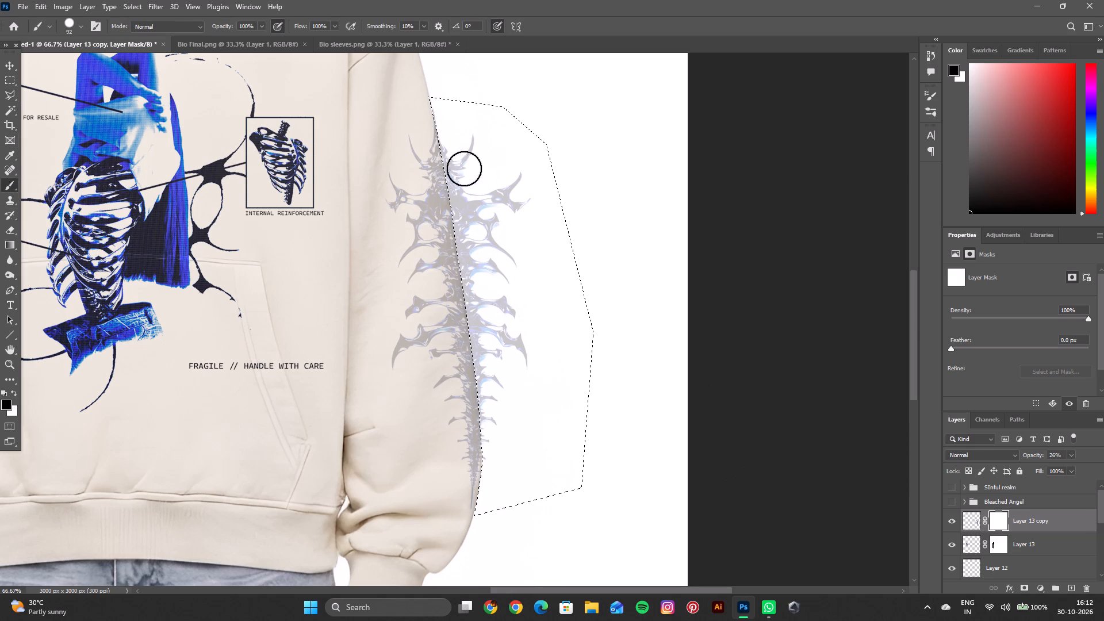
drag(463, 166, 572, 395)
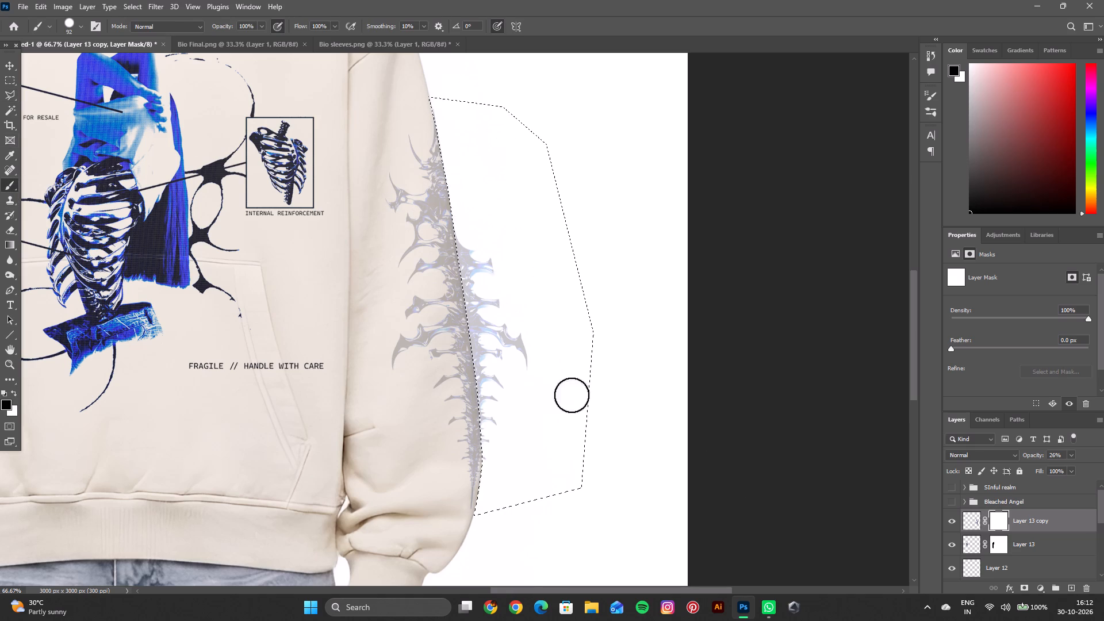
drag(572, 395, 484, 381)
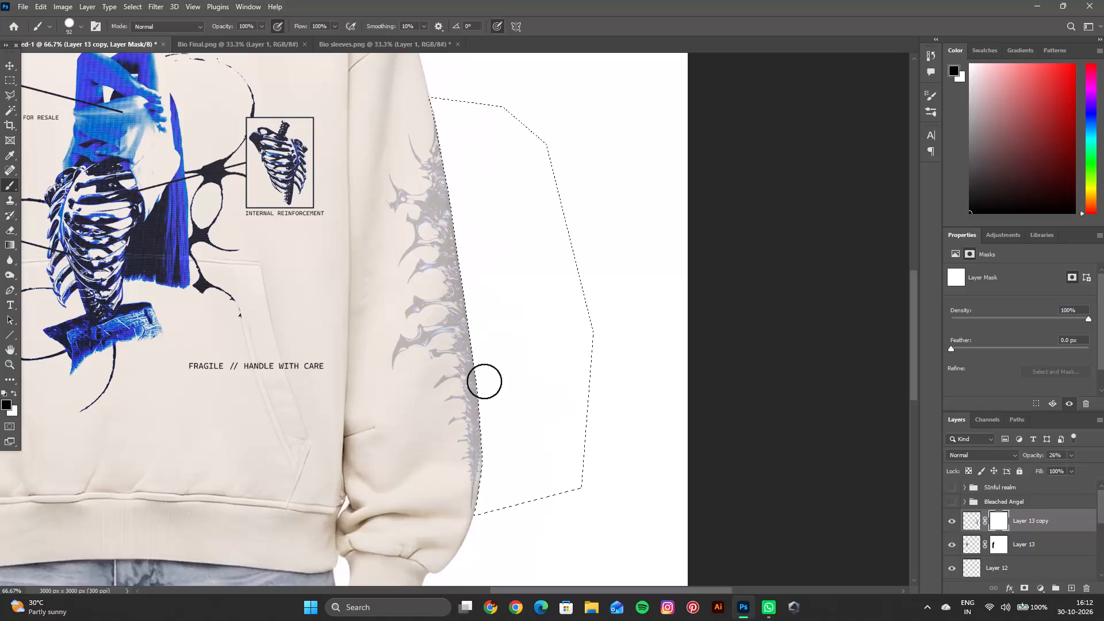
drag(484, 381, 455, 246)
key(ctrl+d)
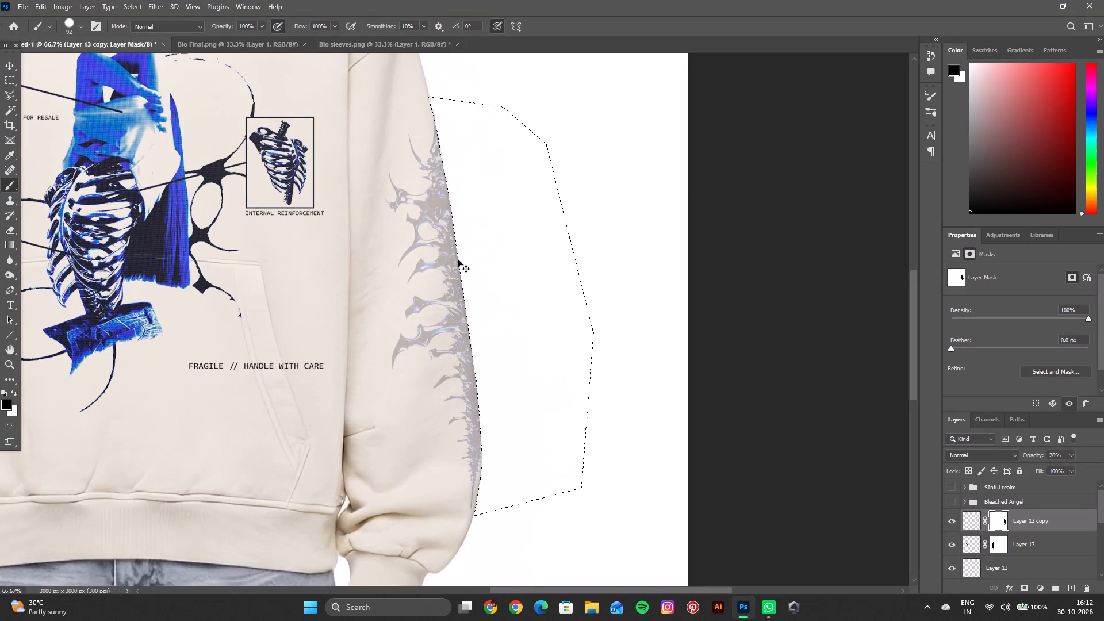
Select both spine layers, Layer 13 and Layer 13 copy, and raise their opacity to 100%.
key(space)
key(space)
key(space)
key(space)
key(space)
key(space)
key(space)
key(space)
key(space)
key(space)
key(space)
key(space)
key(space)
key(space)
drag(474, 271, 749, 348)
key(ctrl+minus)
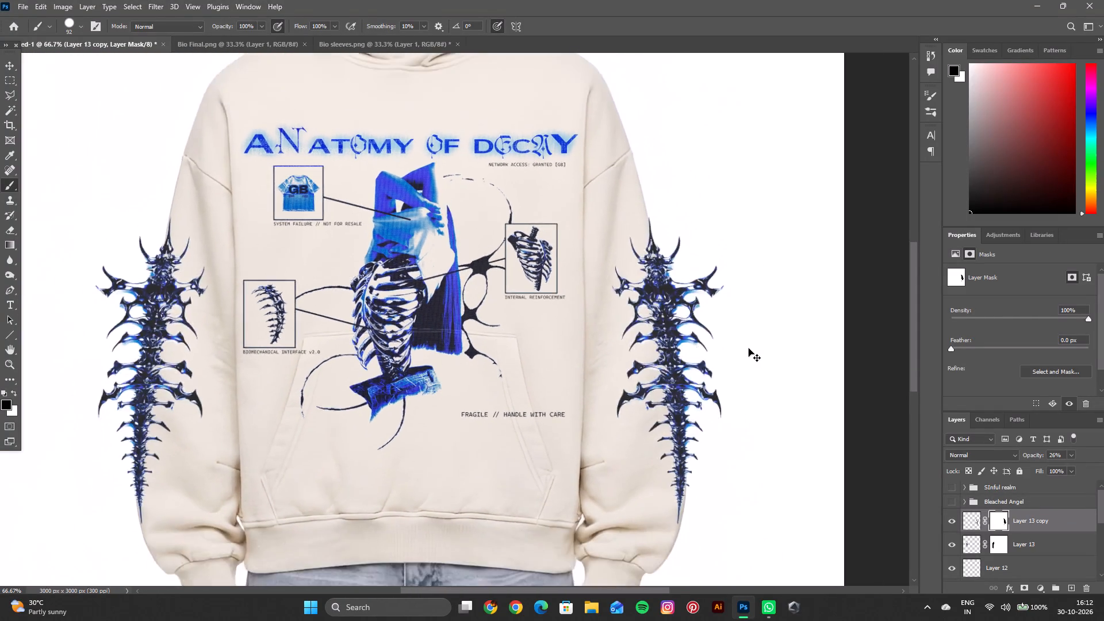
key(ctrl+minus)
key(space)
key(space)
key(space)
key(space)
key(space)
key(space)
key(space)
key(space)
drag(749, 346, 749, 355)
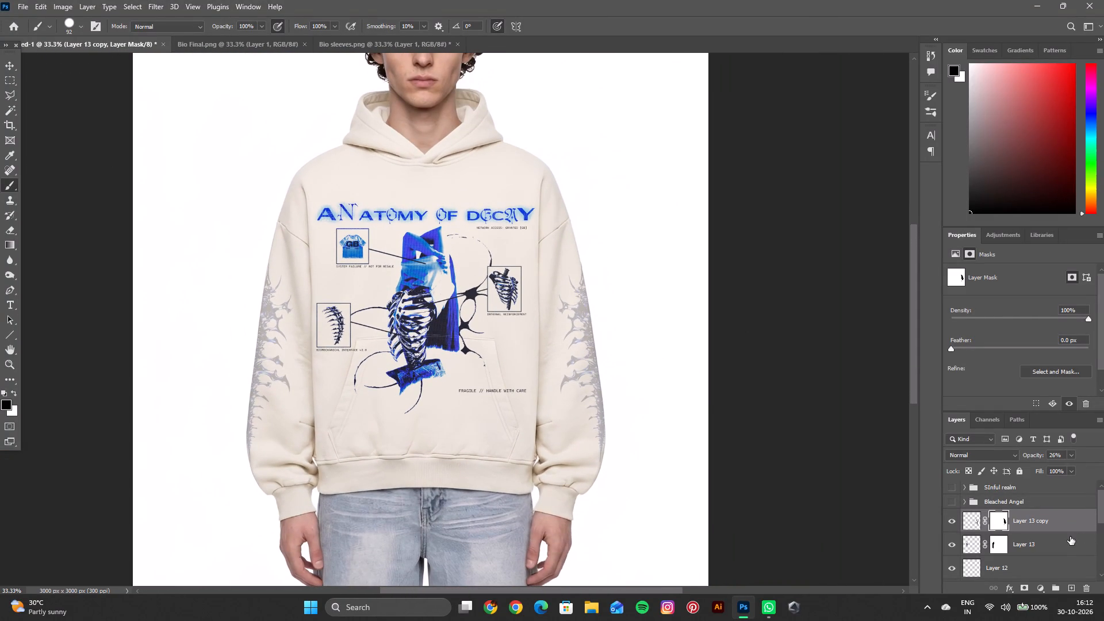
click(977, 524)
click(975, 542)
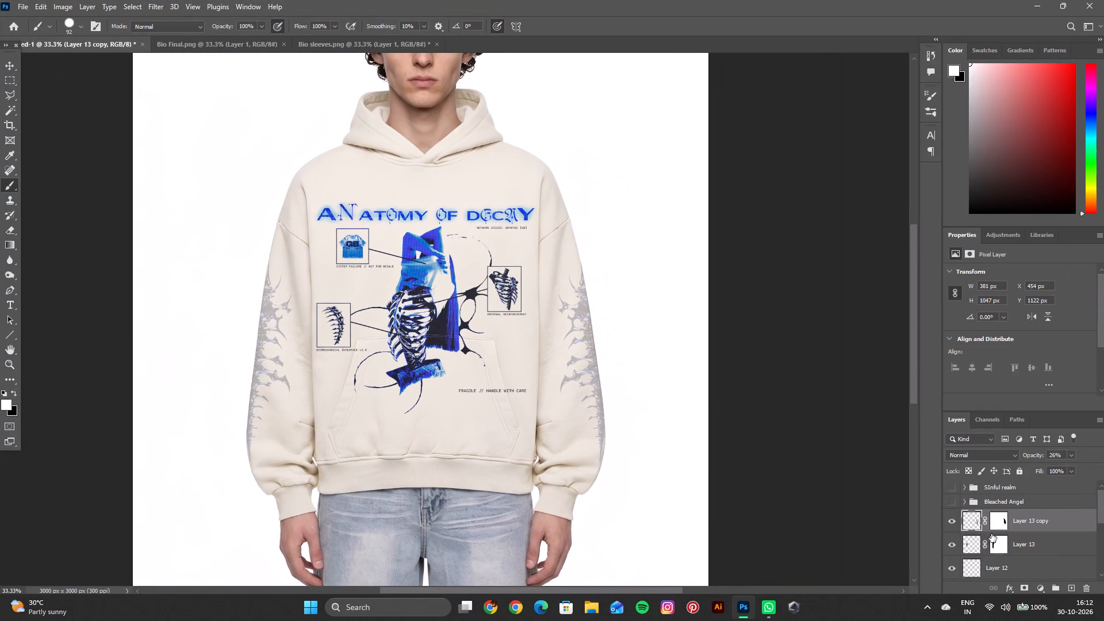
shift+click(1021, 521)
click(1068, 453)
drag(1066, 465, 1103, 466)
Set the blend mode of the two selected spine layers to Darker Color.
key(space)
key(space)
key(space)
key(space)
key(space)
key(space)
key(space)
drag(605, 366, 596, 382)
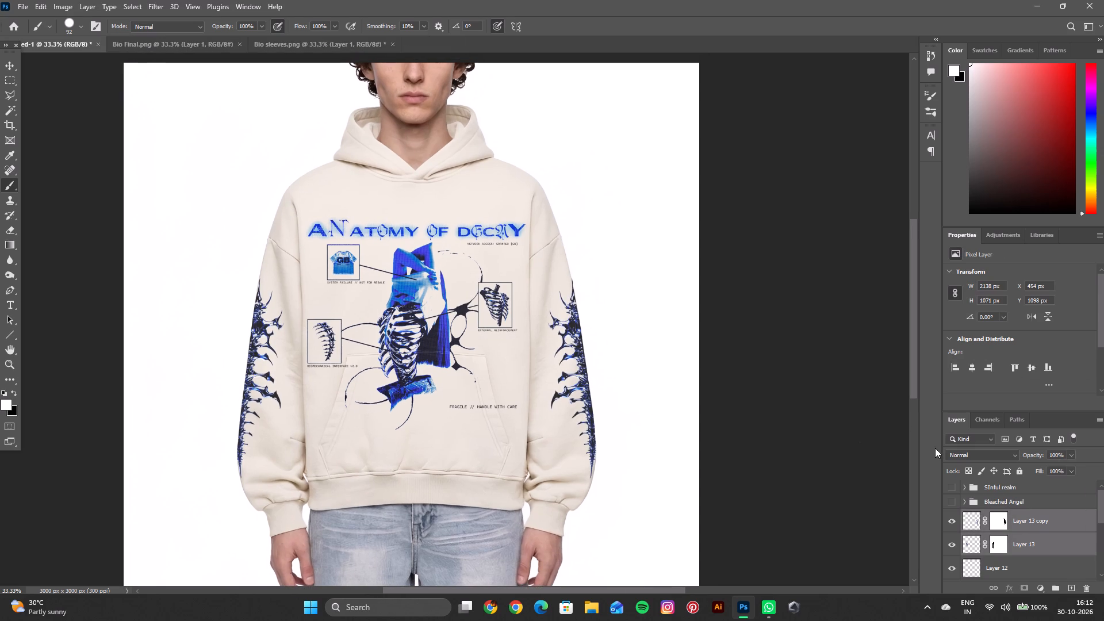
click(954, 453)
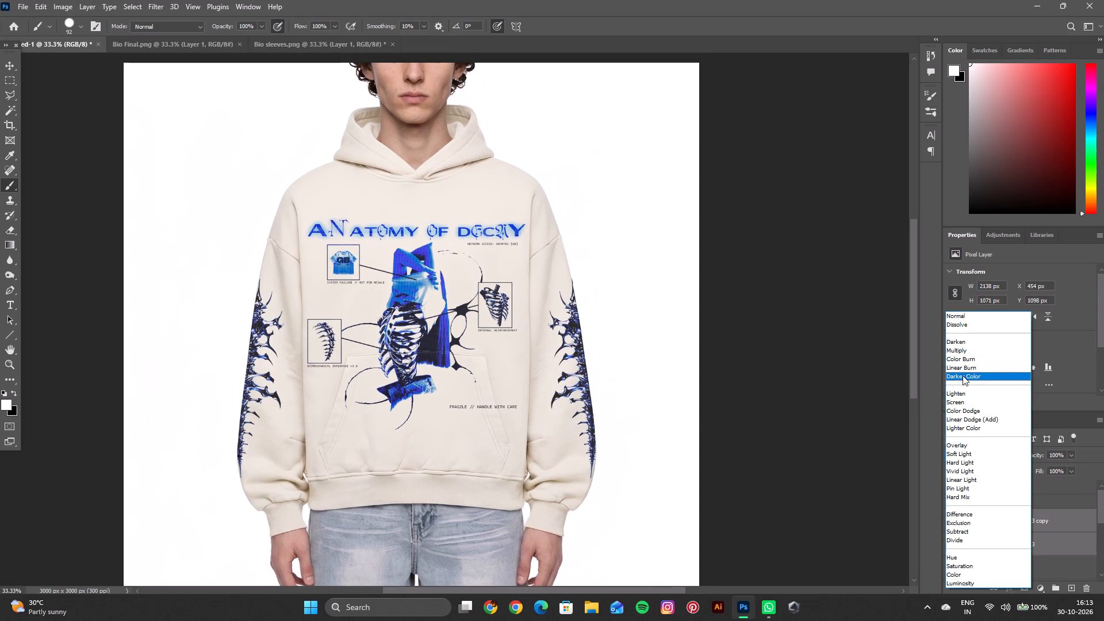
click(963, 375)
Save a PNG copy of the finished cream hoodie mockup as "Anatomy decay model" in the GB S25 folder.
key(space)
key(space)
key(space)
key(space)
key(space)
key(space)
key(space)
key(space)
key(space)
key(space)
key(space)
key(space)
drag(656, 361, 670, 371)
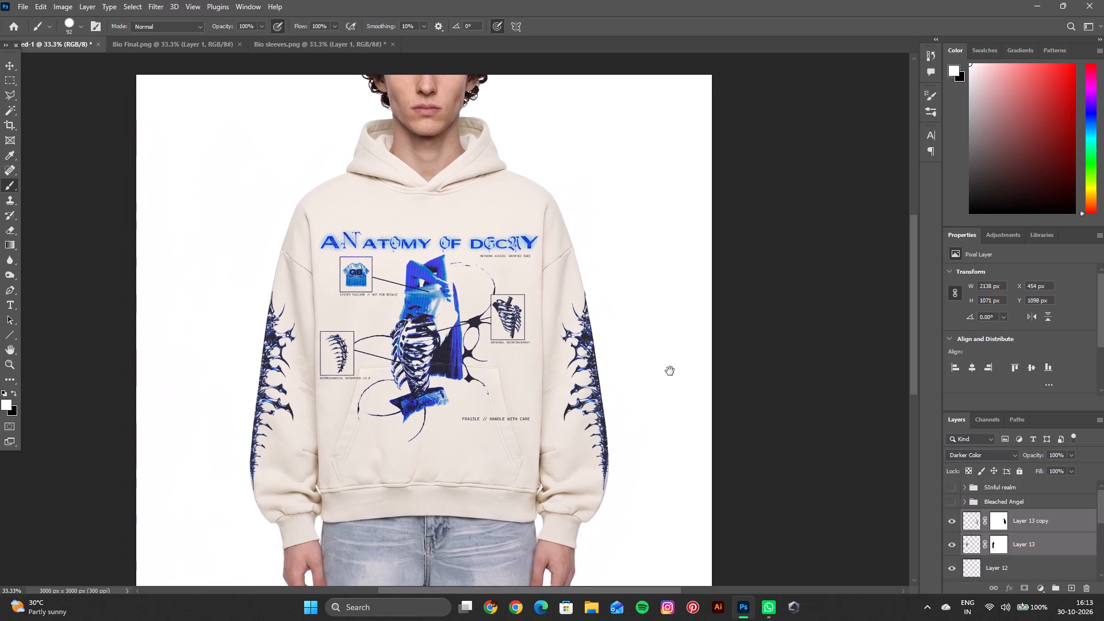
drag(670, 371, 670, 371)
key(ctrl+minus)
key(ctrl+minus)
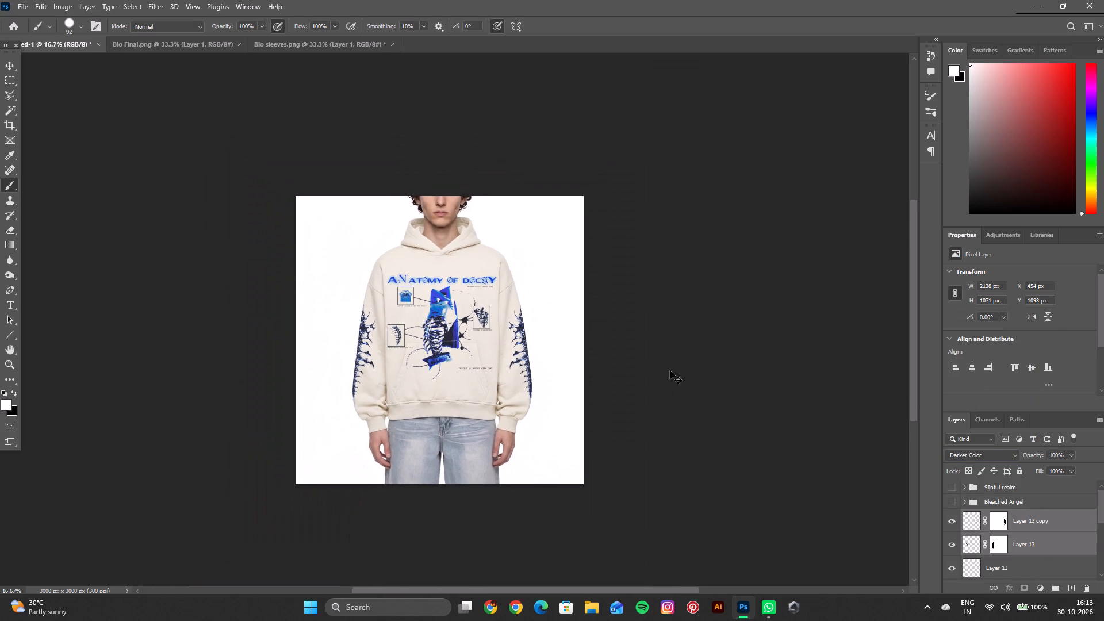
key(ctrl+equal)
key(space)
key(space)
key(space)
key(space)
key(space)
key(space)
key(space)
key(space)
key(space)
key(space)
key(space)
key(space)
key(space)
key(space)
key(space)
key(space)
key(space)
key(space)
key(space)
drag(670, 371, 674, 351)
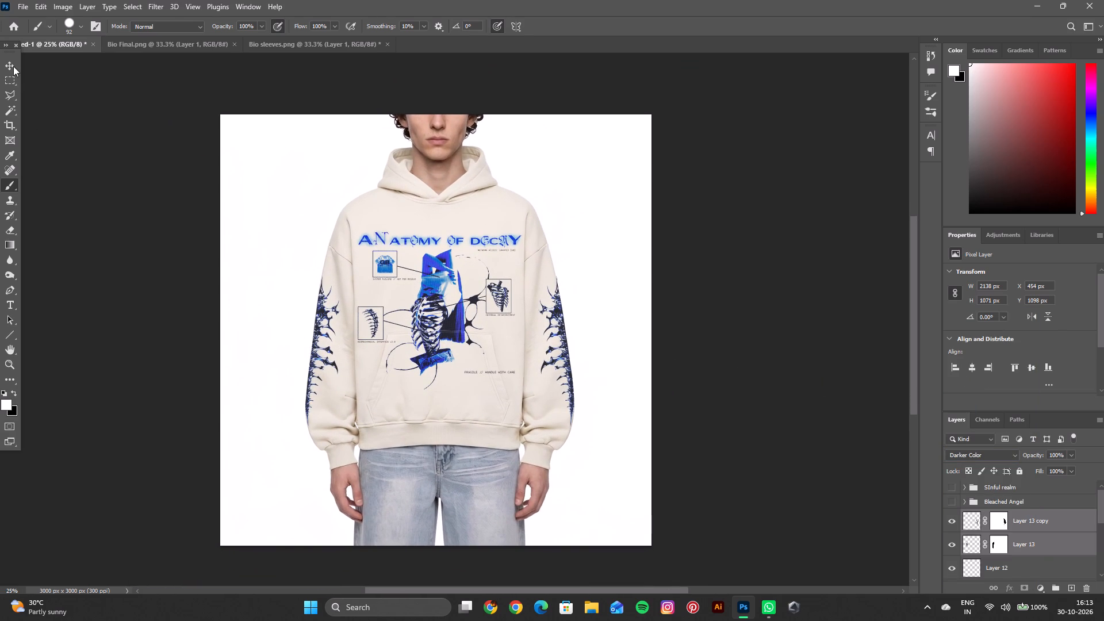
click(13, 66)
click(19, 5)
click(178, 188)
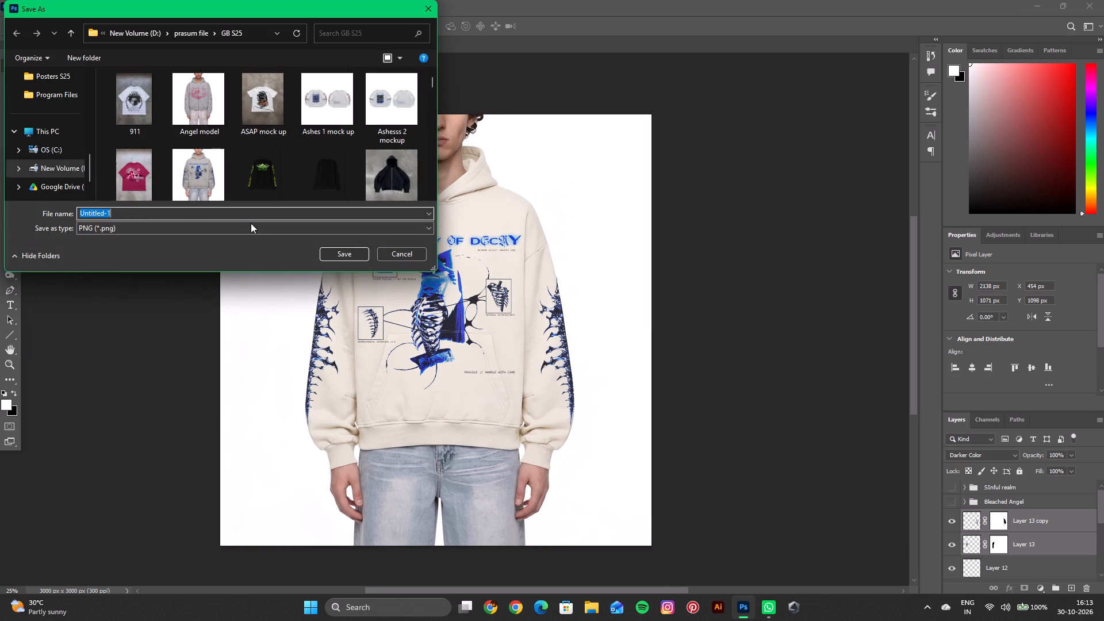
key(BackSpace)
text(Anatomy decay model)
key(space)
key(Return)
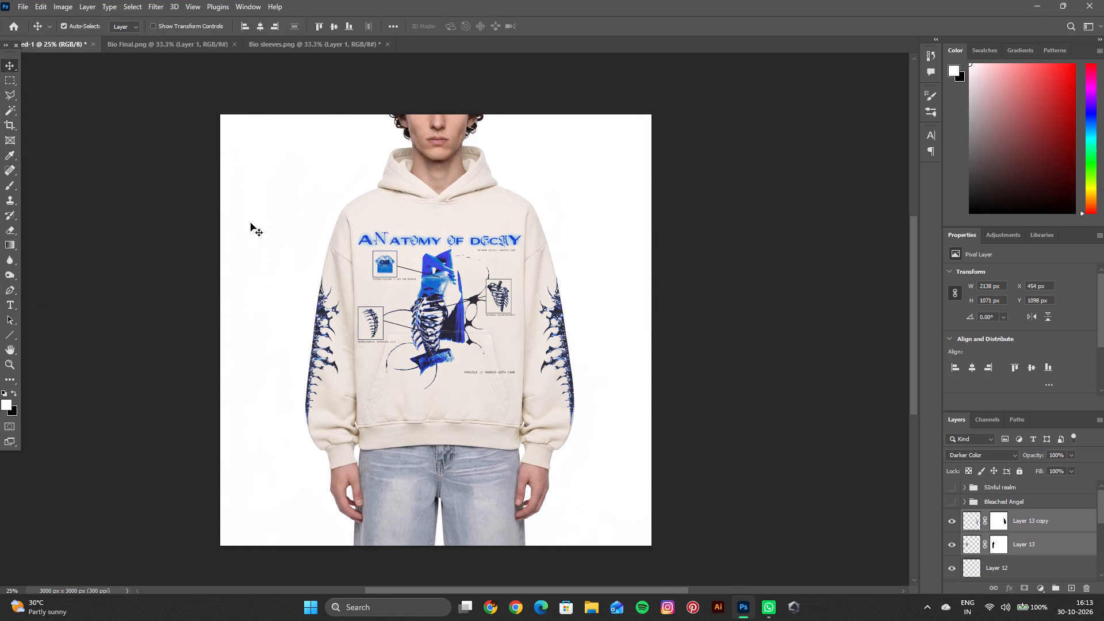
Group all the cream hoodie mockup layers, from Layer 4 up to Layer 13 copy.
click(1015, 556)
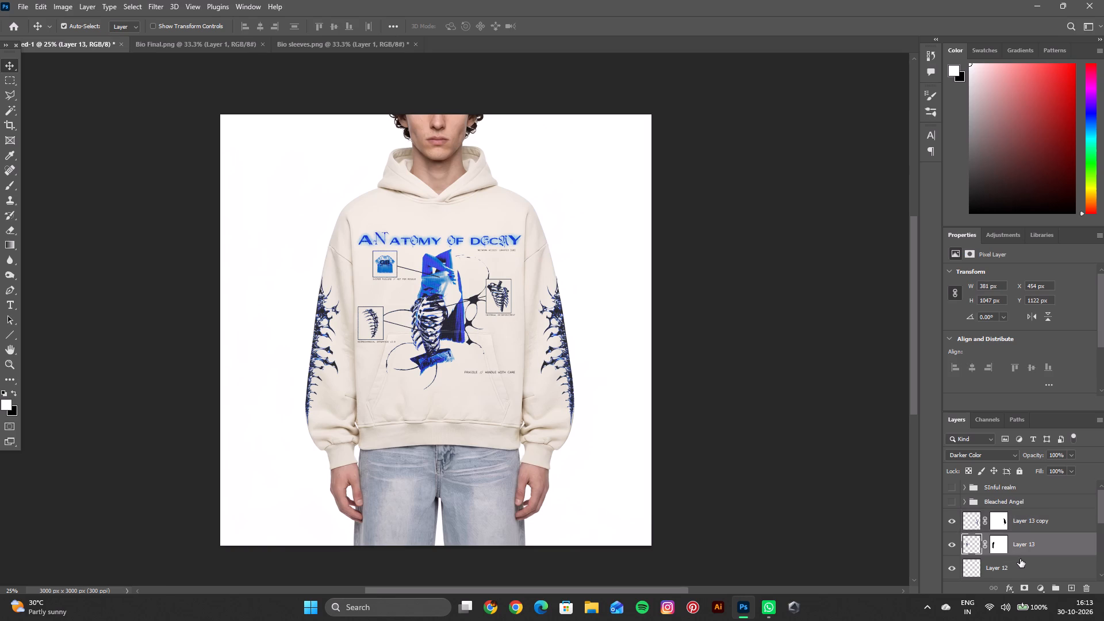
scroll(1022, 564, down, 1)
click(1019, 569)
scroll(1036, 536, down, 2)
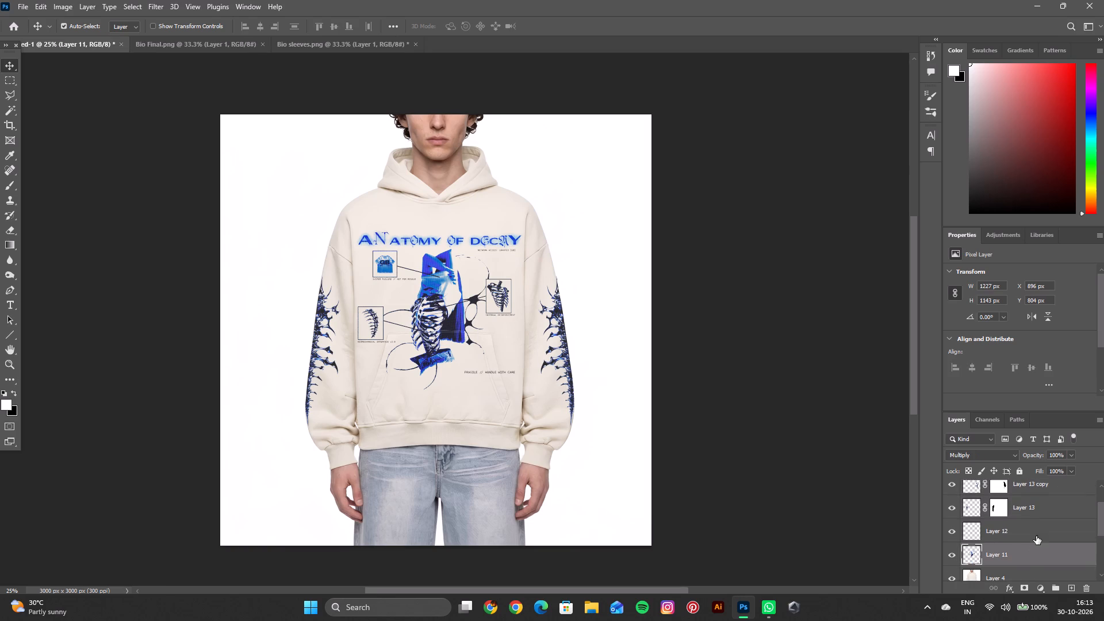
click(1022, 562)
scroll(1025, 557, up, 2)
shift+click(1045, 496)
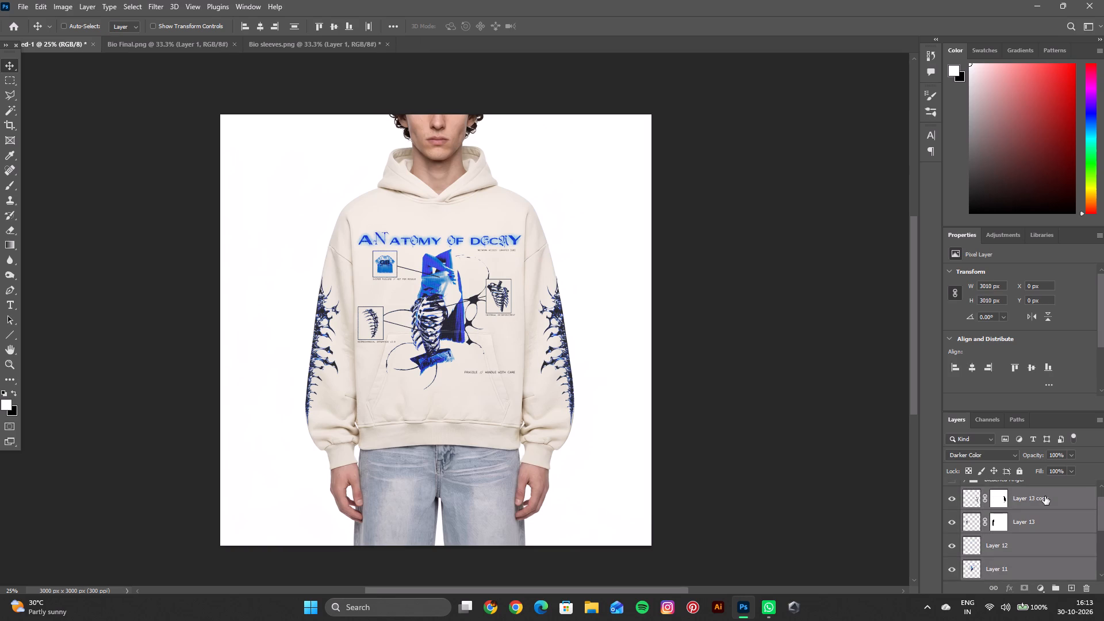
key(ctrl+g)
Rename the new cream hoodie layer group as DeAY.
double_click(999, 495)
key(BackSpace)
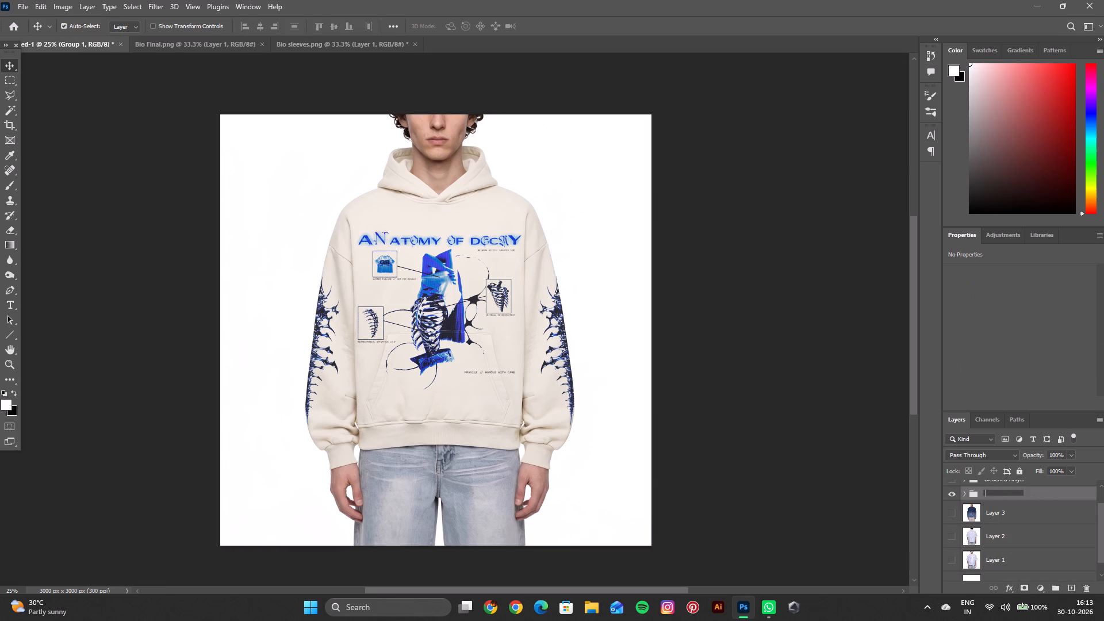
text(DEcay)
key(space)
key(BackSpace)
key(BackSpace)
key(BackSpace)
key(BackSpace)
key(BackSpace)
key(BackSpace)
key(BackSpace)
text(AY)
key(Return)
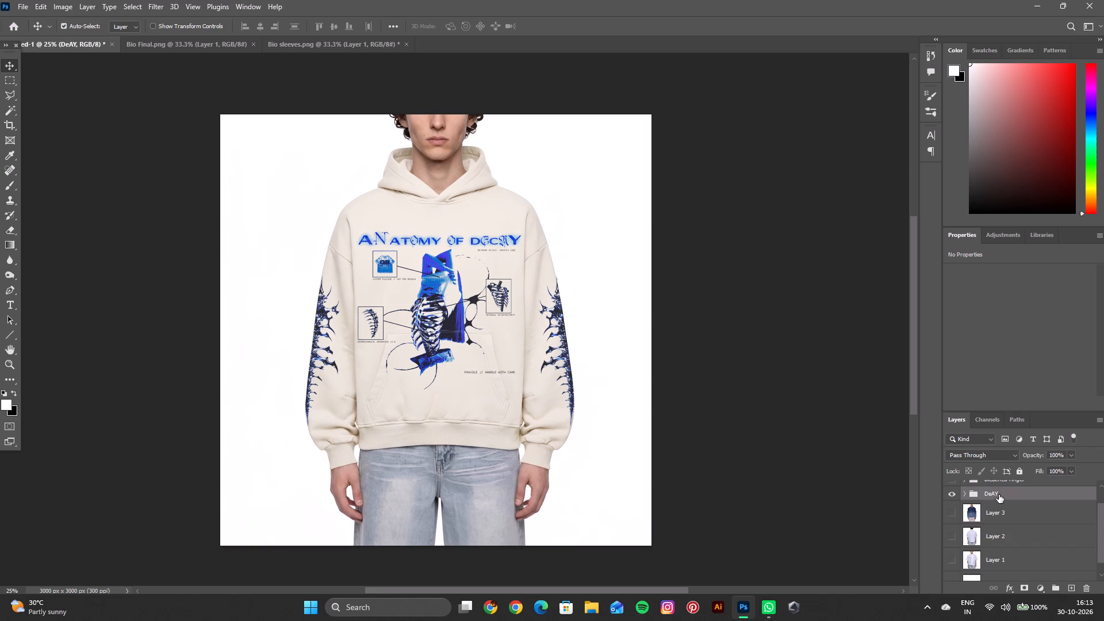
Rename the cream hoodie layer group as Decay.
double_click(996, 494)
key(BackSpace)
text(Decay)
key(space)
key(Return)
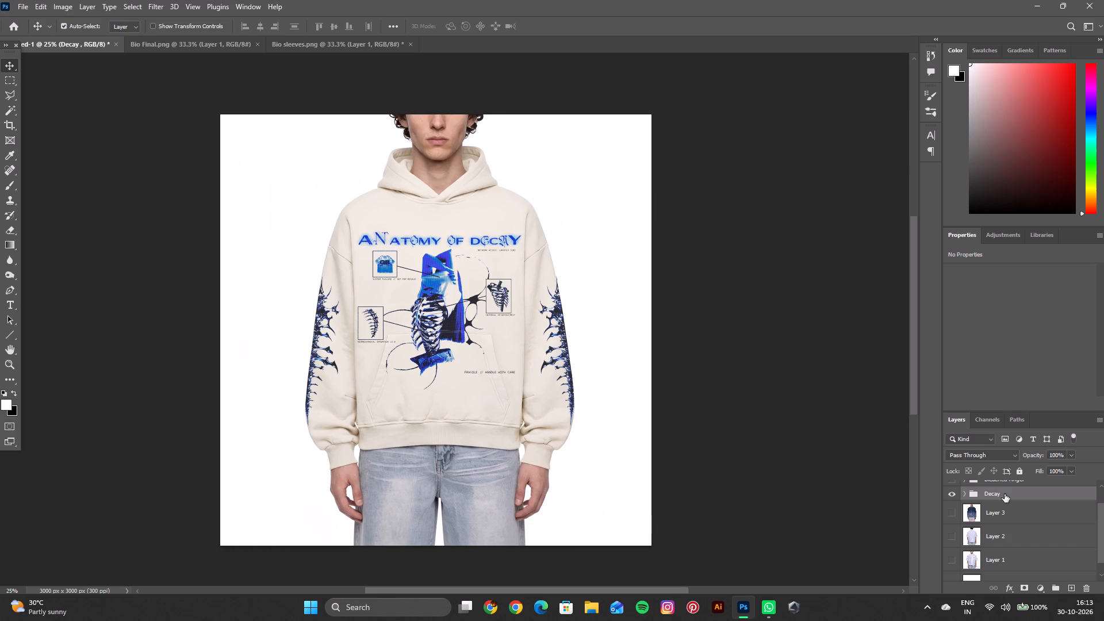
Hide the Decay group and show Layer 3, the blue gradient sweater model.
click(1004, 504)
click(952, 494)
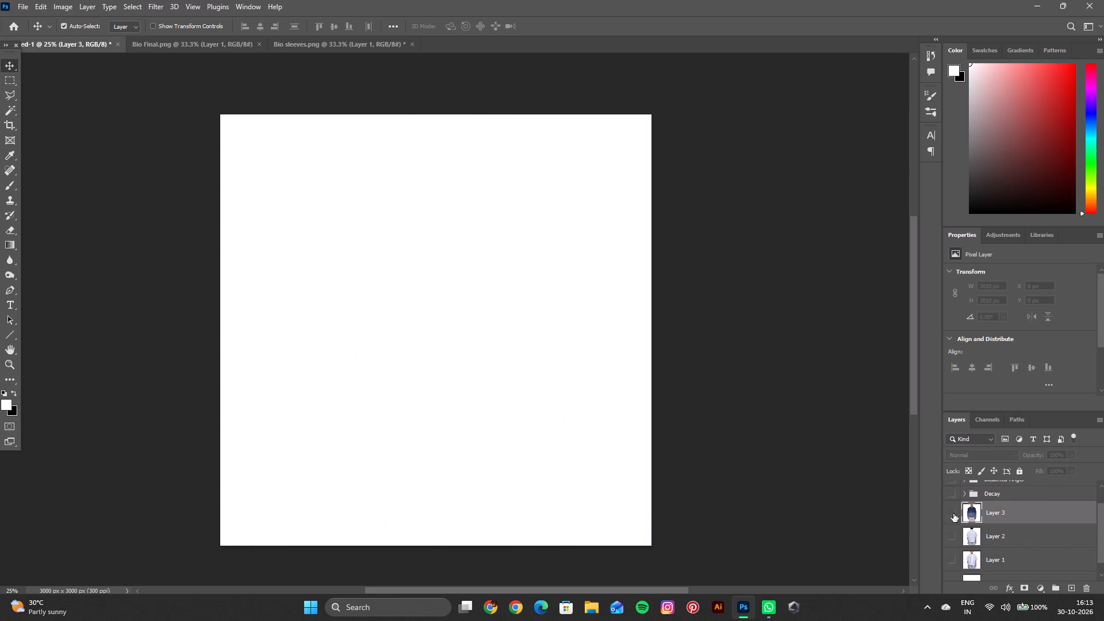
click(953, 513)
scroll(528, 413, up, 1)
scroll(534, 410, down, 1)
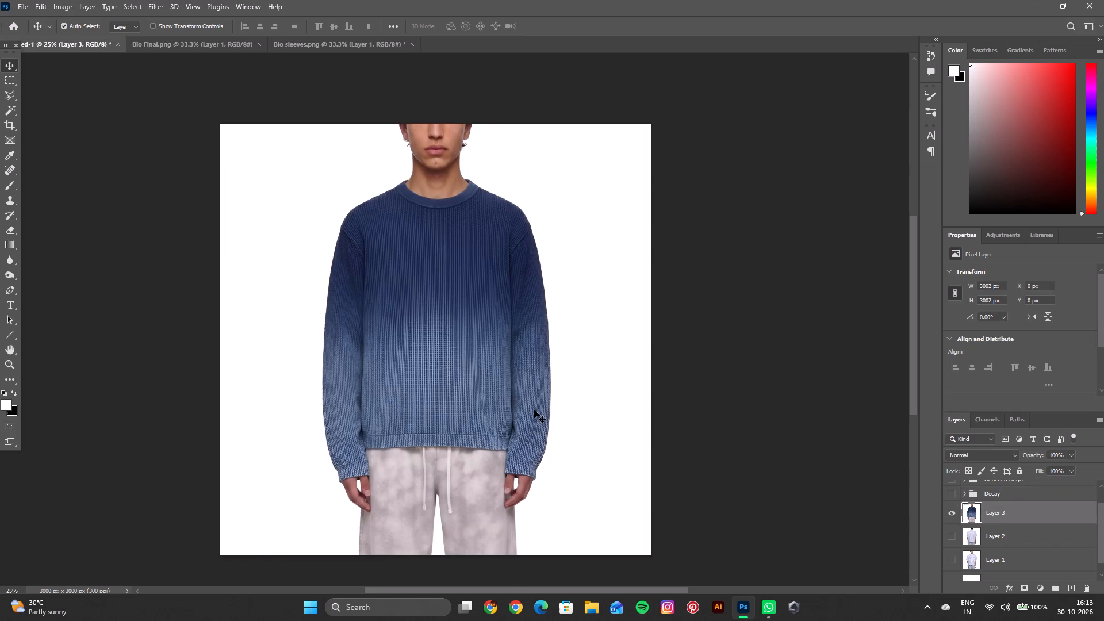
Open the funky PNG artwork from the Gothbird folder.
key(ctrl+o)
scroll(290, 186, down, 2)
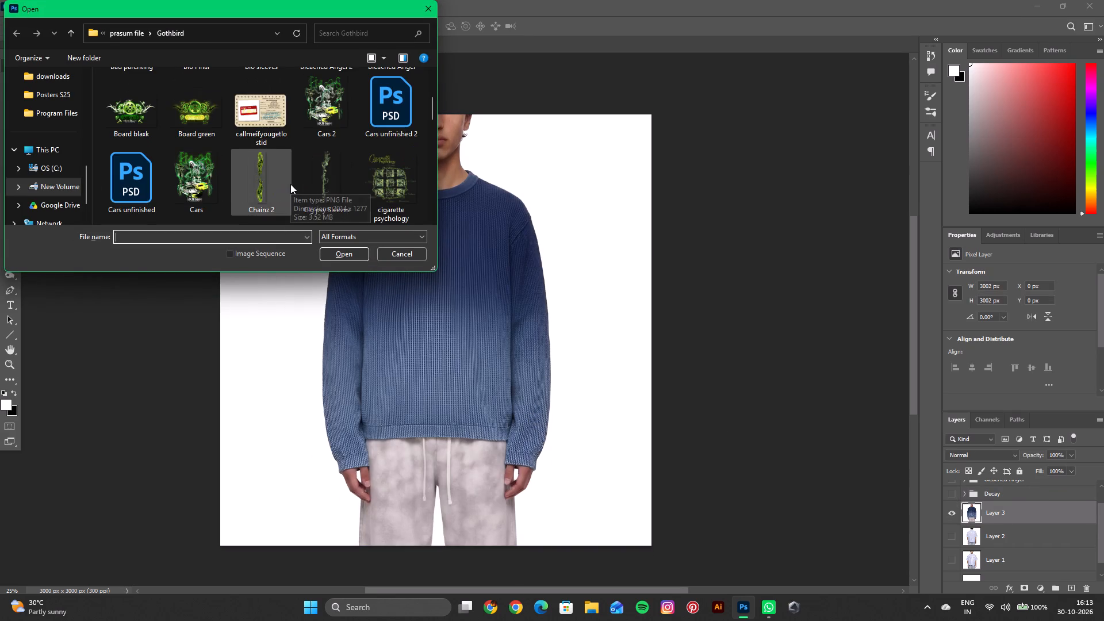
scroll(285, 177, down, 3)
scroll(285, 175, up, 2)
scroll(285, 172, down, 1)
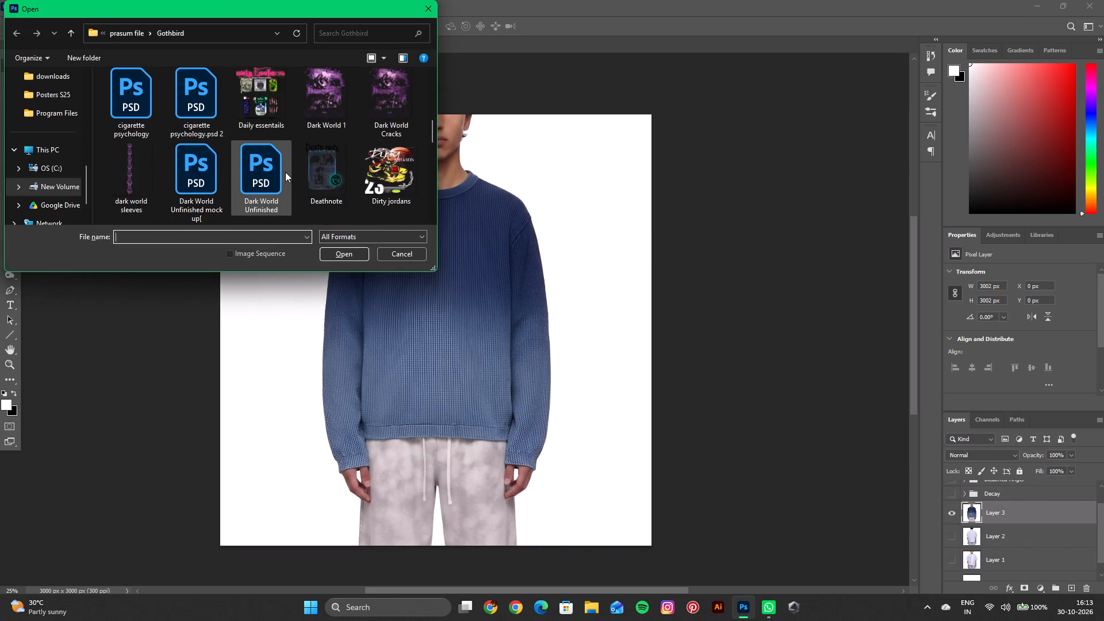
scroll(285, 172, down, 3)
double_click(373, 182)
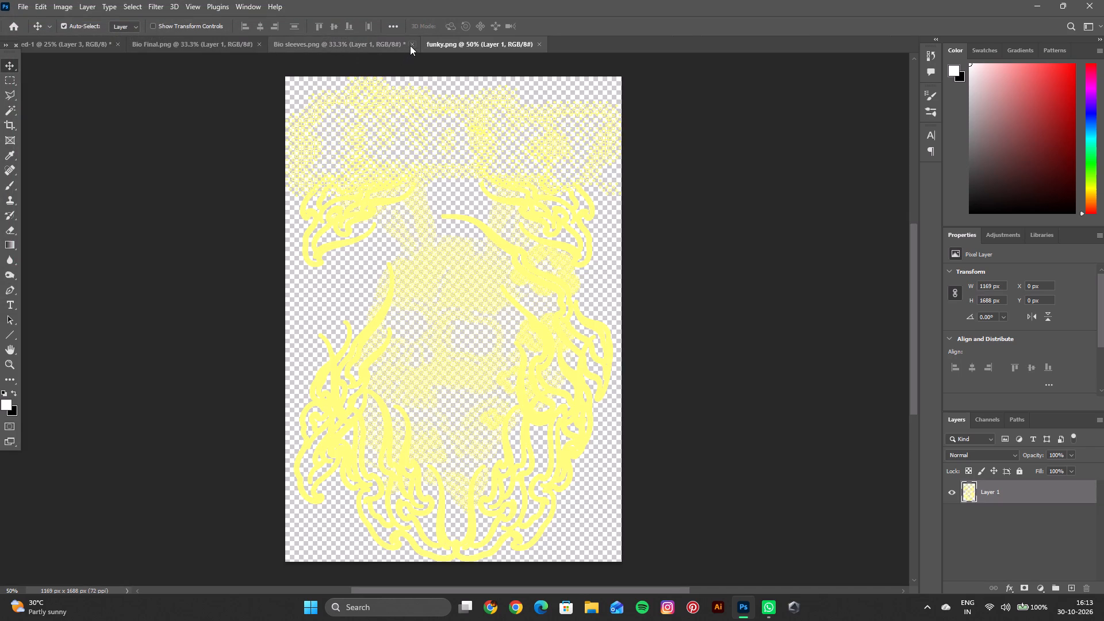
Close the Bio sleeves.png and Bio Final.png documents.
click(410, 45)
click(532, 224)
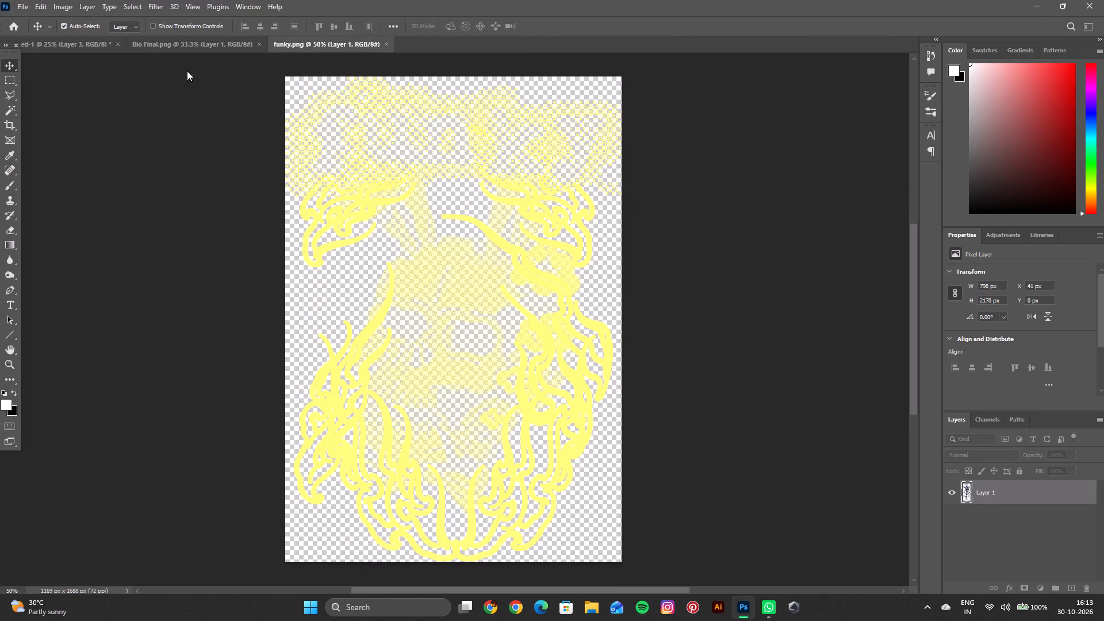
click(203, 48)
click(256, 45)
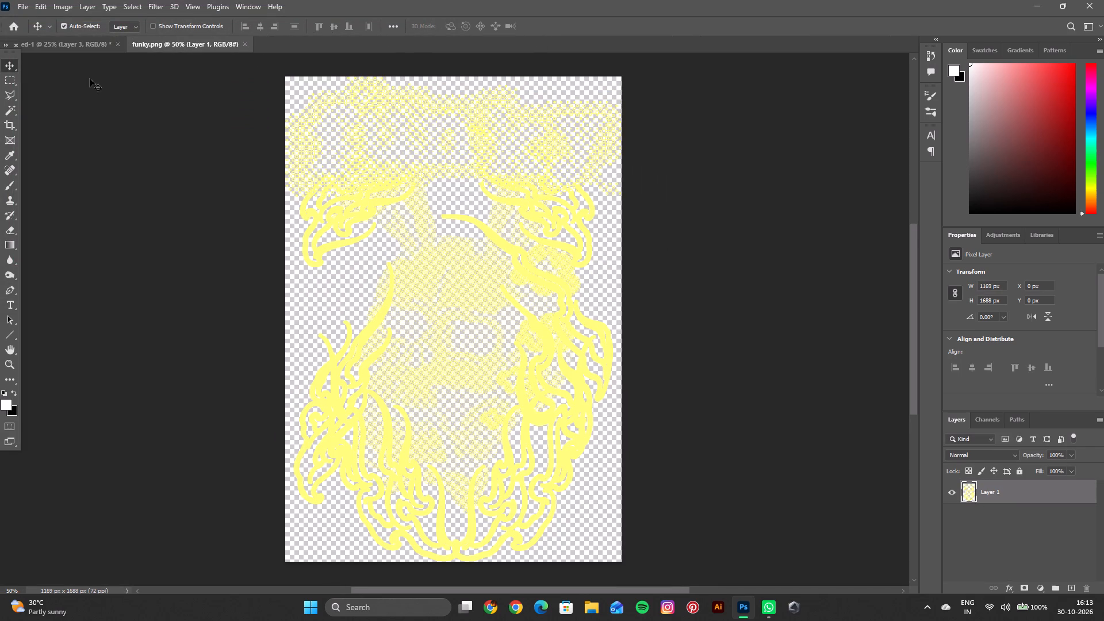
Copy the yellow funky artwork into the mockup document above the blue sweater layer.
key(ctrl+c)
click(71, 41)
key(ctrl+v)
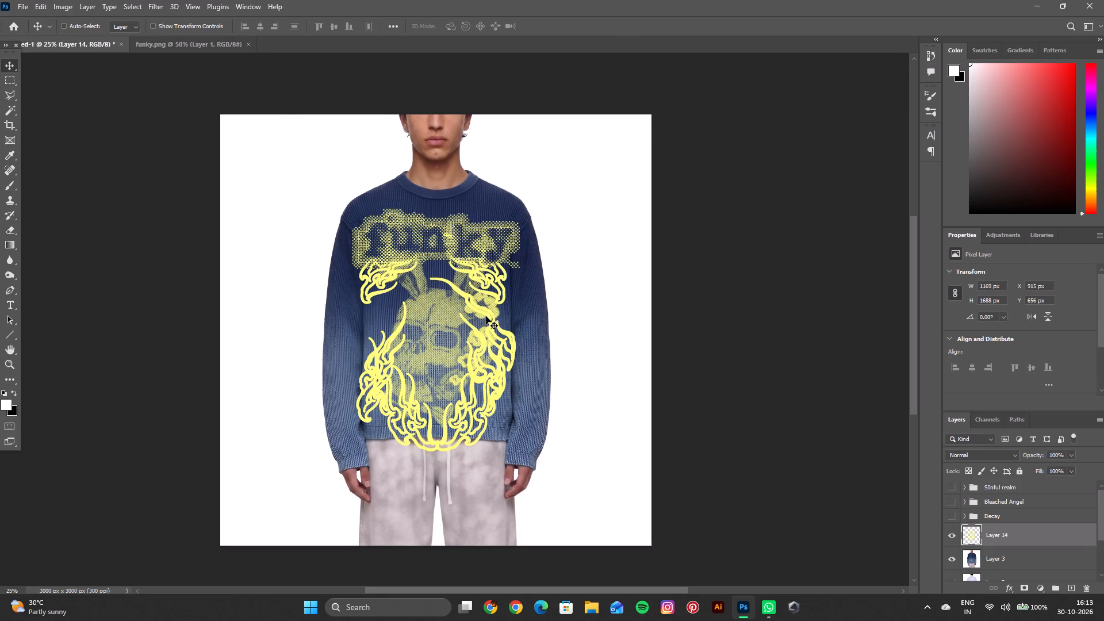
Scale the funky artwork to about 80% and centre it on the front of the blue sweater.
key(ctrl+t)
drag(519, 210, 499, 256)
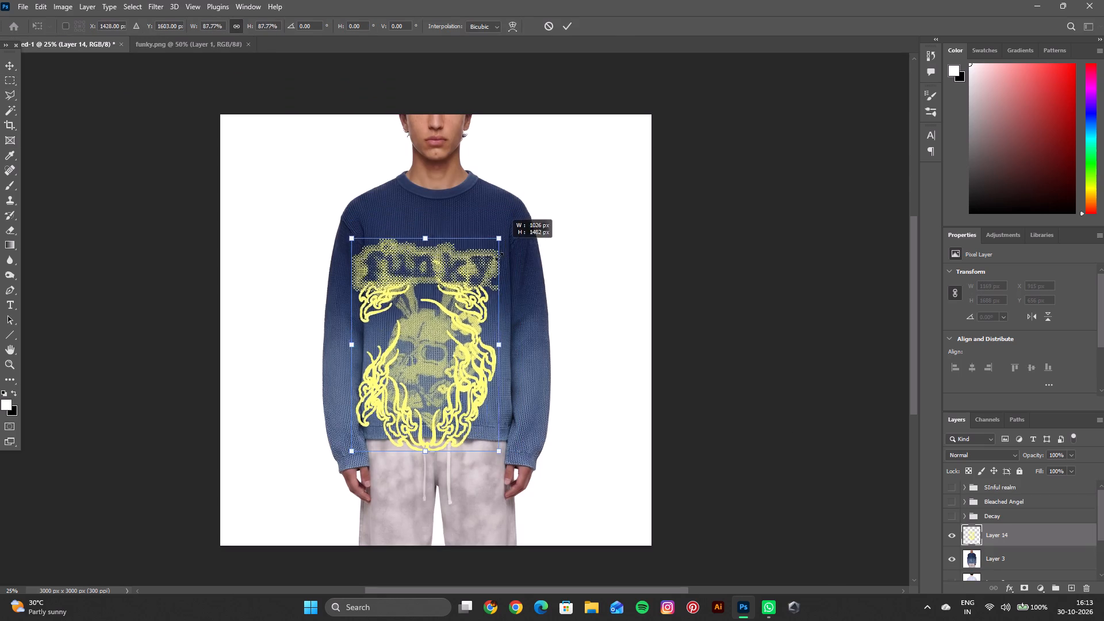
drag(499, 256, 478, 307)
drag(434, 340, 460, 272)
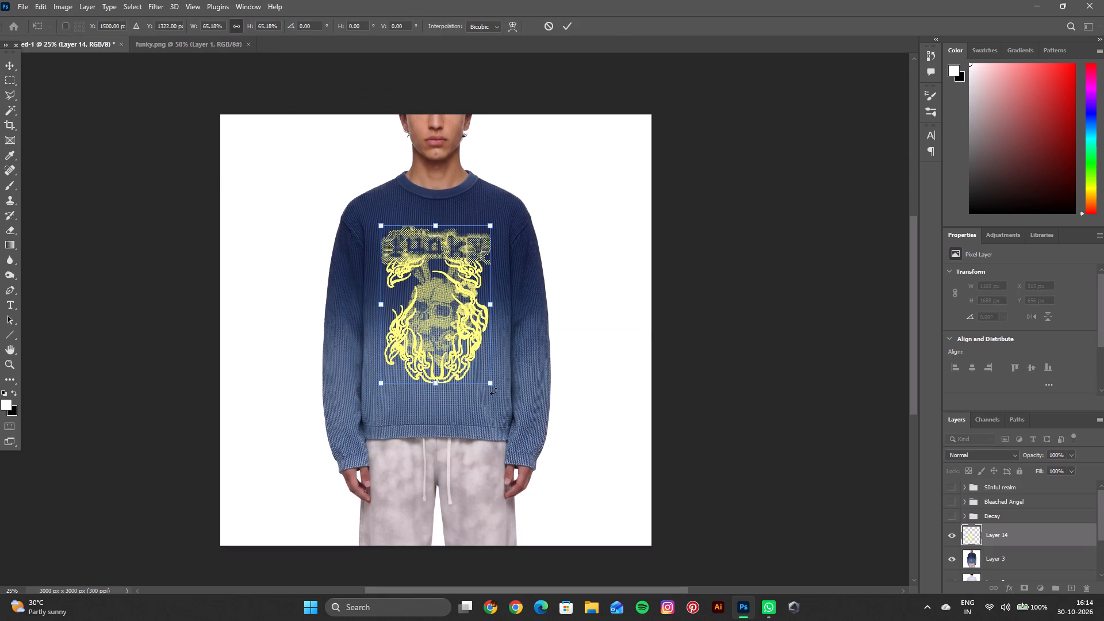
drag(490, 385, 511, 416)
drag(493, 394, 485, 399)
drag(500, 228, 502, 222)
click(495, 252)
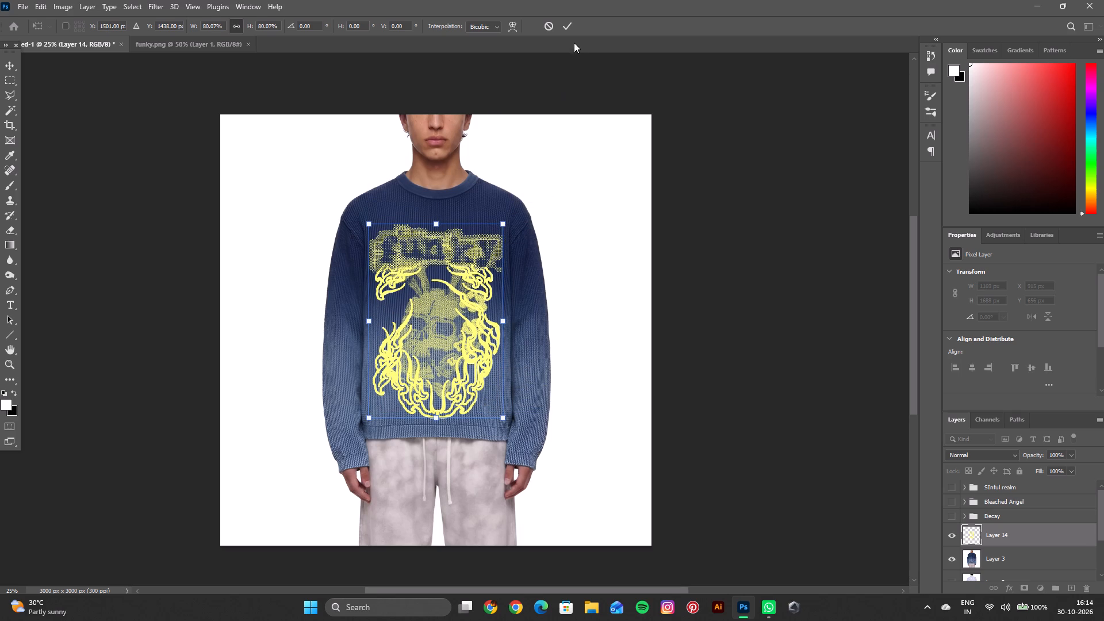
click(570, 30)
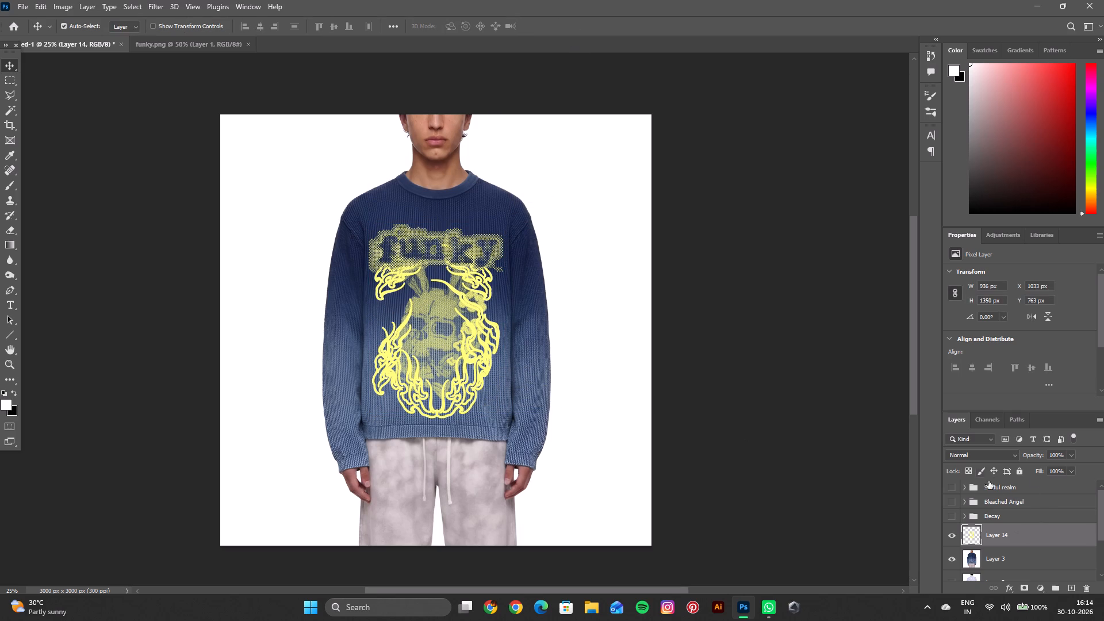
Set the funky artwork layer's blend mode to Soft Light.
click(984, 457)
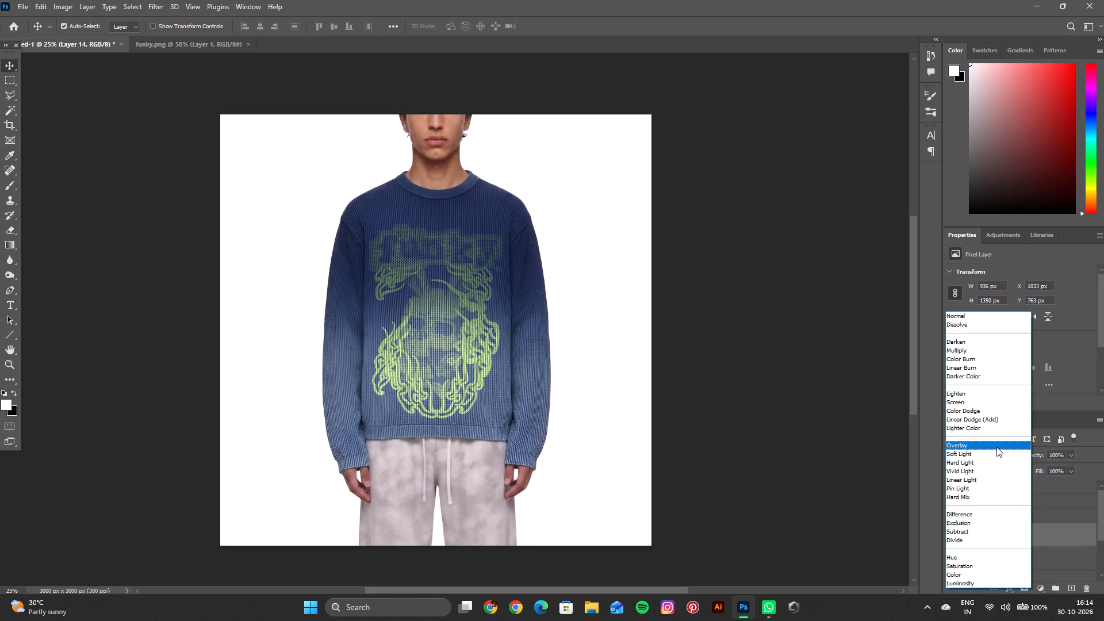
click(996, 452)
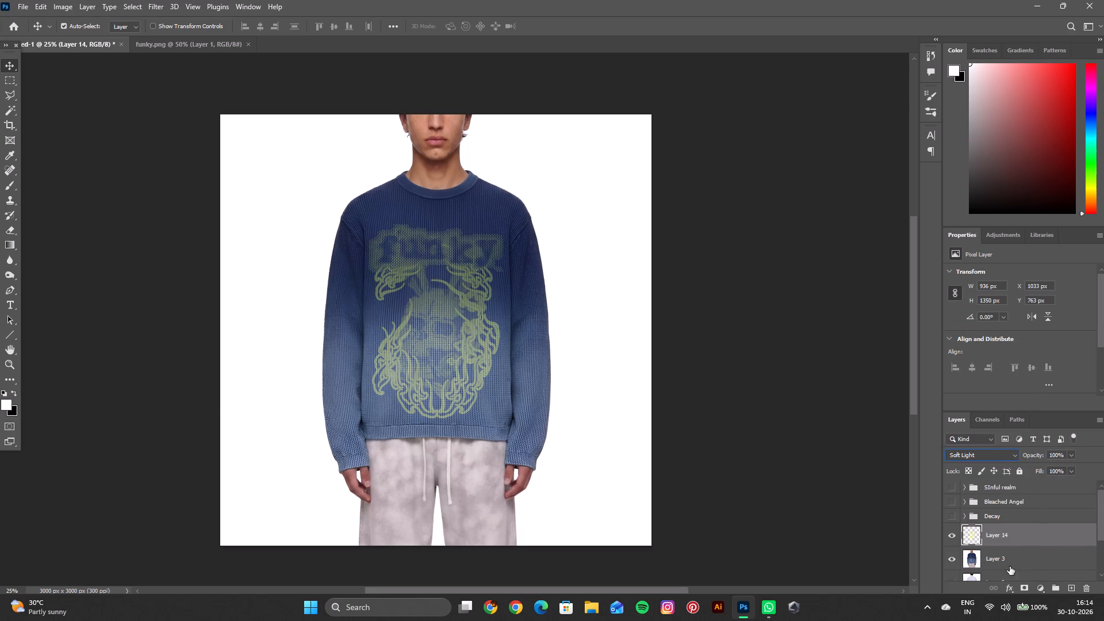
Duplicate the Soft Light funky layer and set the copy's opacity to 30%.
key(ctrl+j)
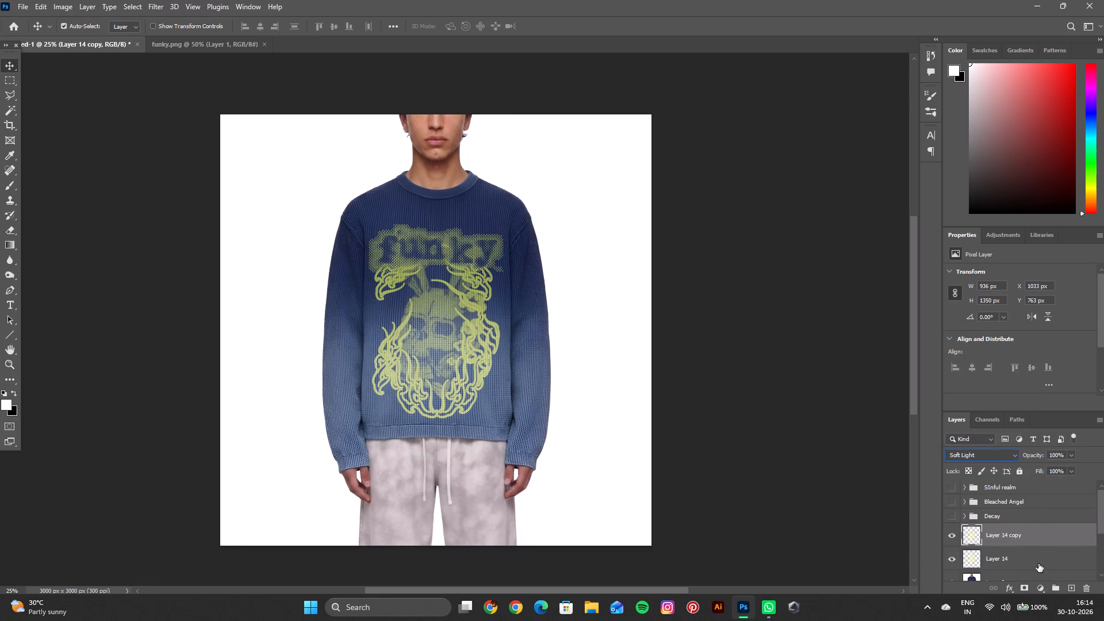
click(1073, 458)
click(1043, 466)
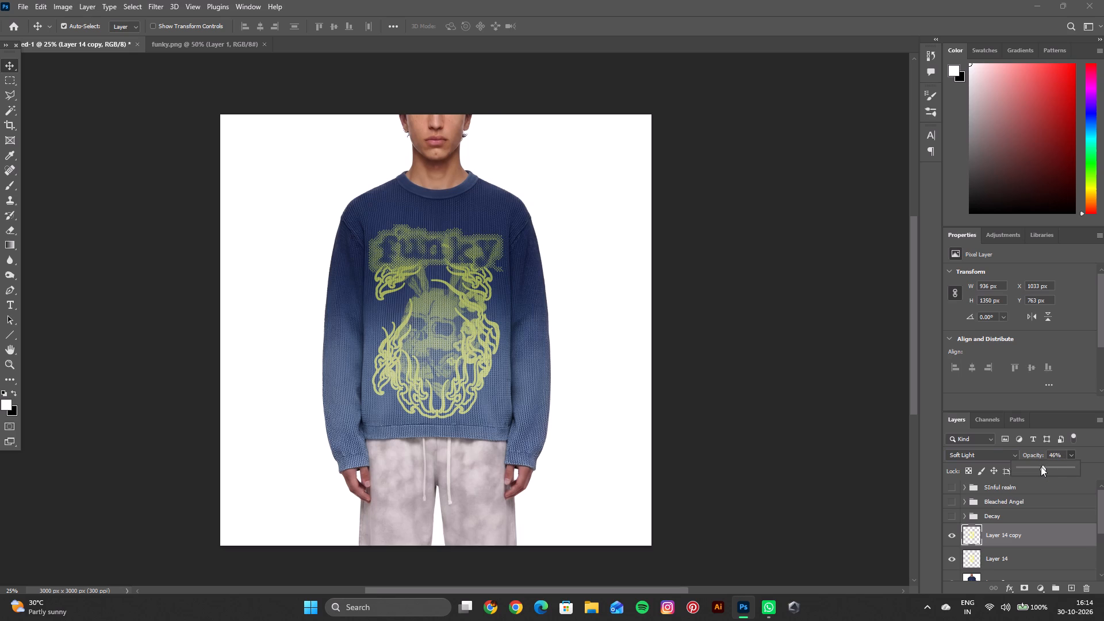
click(1036, 466)
click(1030, 468)
click(1028, 469)
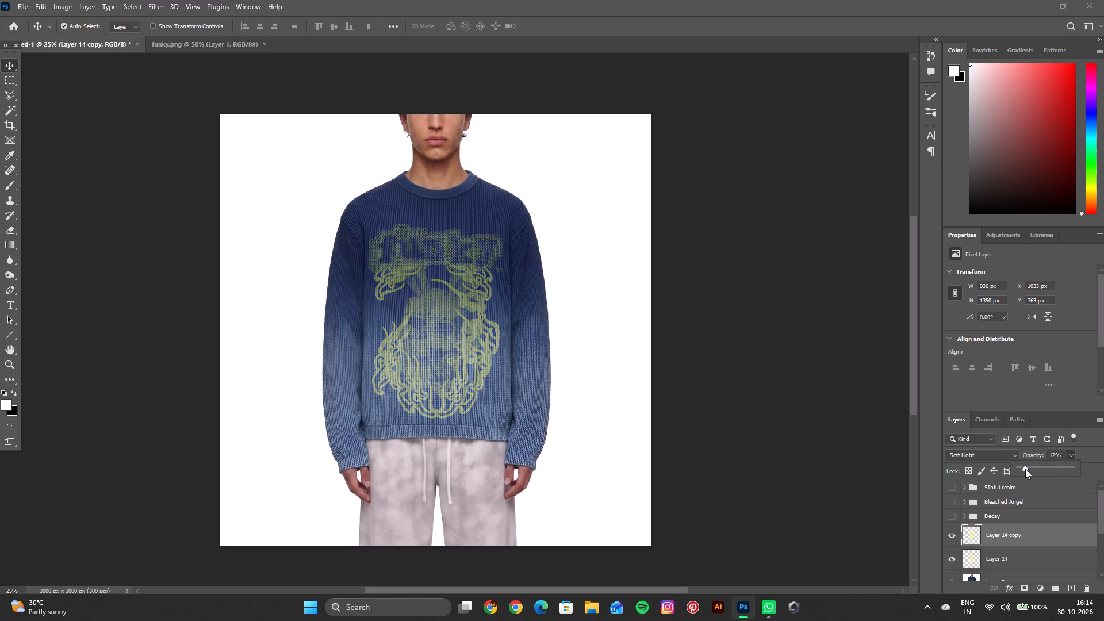
click(1025, 469)
click(1033, 466)
click(1044, 468)
click(1035, 467)
Group the blue sweater mockup layers, from Layer 14 copy down to Layer 3, and name the group Funkyy.
scroll(1030, 547, down, 2)
shift+click(1021, 551)
key(ctrl+g)
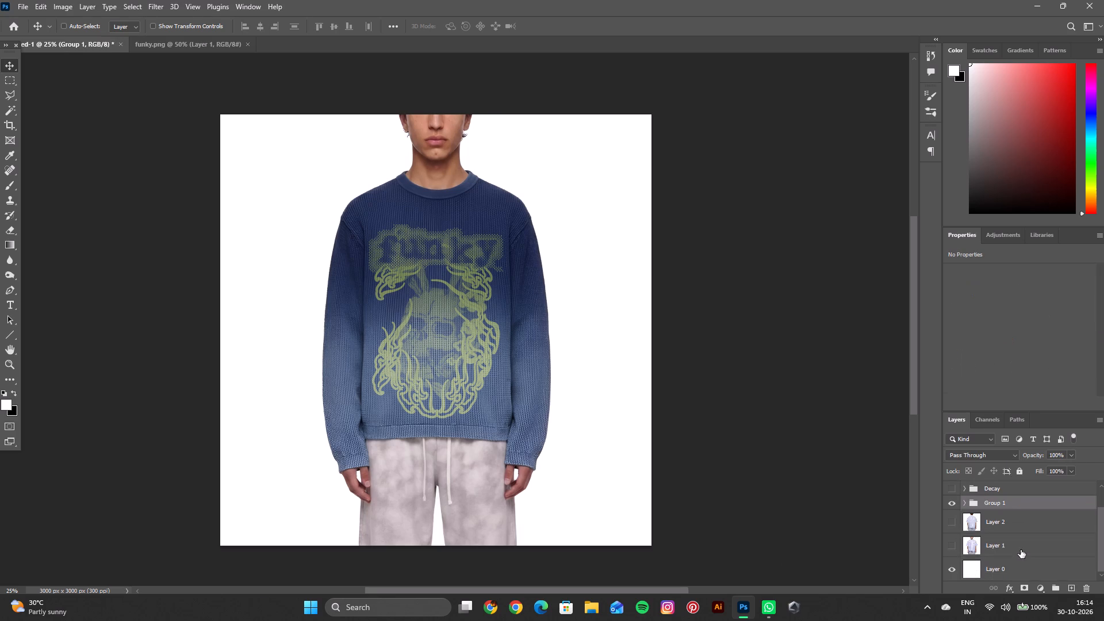
double_click(1003, 501)
key(BackSpace)
text(Funkyy)
key(Return)
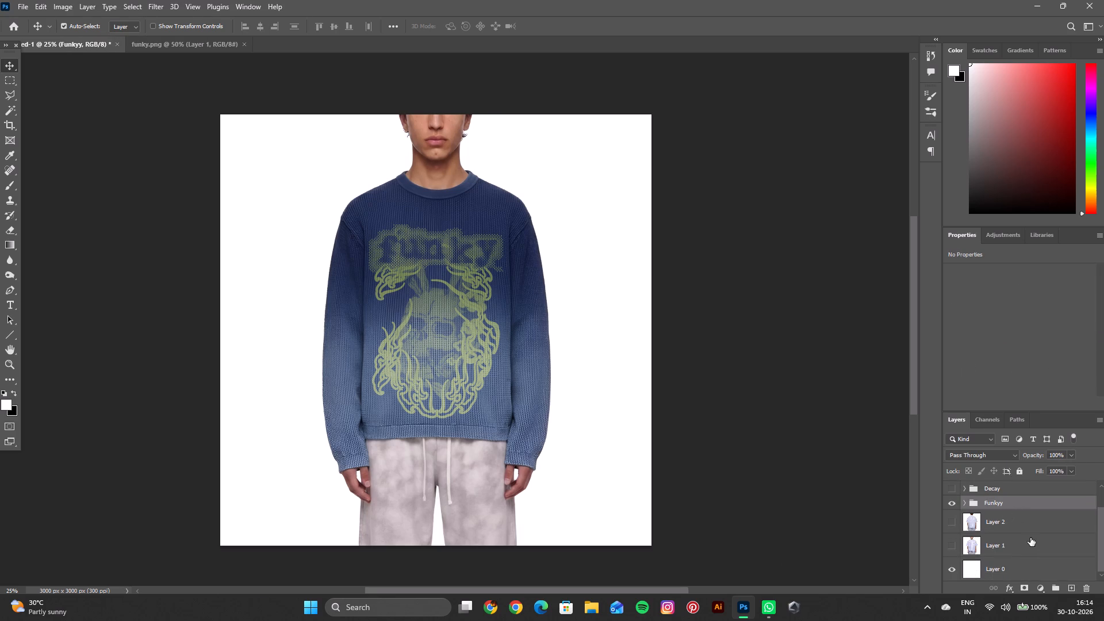
Hide the Funkyy group and show Layer 1, the striped short-sleeve shirt model.
click(1011, 526)
scroll(1013, 524, up, 2)
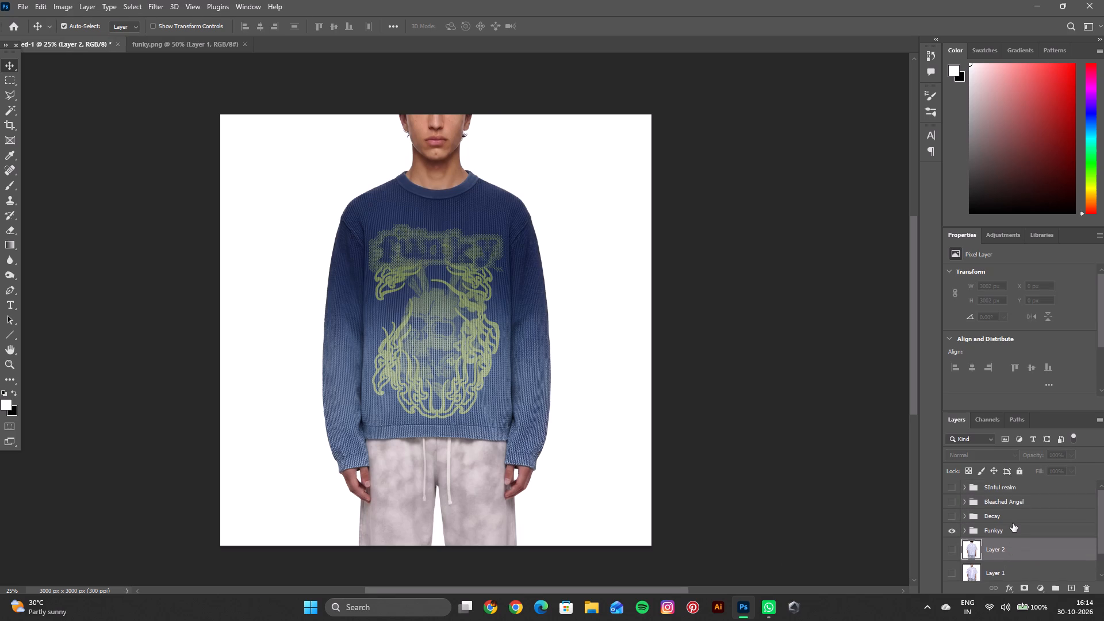
scroll(1013, 523, up, 2)
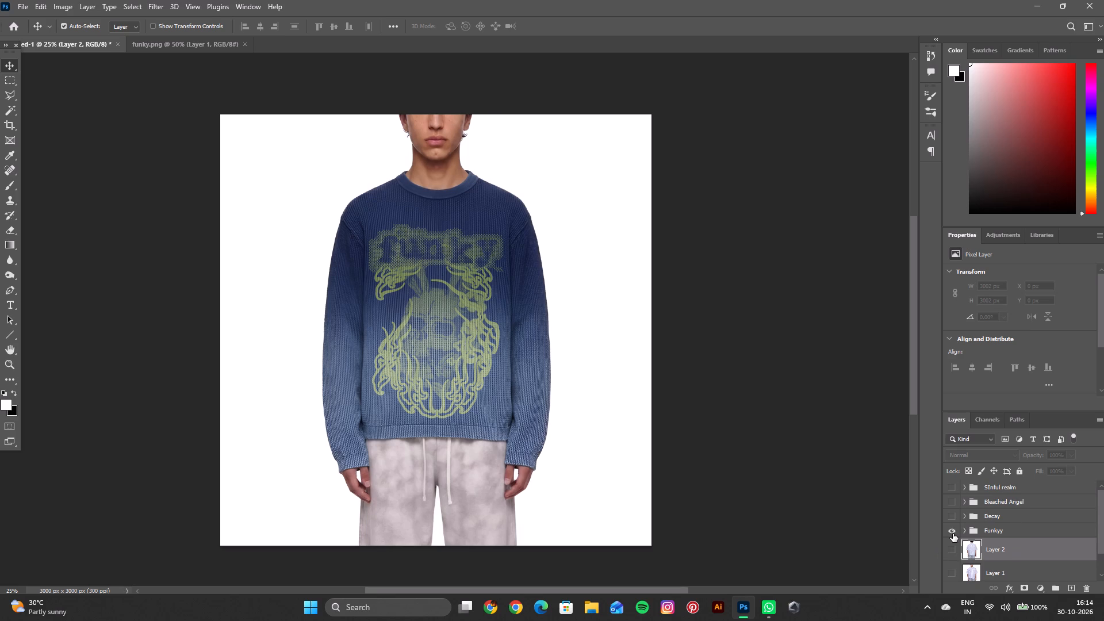
click(949, 531)
scroll(961, 555, down, 1)
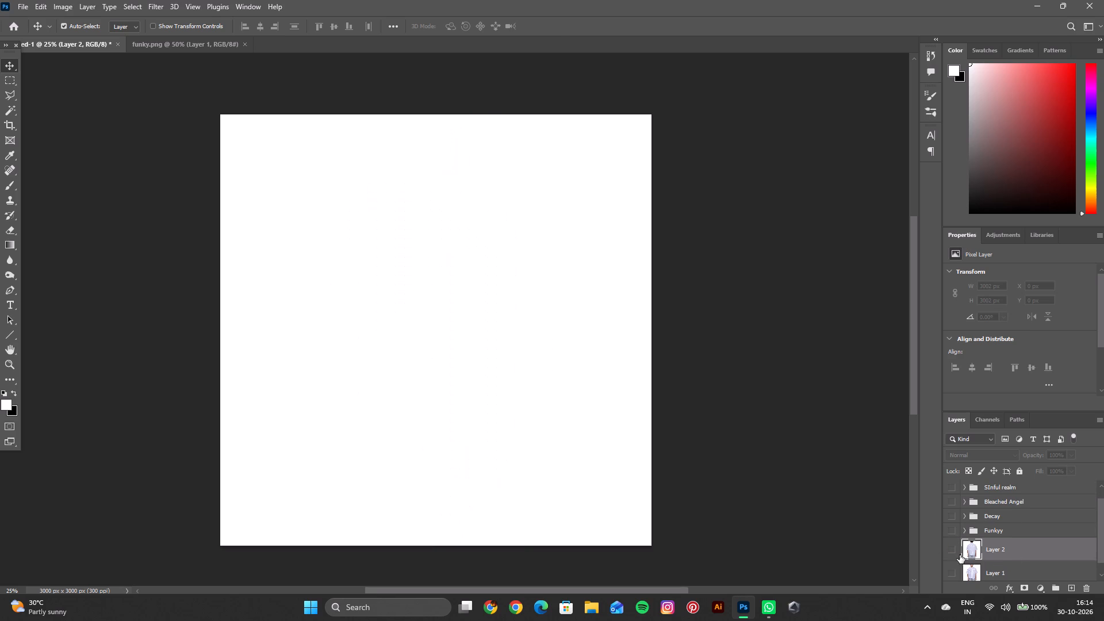
click(949, 556)
Open the "Fragile under the making" PNG artwork from the Gothbird folder.
key(ctrl+o)
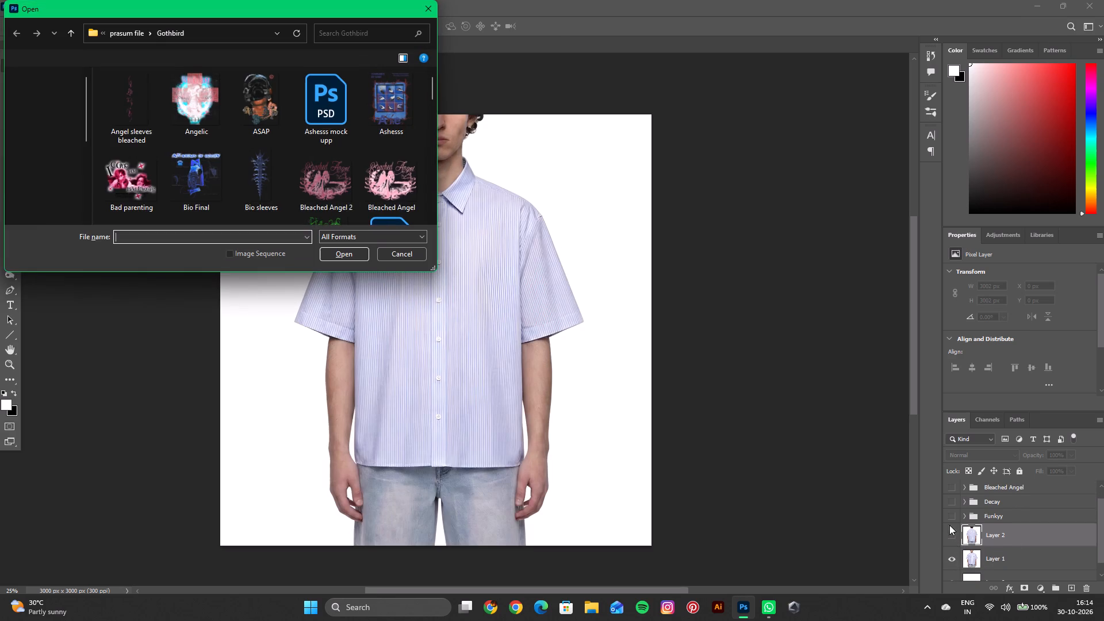
scroll(333, 187, down, 8)
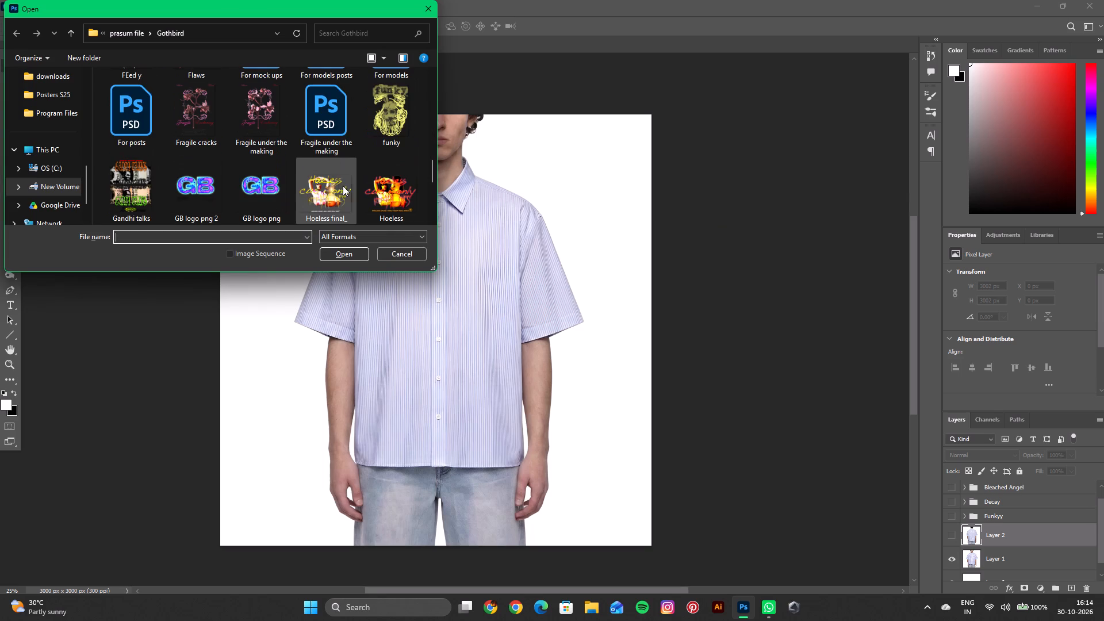
double_click(261, 136)
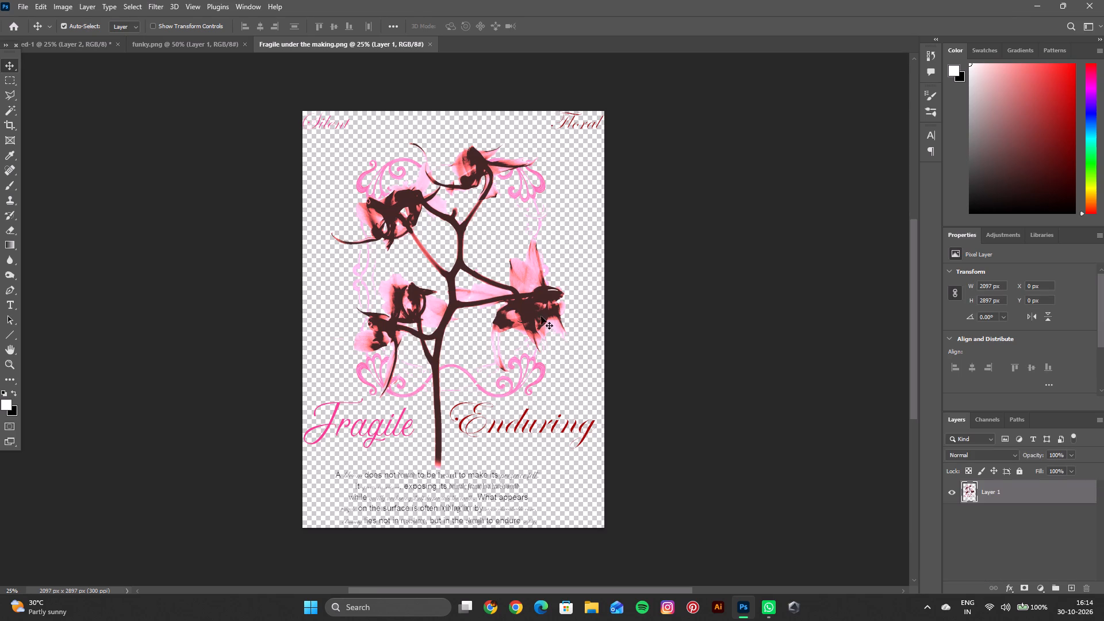
Copy the Fragile floral artwork into the mockup document above the shirt model layers.
key(ctrl+c)
click(79, 42)
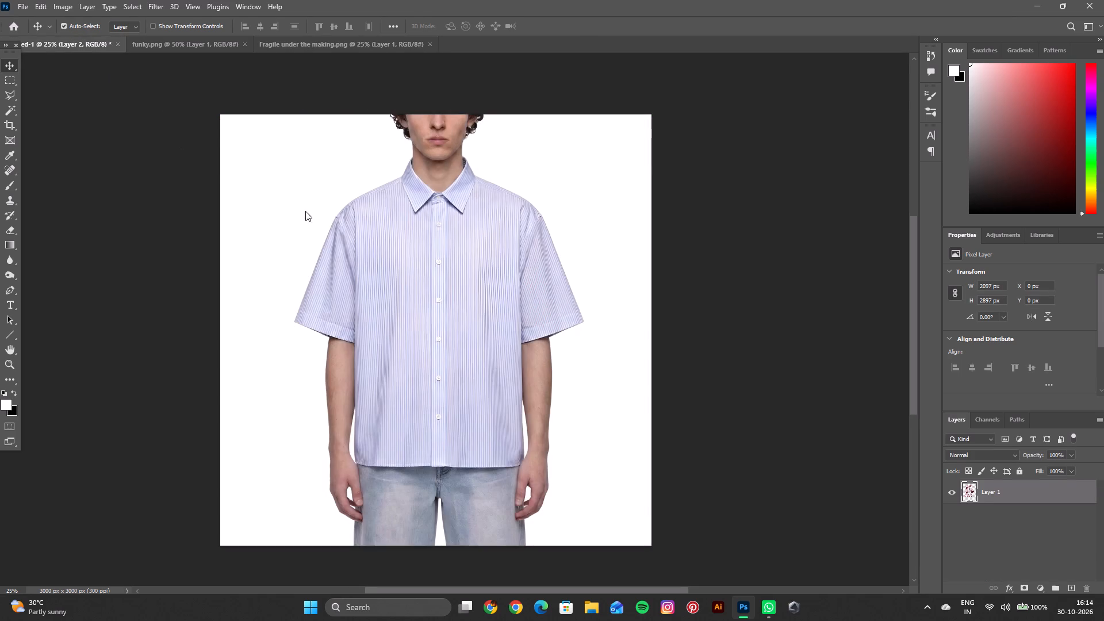
key(ctrl+v)
Scale the Fragile floral artwork to about 52% and centre it on the front of the striped shirt.
key(ctrl+t)
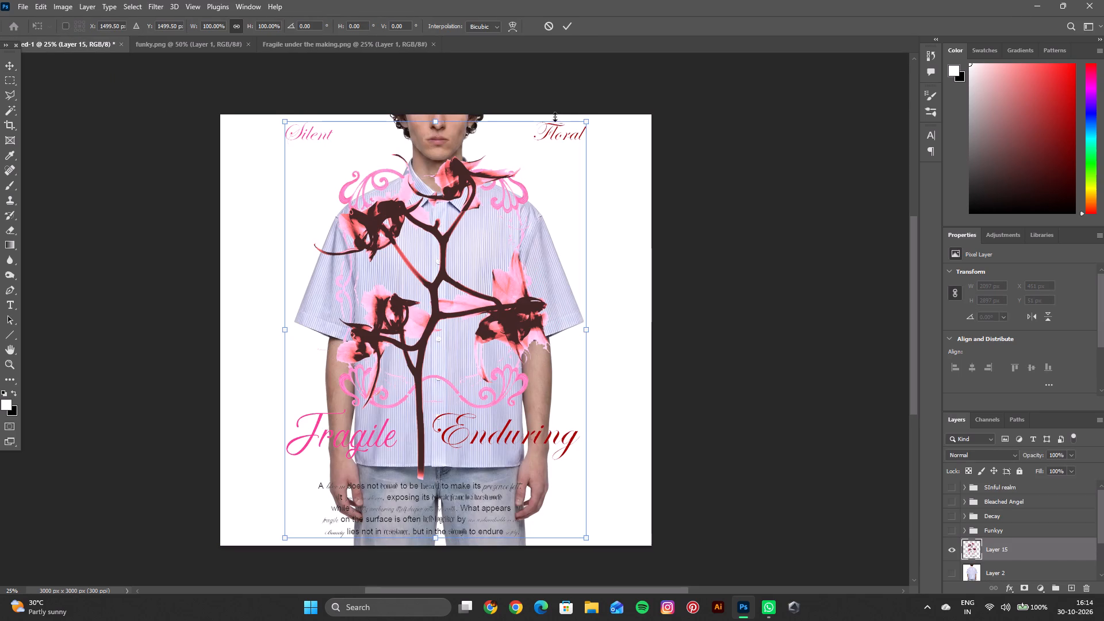
drag(585, 121, 461, 310)
drag(421, 353, 437, 330)
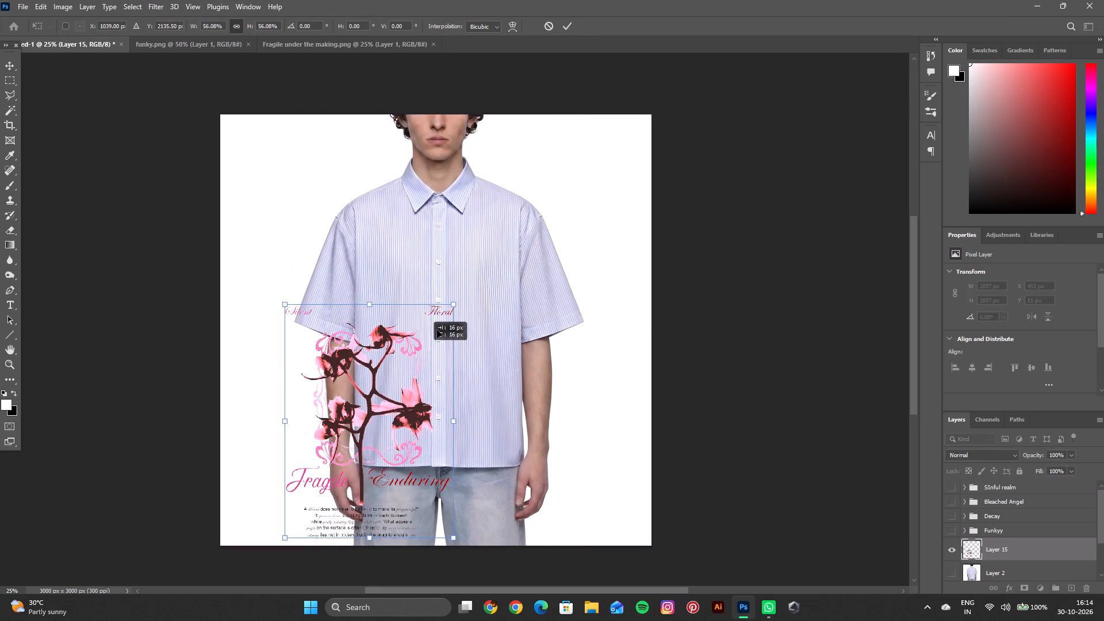
drag(437, 330, 492, 274)
drag(520, 225, 497, 271)
drag(465, 317, 483, 283)
drag(505, 422, 515, 438)
click(502, 410)
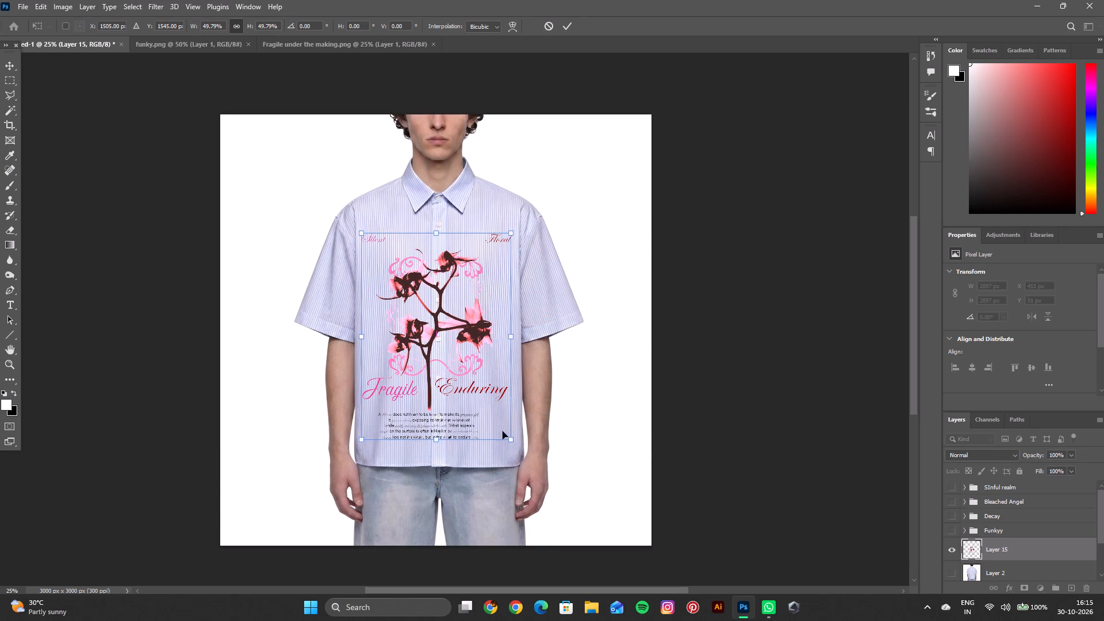
drag(511, 440, 518, 445)
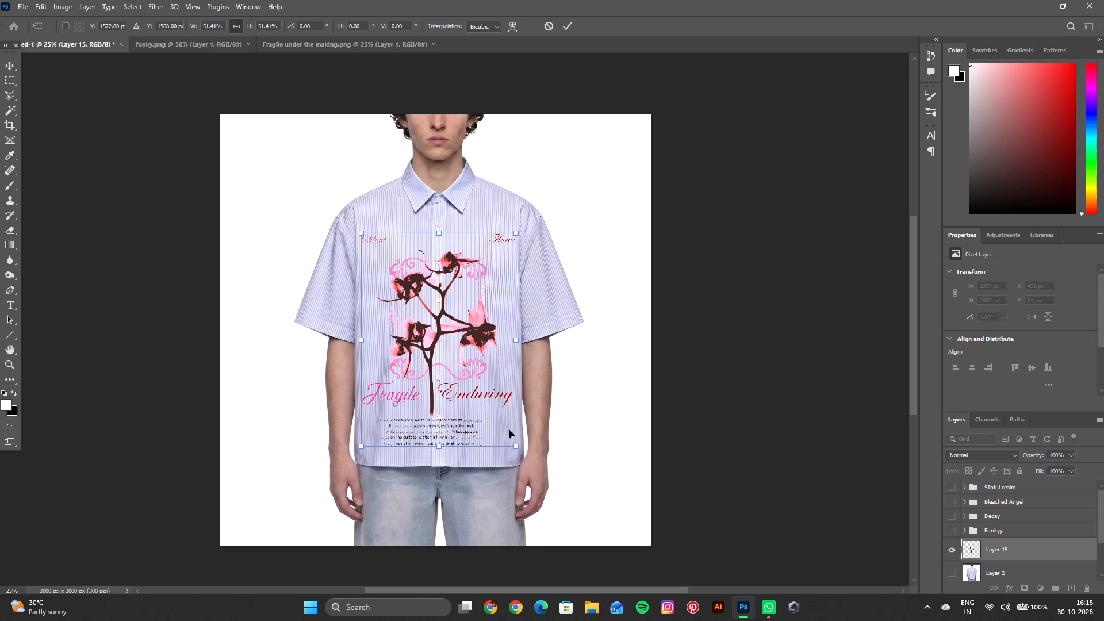
click(503, 414)
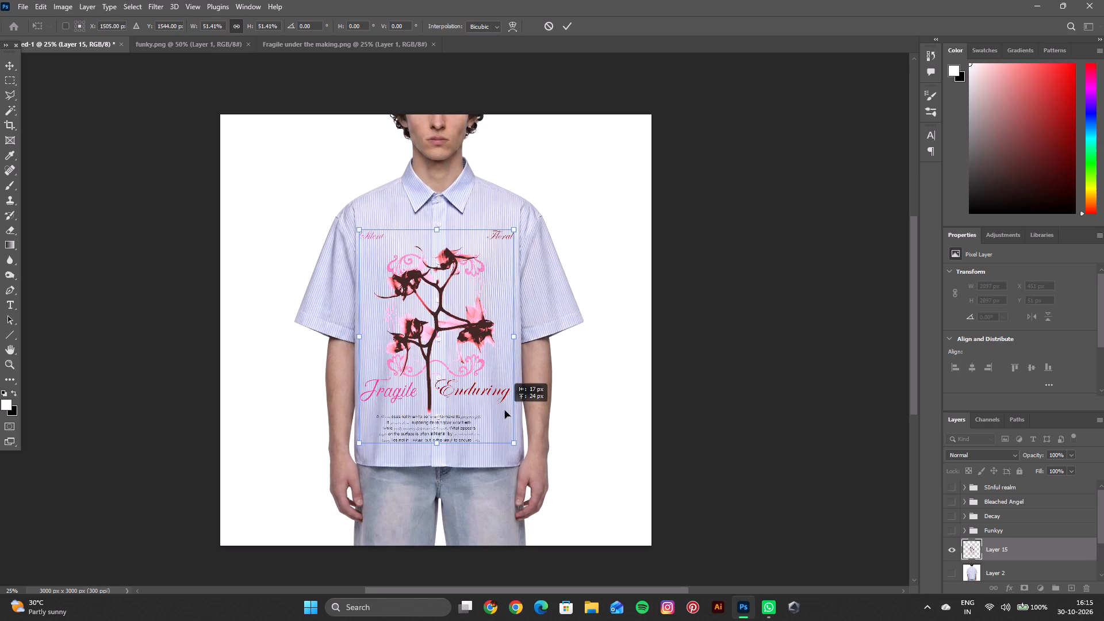
click(509, 442)
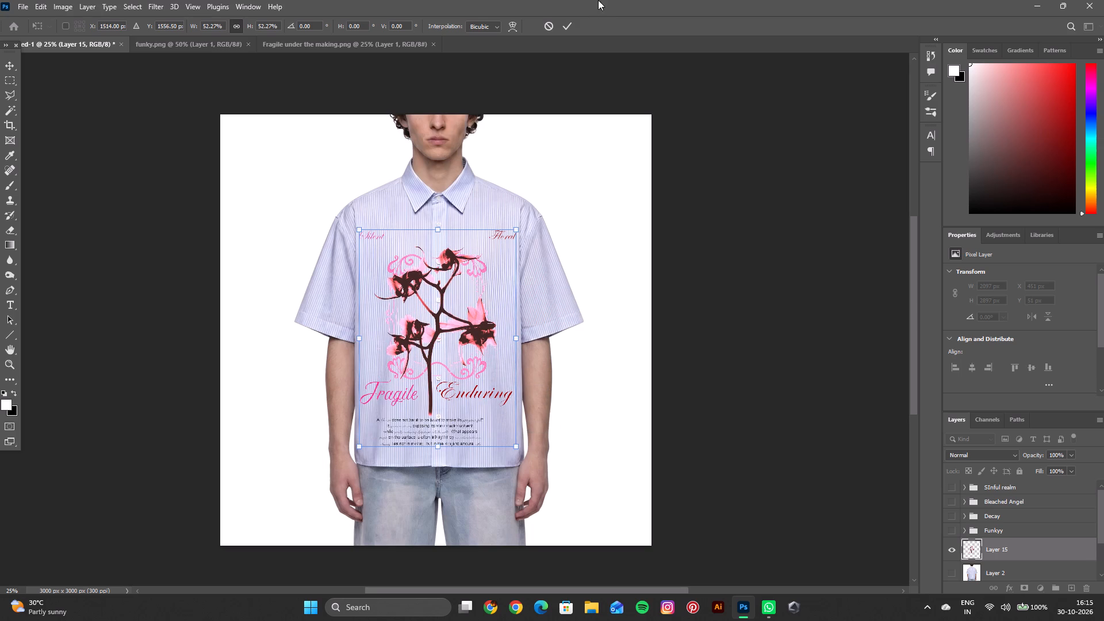
click(562, 29)
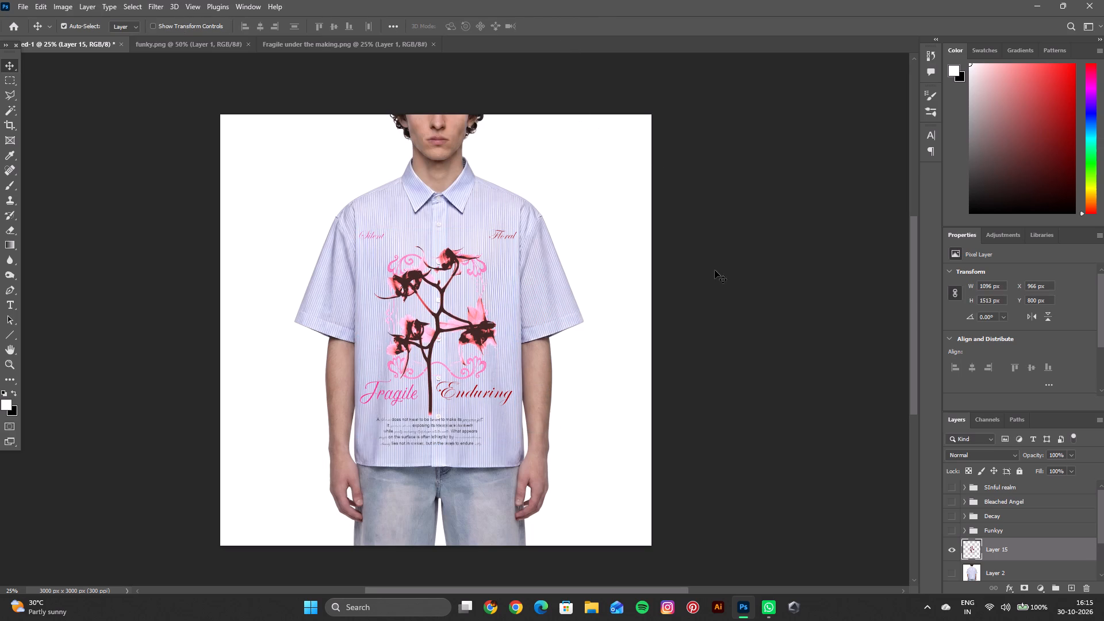
Set the blend mode of the Fragile artwork layer, Layer 15, to Darker Color.
click(994, 456)
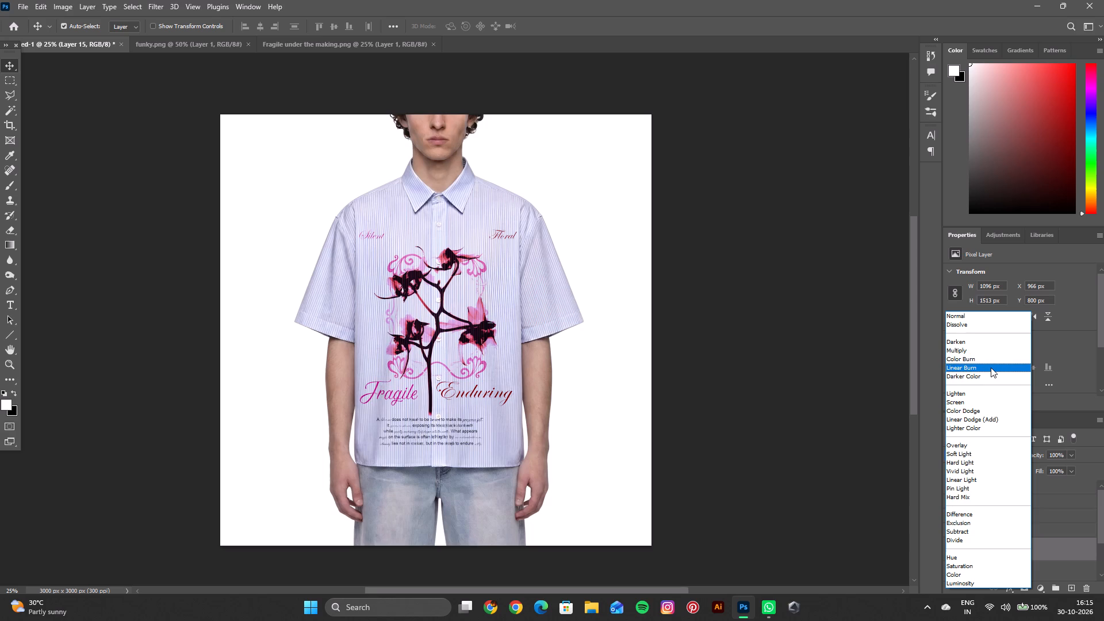
click(990, 373)
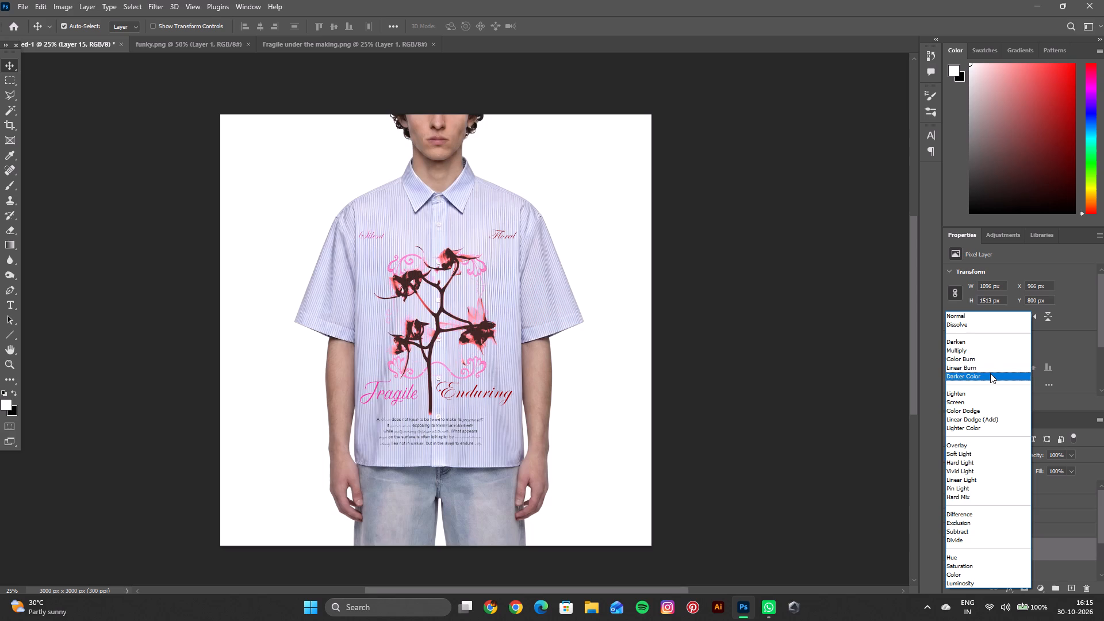
Lower the Fragile artwork layer's opacity to 11% so the shirt buttons can be traced.
key(space)
key(space)
key(space)
key(space)
key(space)
key(space)
key(space)
key(space)
key(space)
key(space)
key(space)
key(space)
key(space)
key(space)
key(space)
key(space)
key(space)
key(space)
key(space)
key(space)
drag(635, 343, 636, 368)
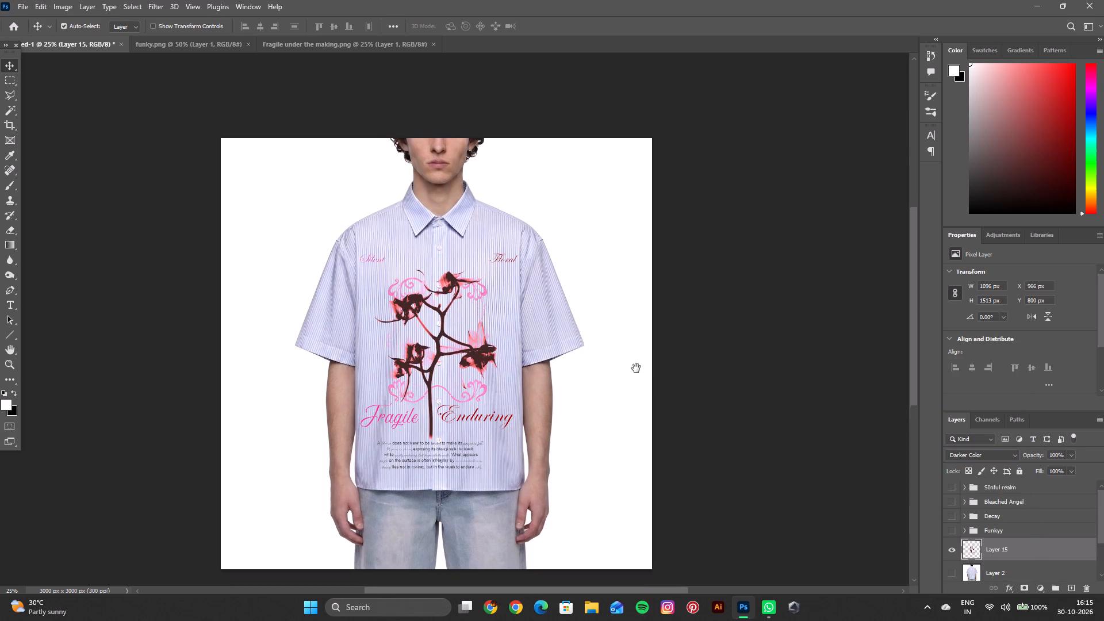
drag(636, 368, 643, 334)
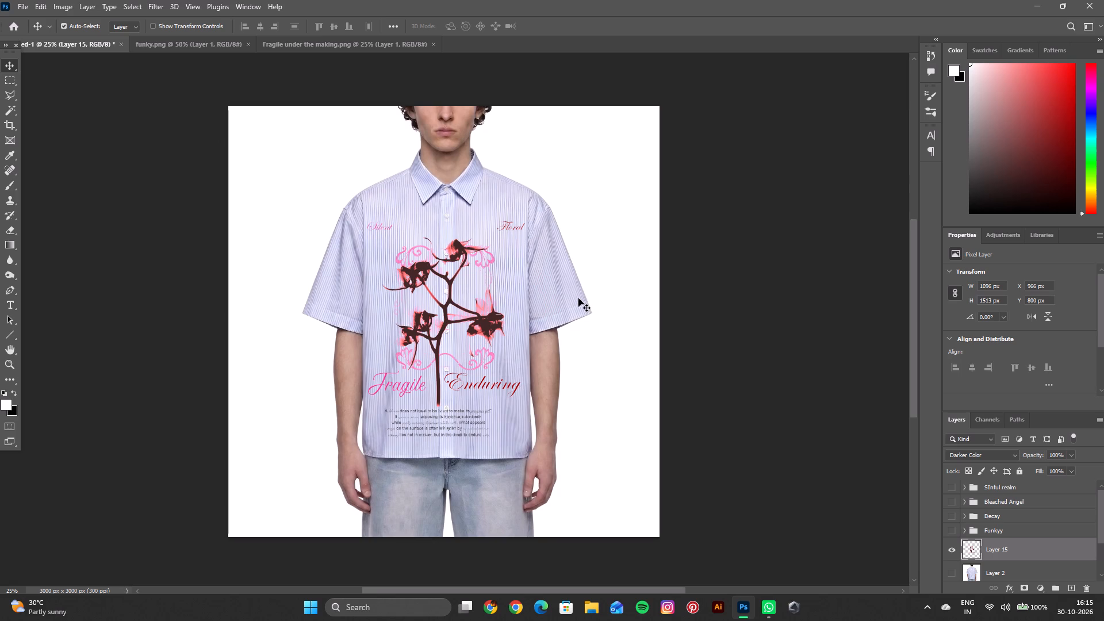
key(ctrl+equal)
key(ctrl+equal)
key(ctrl+equal)
key(ctrl+equal)
key(ctrl+equal)
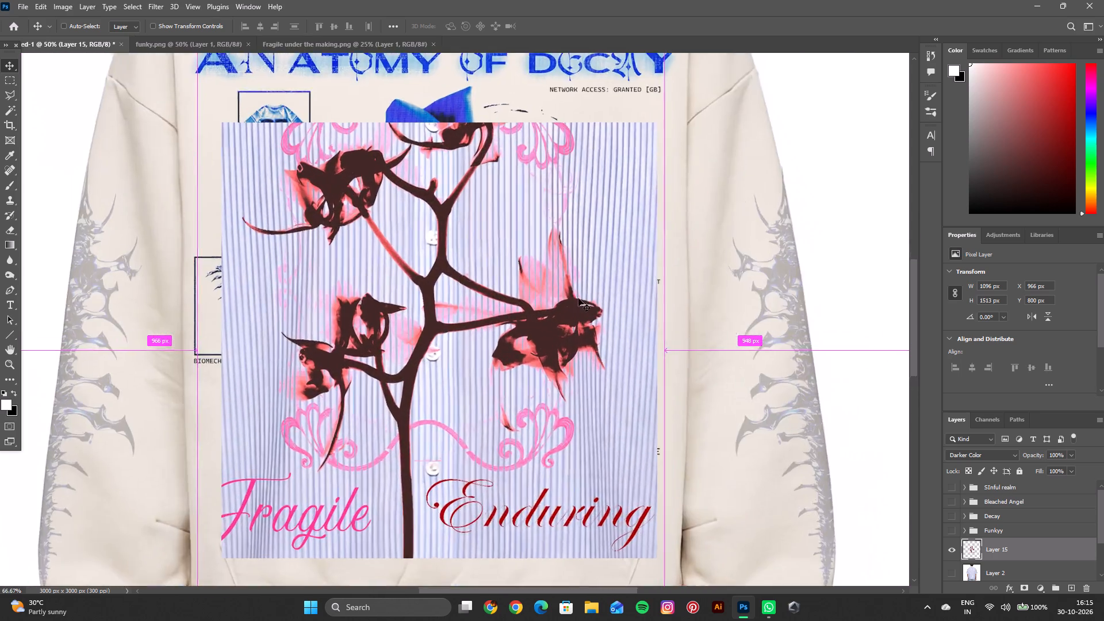
key(ctrl+equal)
key(ctrl+equal)
key(space)
key(space)
key(space)
key(space)
key(space)
key(space)
key(space)
key(space)
key(space)
key(space)
key(space)
key(space)
key(space)
key(space)
key(space)
key(space)
key(space)
key(space)
key(space)
key(space)
drag(591, 279, 598, 210)
click(1069, 457)
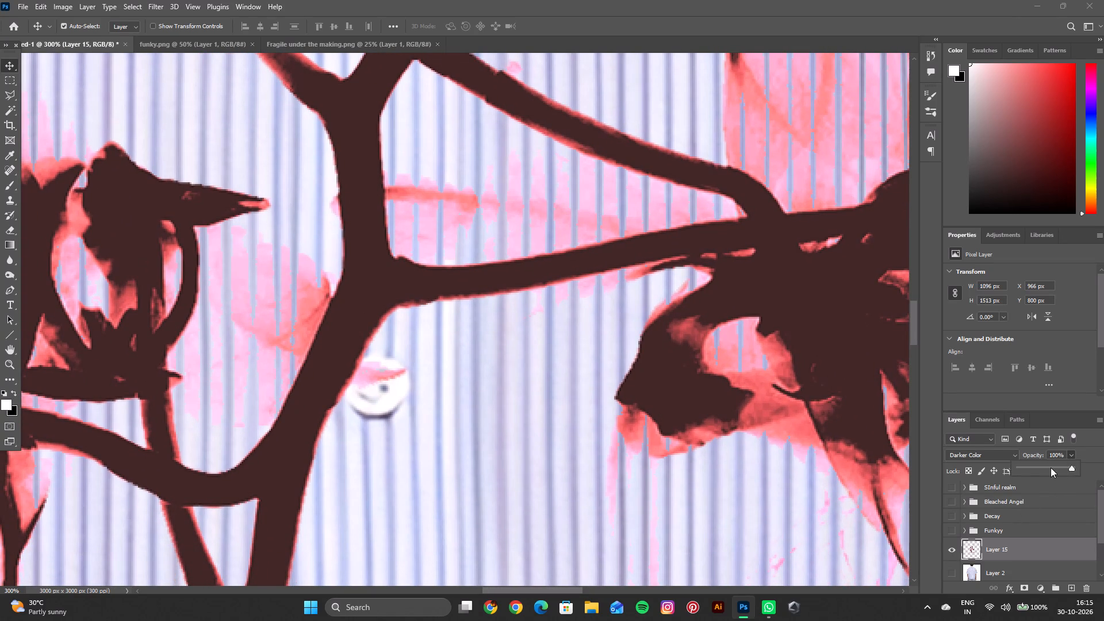
click(1038, 467)
click(1025, 469)
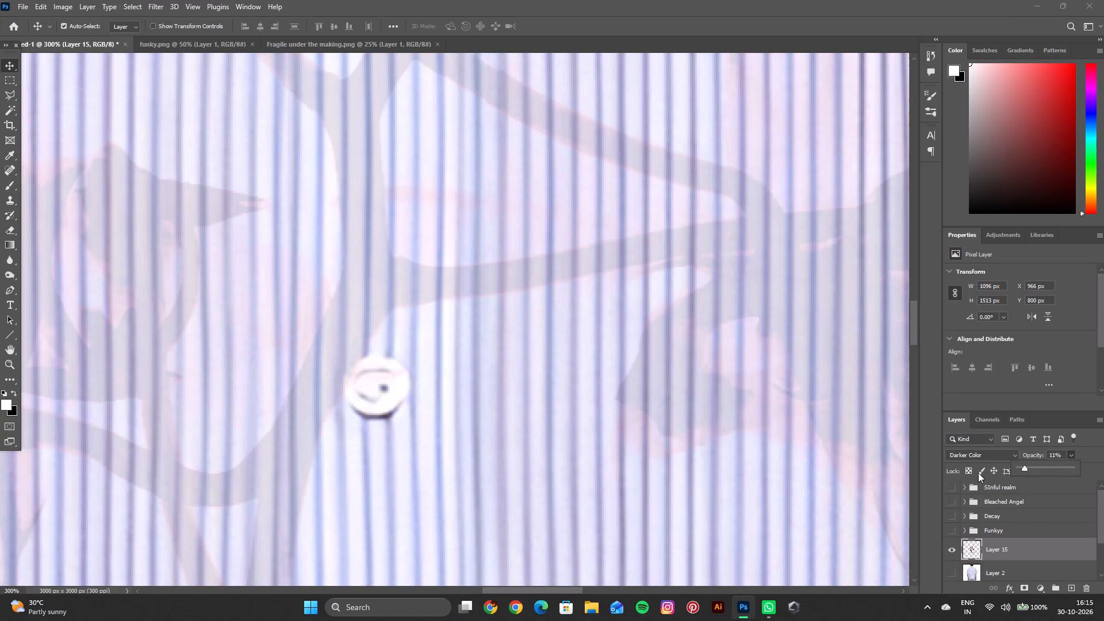
Add a layer mask to the Fragile artwork layer, Layer 15.
click(1, 94)
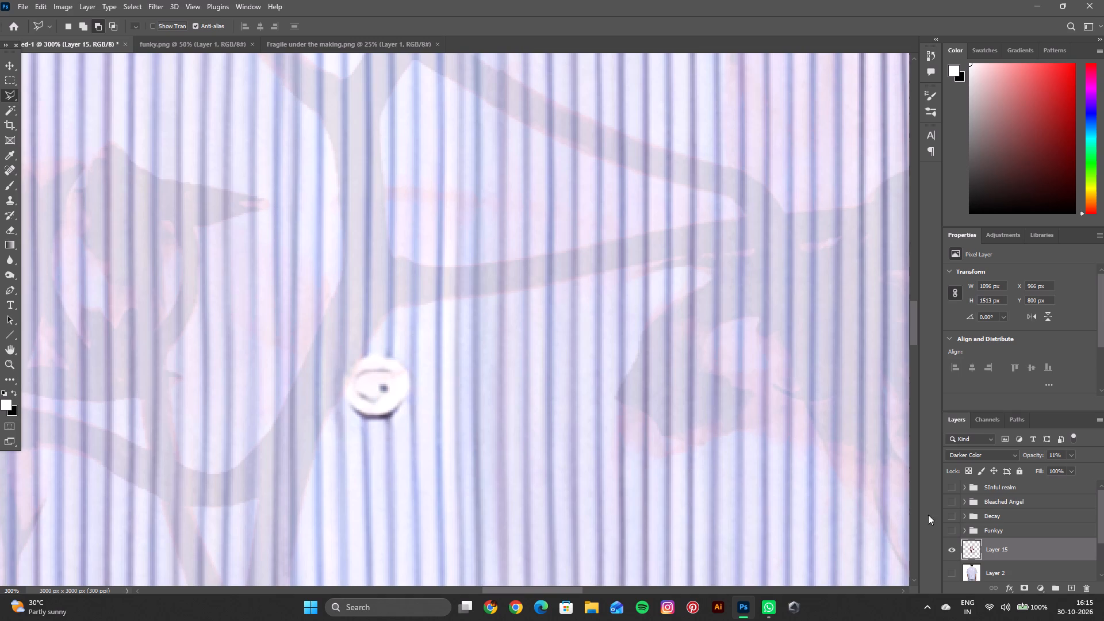
click(1019, 585)
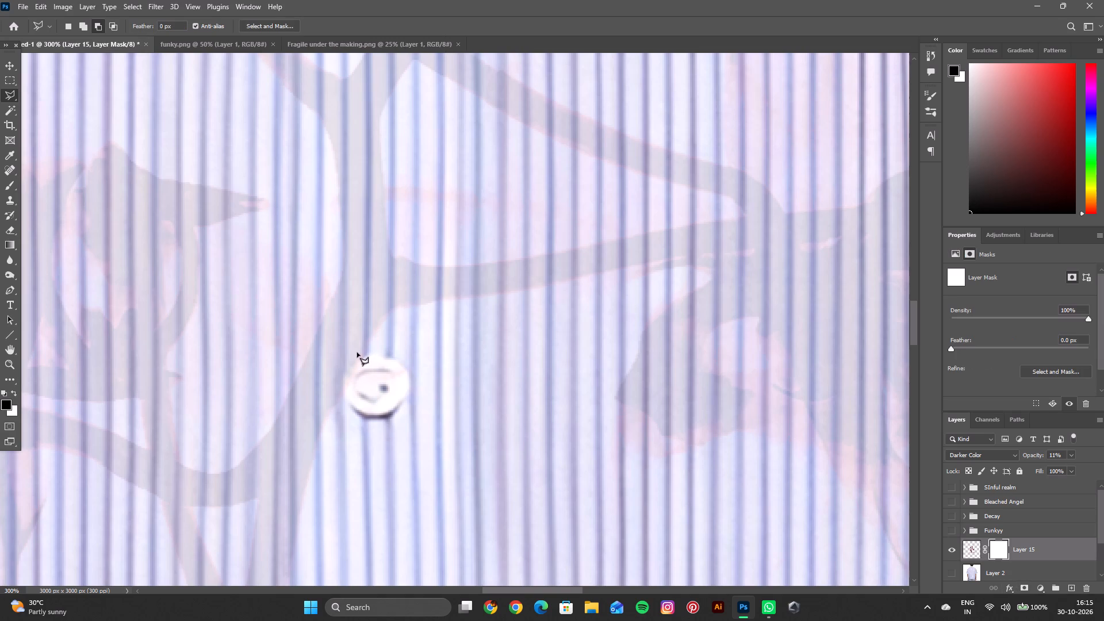
Outline the shirt button just below the main branch junction with the Polygonal Lasso and paint it black on the artwork's mask, clearing the selection.
click(371, 356)
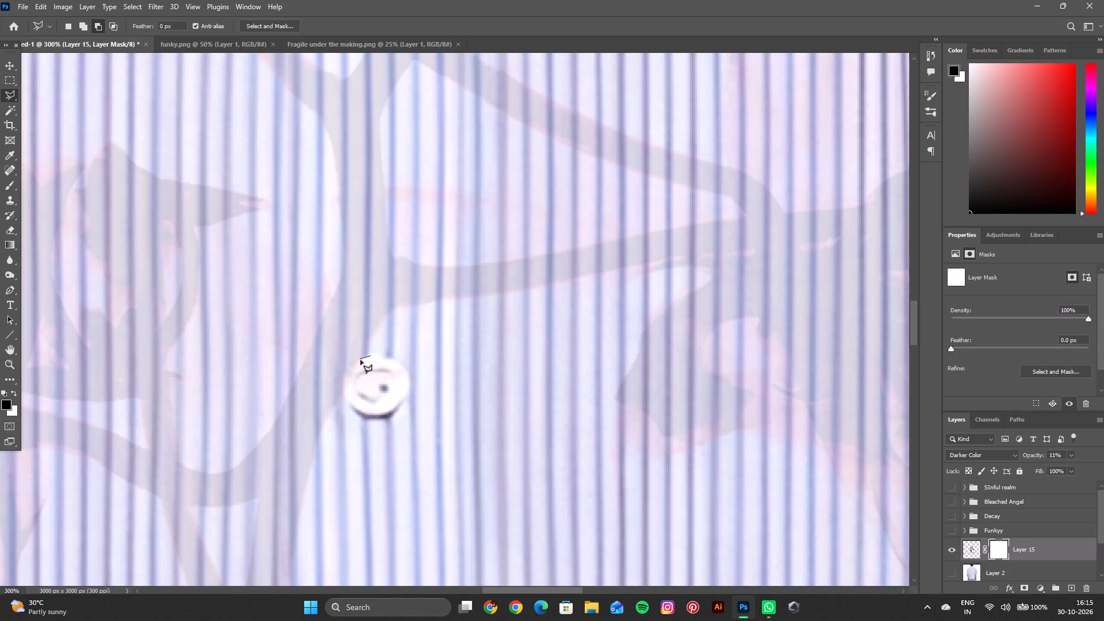
click(359, 360)
click(352, 367)
click(347, 374)
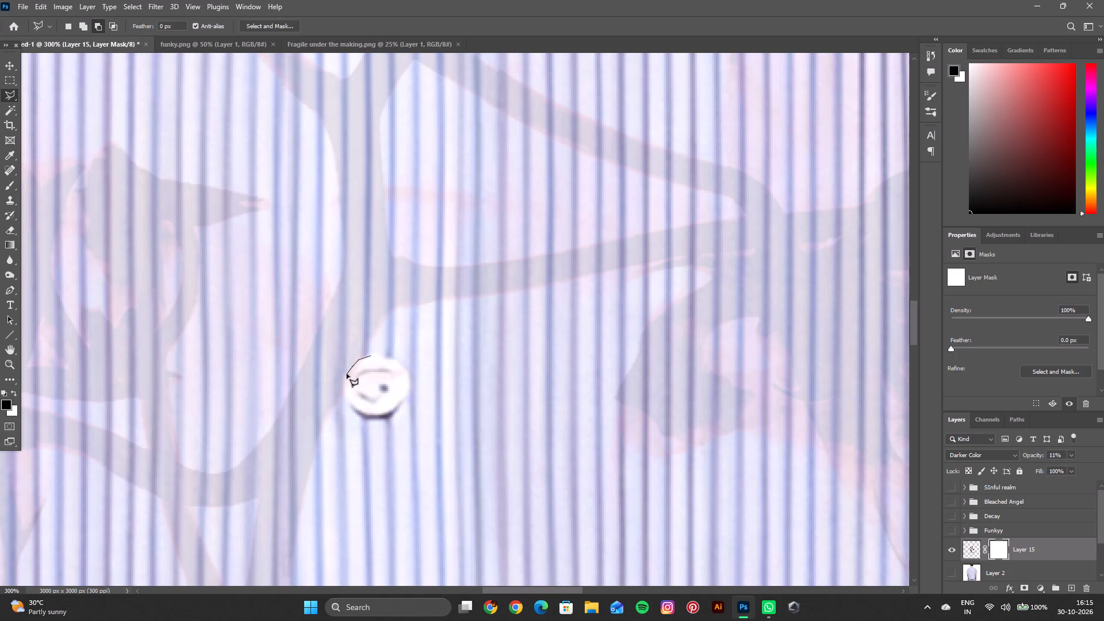
click(344, 381)
click(344, 388)
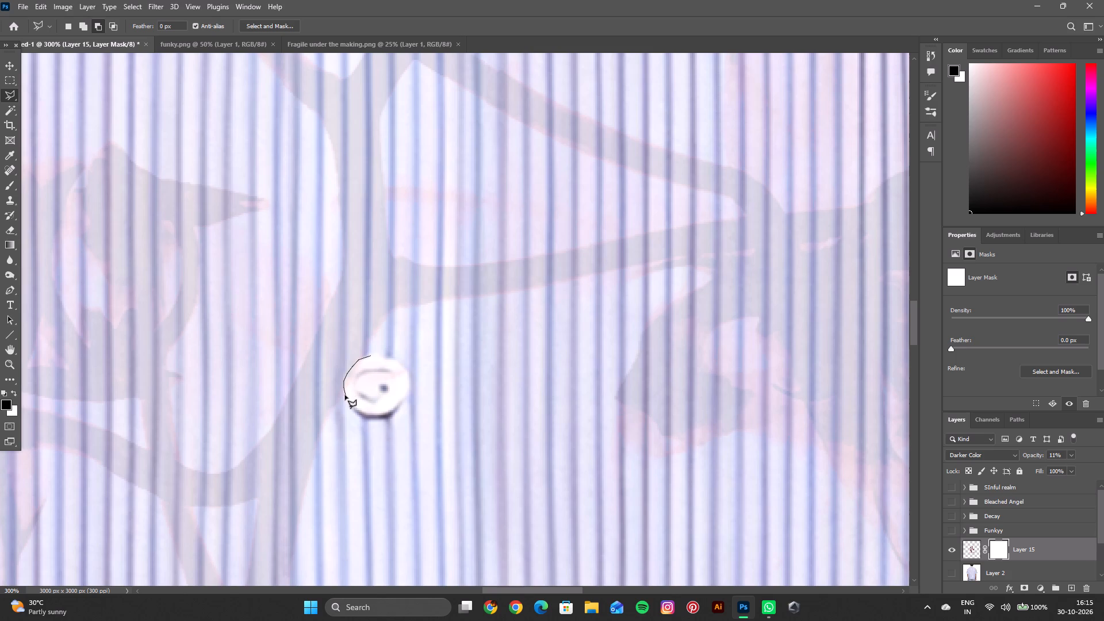
click(343, 394)
click(346, 401)
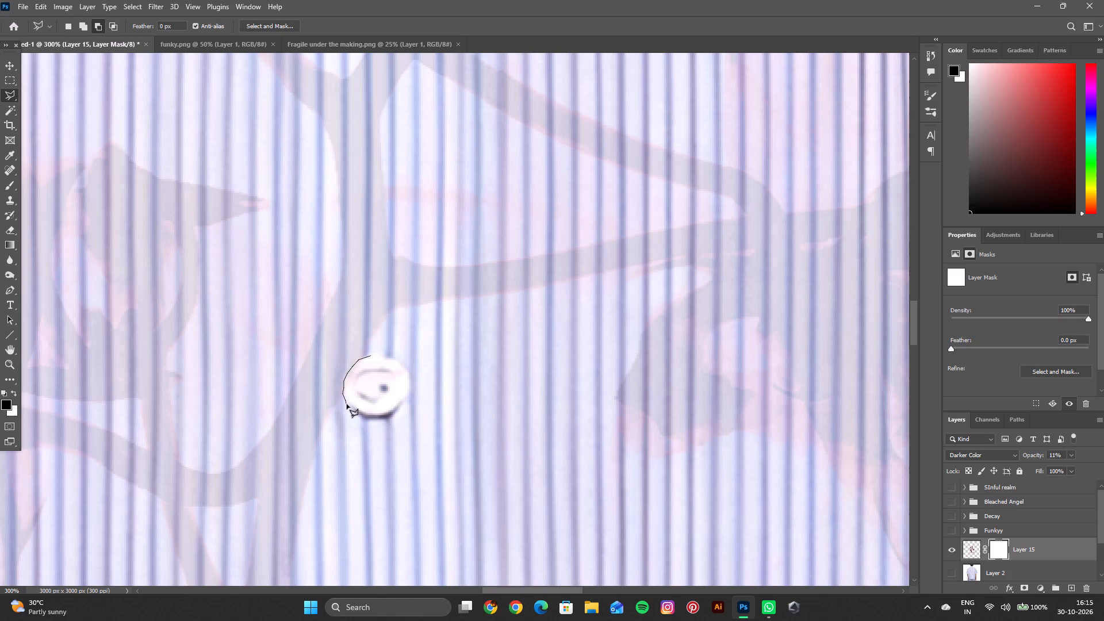
click(348, 405)
click(355, 411)
click(360, 415)
click(369, 417)
click(409, 420)
click(439, 377)
click(405, 354)
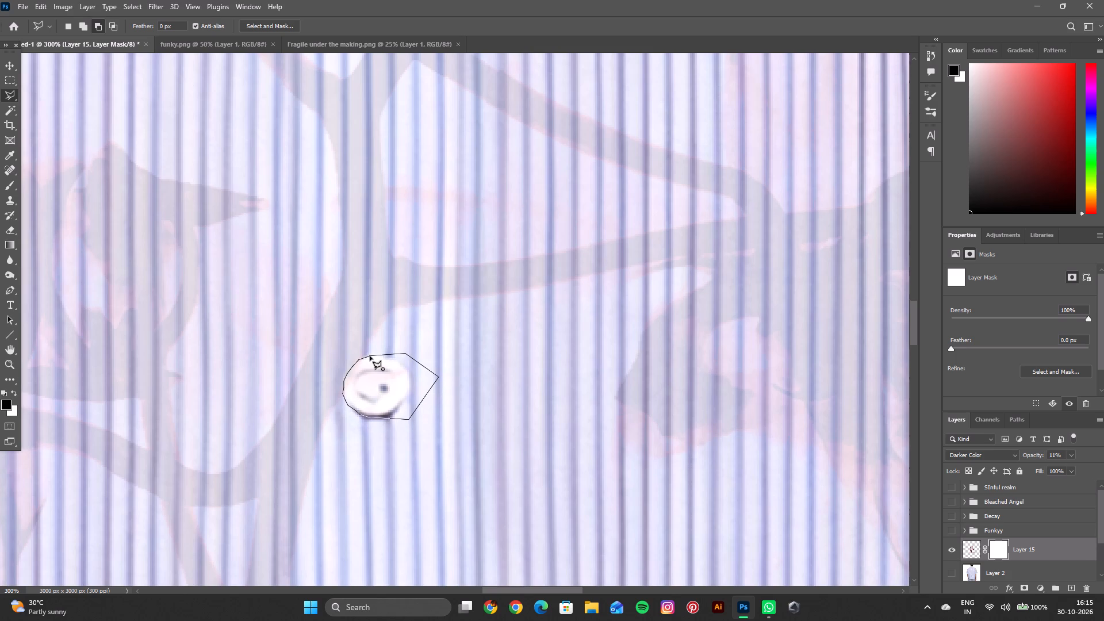
click(370, 356)
click(11, 185)
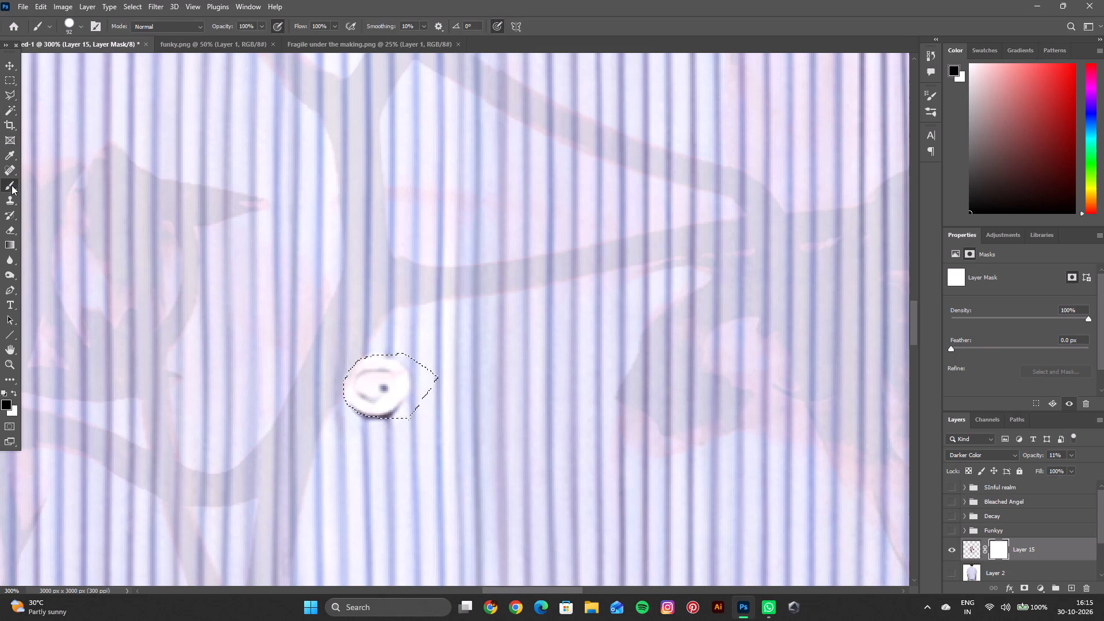
drag(326, 394, 354, 340)
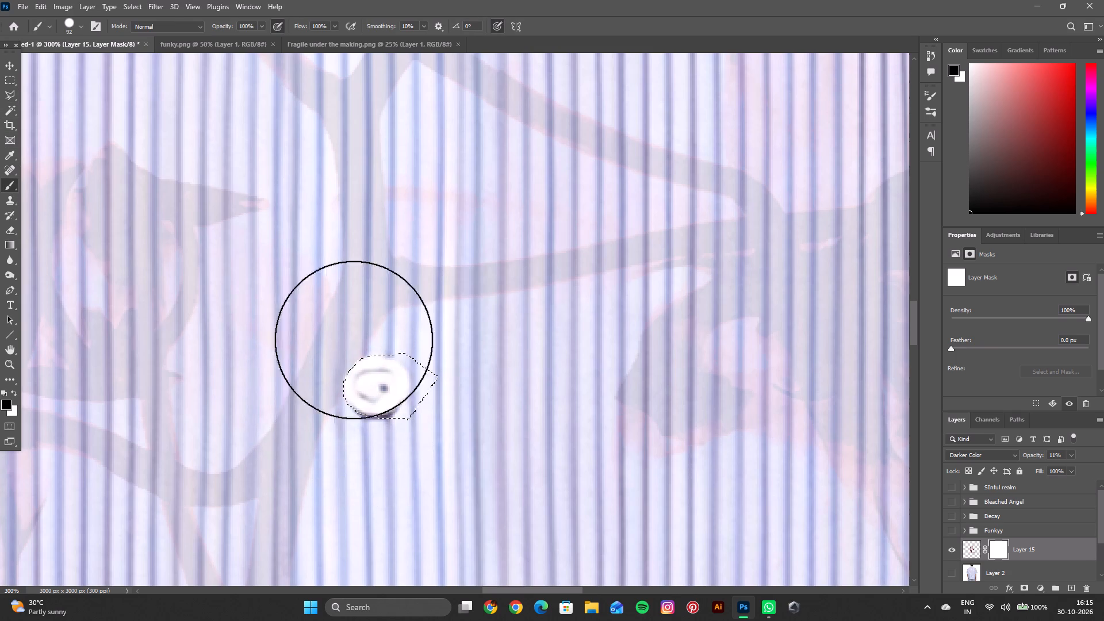
drag(354, 340, 346, 335)
key(ctrl+d)
Outline the shirt button beside the artwork's topmost flower with the Polygonal Lasso and paint it black on the Layer 15 mask, clearing the selection.
key(space)
key(space)
key(space)
key(space)
key(space)
key(space)
key(space)
key(space)
key(space)
key(space)
key(space)
key(space)
key(space)
key(space)
key(space)
key(space)
key(space)
drag(399, 321, 409, 429)
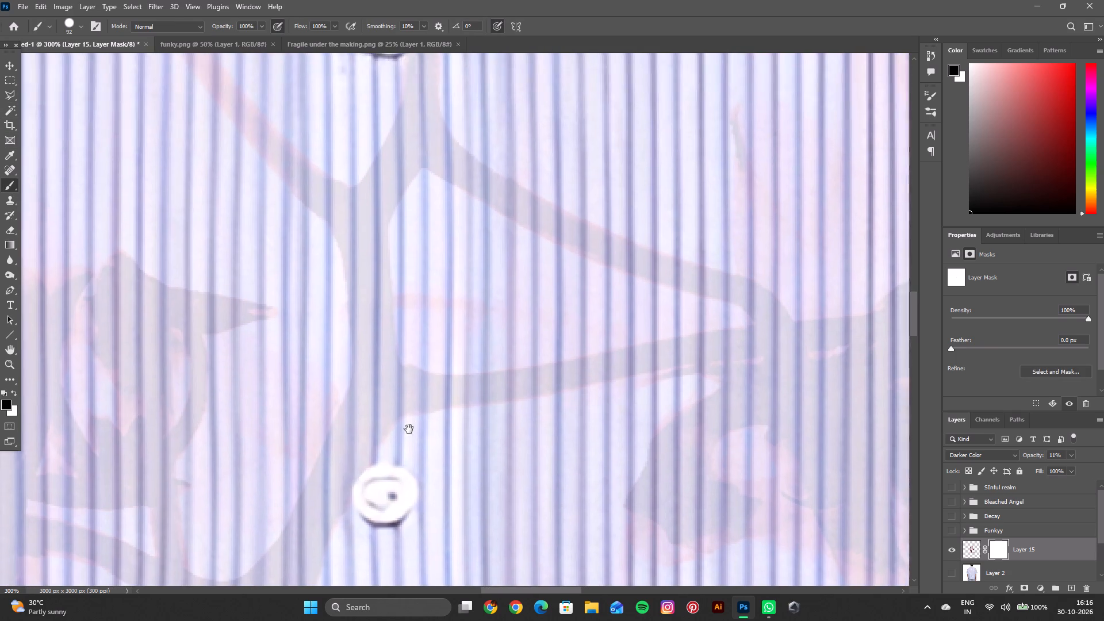
drag(409, 429, 416, 400)
key(ctrl+minus)
key(ctrl+minus)
key(ctrl+minus)
key(ctrl+minus)
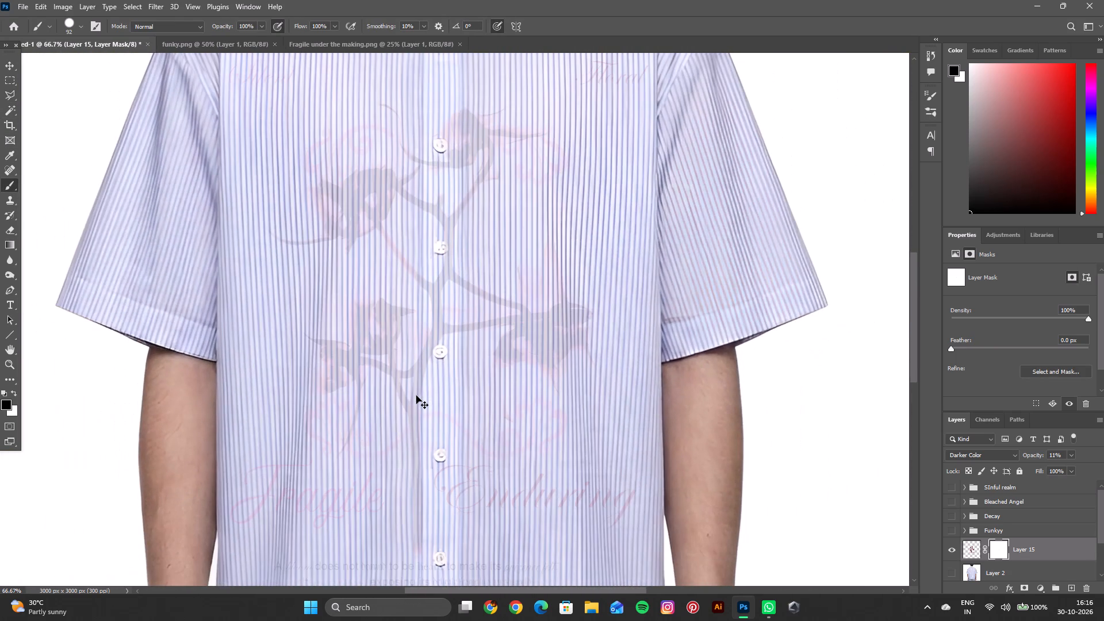
key(ctrl+equal)
key(ctrl+equal)
key(space)
key(space)
key(space)
key(space)
key(space)
key(space)
key(space)
key(space)
key(space)
key(space)
key(space)
key(space)
key(space)
key(space)
key(space)
key(space)
key(space)
key(space)
key(space)
key(space)
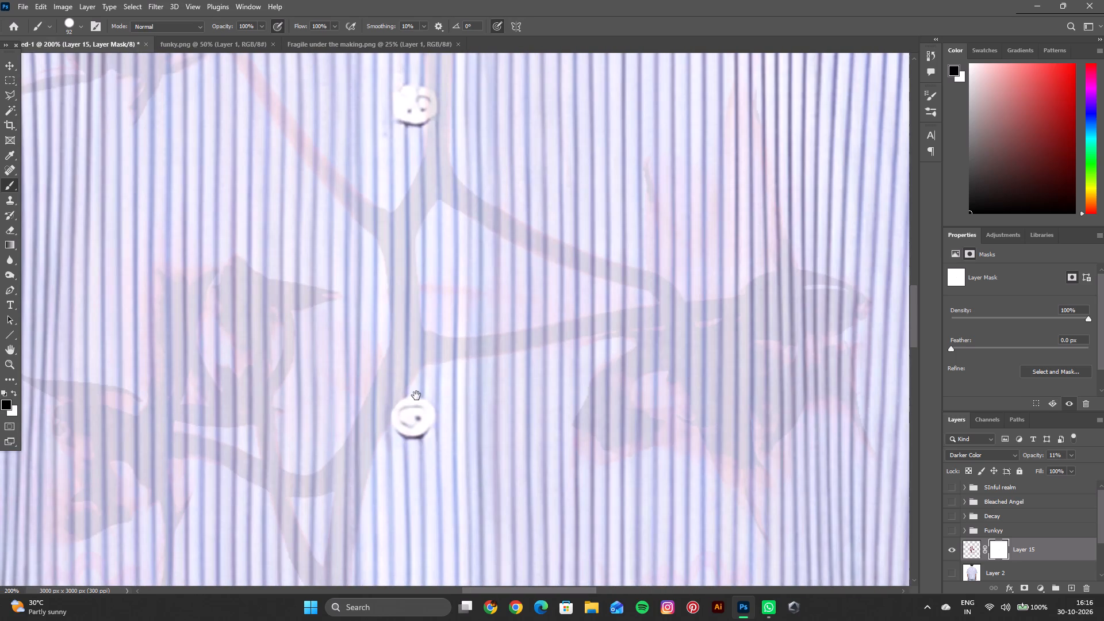
drag(448, 258, 450, 476)
drag(447, 325, 447, 494)
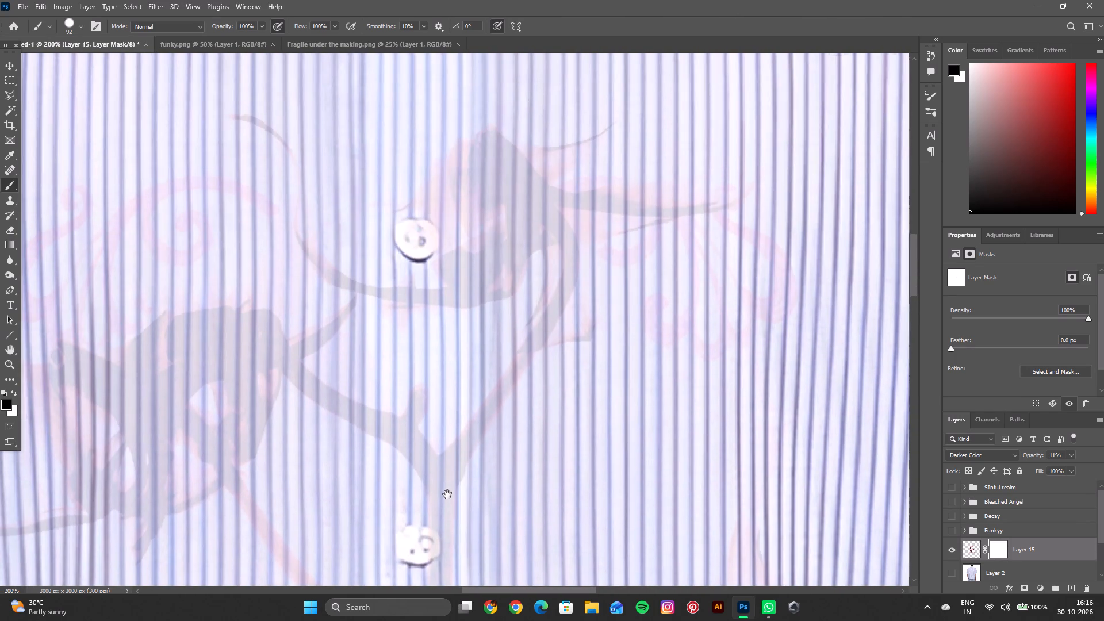
drag(447, 494, 456, 516)
key(ctrl+equal)
key(space)
key(space)
key(space)
key(space)
key(space)
key(space)
key(space)
key(space)
key(space)
key(space)
key(space)
key(space)
key(space)
key(space)
drag(460, 412, 458, 447)
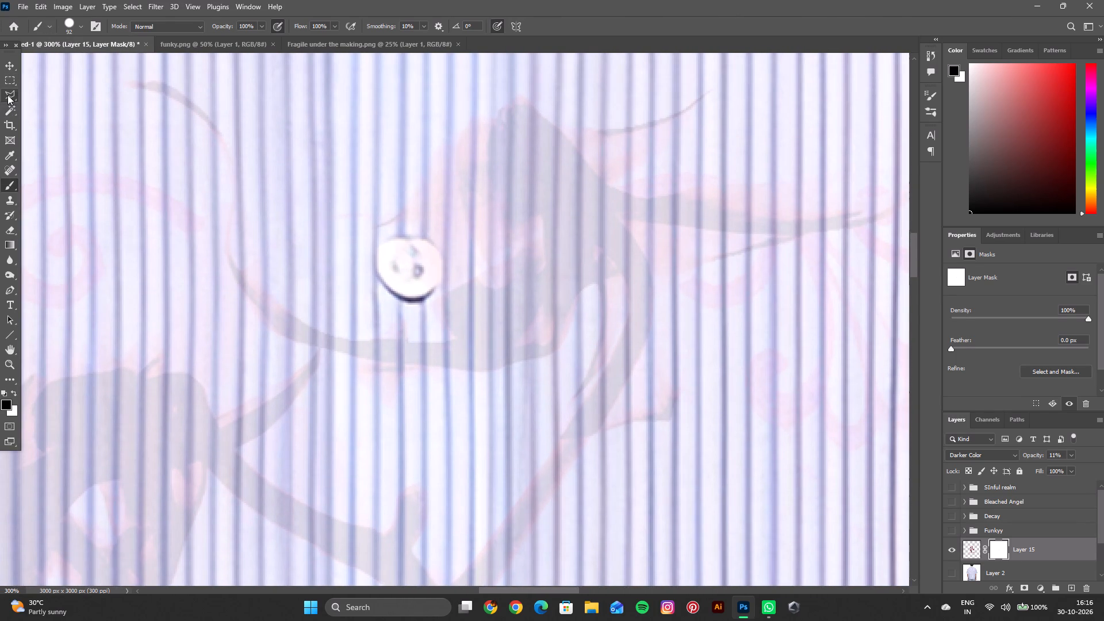
click(7, 95)
click(394, 294)
click(404, 299)
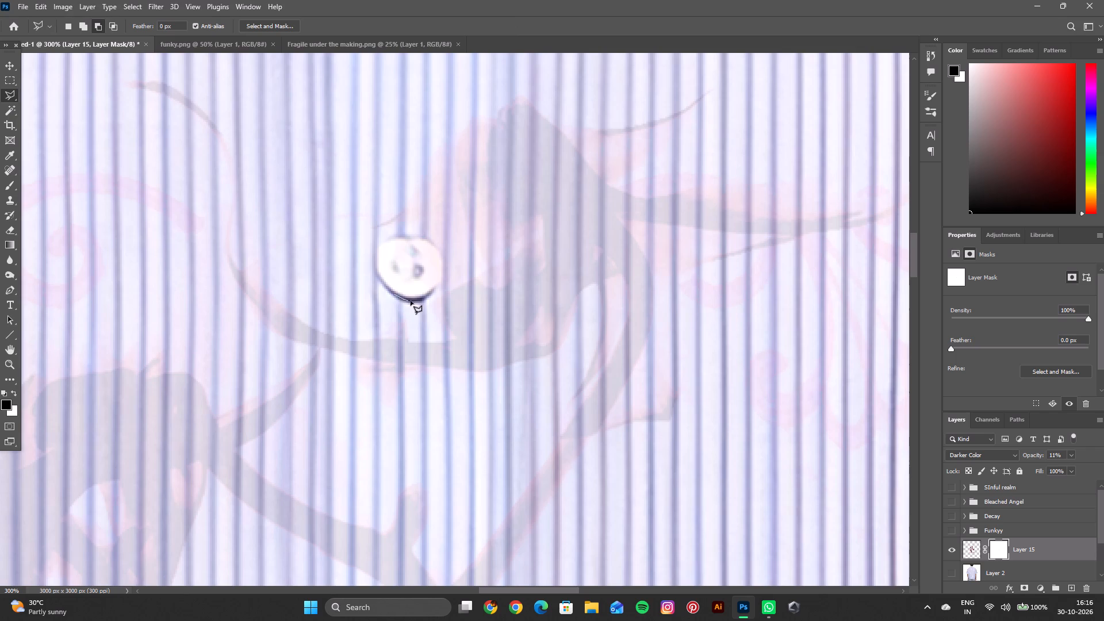
click(415, 301)
click(425, 298)
click(433, 291)
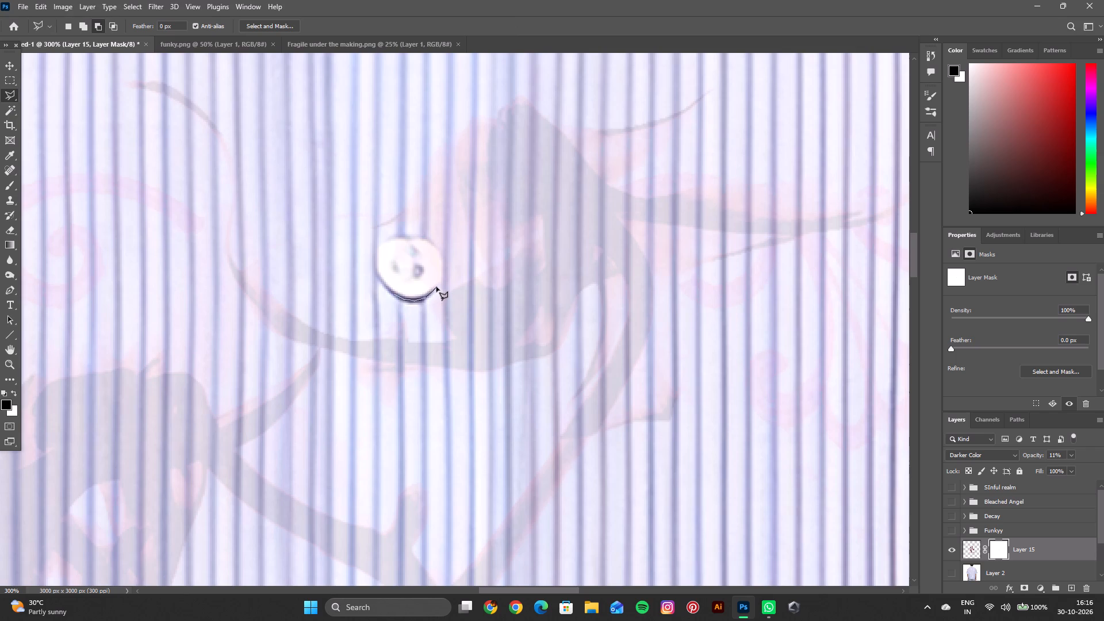
click(436, 287)
click(441, 278)
click(441, 273)
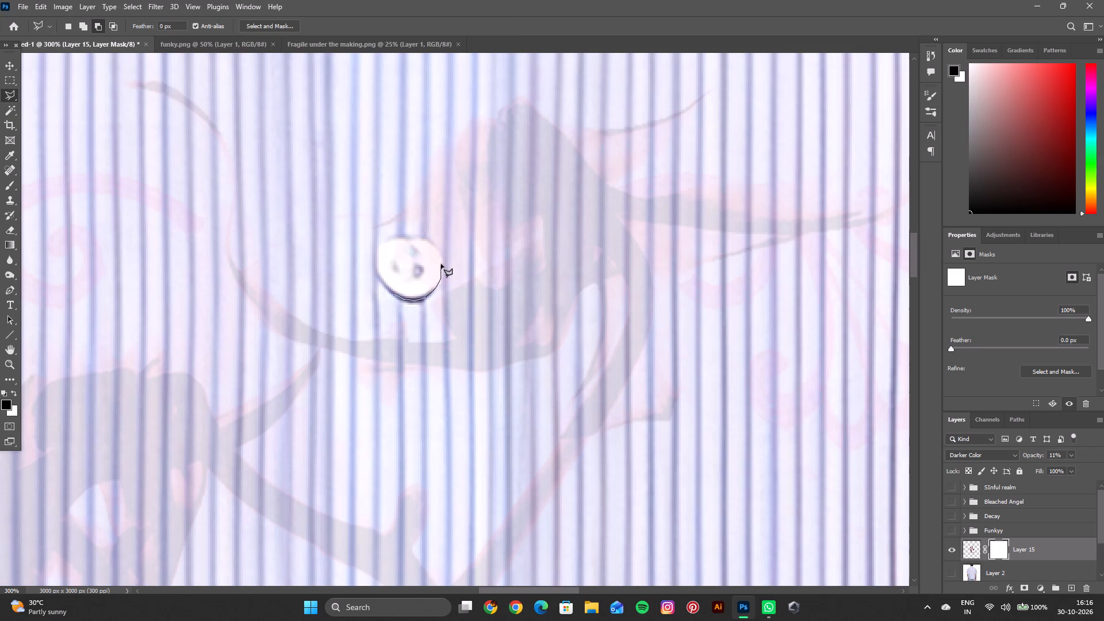
click(443, 257)
click(441, 254)
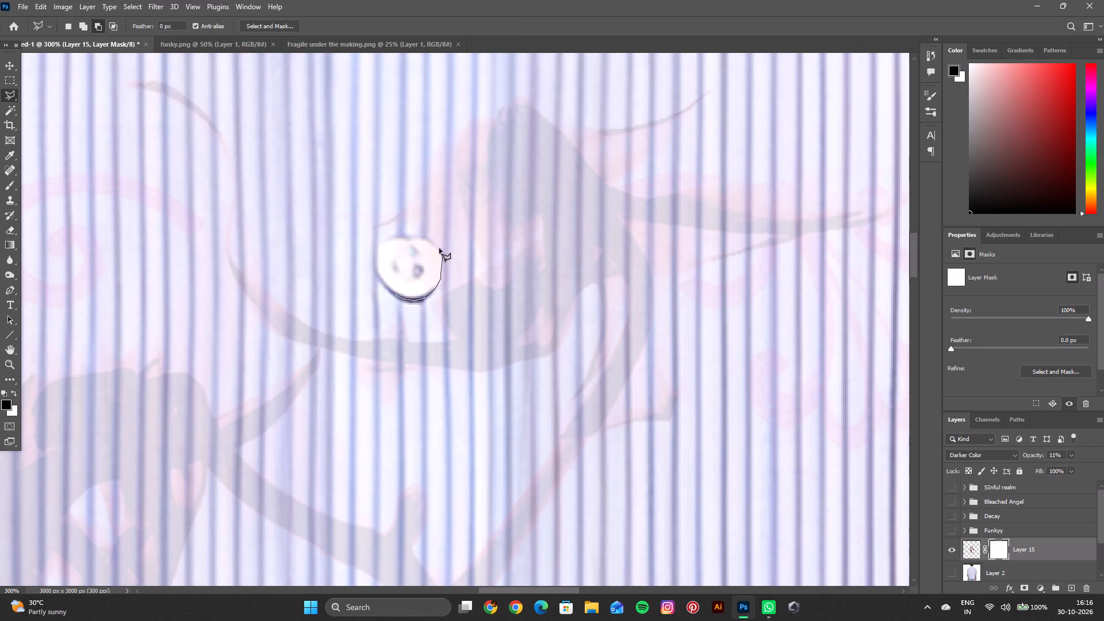
click(439, 248)
click(436, 245)
click(431, 241)
click(429, 238)
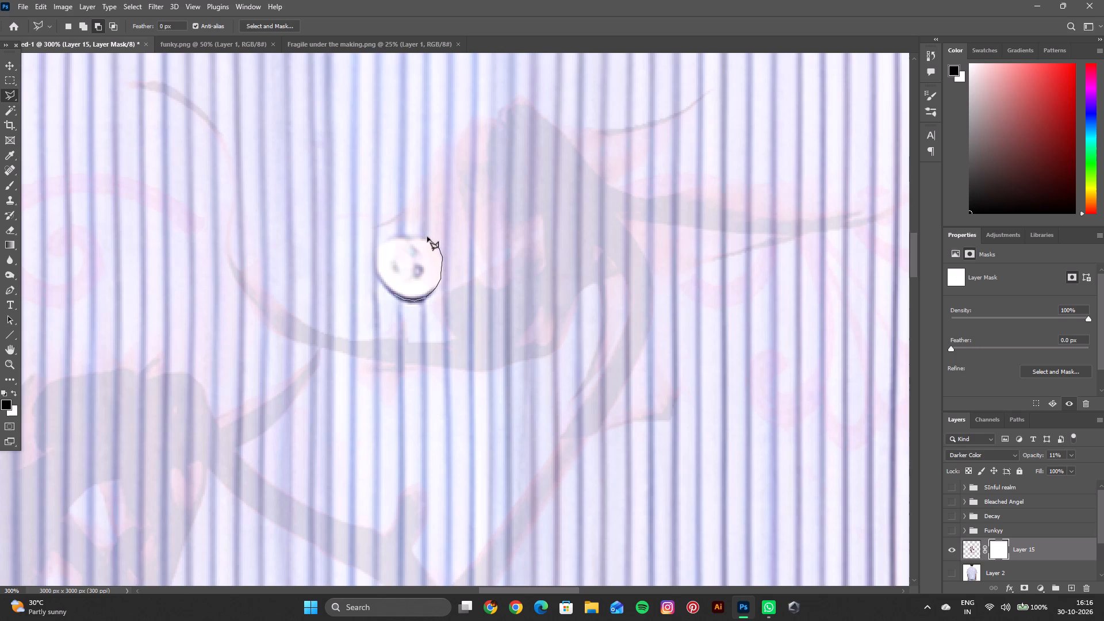
click(424, 236)
click(417, 235)
click(410, 235)
click(388, 233)
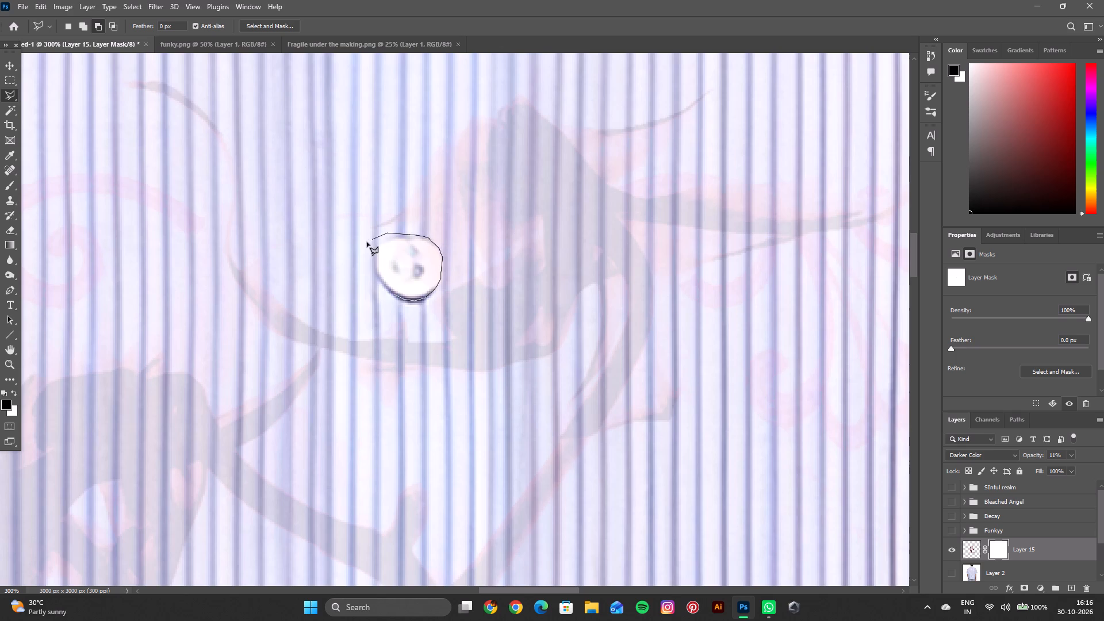
click(366, 243)
click(361, 275)
click(368, 302)
click(394, 294)
click(16, 185)
drag(408, 266, 432, 336)
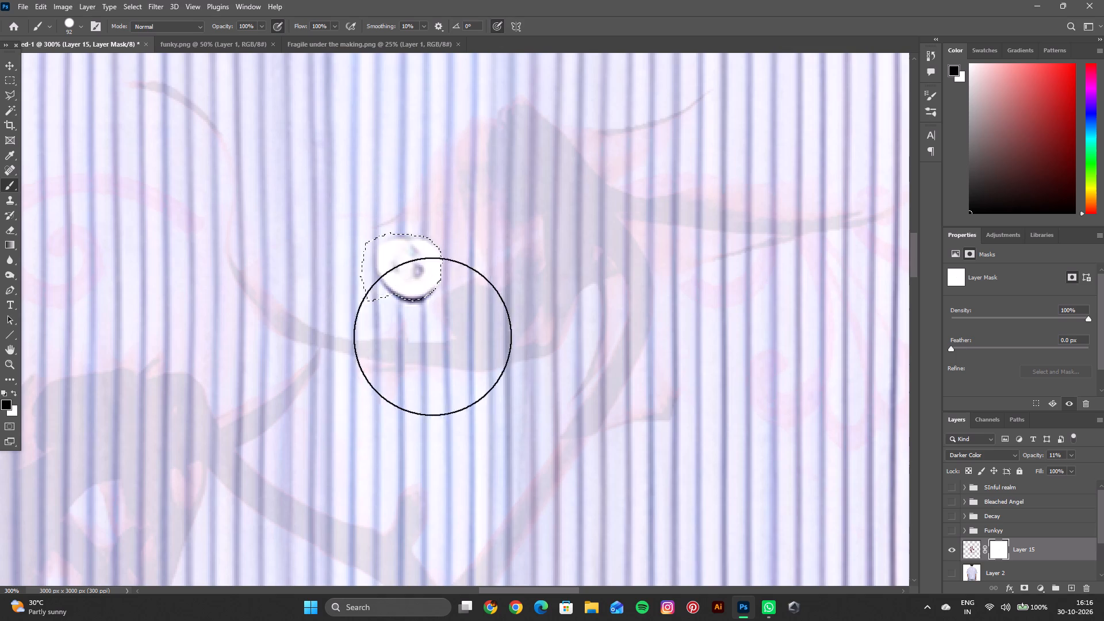
drag(432, 336, 406, 271)
key(ctrl+d)
Raise the opacity of the Fragile artwork layer, Layer 15, to 100%.
key(space)
key(space)
key(space)
key(space)
key(space)
key(space)
key(space)
key(space)
key(space)
key(space)
key(space)
key(space)
drag(457, 296, 438, 356)
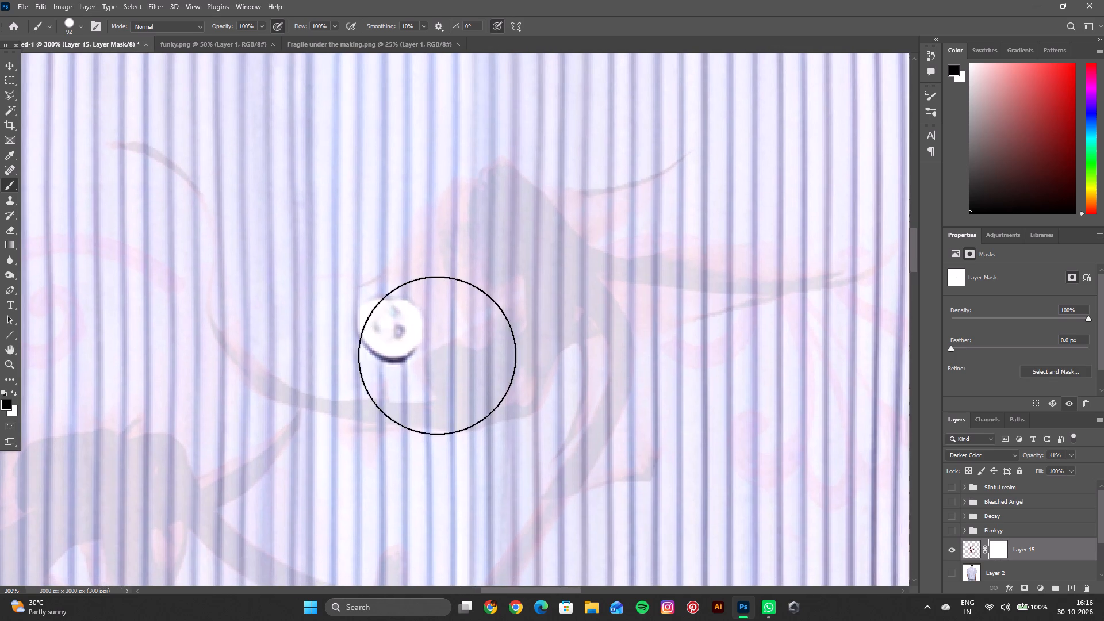
key(ctrl+minus)
key(ctrl+minus)
key(ctrl+minus)
key(ctrl+minus)
key(space)
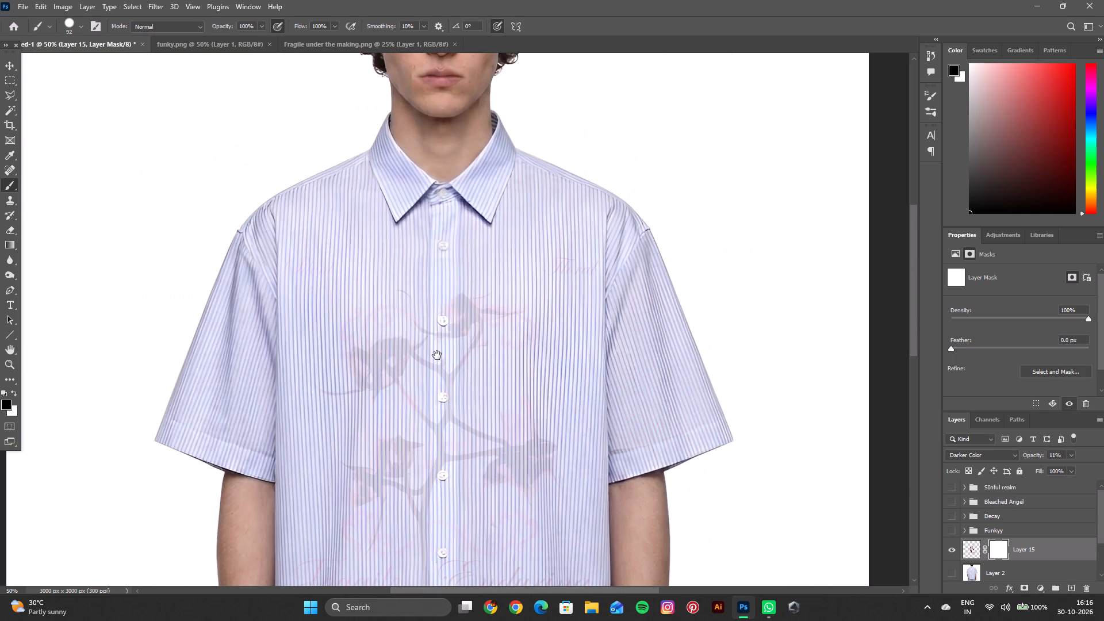
key(space)
key(space)
key(space)
key(space)
key(space)
key(space)
key(space)
key(space)
key(space)
key(space)
key(space)
key(space)
key(space)
key(space)
key(space)
key(space)
key(space)
key(space)
key(space)
key(space)
drag(434, 349, 432, 256)
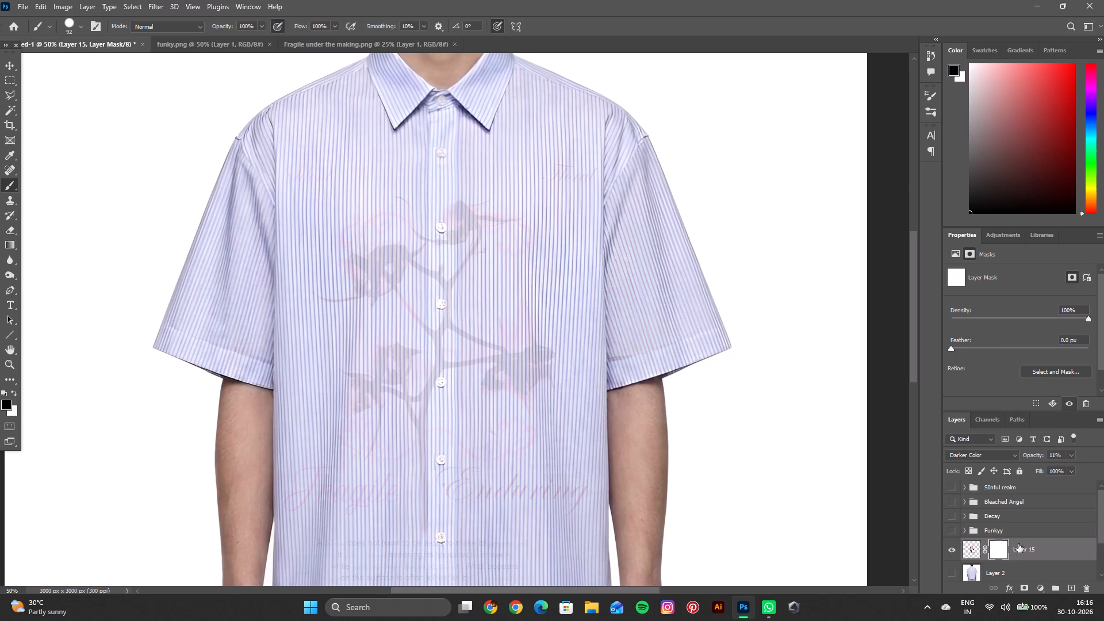
click(969, 557)
click(1072, 457)
click(1069, 473)
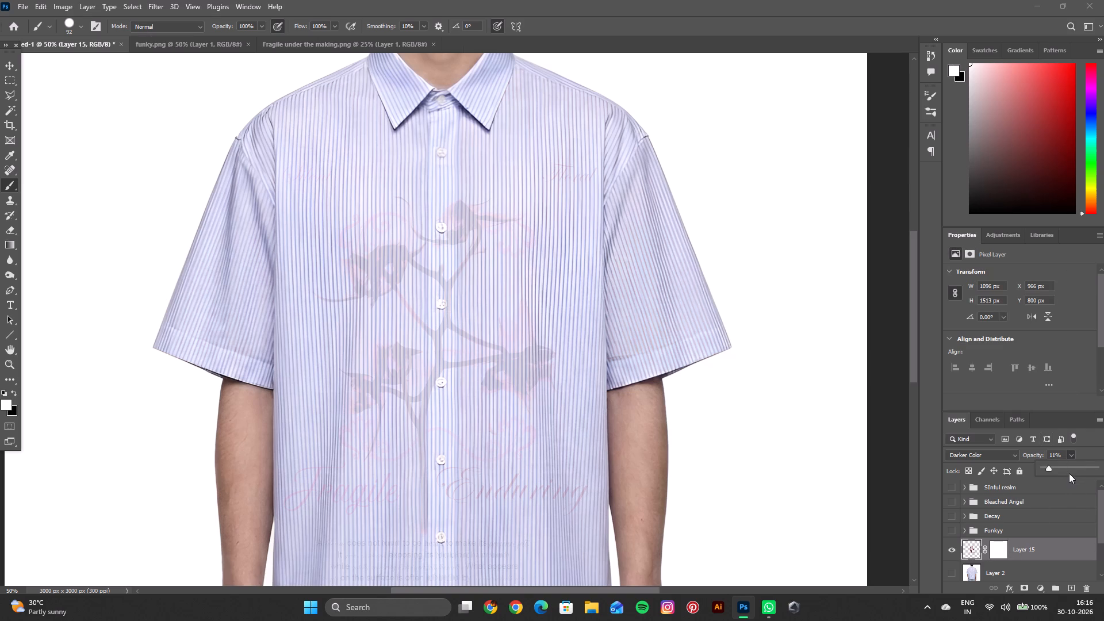
click(1073, 470)
click(1086, 467)
drag(1095, 467, 1103, 470)
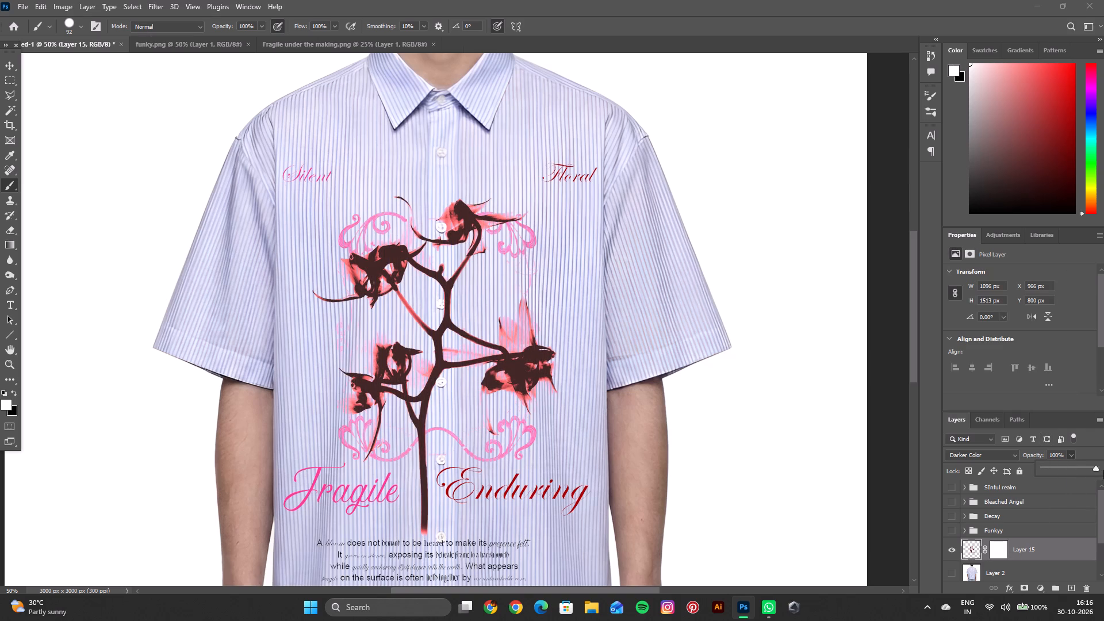
key(space)
key(space)
key(space)
key(space)
key(space)
key(space)
key(space)
key(space)
key(space)
key(space)
key(space)
key(space)
key(space)
key(space)
key(space)
key(space)
key(space)
key(space)
key(space)
key(space)
drag(456, 319, 468, 361)
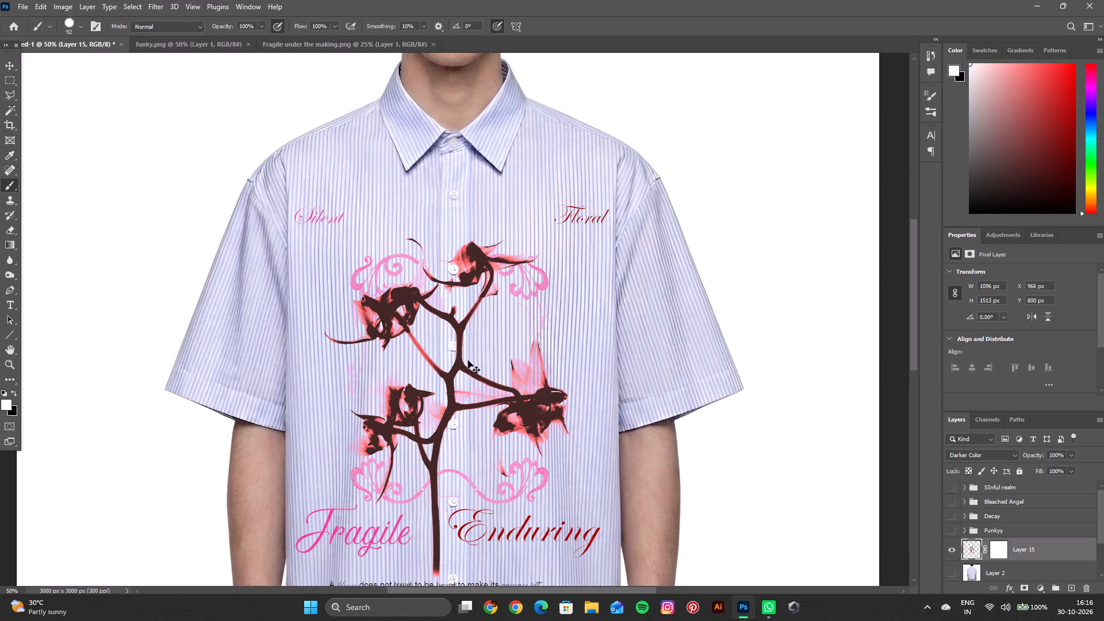
Examine the Fragile artwork up close around the shirt's upper buttons, branch junctions and topmost flower.
key(ctrl+minus)
key(ctrl+equal)
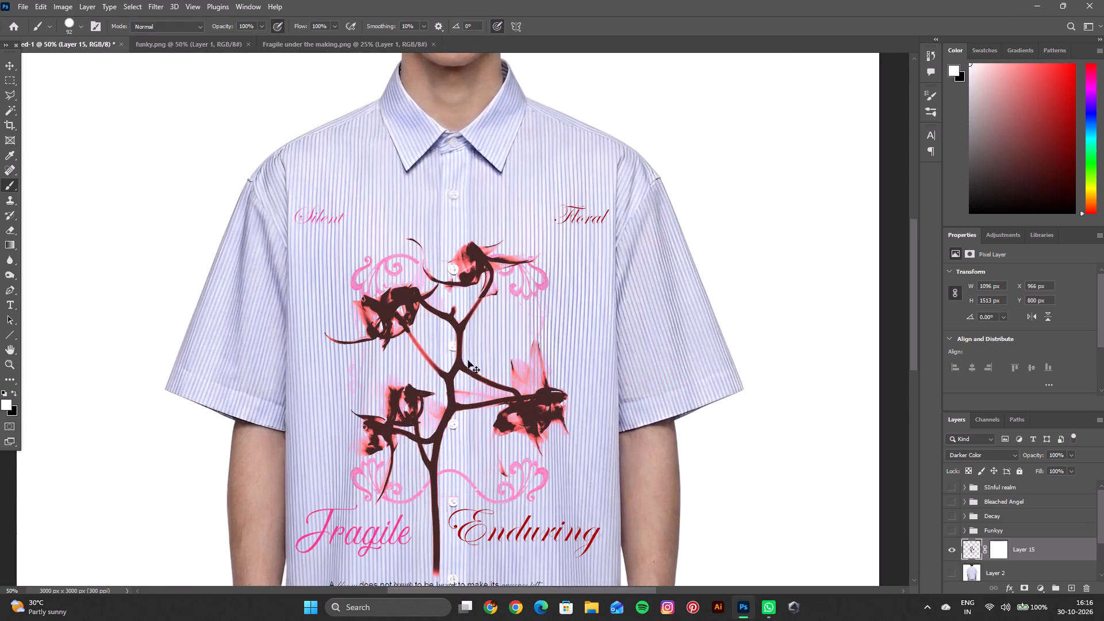
key(ctrl+equal)
key(ctrl+equal)
key(ctrl+equal)
key(space)
key(space)
key(space)
key(space)
key(space)
key(space)
key(space)
key(space)
key(space)
key(space)
key(space)
key(space)
key(space)
key(space)
key(space)
key(space)
key(space)
key(space)
key(space)
key(space)
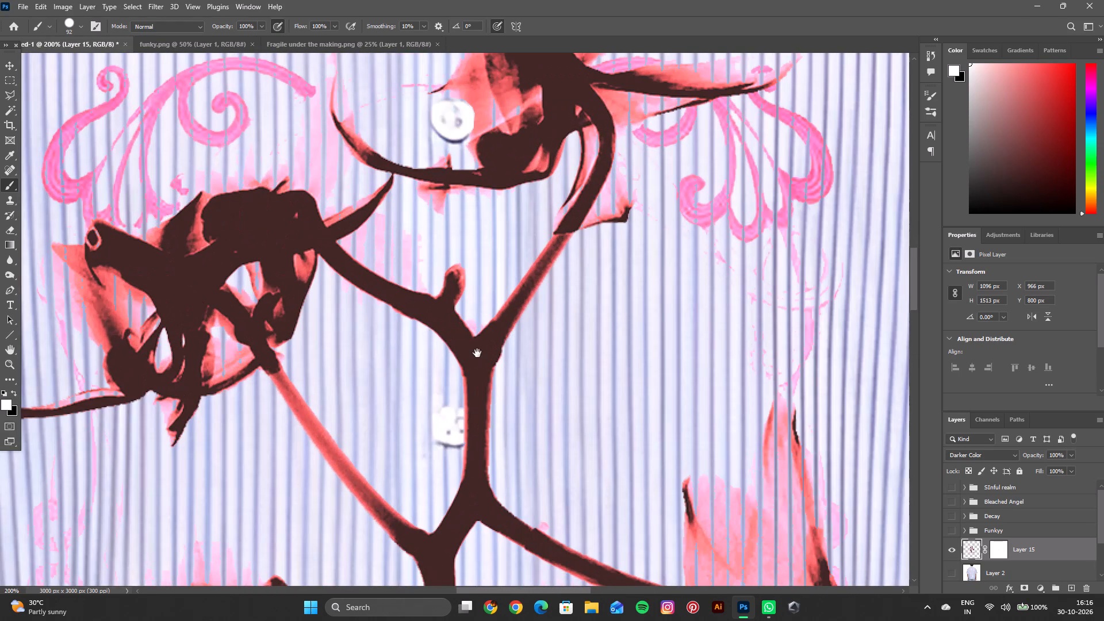
drag(477, 353, 450, 205)
drag(451, 359, 451, 295)
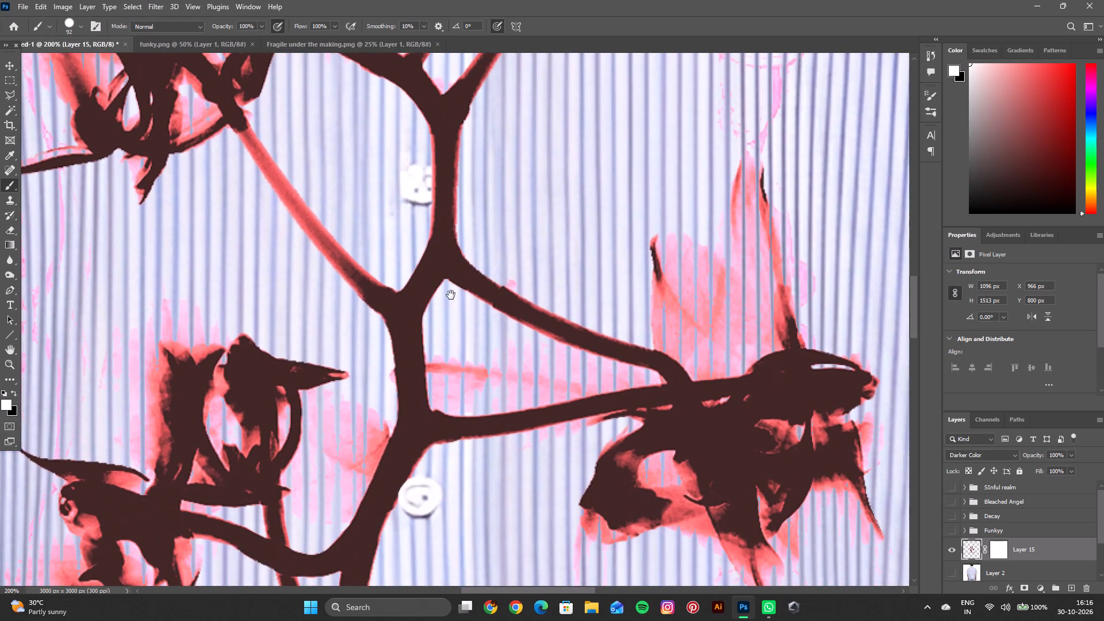
drag(451, 295, 497, 504)
drag(511, 306, 537, 444)
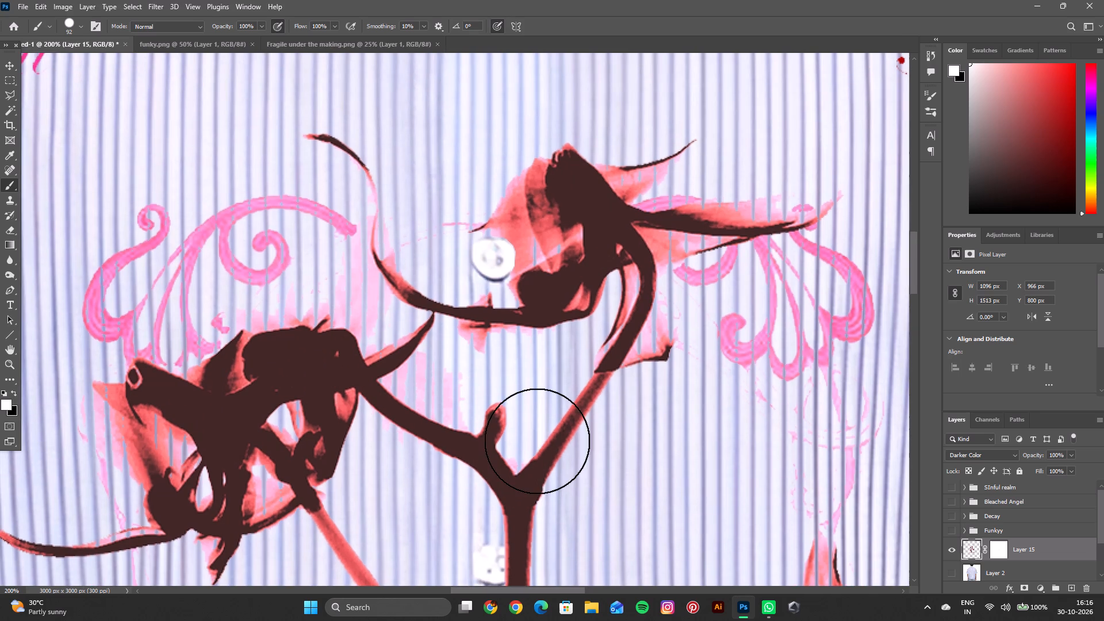
key(ctrl+equal)
key(space)
key(space)
key(space)
key(space)
key(space)
key(space)
key(space)
key(space)
key(space)
key(space)
key(space)
key(space)
key(space)
key(space)
key(space)
key(space)
key(space)
key(space)
key(space)
key(space)
drag(582, 435, 531, 464)
drag(531, 464, 532, 440)
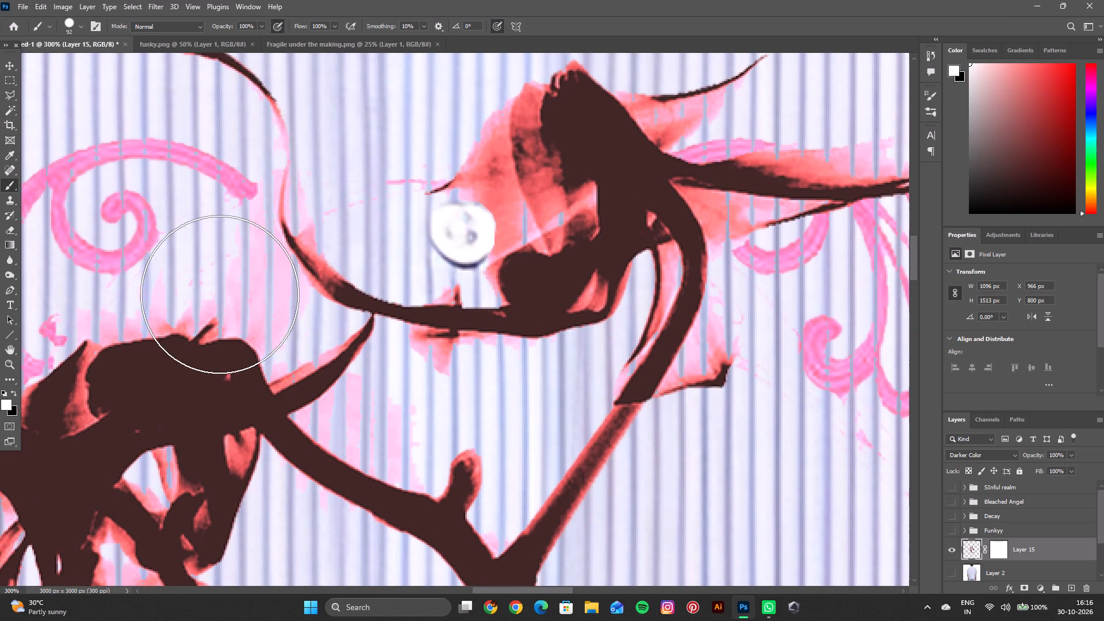
Lower the opacity of the Fragile artwork layer, Layer 15, to 33% so the shirt buttons show through.
click(6, 63)
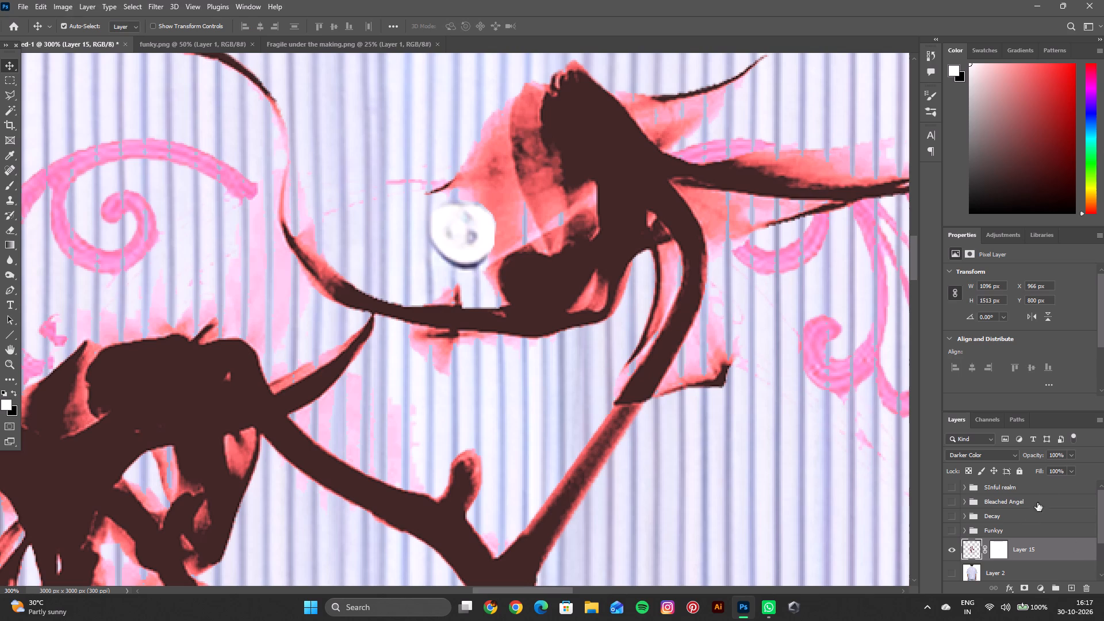
click(1069, 457)
click(1038, 467)
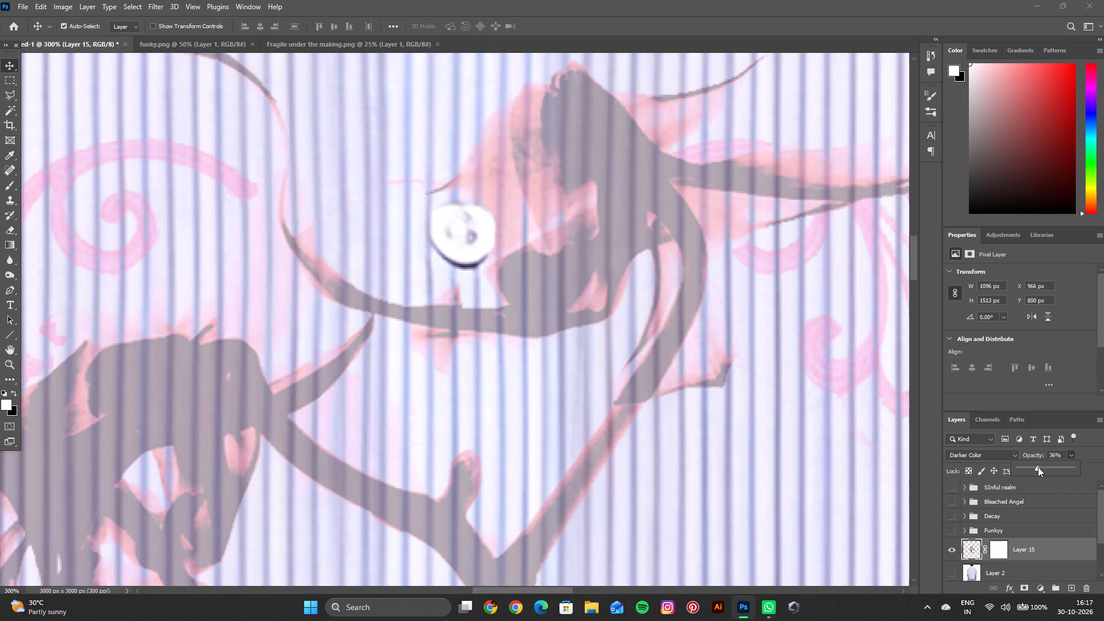
click(1036, 467)
drag(1036, 467, 1008, 466)
drag(1008, 466, 1067, 458)
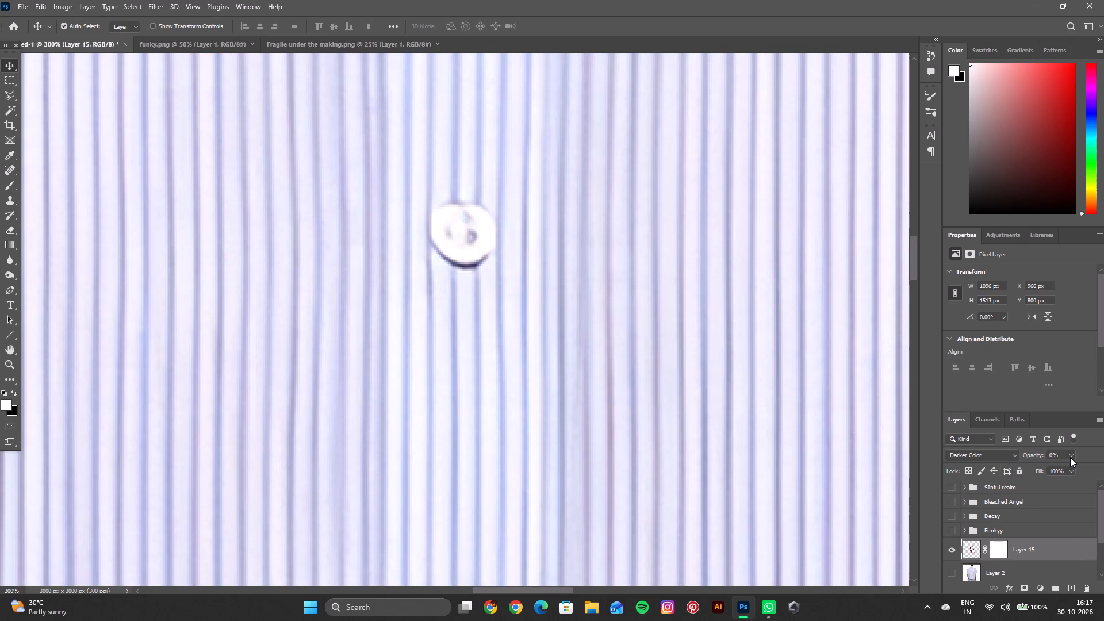
click(1070, 457)
click(1053, 469)
click(1060, 466)
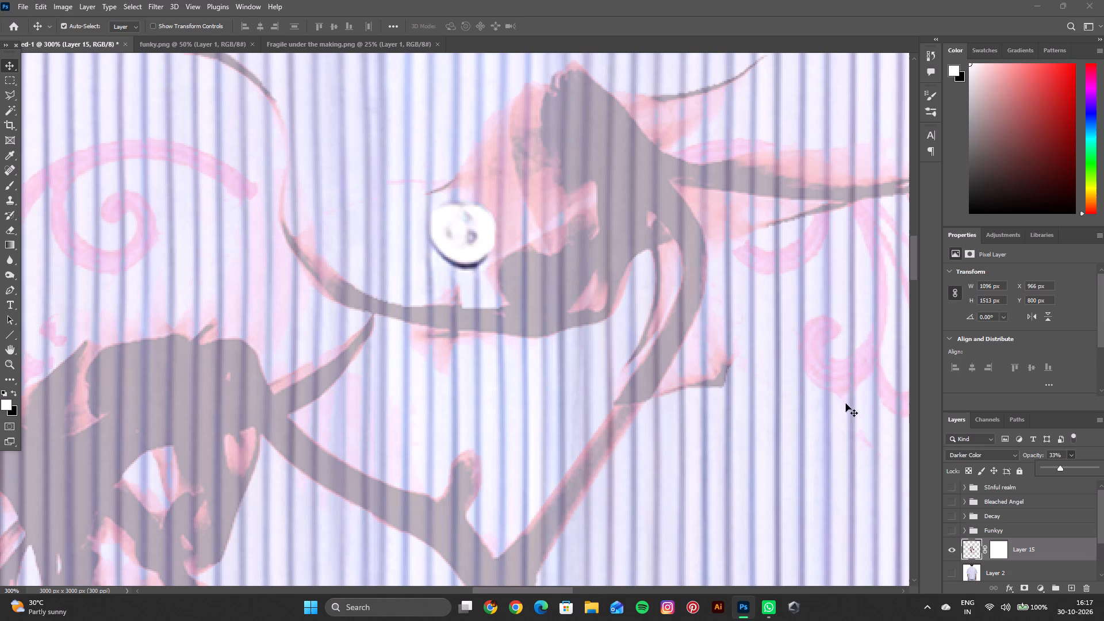
Outline the shirt button overlapping the stem between the two branch junctions with the Polygonal Lasso and brush it white on Layer 15, clearing the selection.
key(space)
key(space)
key(space)
key(space)
key(space)
key(space)
key(space)
key(space)
key(space)
key(space)
key(space)
key(space)
key(space)
key(space)
key(space)
key(space)
key(space)
key(space)
key(space)
key(space)
drag(651, 401, 650, 206)
drag(667, 332, 656, 233)
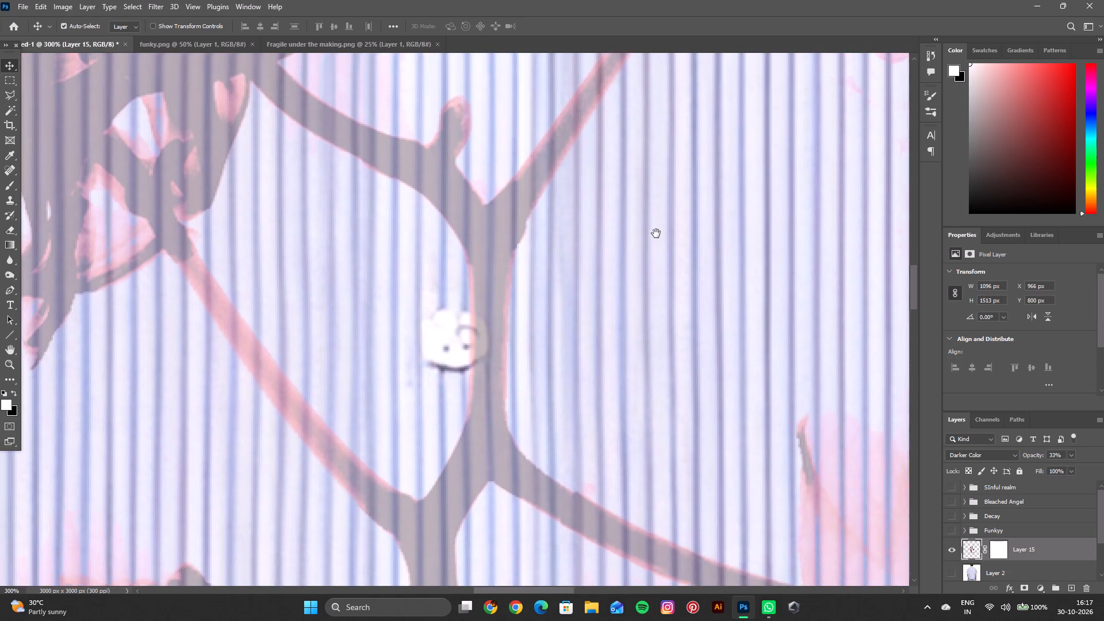
drag(656, 233, 655, 232)
click(6, 93)
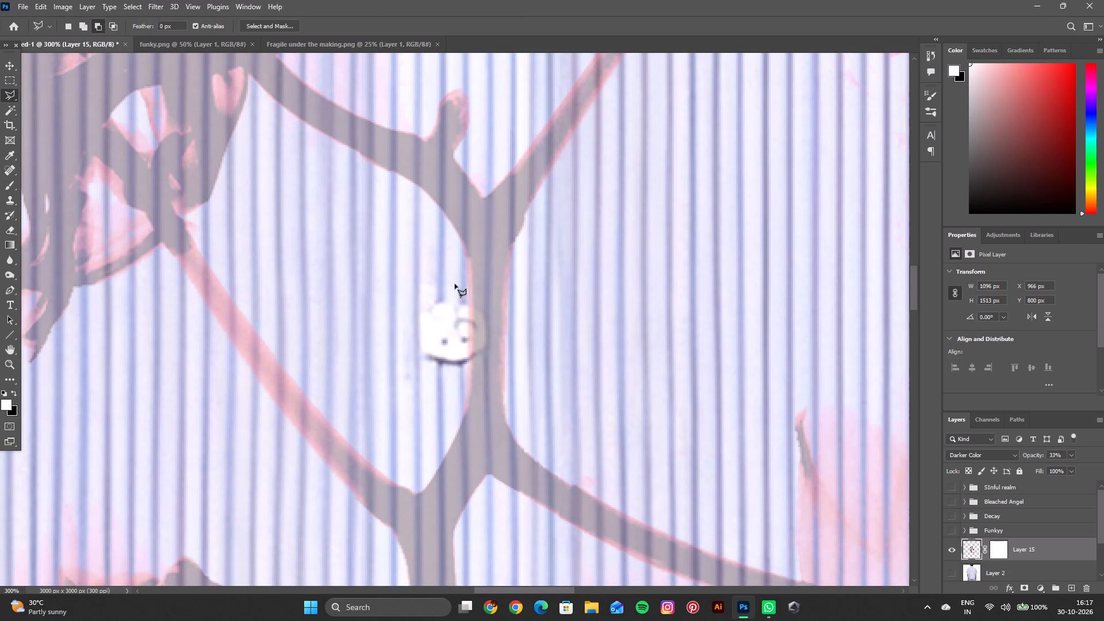
click(464, 304)
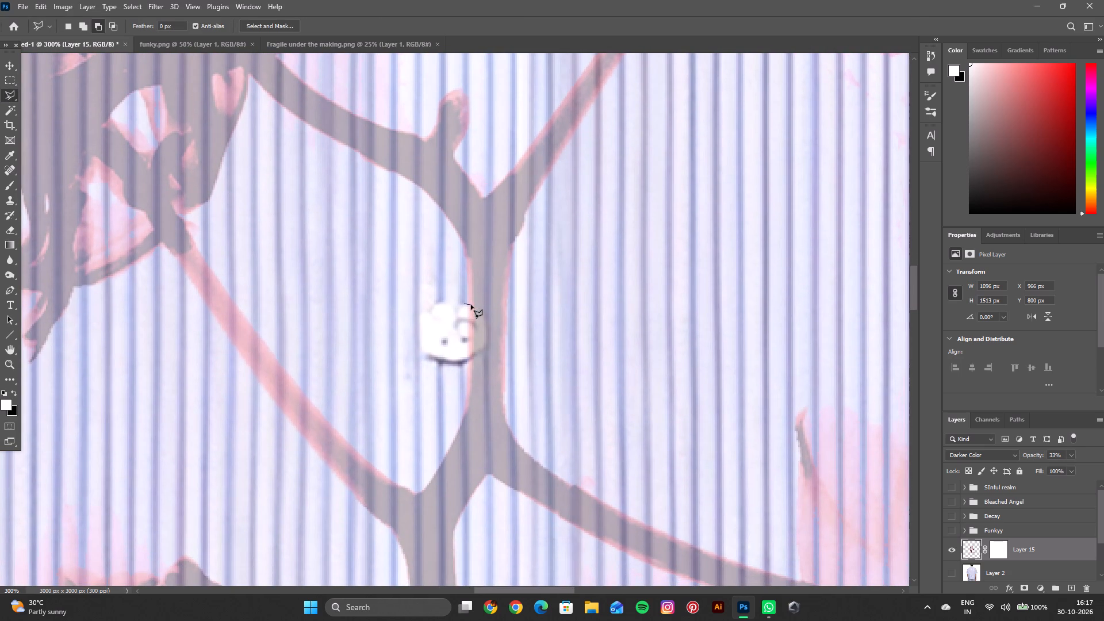
click(471, 305)
click(476, 307)
click(480, 309)
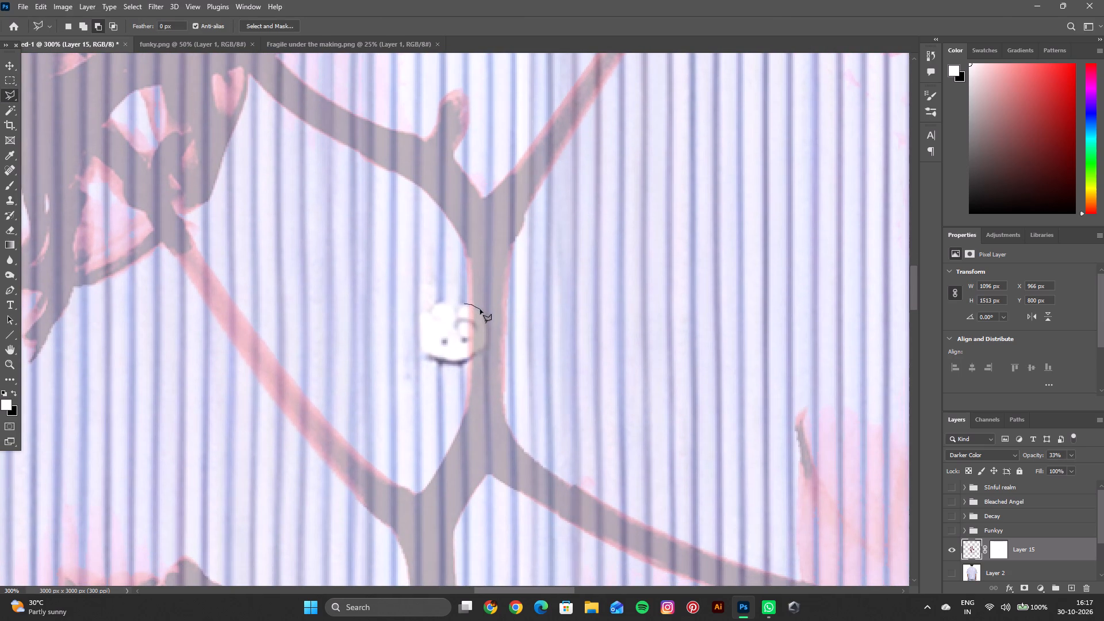
click(482, 312)
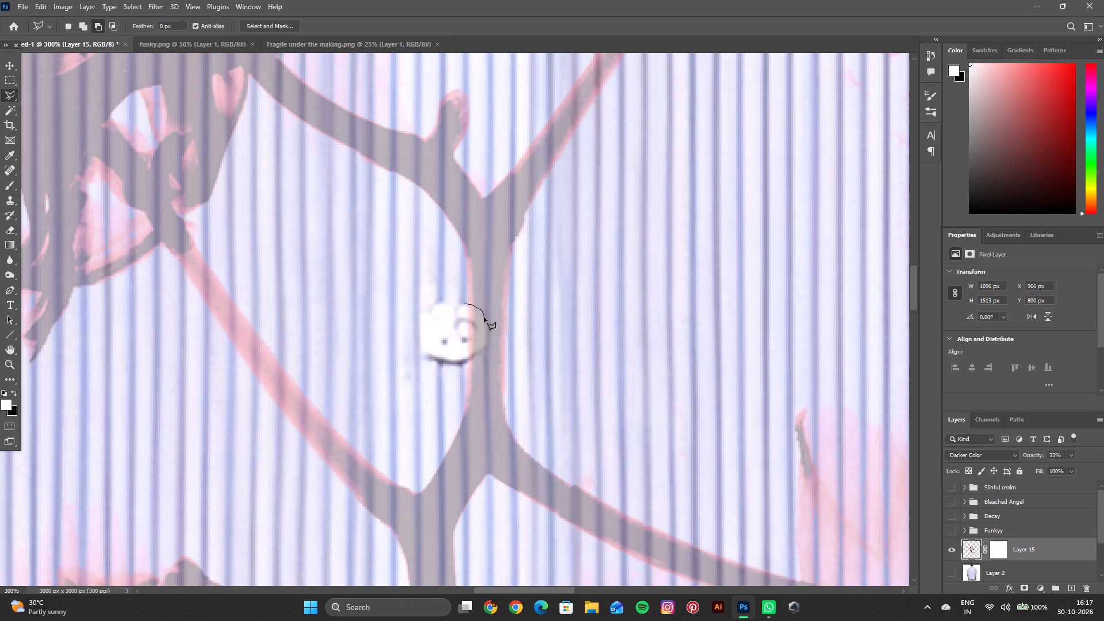
click(485, 315)
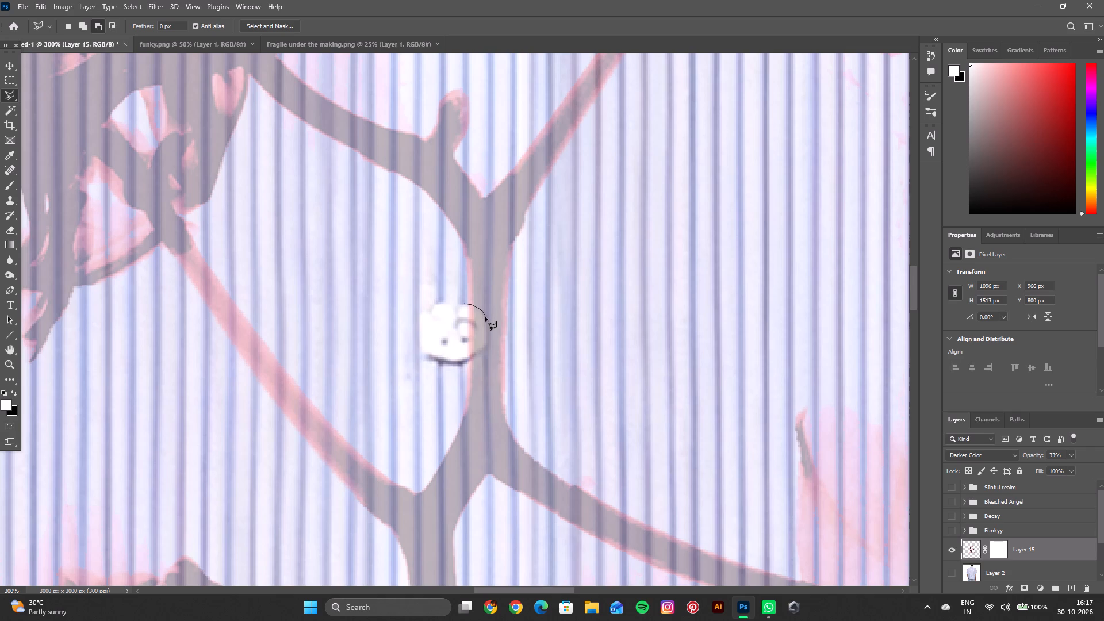
click(485, 319)
click(486, 324)
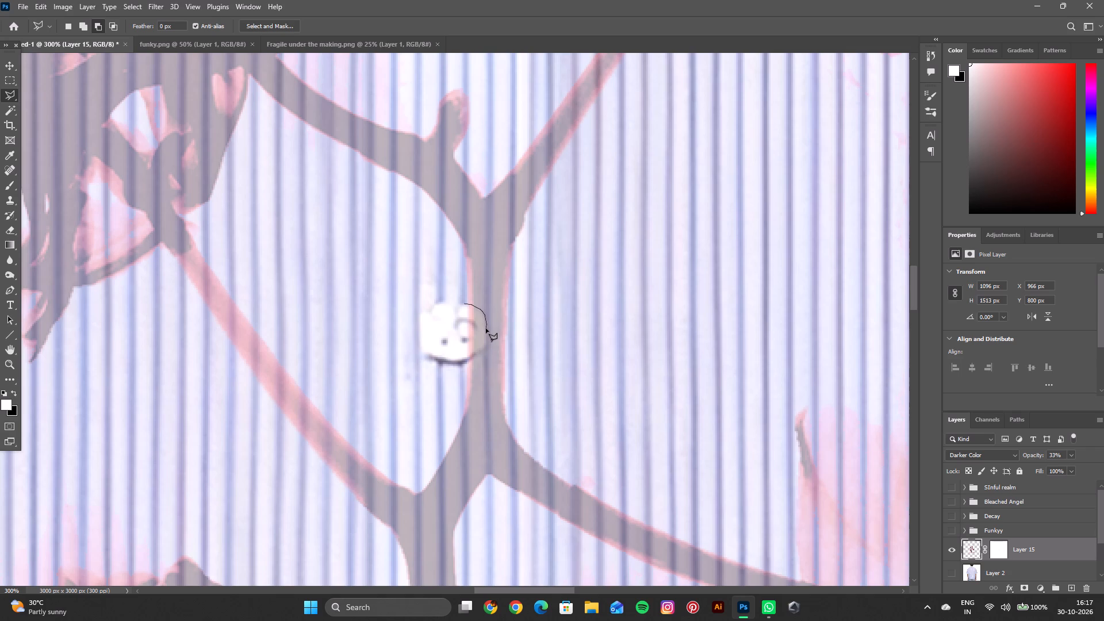
click(486, 332)
click(486, 337)
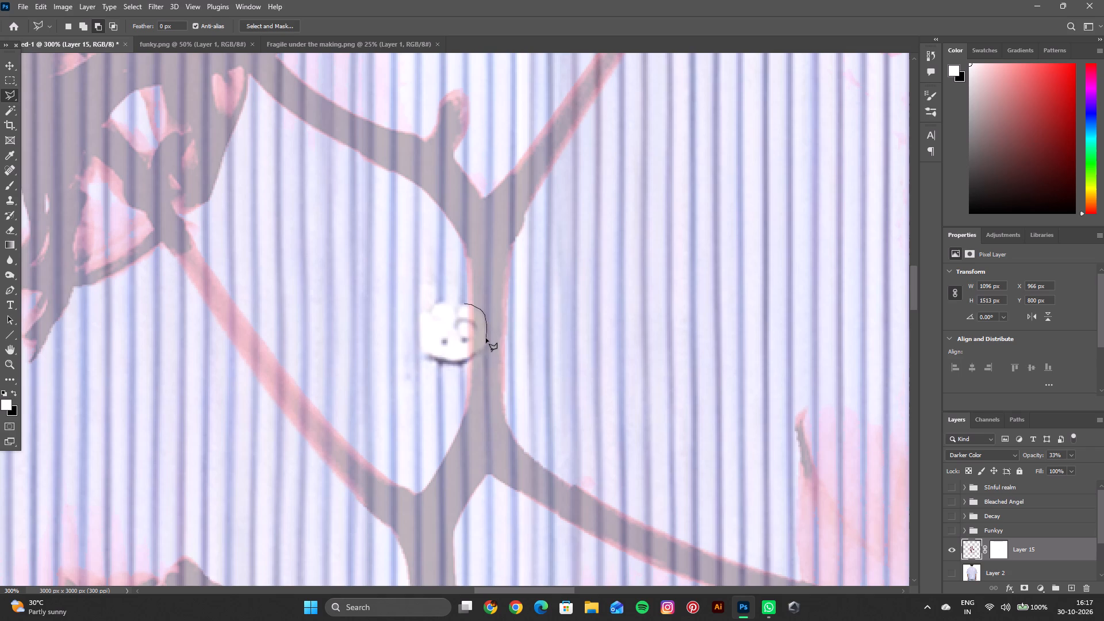
click(485, 343)
click(484, 348)
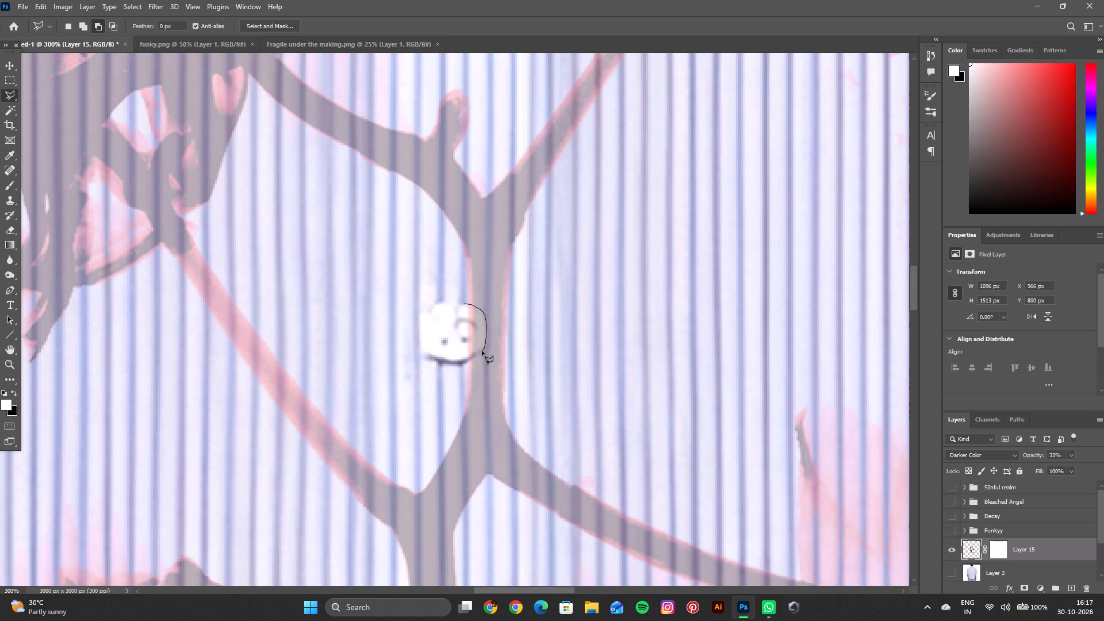
click(482, 351)
click(479, 354)
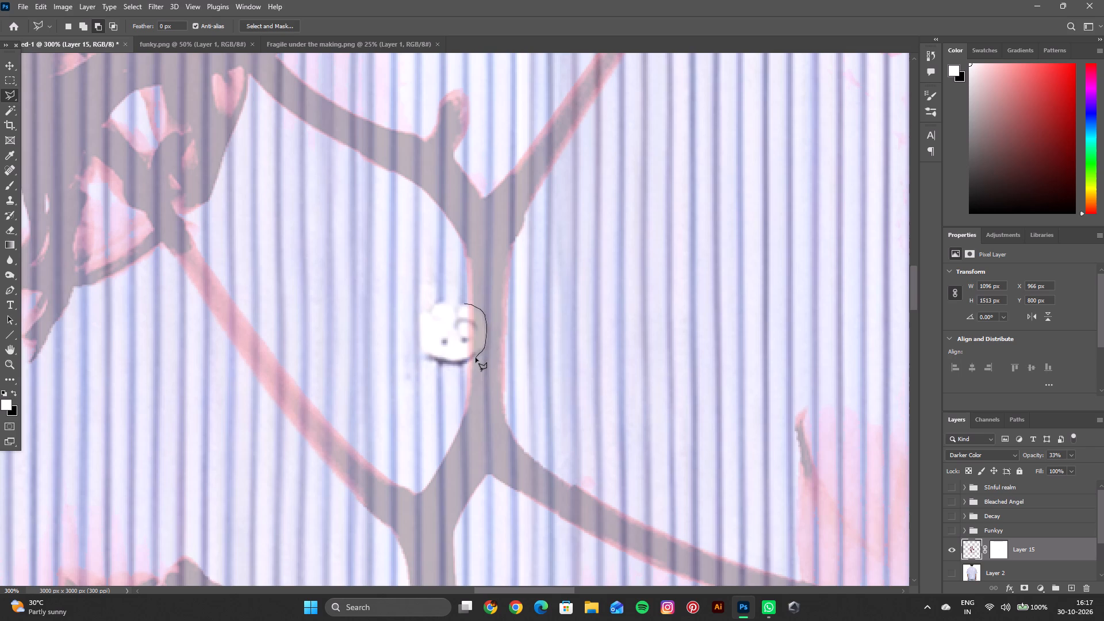
click(476, 358)
click(470, 361)
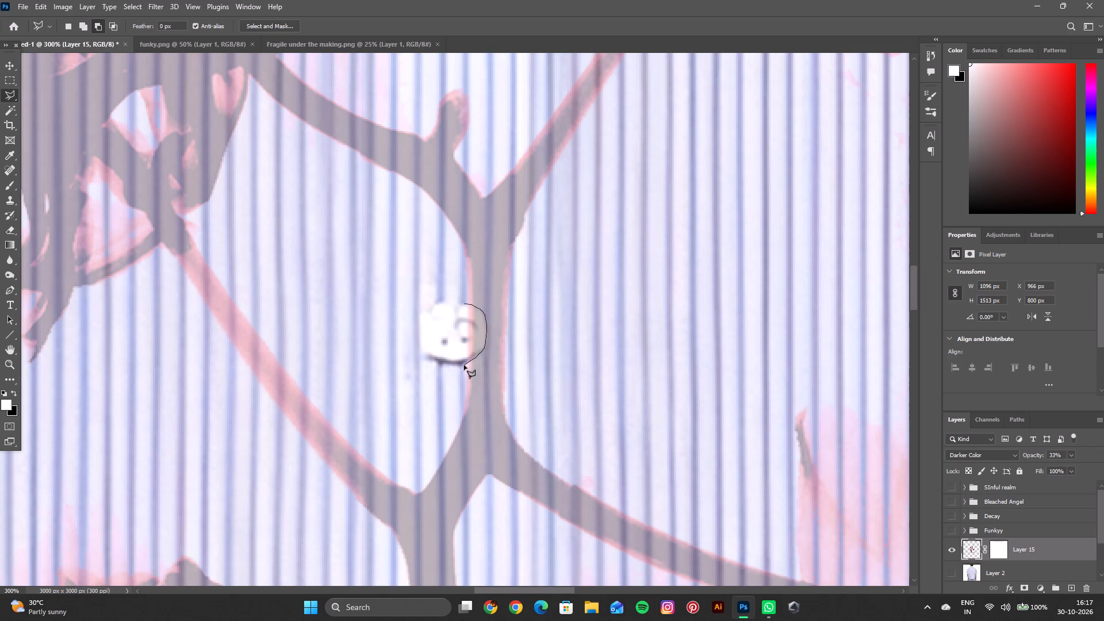
click(463, 365)
click(458, 366)
click(451, 366)
click(423, 359)
click(394, 329)
drag(408, 304, 418, 302)
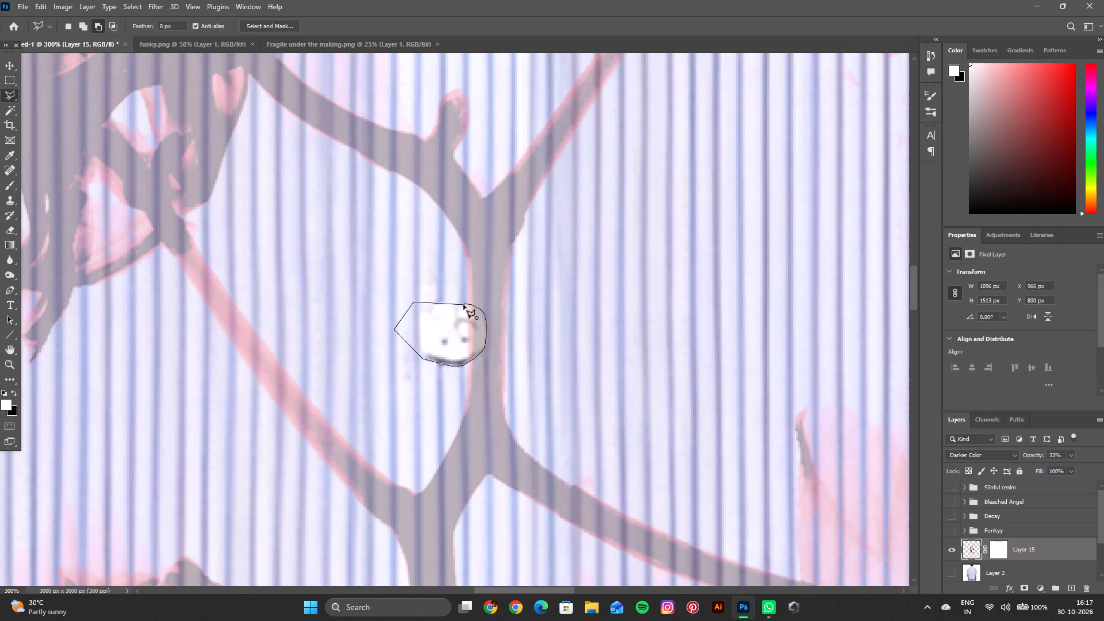
click(463, 305)
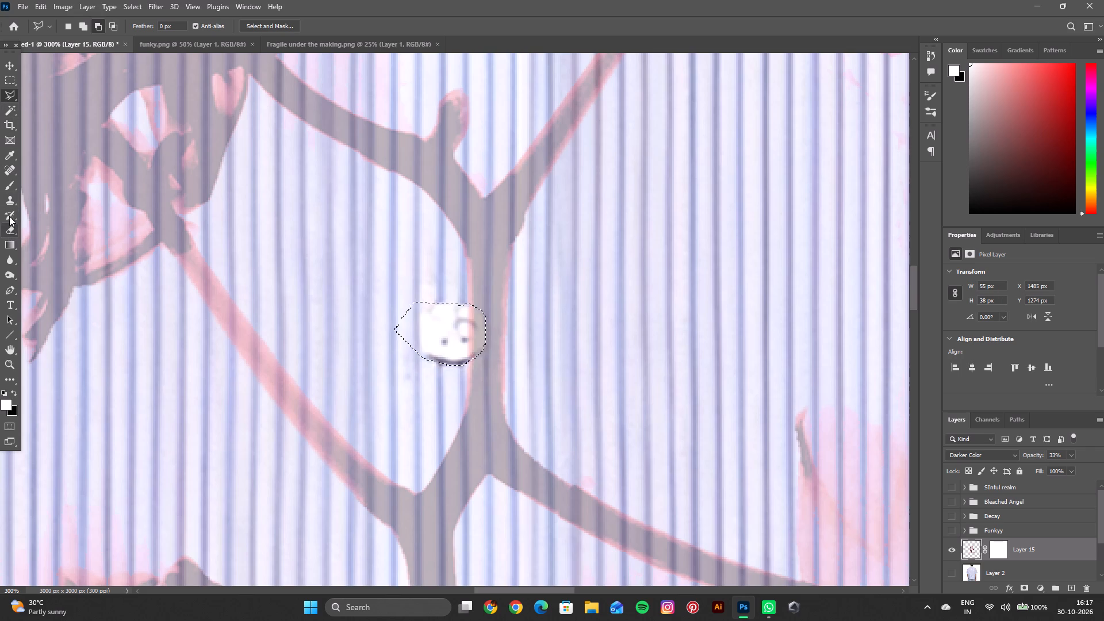
click(11, 190)
drag(366, 306, 444, 389)
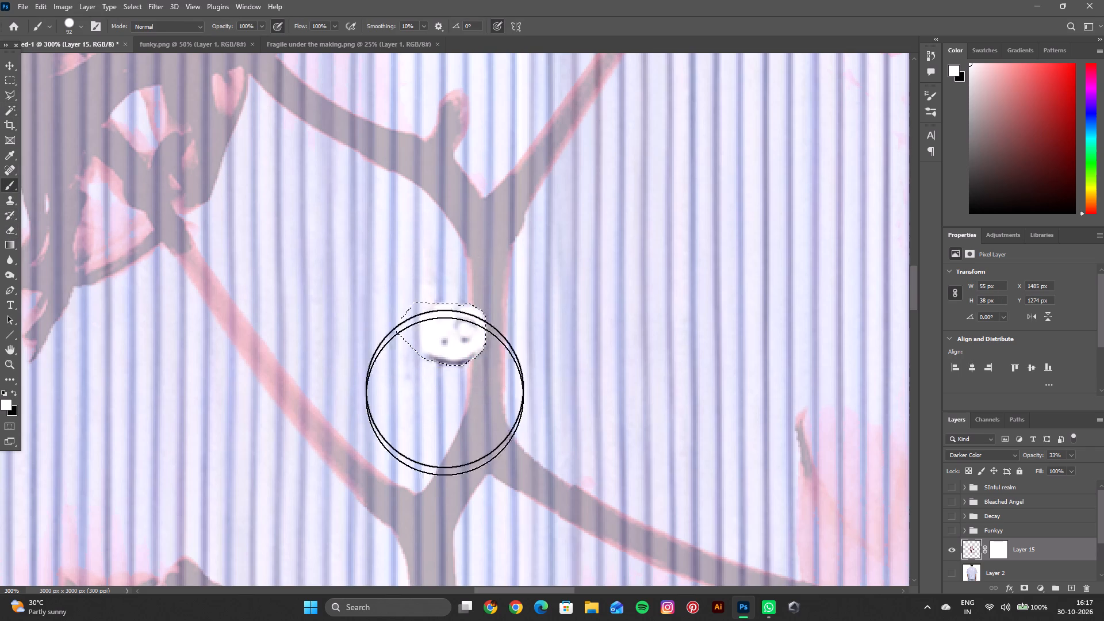
drag(444, 389, 444, 323)
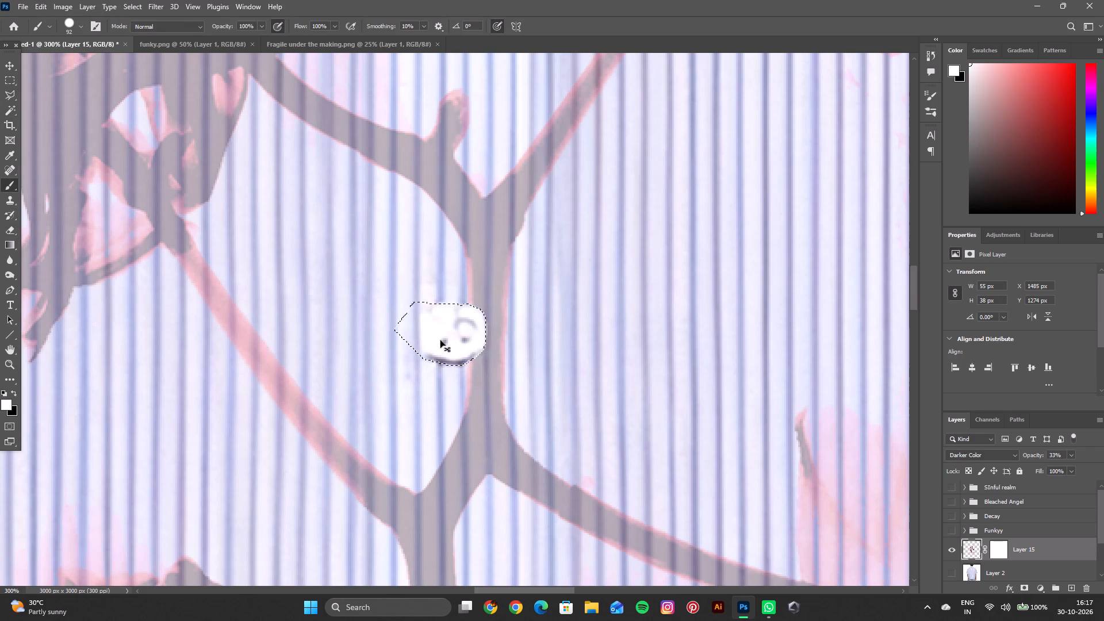
key(ctrl+d)
Raise the opacity of the Fragile artwork layer, Layer 15, to 100%.
key(space)
key(space)
key(space)
drag(489, 352, 489, 420)
key(ctrl+minus)
key(ctrl+minus)
key(ctrl+minus)
key(ctrl+minus)
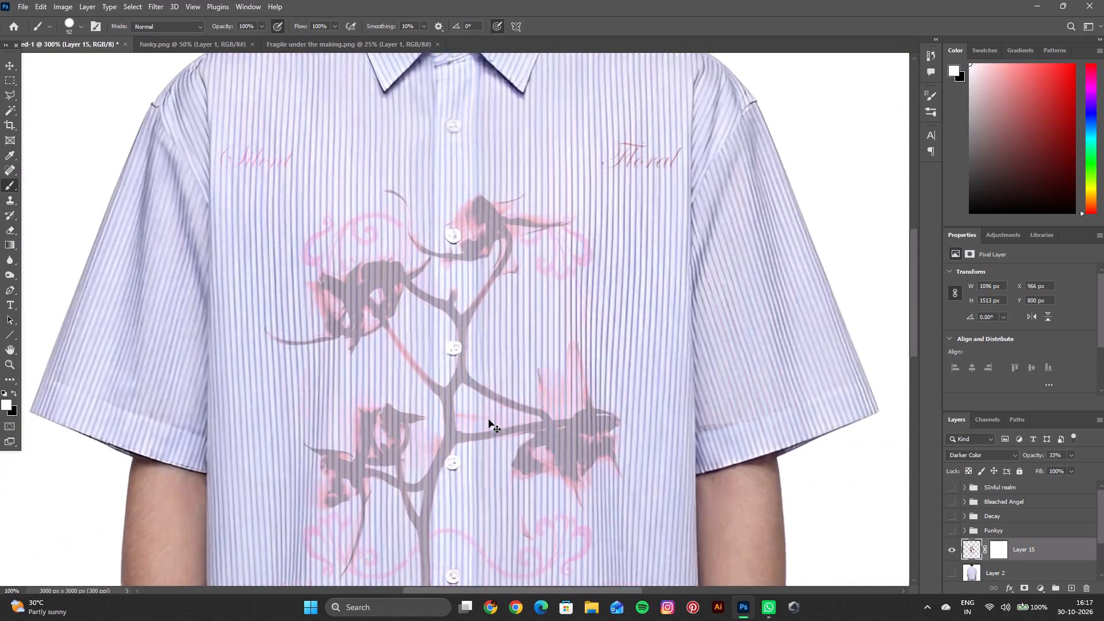
key(ctrl+minus)
key(ctrl+minus)
key(space)
key(space)
key(space)
key(space)
key(space)
key(space)
key(space)
key(space)
key(space)
key(space)
drag(492, 416, 499, 379)
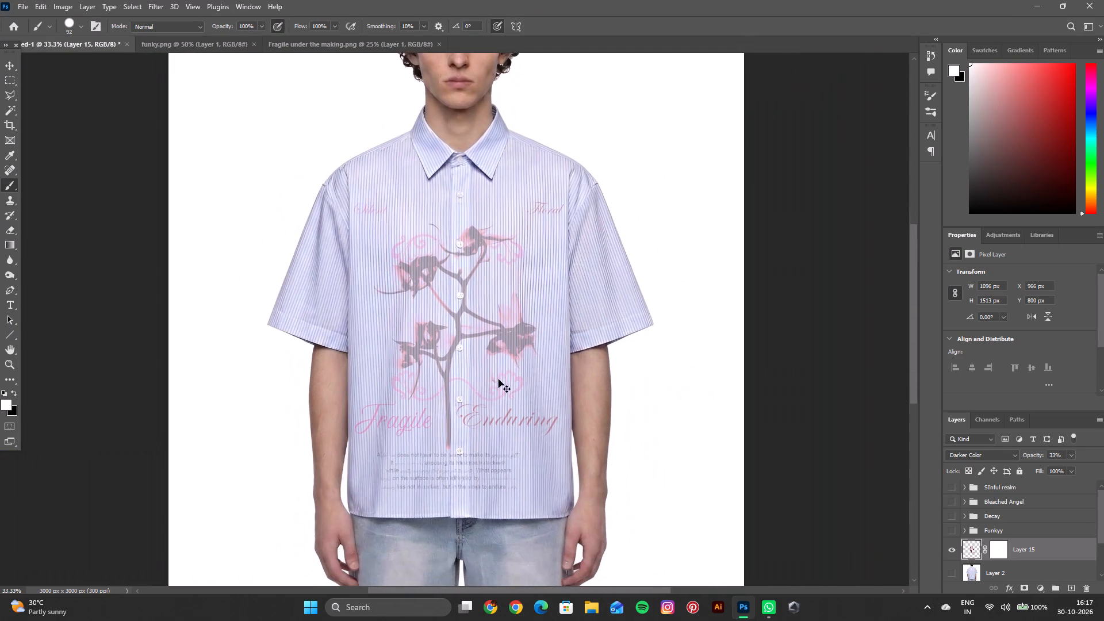
key(ctrl+minus)
click(1073, 454)
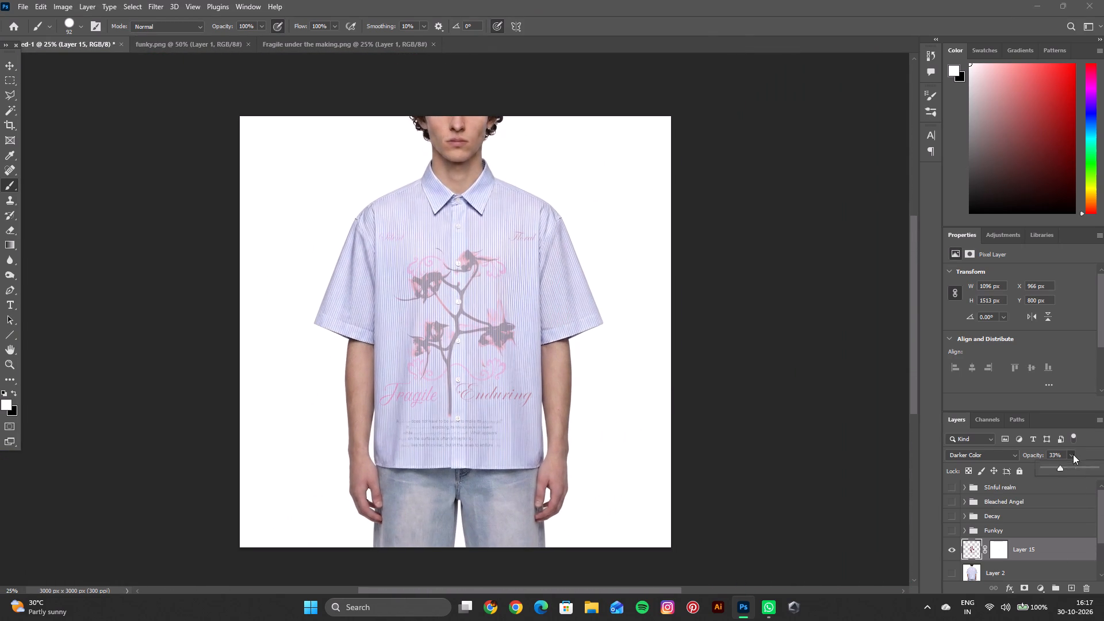
drag(1075, 465, 1103, 470)
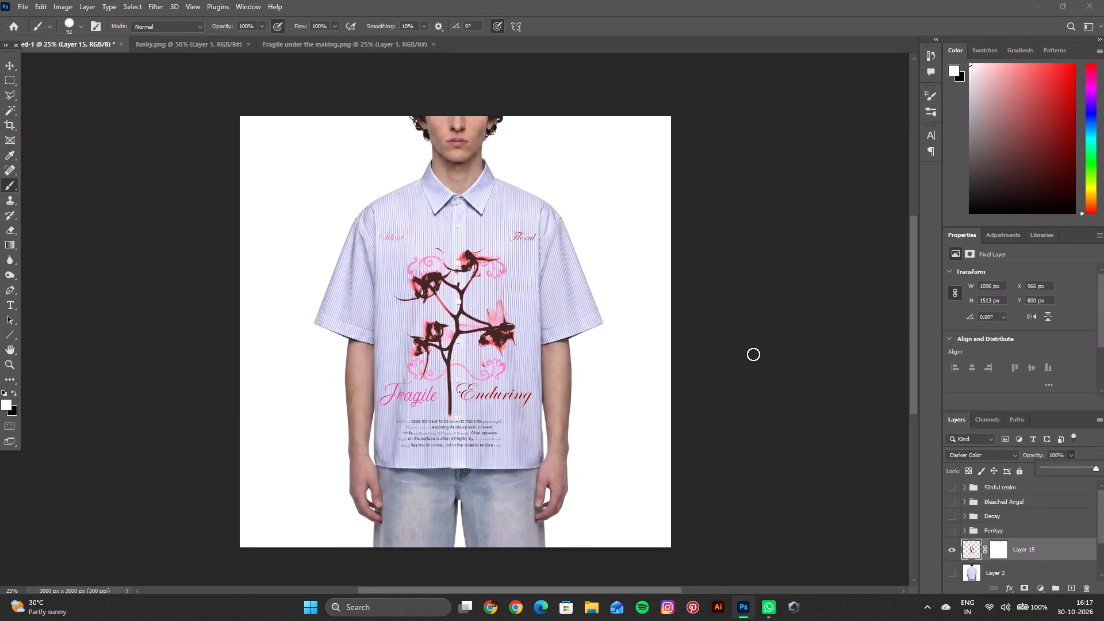
Review the striped shirt mockup as a whole, checking how the Fragile artwork sits around the buttons.
key(space)
key(space)
key(space)
key(space)
key(space)
key(space)
key(space)
key(space)
key(space)
key(space)
key(space)
key(space)
key(space)
key(space)
key(space)
key(space)
key(space)
key(space)
key(space)
key(space)
drag(608, 334, 645, 335)
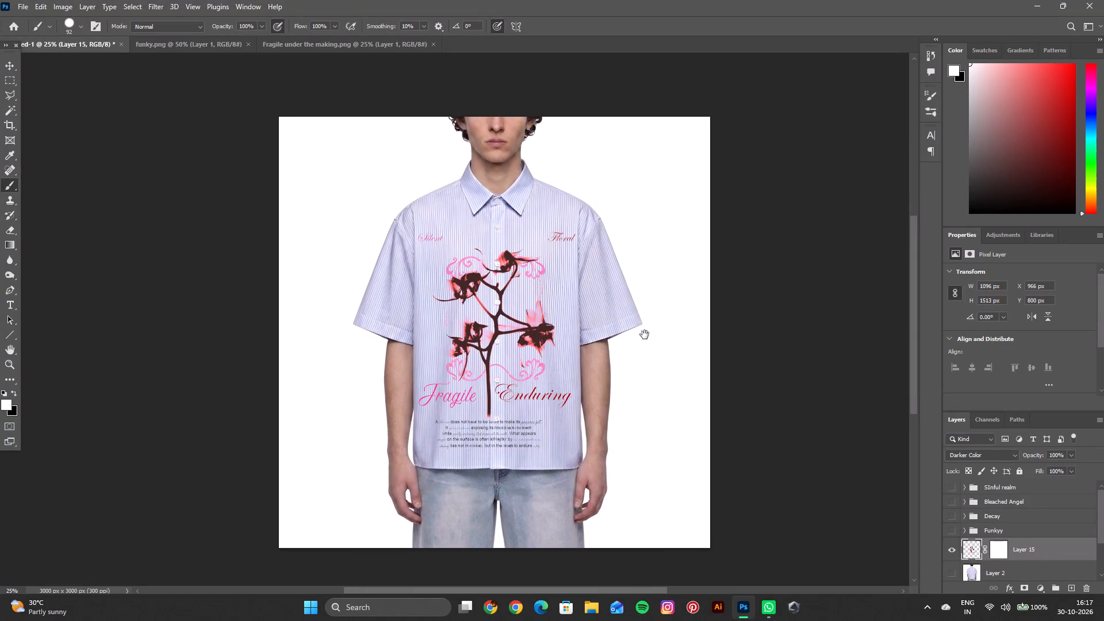
drag(645, 335, 645, 326)
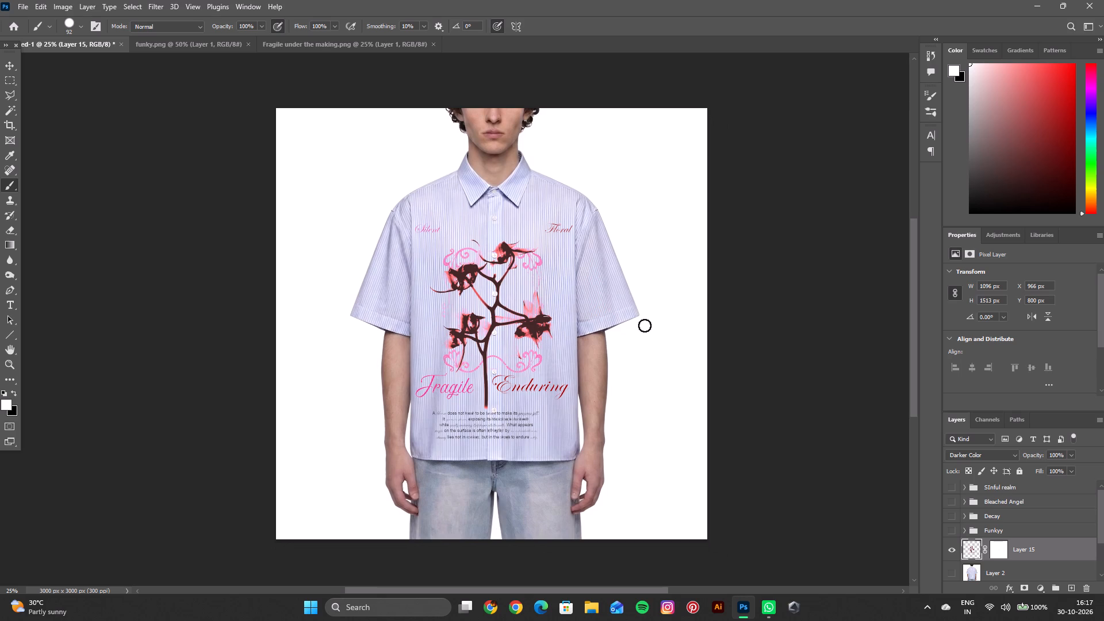
key(ctrl+equal)
key(ctrl+equal)
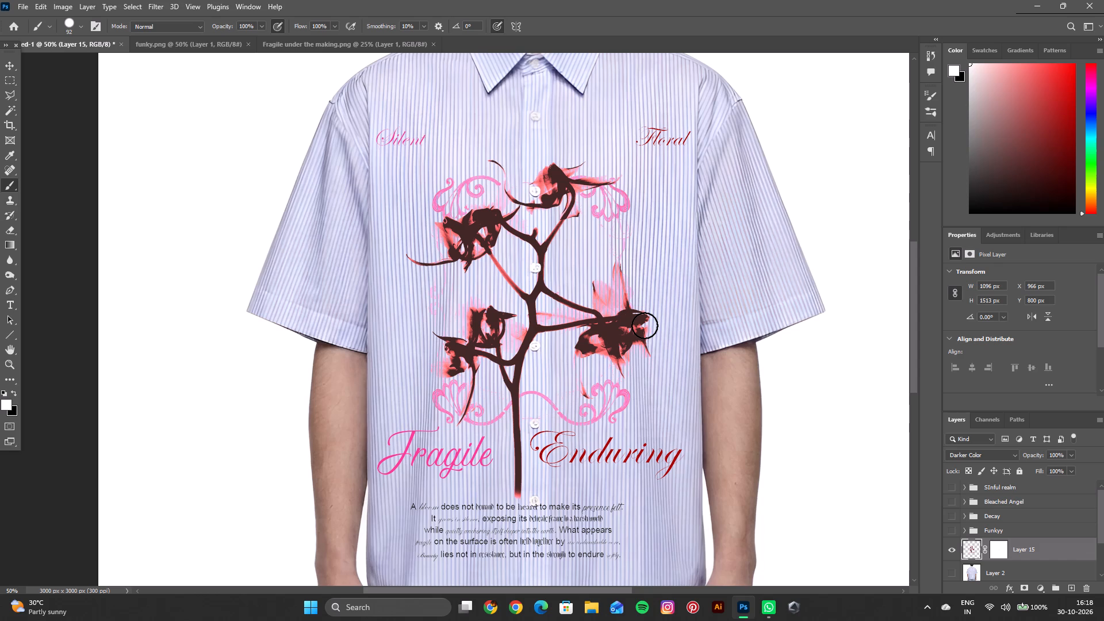
Review the whole striped shirt front mockup with the Fragile artwork at a reduced view size.
key(ctrl+minus)
key(ctrl+minus)
key(ctrl+minus)
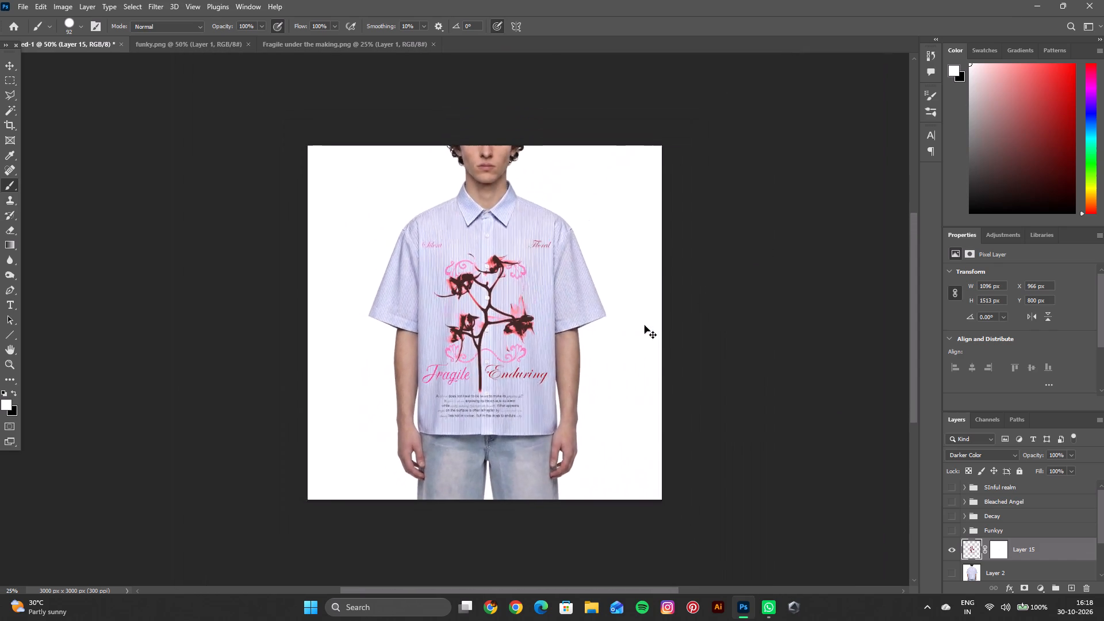
key(space)
key(space)
key(space)
key(space)
key(space)
key(space)
key(space)
key(space)
key(space)
key(space)
key(space)
key(space)
key(space)
key(space)
key(space)
key(space)
key(space)
key(space)
key(space)
key(space)
drag(653, 321, 646, 332)
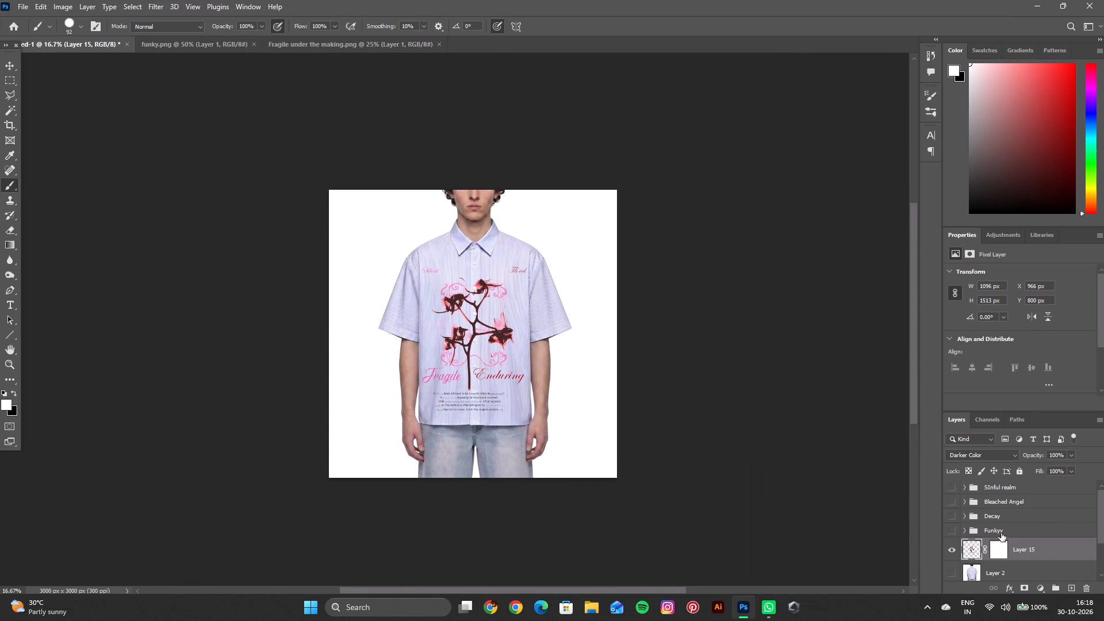
Move Layer 1, the shirt front photo, above Layer 2 so it sits directly beneath the artwork on Layer 15.
scroll(1060, 573, down, 2)
click(1013, 569)
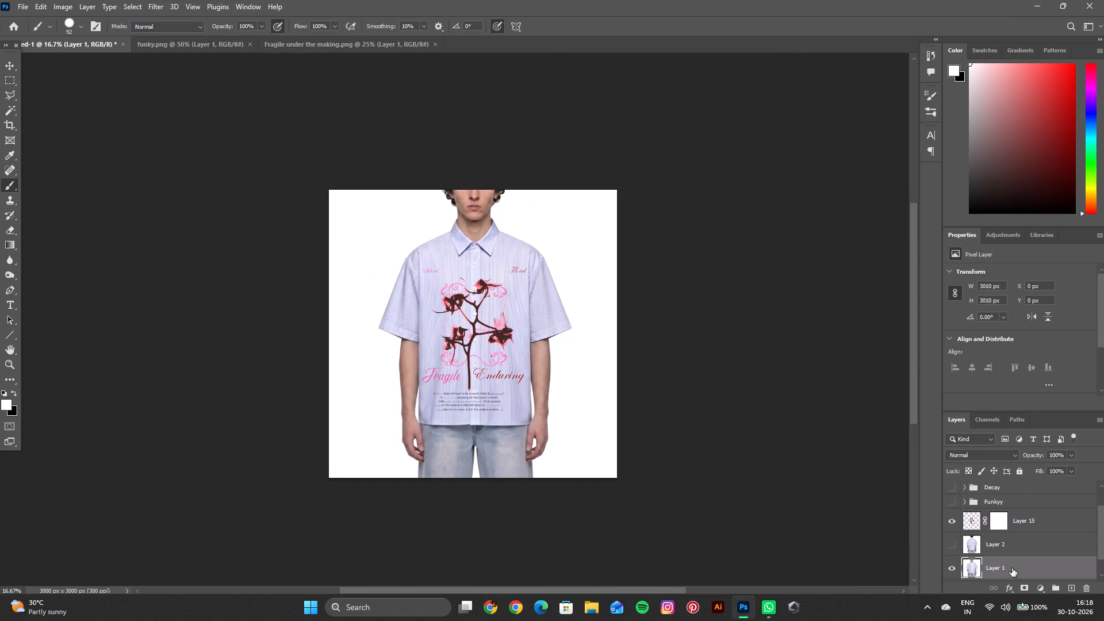
drag(1012, 568, 1017, 540)
click(1011, 566)
scroll(1013, 562, down, 3)
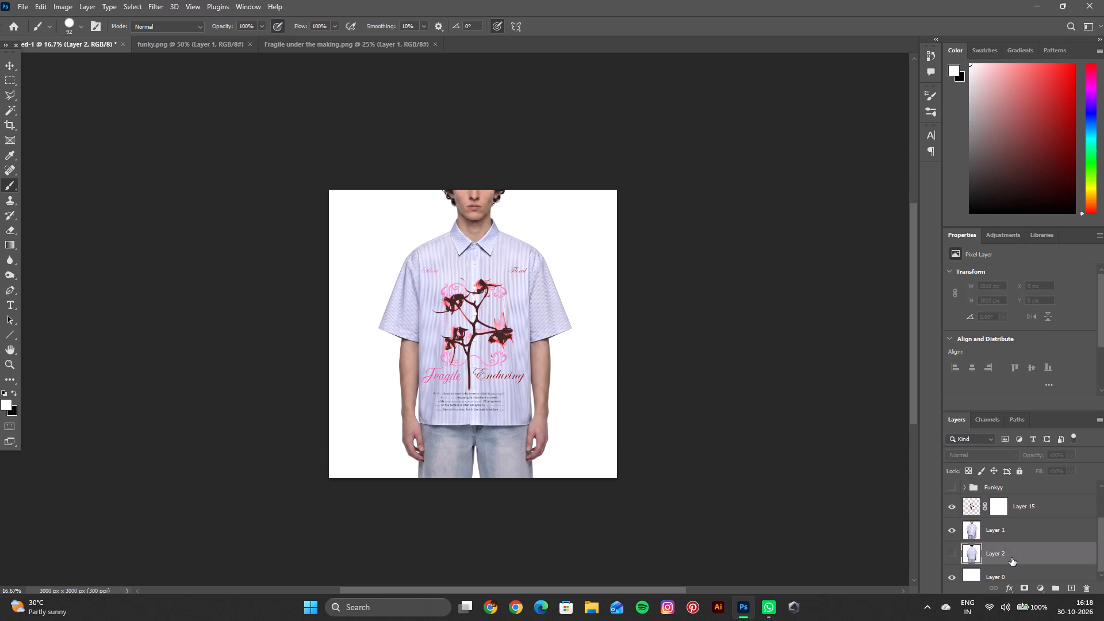
Group Layer 1 with the Fragile artwork layer, Layer 15, and name the group Floral front.
click(1014, 526)
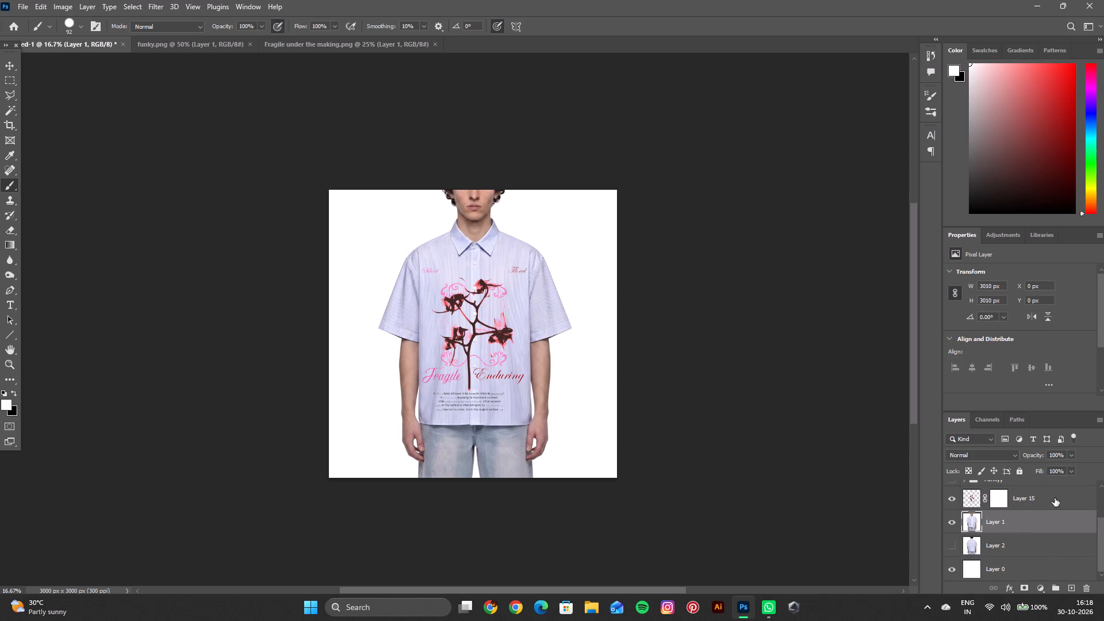
shift+click(1055, 498)
key(ctrl+g)
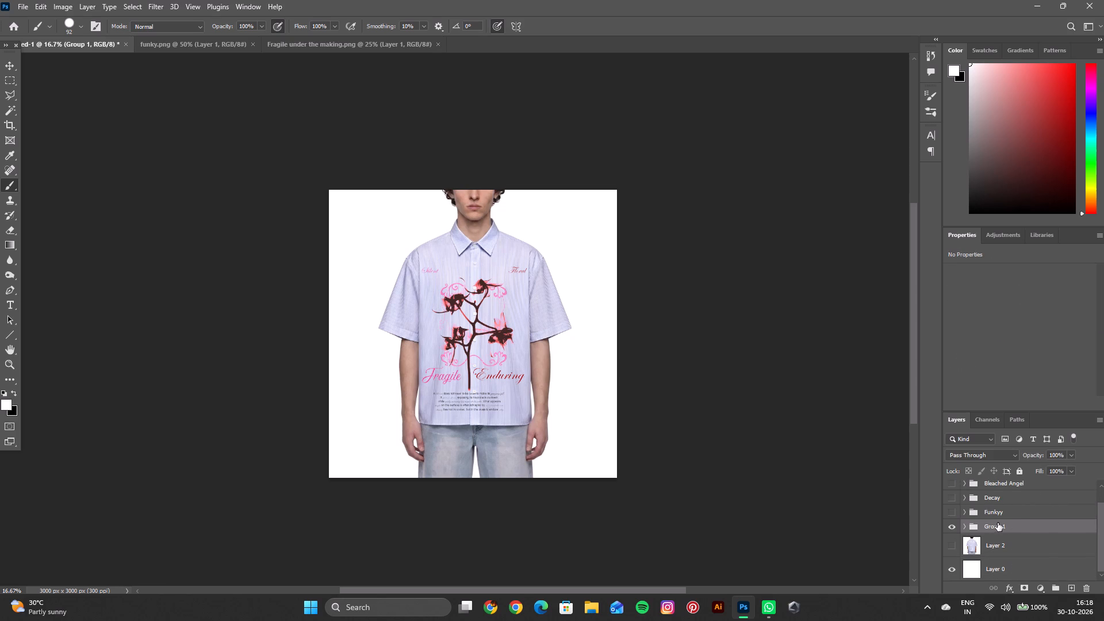
double_click(1003, 524)
key(BackSpace)
text(Floral frp)
key(BackSpace)
text(ot)
key(BackSpace)
text(nt)
key(Return)
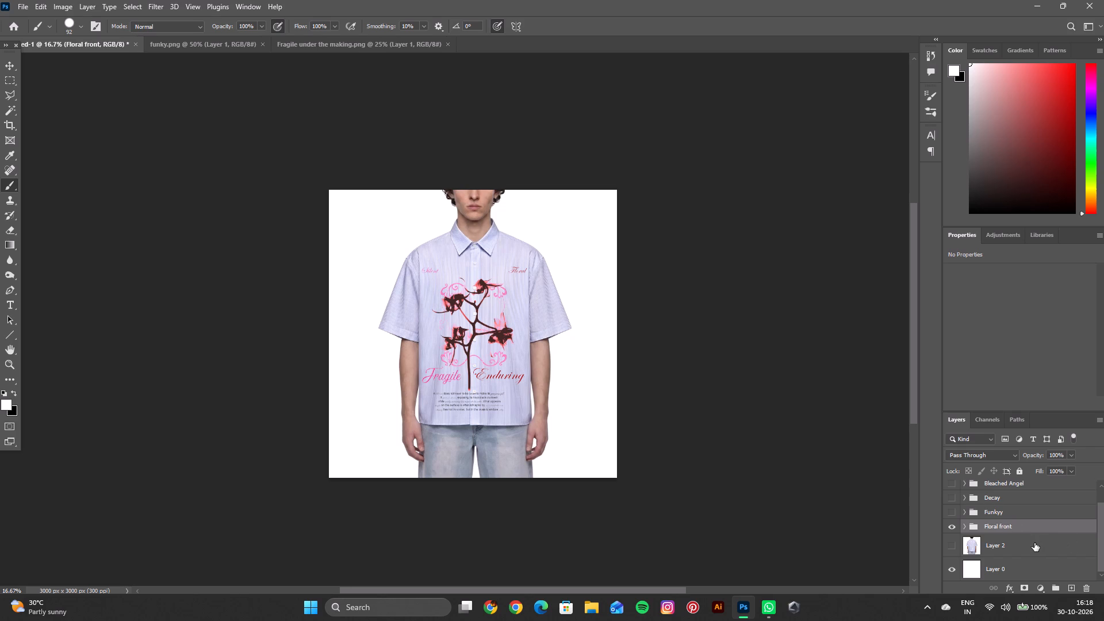
Export the shirt front mockup as a PNG named Floral front model in the GB S25 folder.
click(1034, 543)
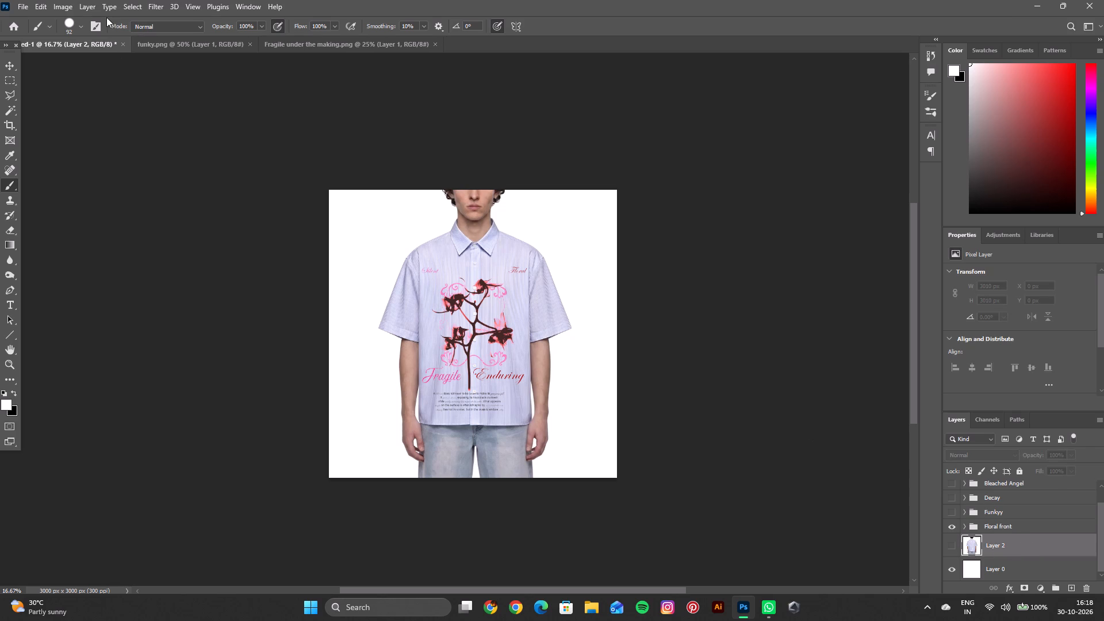
click(25, 9)
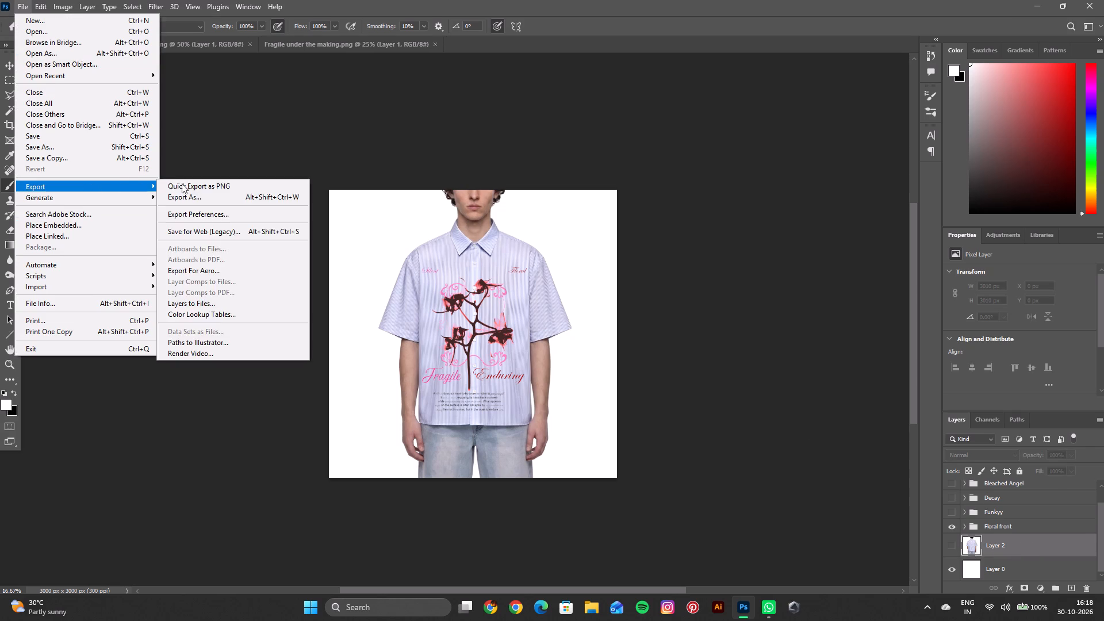
click(182, 183)
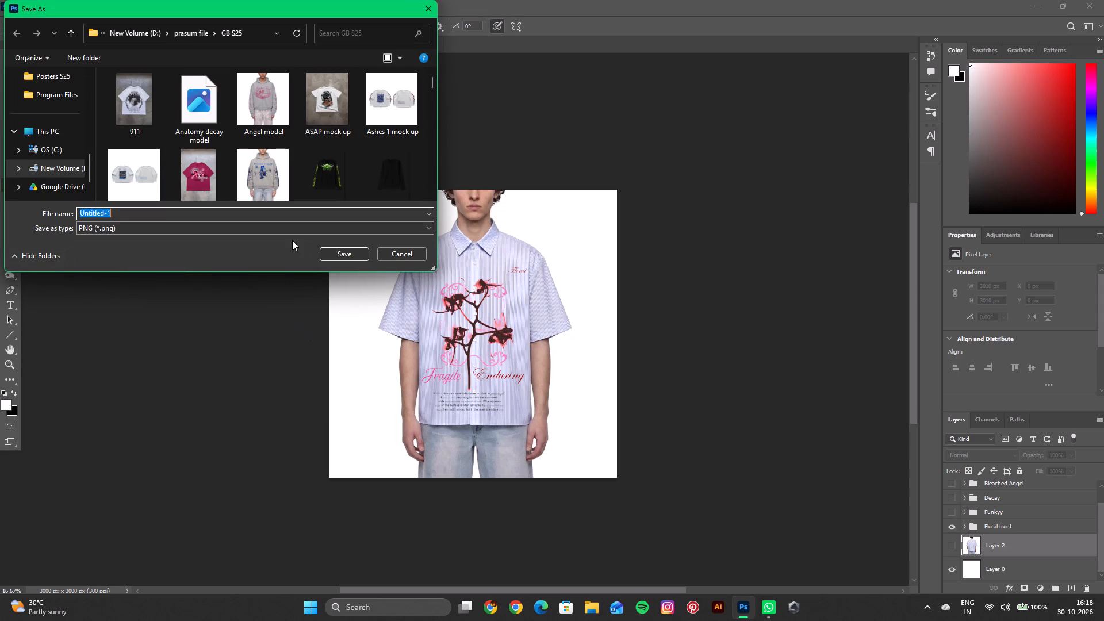
key(BackSpace)
text(Floral front model)
key(space)
key(Return)
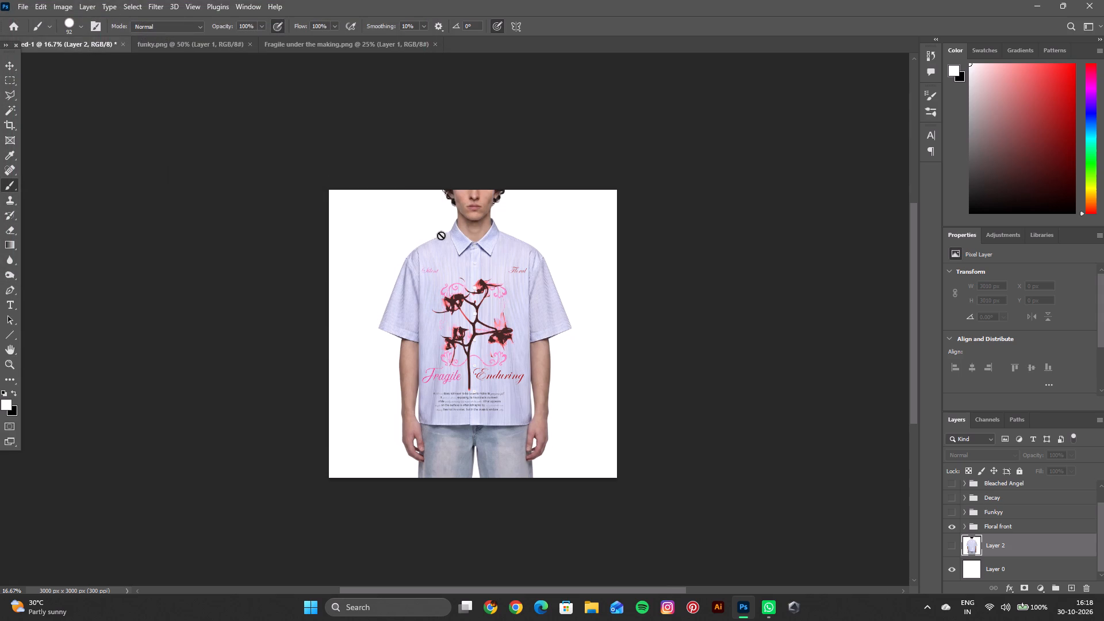
Hide the Floral front group and show Layer 2, the photo of the striped shirt's back.
click(949, 525)
click(953, 548)
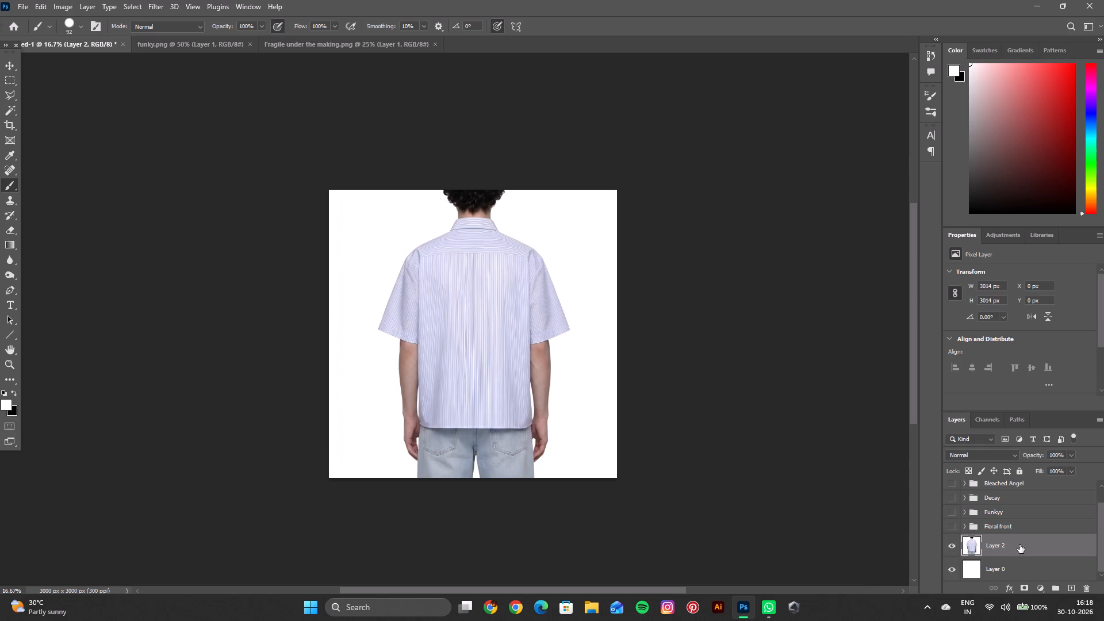
Open the Text Fragilee PNG artwork from the Gothbird folder.
key(ctrl+o)
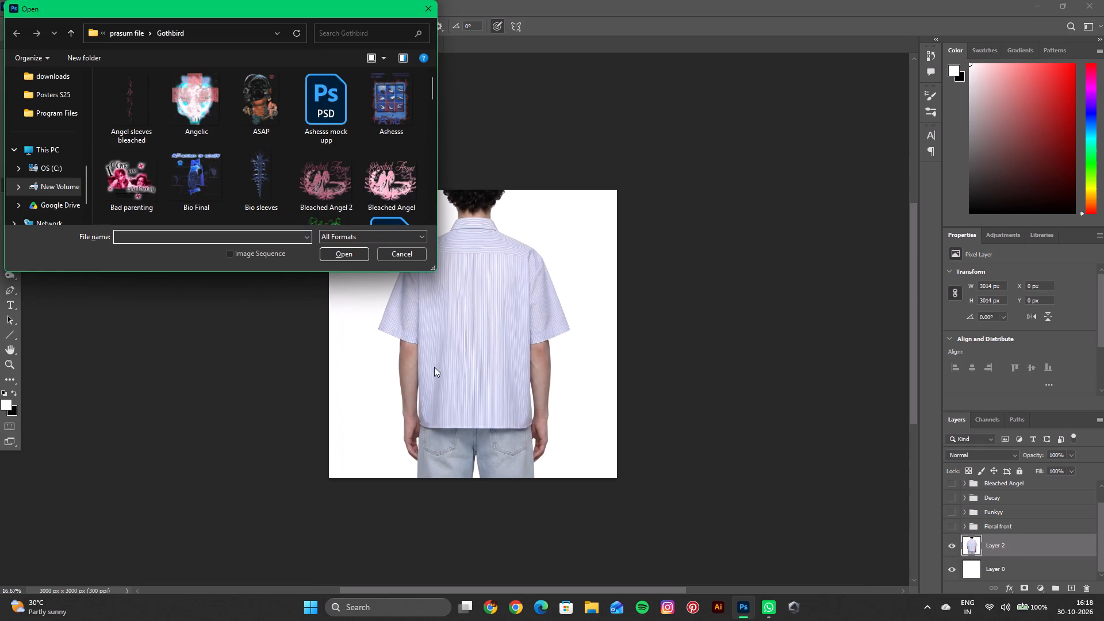
scroll(288, 208, down, 8)
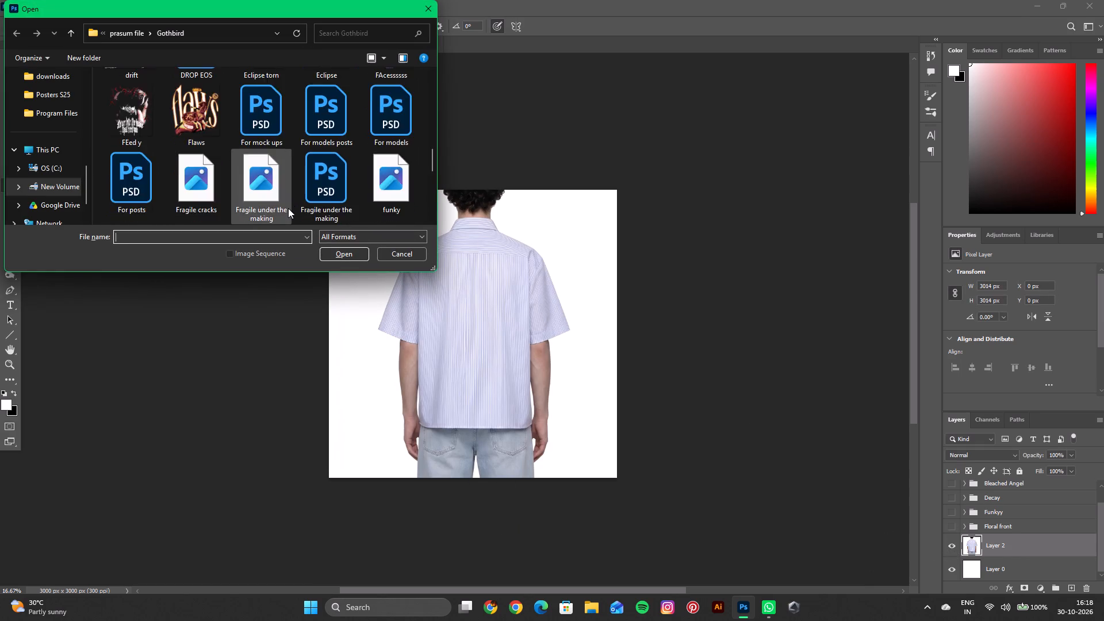
scroll(288, 208, down, 3)
double_click(323, 143)
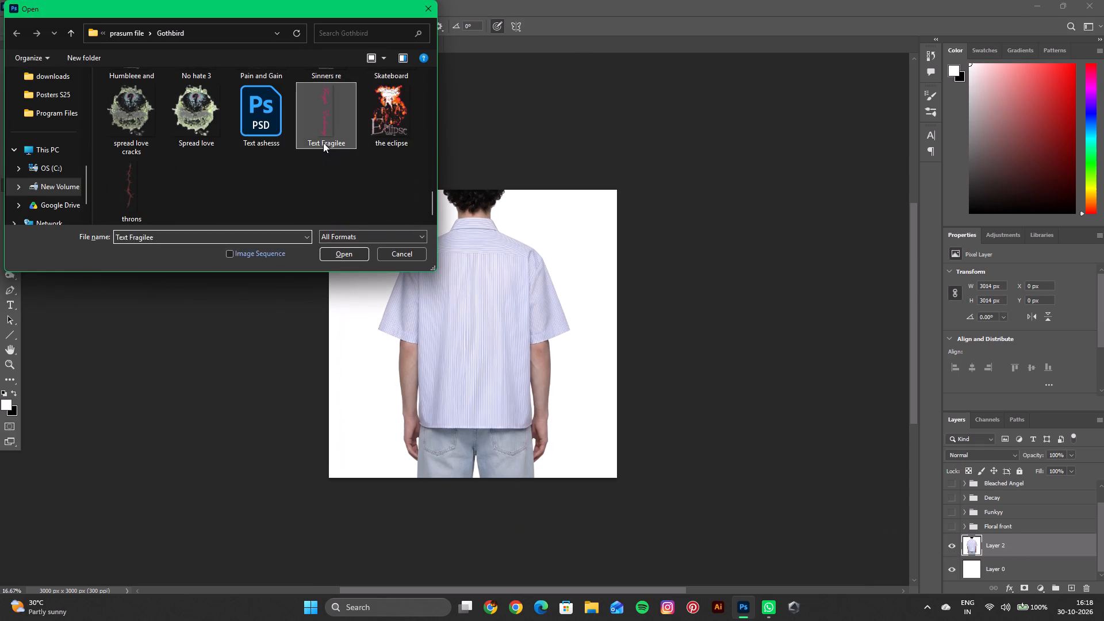
Copy the vertical pink Fragile Enduring lettering and paste it into the mockup document over the shirt's back.
click(9, 66)
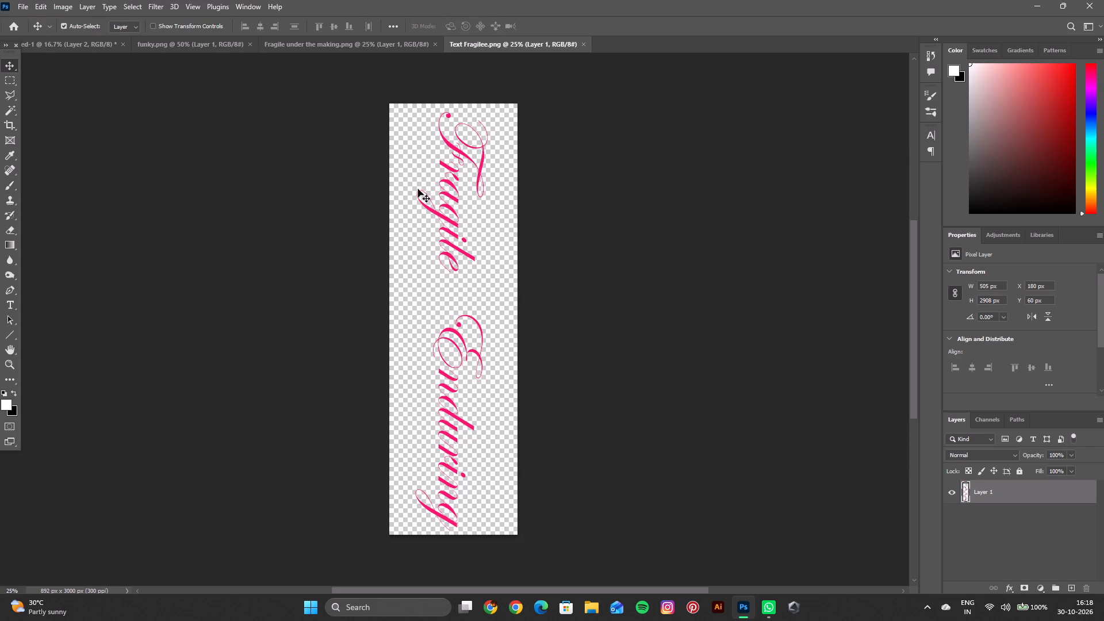
click(481, 163)
key(shift+c)
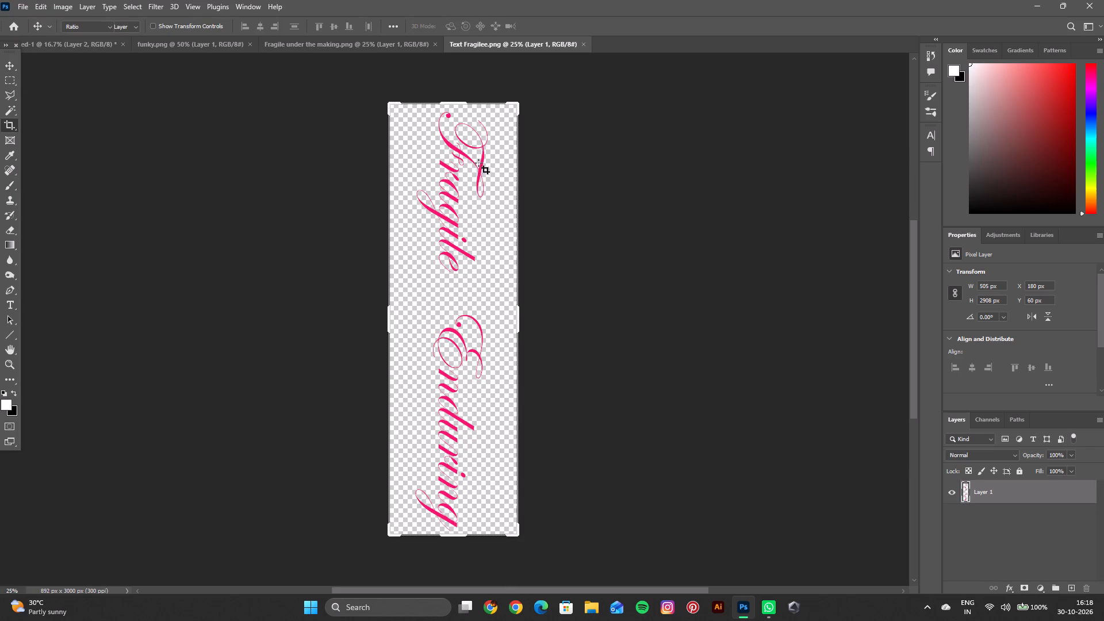
click(16, 68)
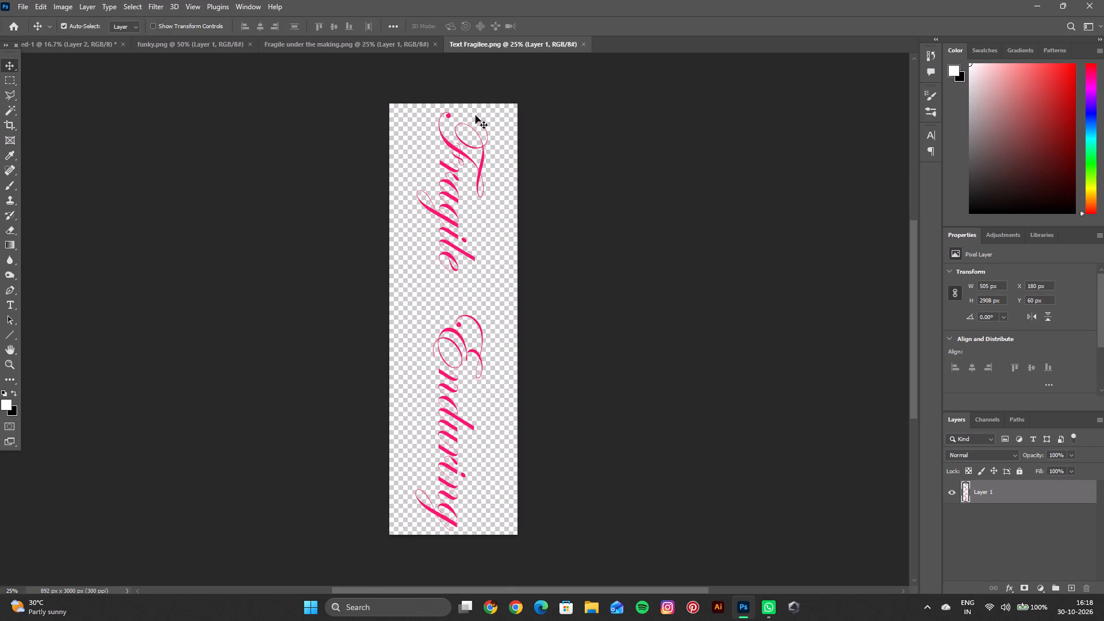
click(482, 165)
click(481, 163)
key(ctrl+c)
click(352, 47)
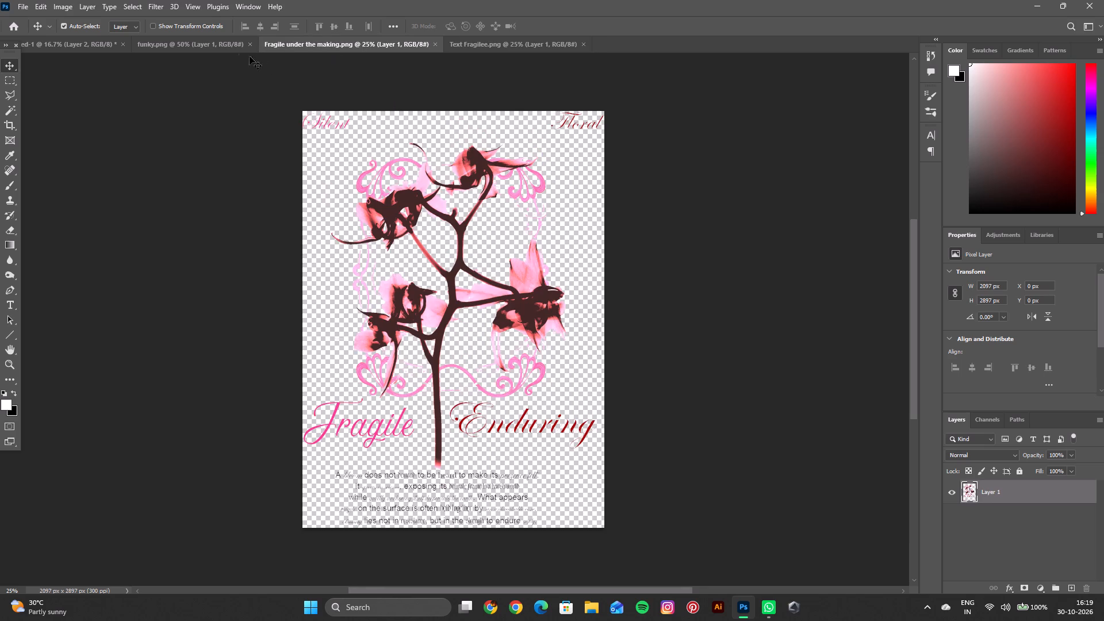
click(224, 50)
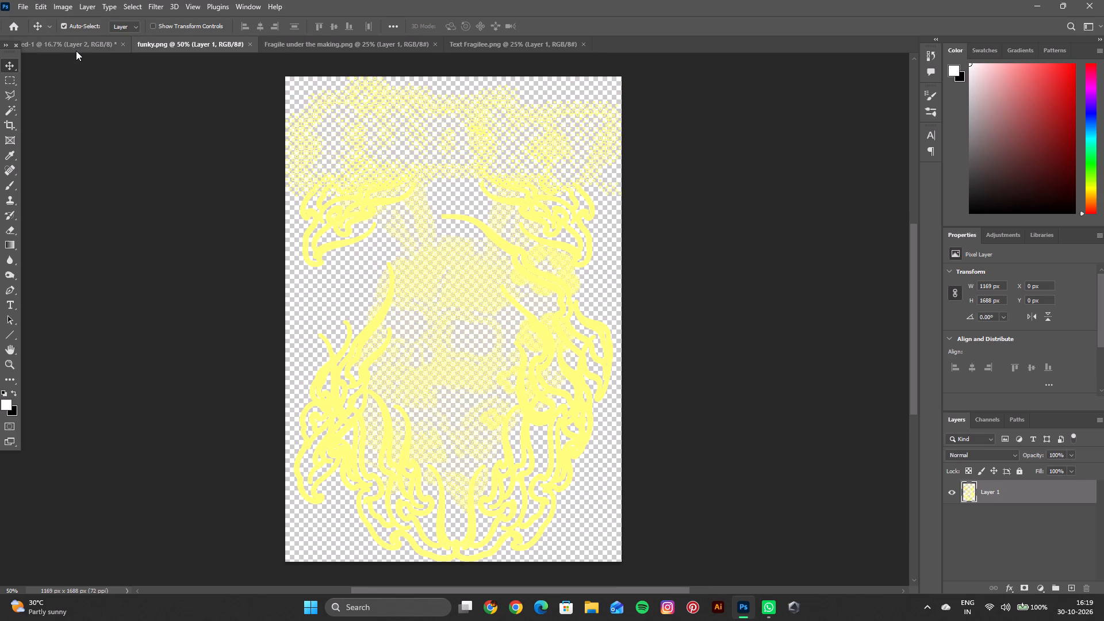
click(76, 51)
key(ctrl+v)
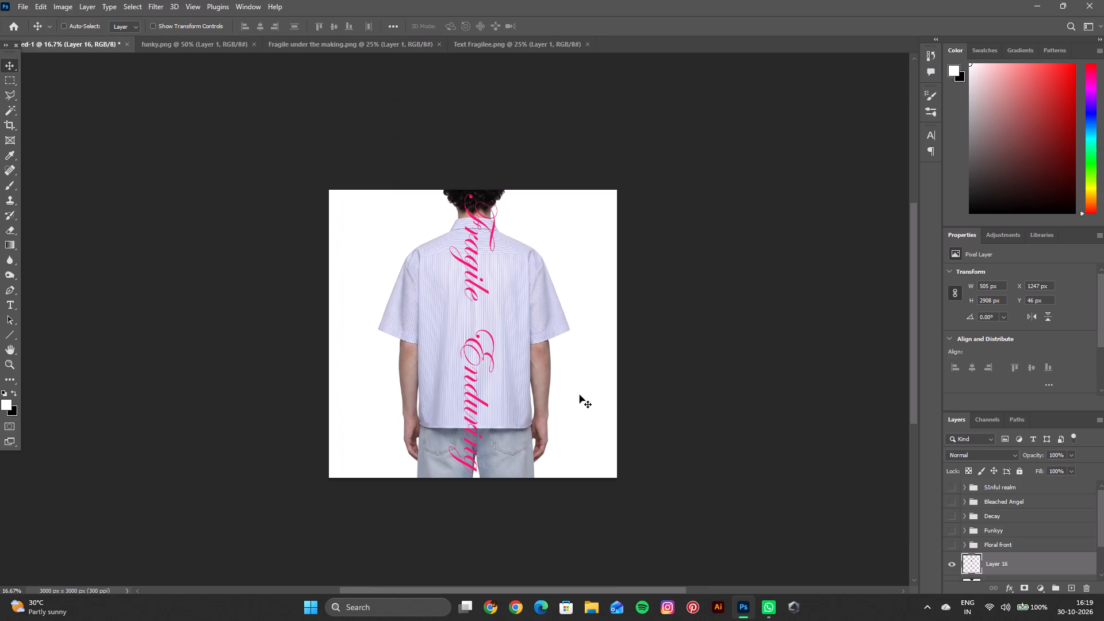
Scale the Fragile Enduring lettering to about 64% and centre it on the shirt's back at about X 1345, Y 518 px.
key(ctrl+t)
drag(494, 193, 482, 248)
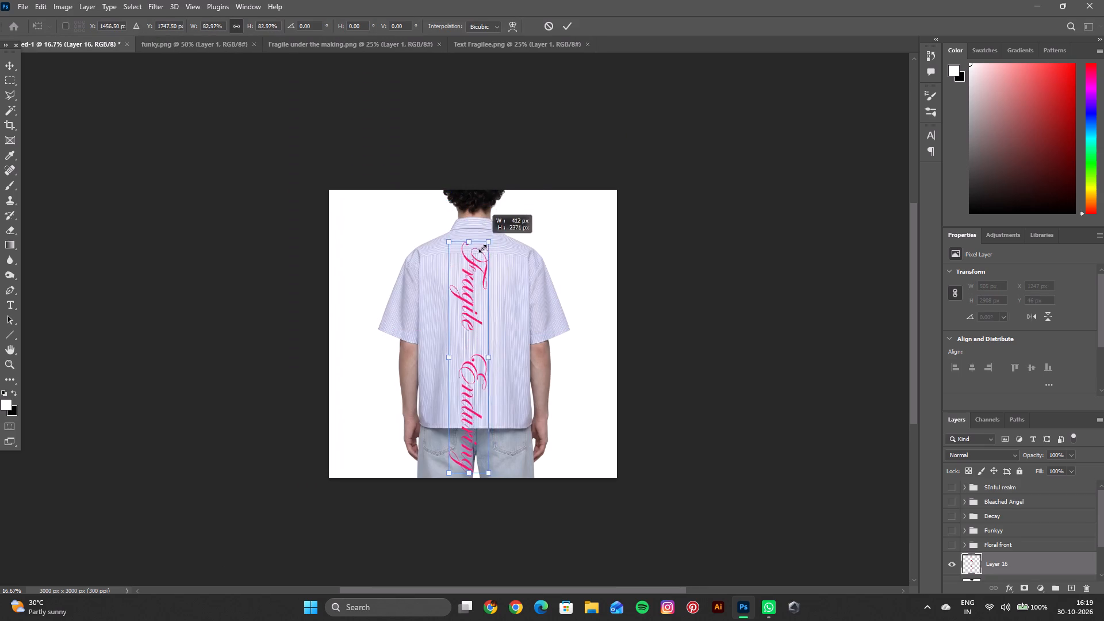
drag(482, 248, 474, 293)
drag(469, 323, 479, 270)
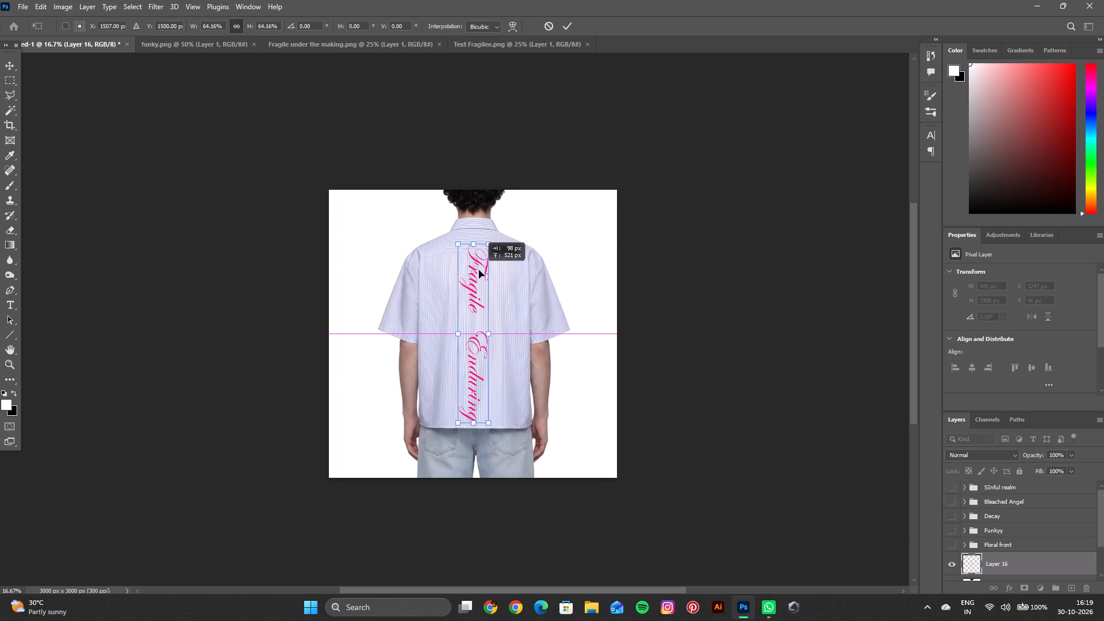
drag(479, 270, 483, 269)
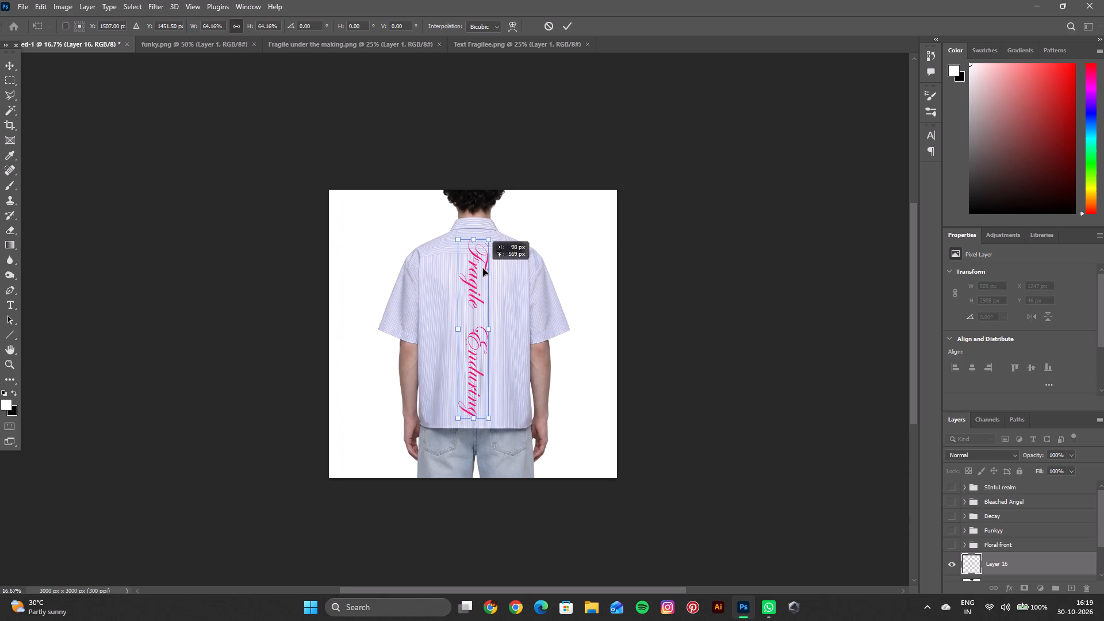
drag(483, 269, 482, 269)
click(572, 26)
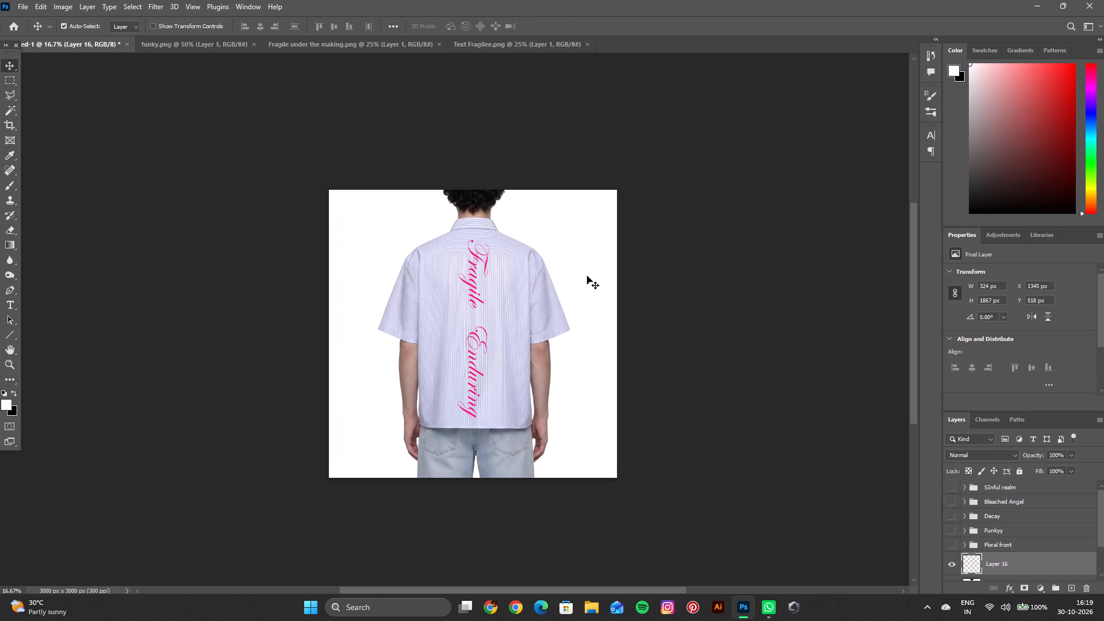
Set the blend mode of the lettering layer, Layer 16, to Linear Burn.
key(ctrl+equal)
key(ctrl+equal)
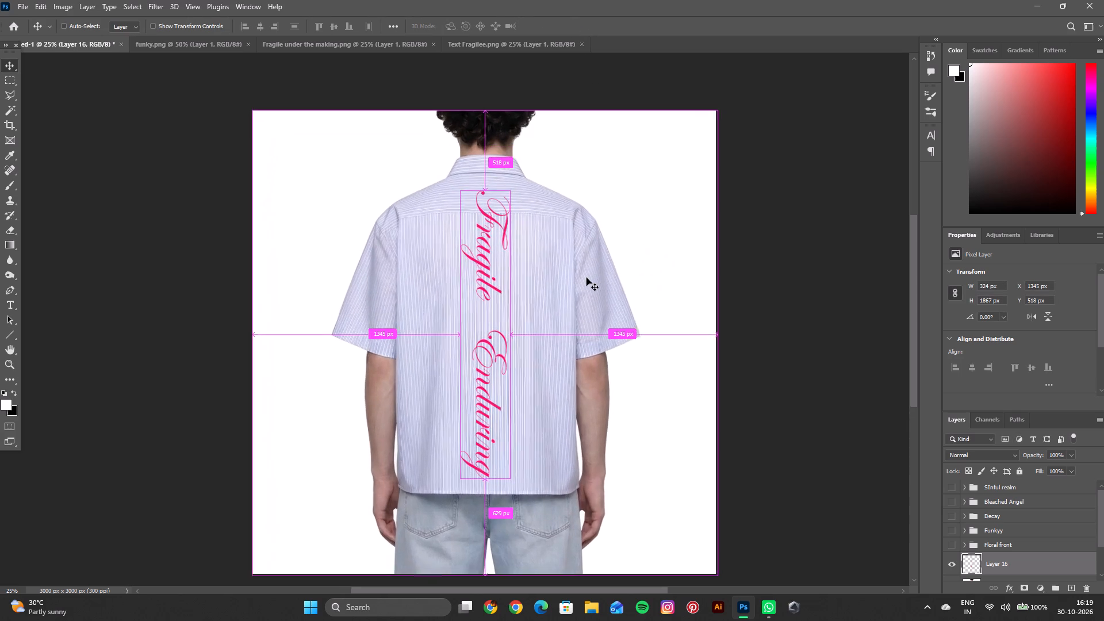
key(ctrl+minus)
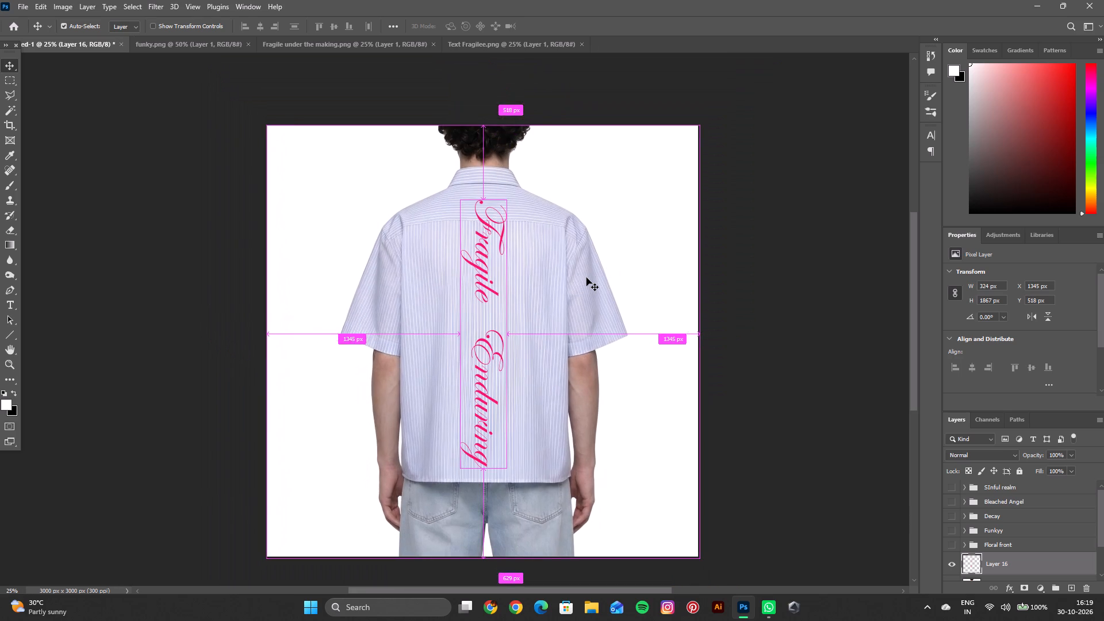
key(ctrl+minus)
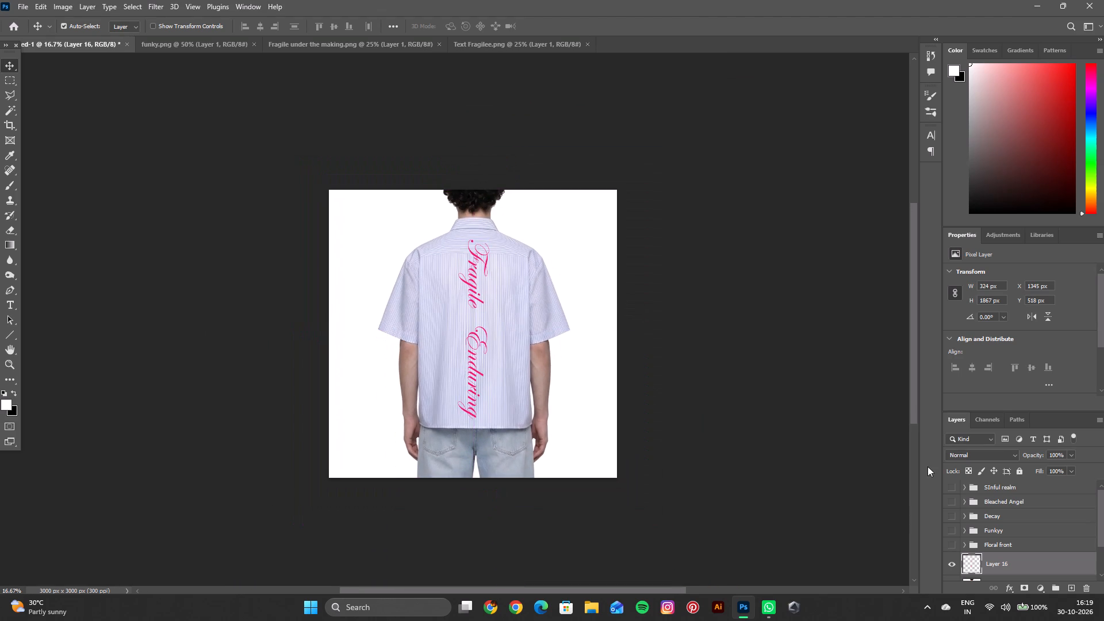
click(988, 449)
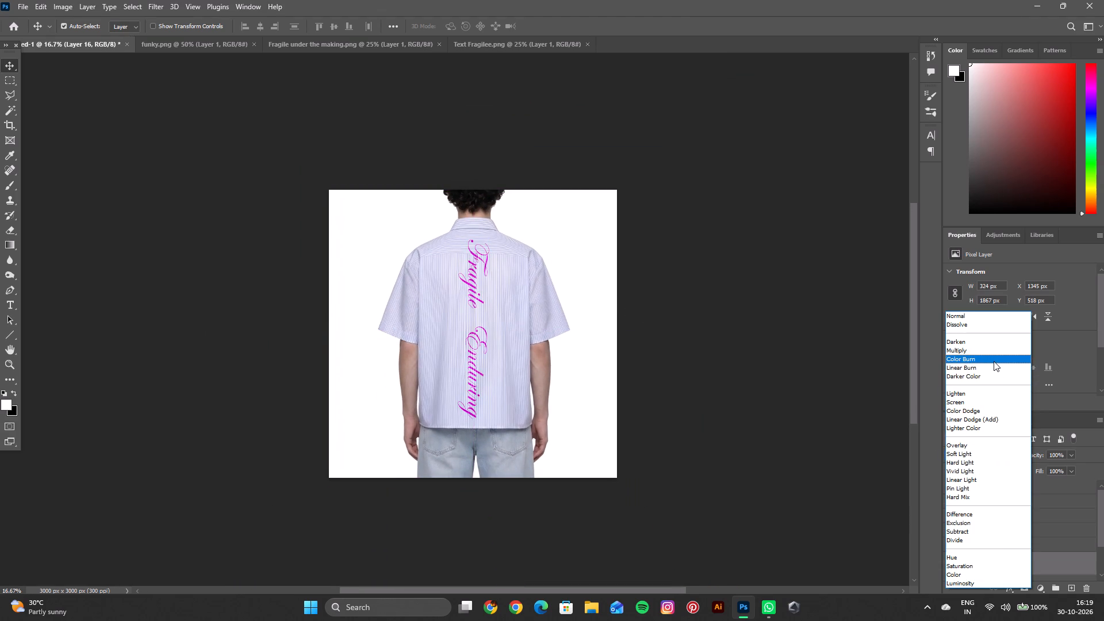
click(992, 367)
scroll(656, 375, up, 1)
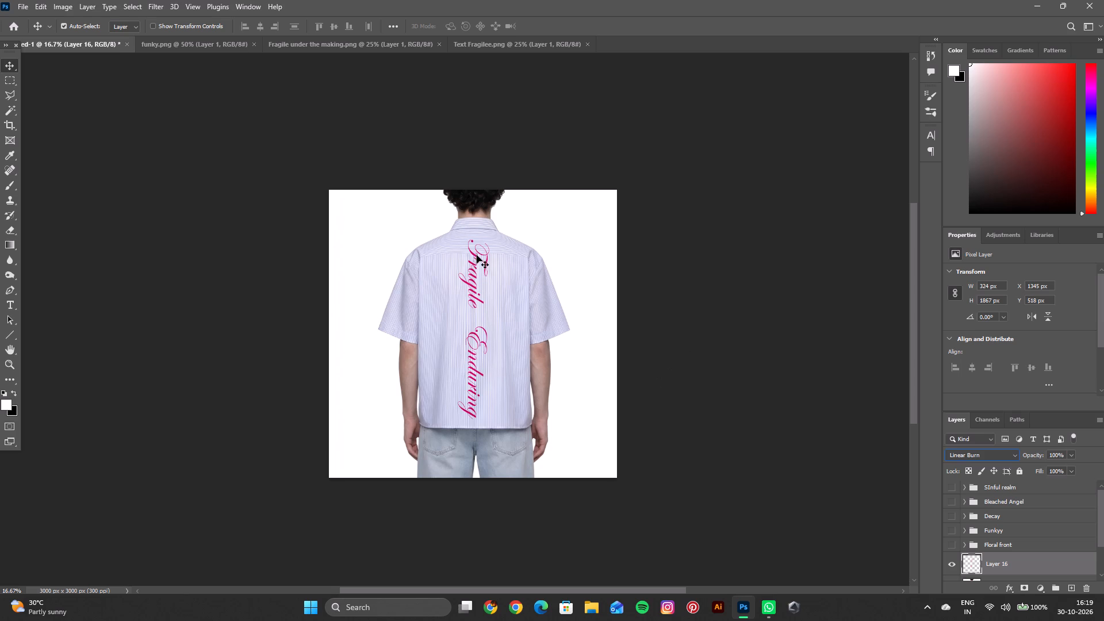
Move the lettering to the left side of the shirt's back, at about X 992, Y 574 px.
drag(474, 254, 433, 267)
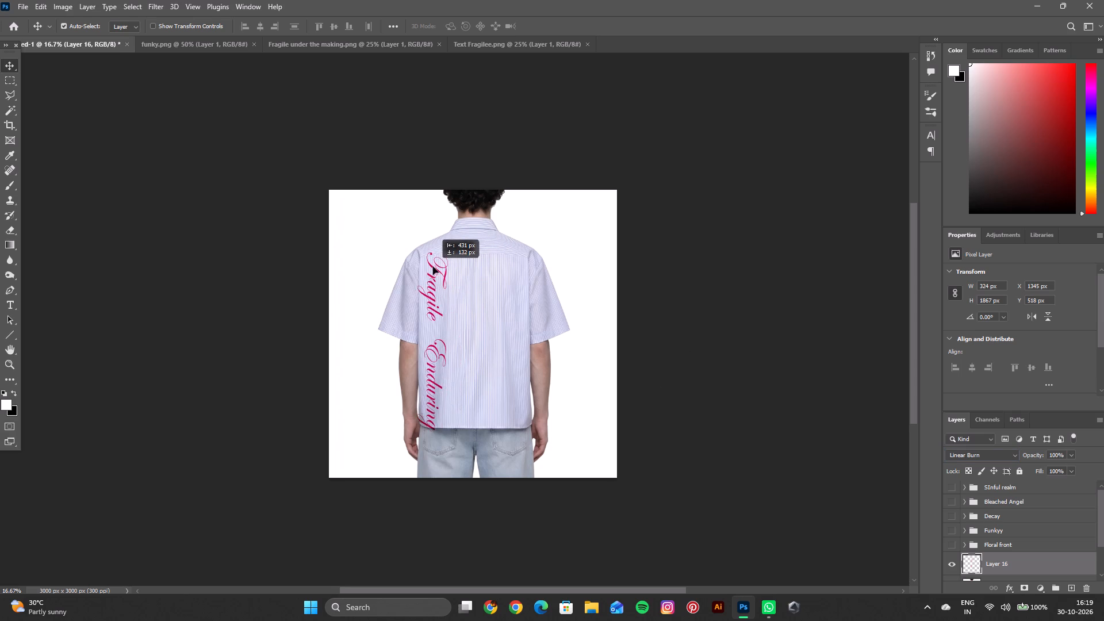
drag(433, 267, 440, 262)
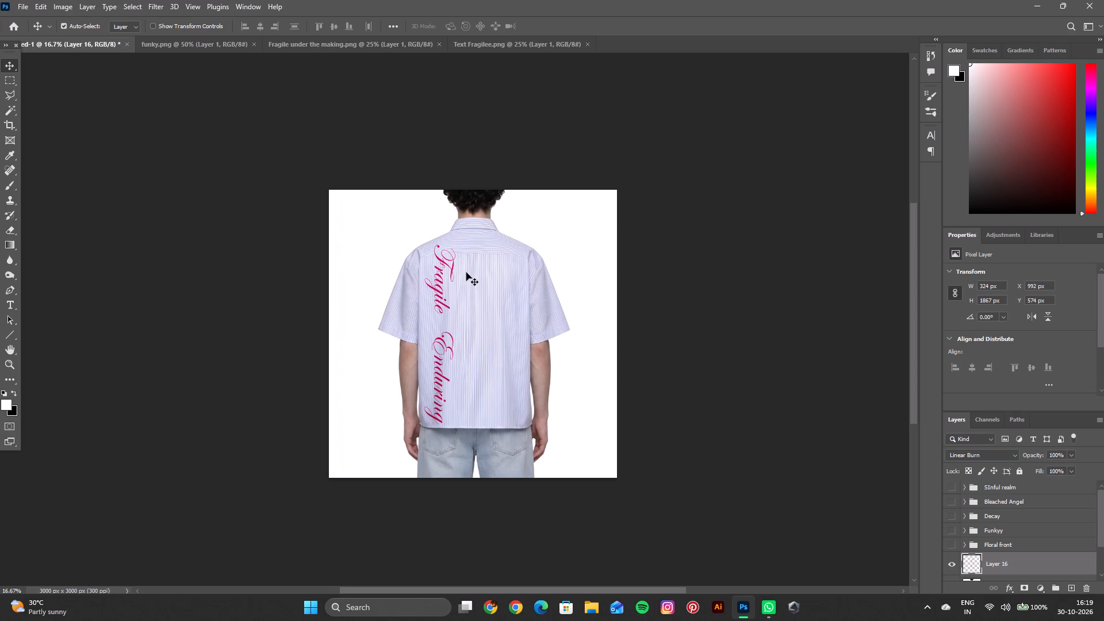
Scale the Fragile Enduring lettering down to about 92% and place it at about X 980, Y 710 px on the shirt's back.
key(ctrl+t)
drag(457, 245, 457, 248)
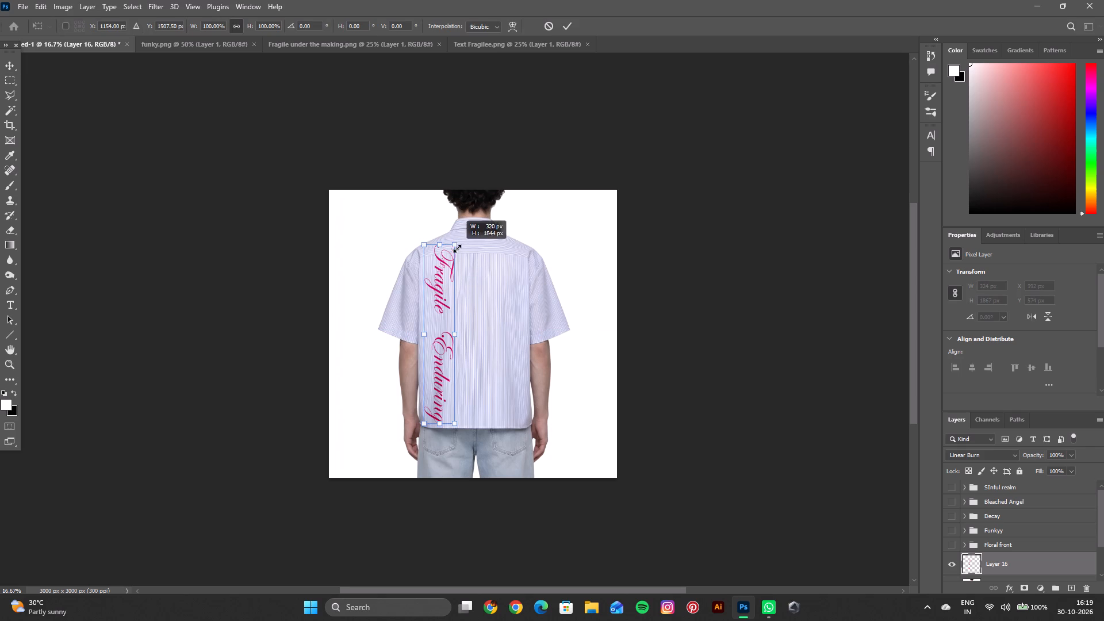
drag(457, 248, 455, 260)
click(438, 291)
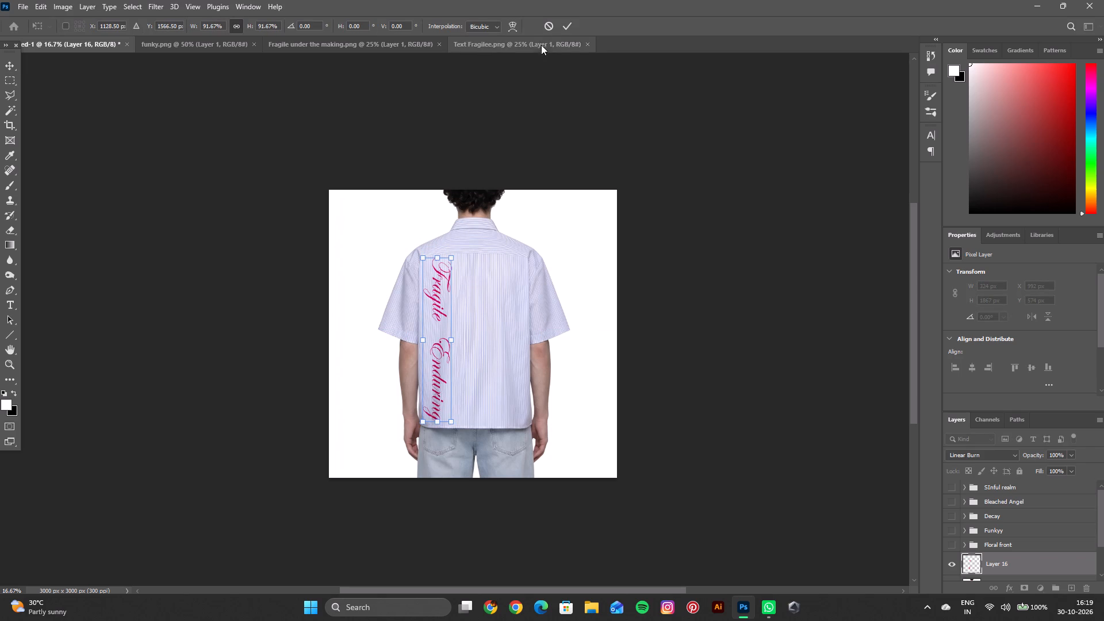
click(569, 26)
text(vv)
key(c)
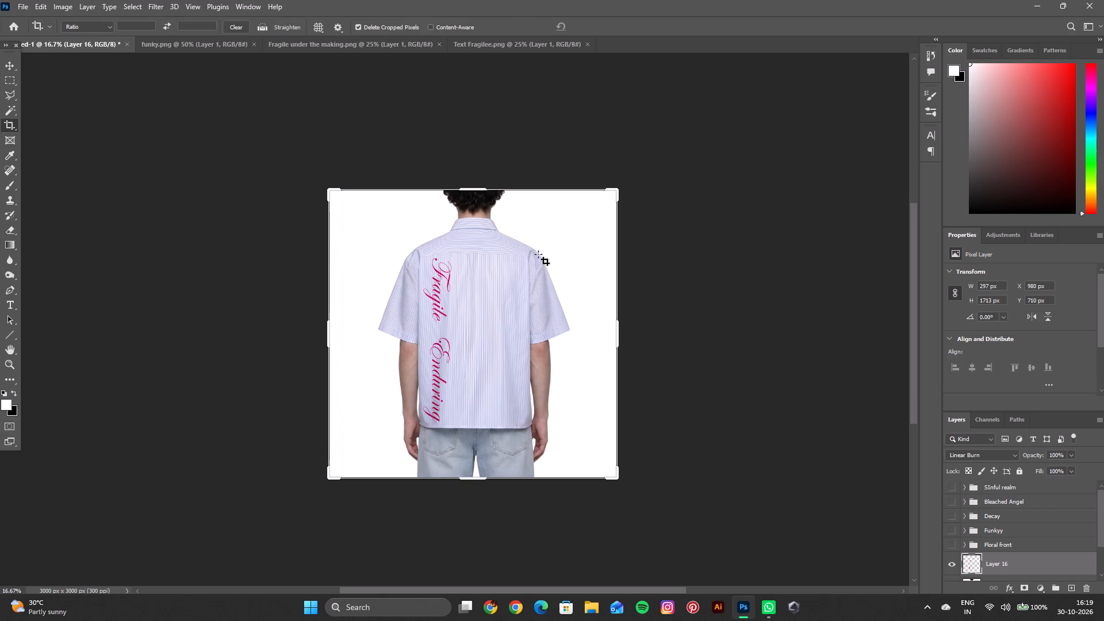
click(9, 64)
Examine the size and placement of the Fragile Enduring lettering on the shirt's back.
key(space)
key(space)
key(space)
key(space)
key(space)
key(space)
key(space)
key(space)
key(space)
key(space)
key(space)
key(space)
key(space)
key(space)
key(space)
key(space)
key(space)
key(space)
key(space)
key(space)
drag(505, 281, 509, 279)
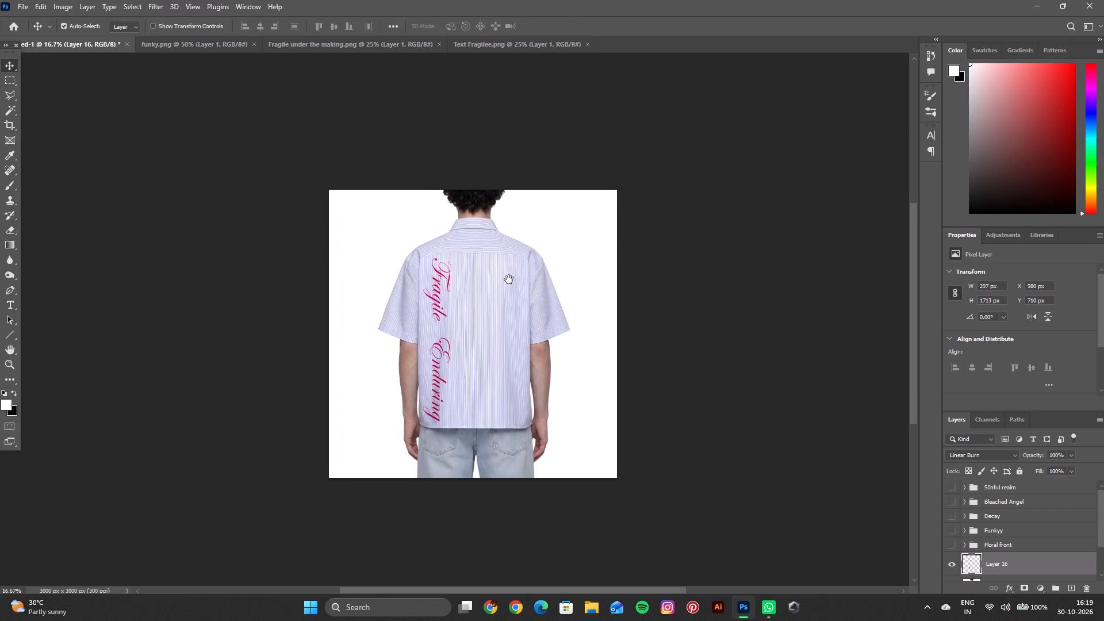
drag(509, 279, 520, 259)
key(ctrl+minus)
key(space)
key(space)
key(space)
key(space)
key(space)
key(space)
key(space)
key(space)
key(space)
key(space)
key(space)
key(space)
key(space)
key(space)
key(space)
key(space)
key(space)
key(space)
key(space)
key(space)
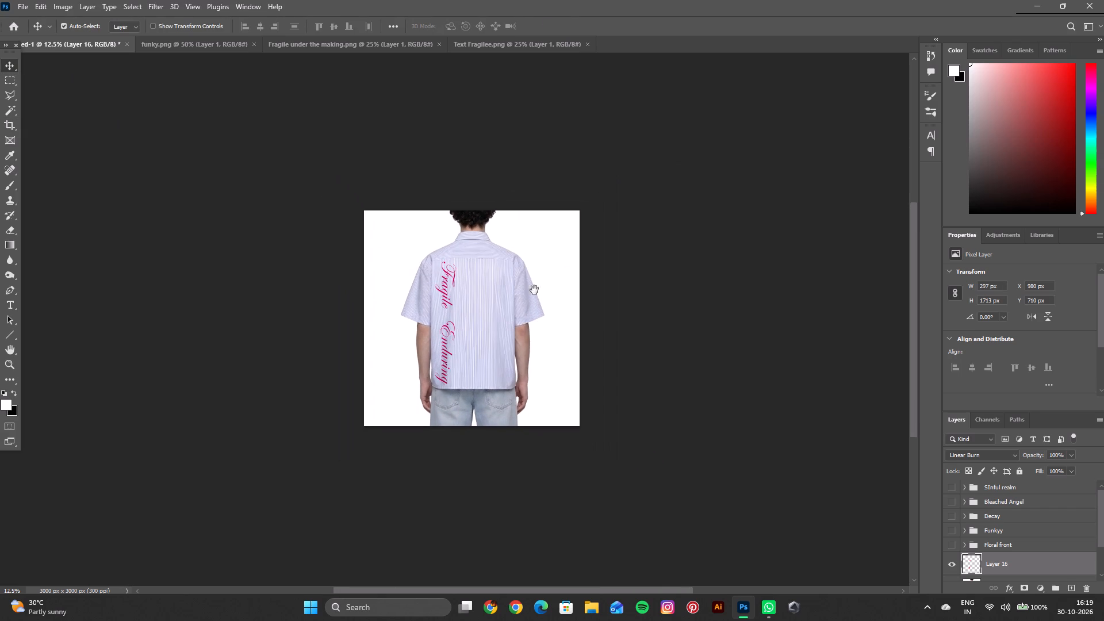
drag(554, 313, 527, 309)
key(ctrl+equal)
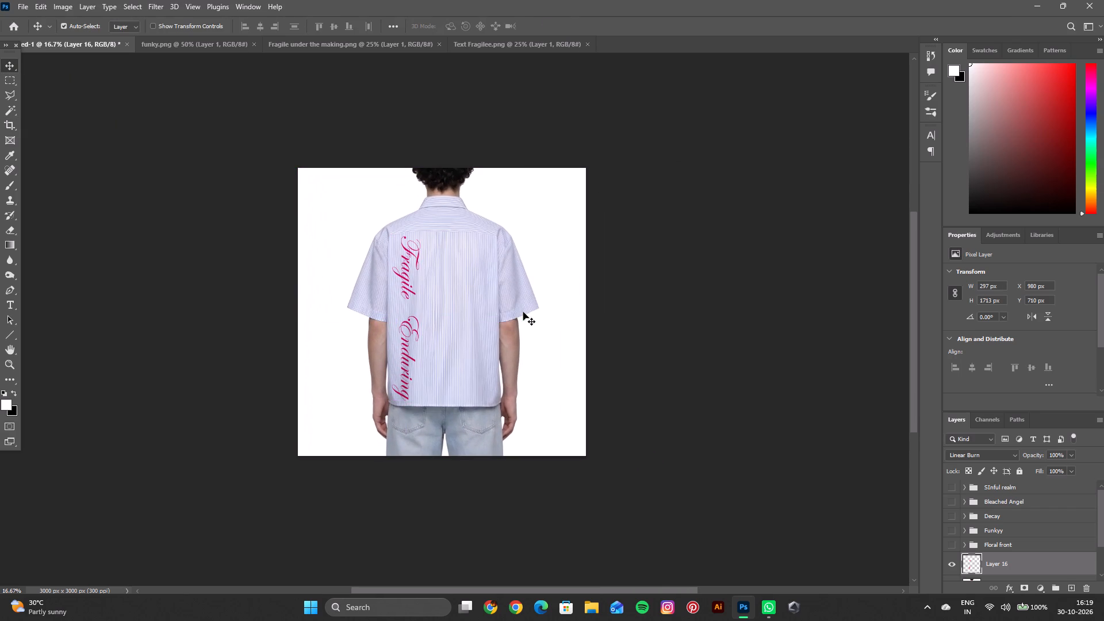
Export the shirt back mockup as a PNG named Floral back model in the GB S25 folder.
click(20, 6)
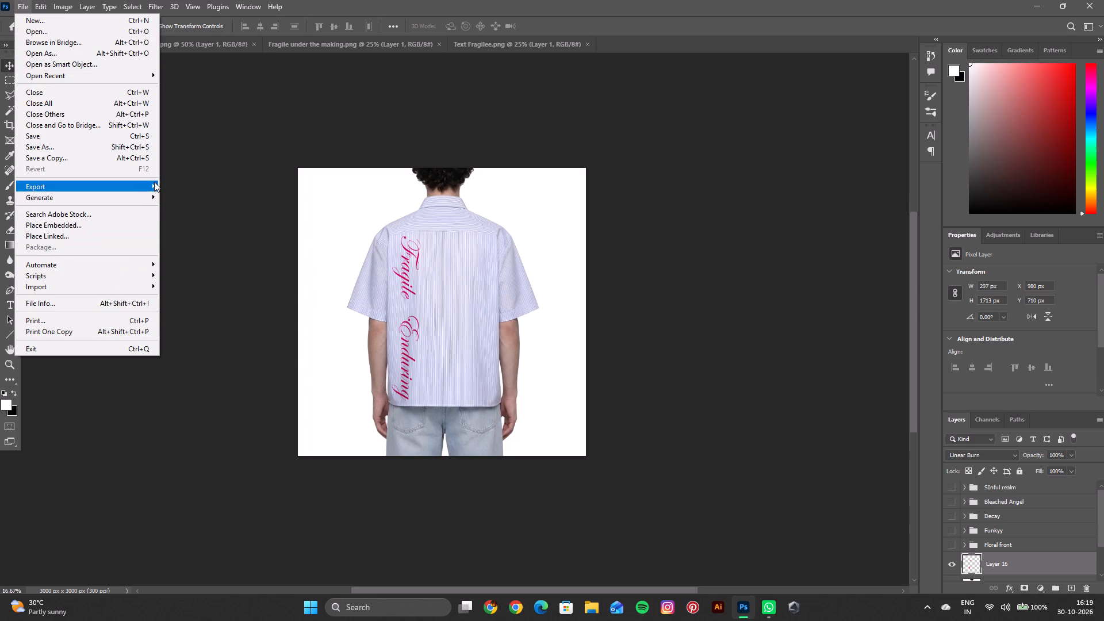
click(188, 183)
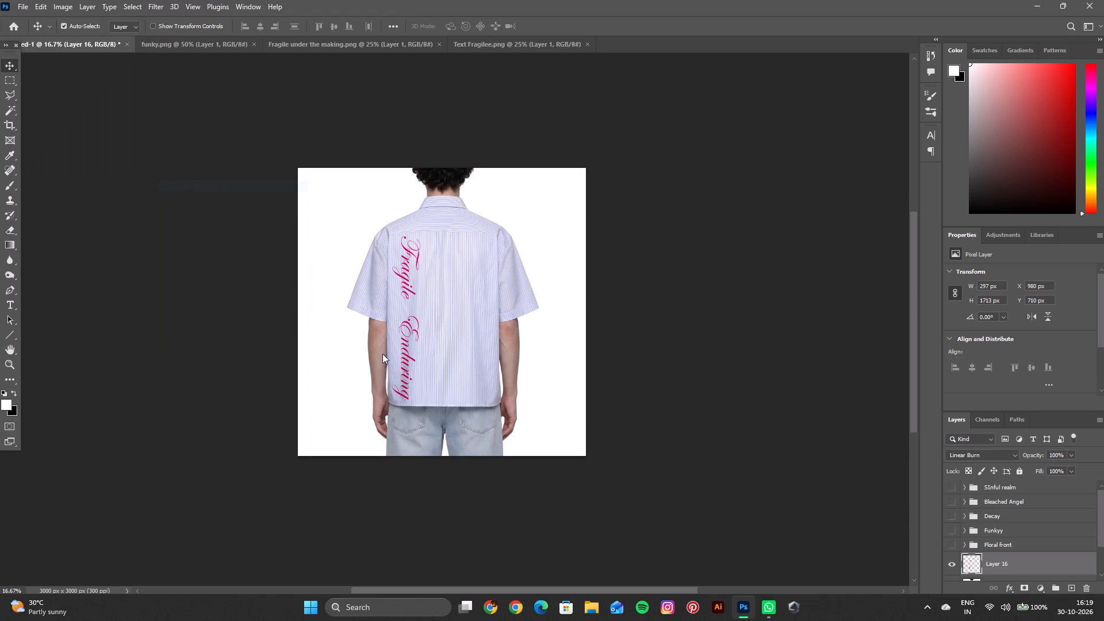
key(BackSpace)
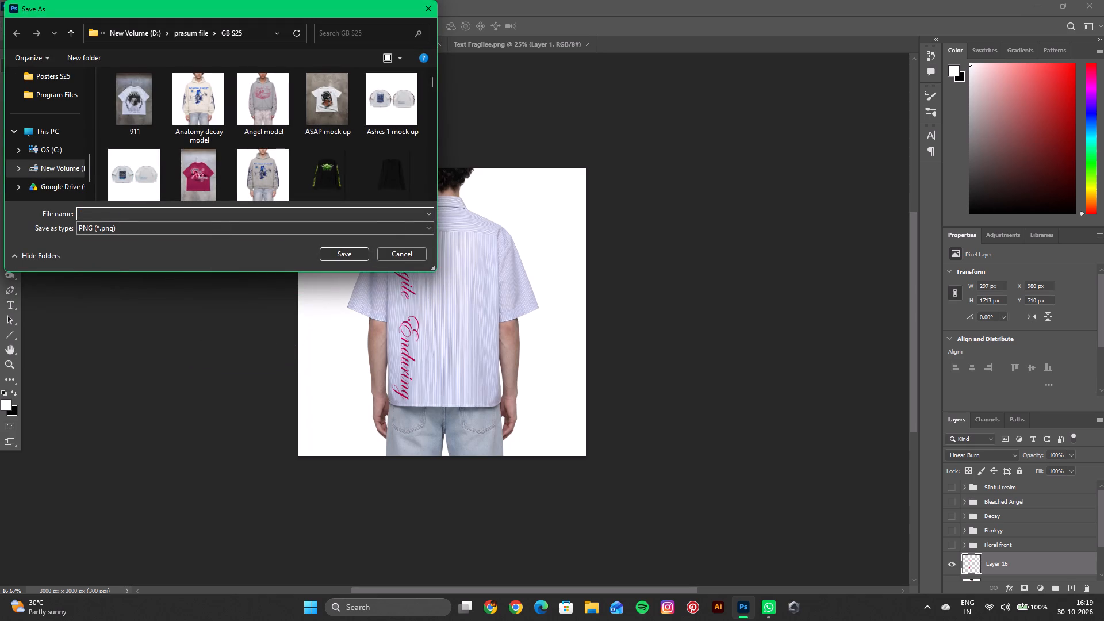
text(Floral bal)
key(BackSpace)
text(ck od)
key(BackSpace)
key(BackSpace)
key(BackSpace)
key(BackSpace)
text(k mode)
key(space)
key(BackSpace)
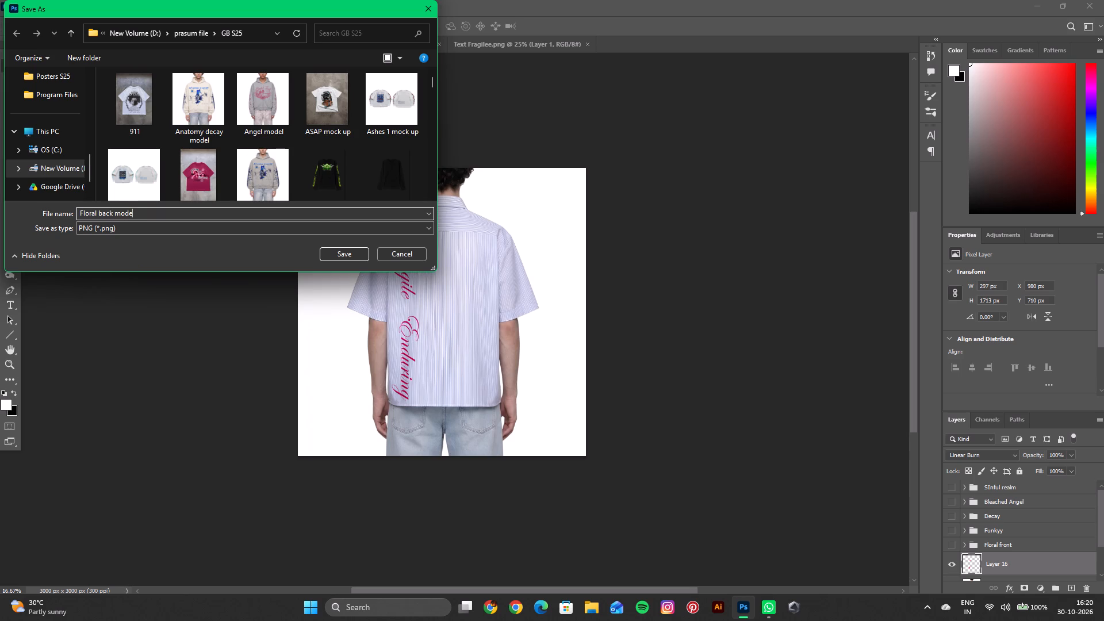
text(l)
key(space)
key(Return)
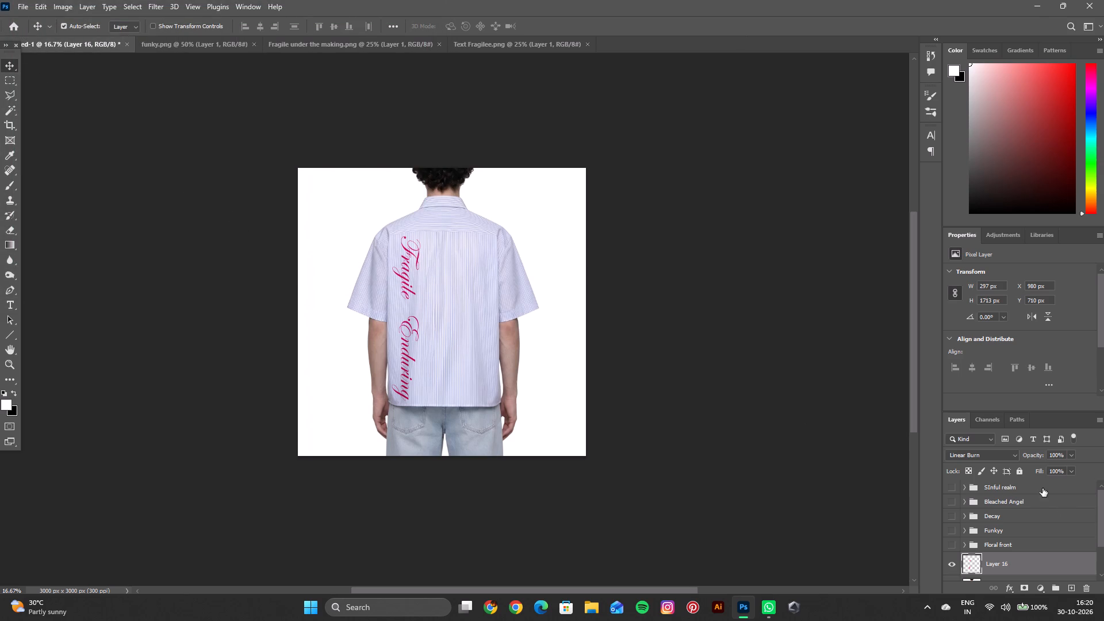
Hide the lettering layer, Layer 16, and the shirt layer, Layer 2, and group the two layers.
scroll(1038, 566, down, 3)
click(958, 530)
click(950, 543)
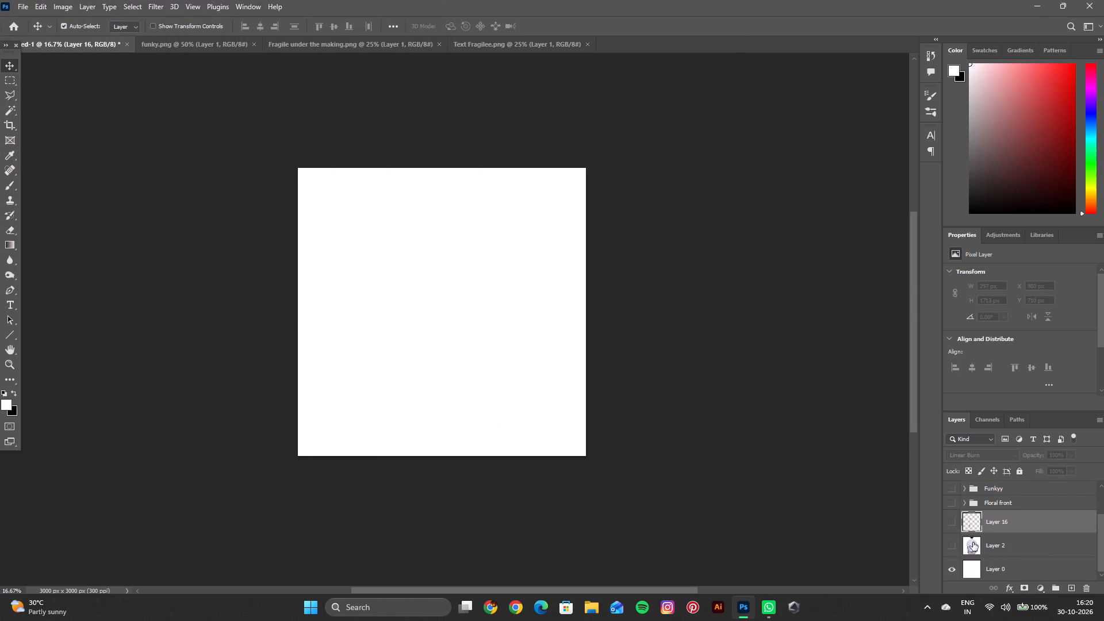
shift+click(1010, 544)
key(ctrl+g)
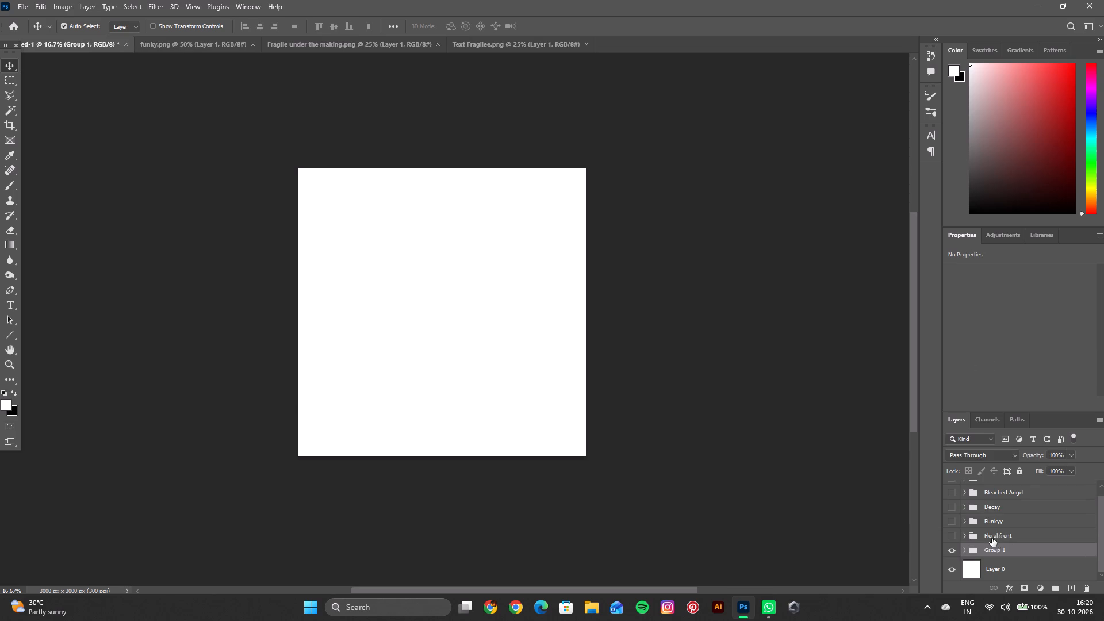
Rename the new layer group as Floral back.
double_click(1011, 549)
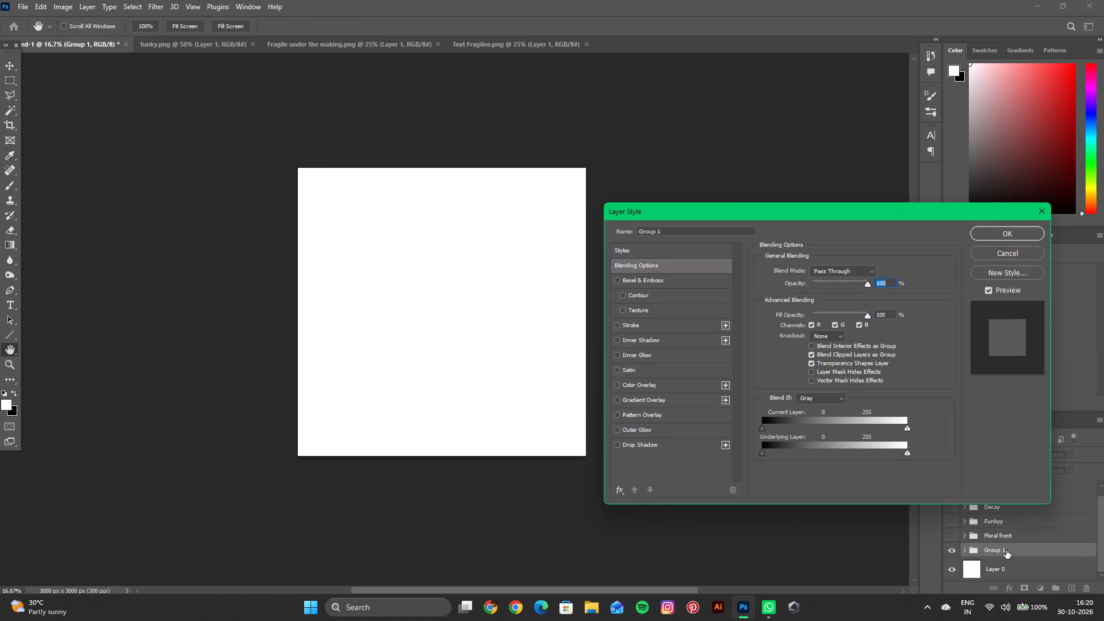
click(1003, 254)
double_click(1002, 553)
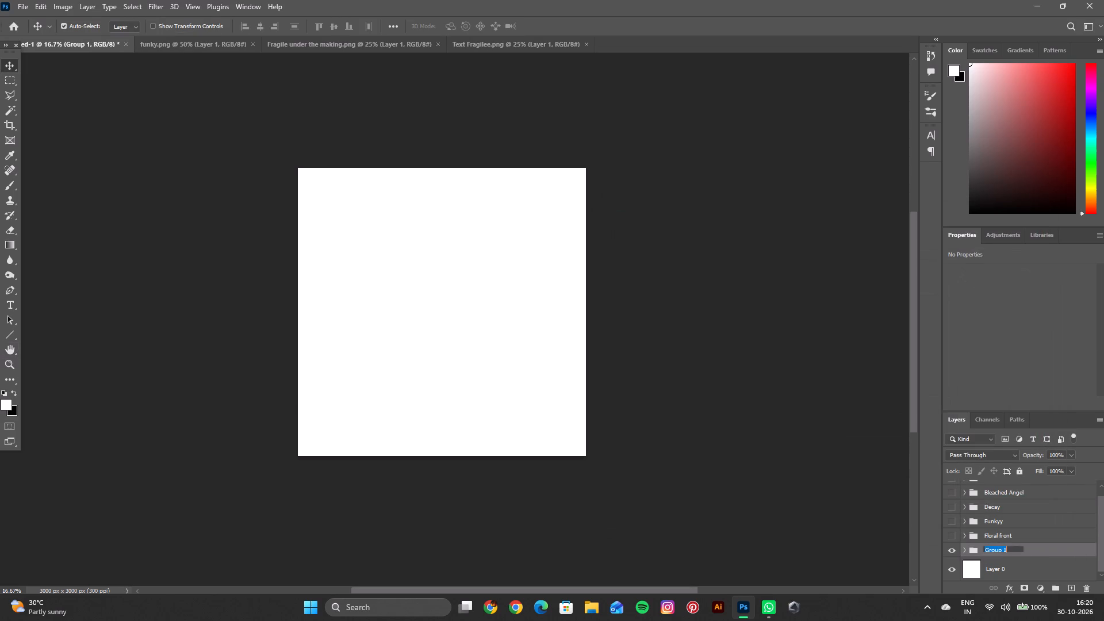
key(BackSpace)
text(Floral back)
key(space)
key(Return)
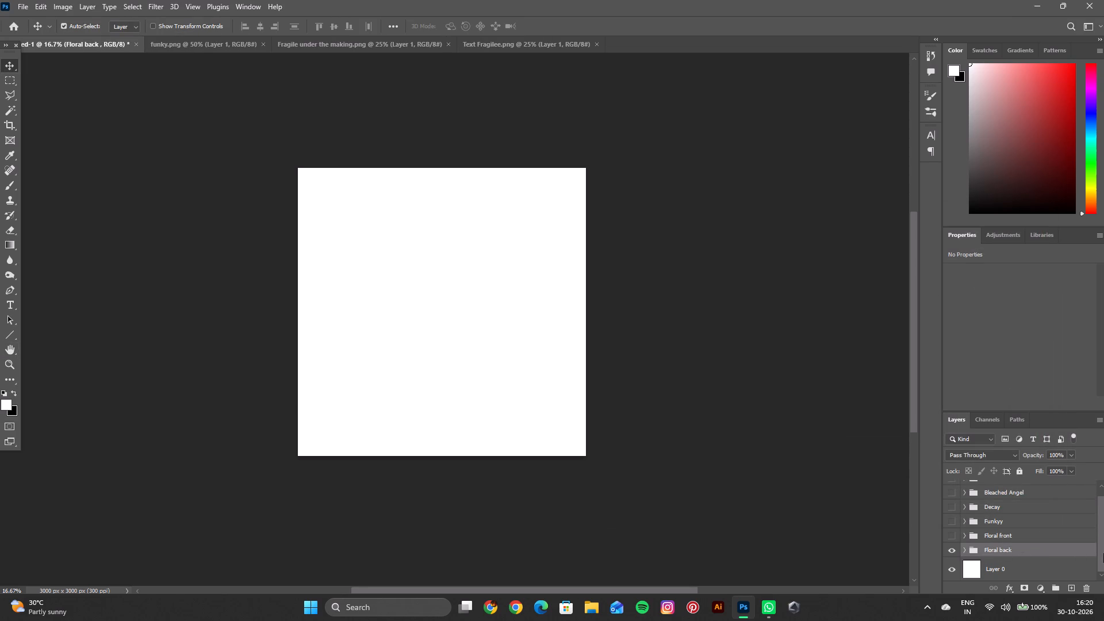
Preview the Bleached Angel group briefly and hide it again.
scroll(1009, 558, up, 5)
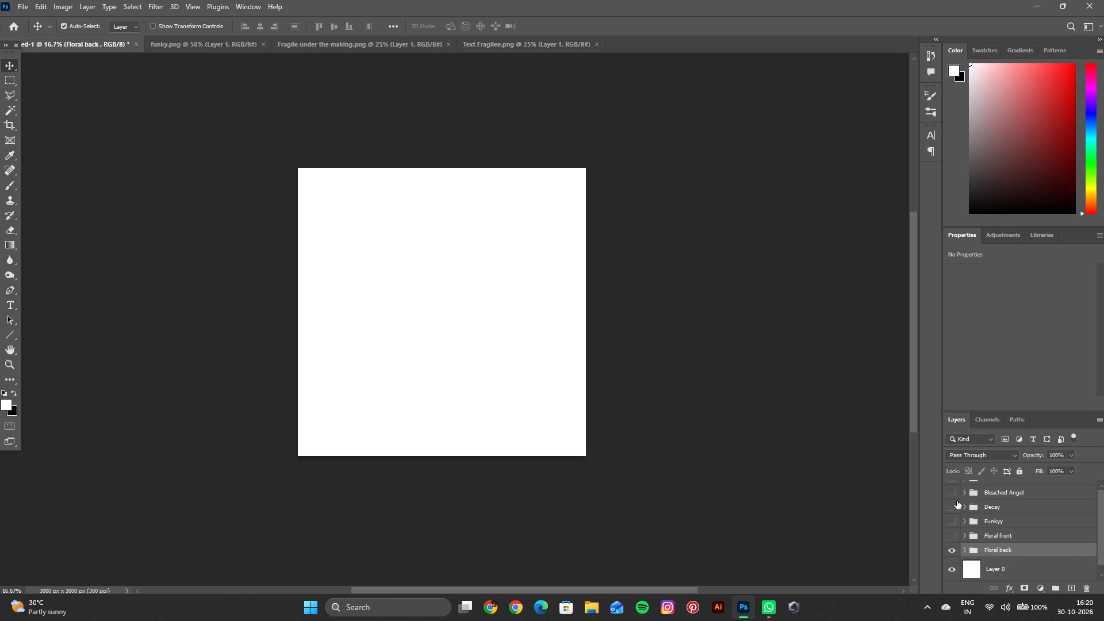
click(952, 503)
click(948, 504)
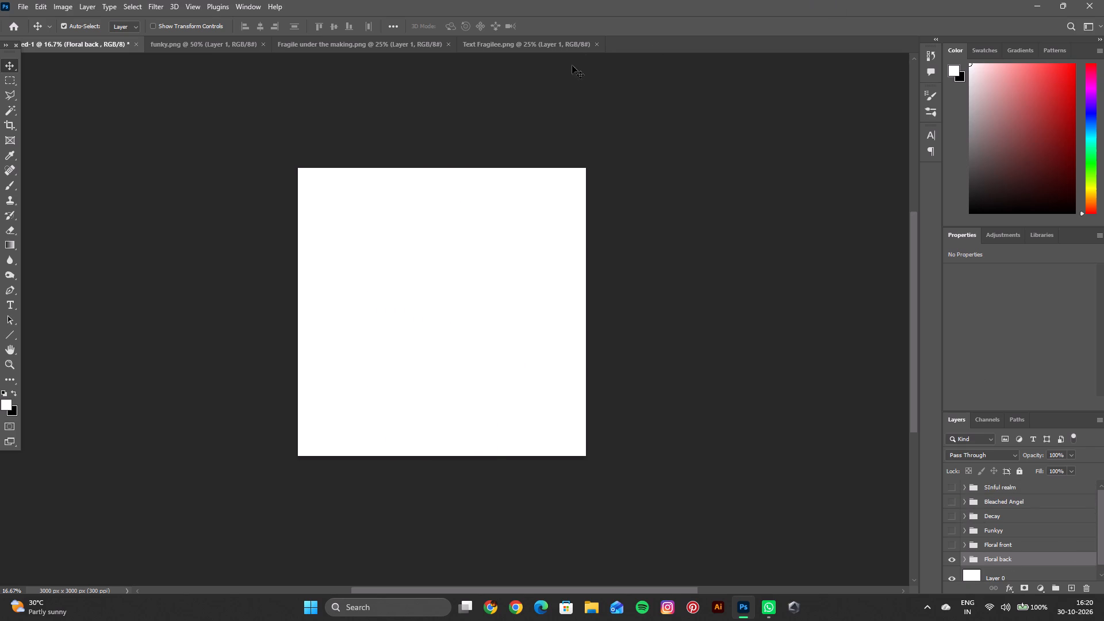
Close the Text Fragilee.png, Fragile under the making.png and funky.png documents.
click(597, 45)
click(450, 45)
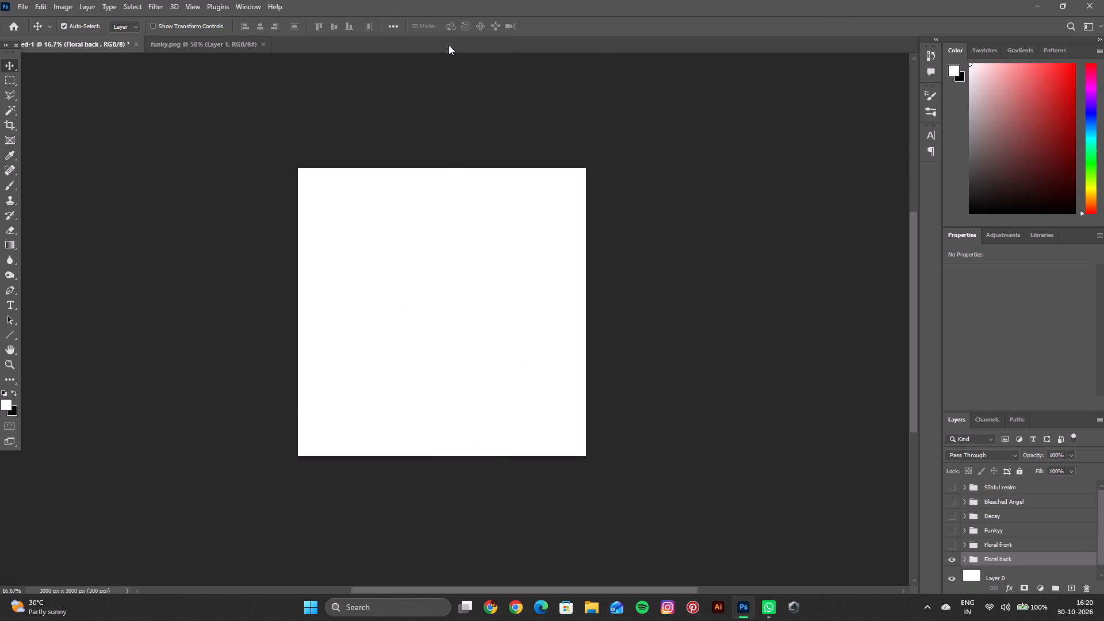
click(267, 44)
Duplicate the grey hoodie layer, Layer 5, inside the Bleached Angel group.
click(991, 501)
click(967, 503)
scroll(1018, 555, down, 4)
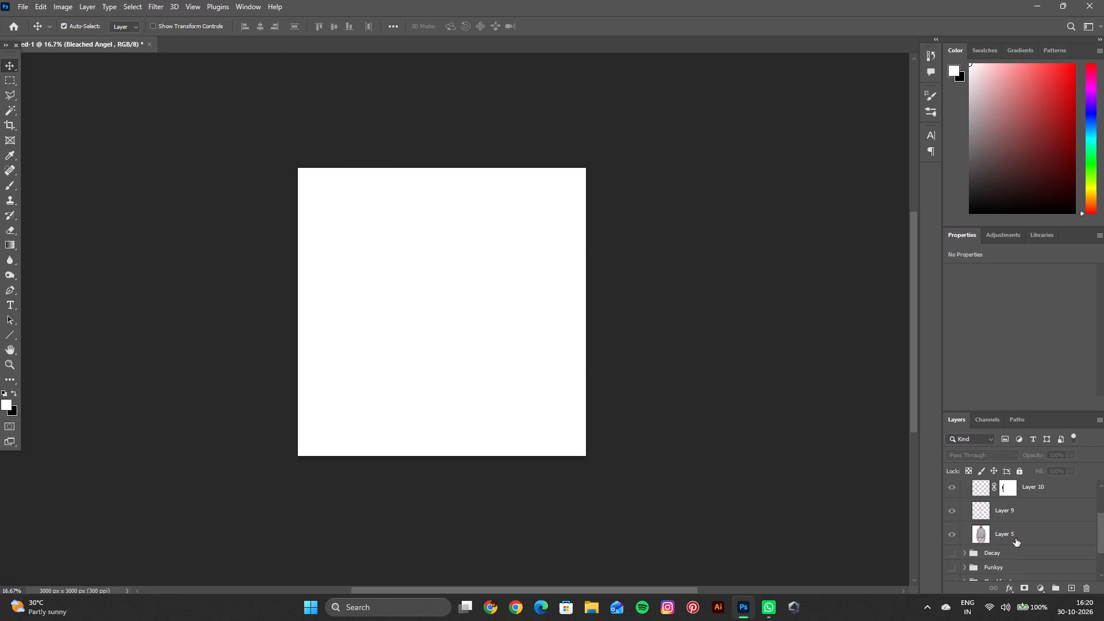
click(1015, 537)
key(ctrl+j)
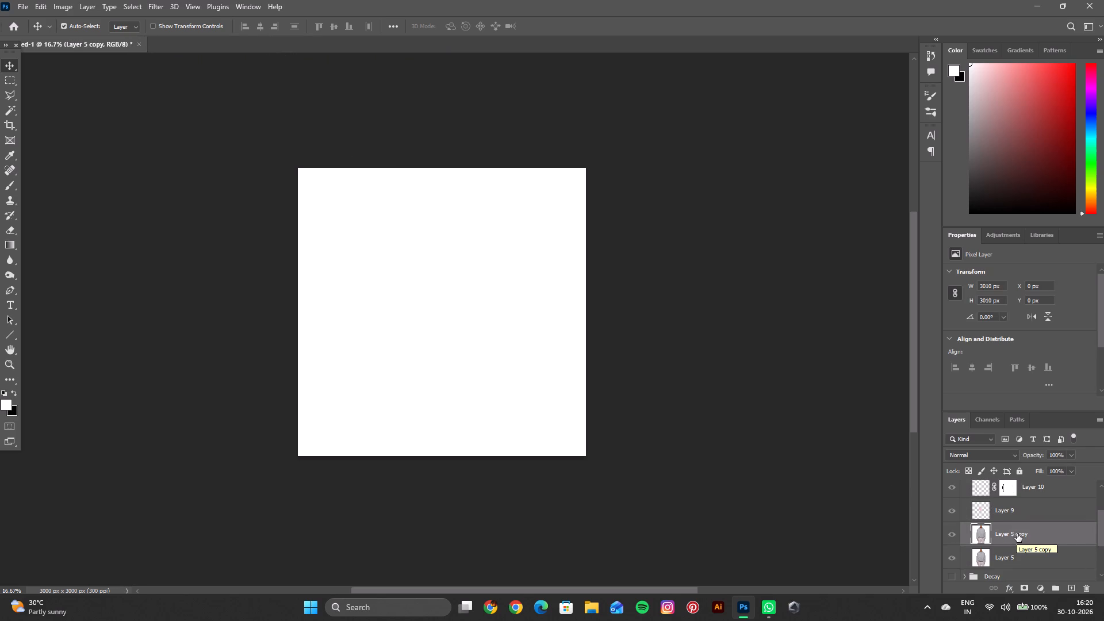
Move the duplicated hoodie layer out of the Bleached Angel group to the top of the layer stack and collapse the group.
scroll(1017, 533, down, 1)
drag(1028, 523, 1032, 604)
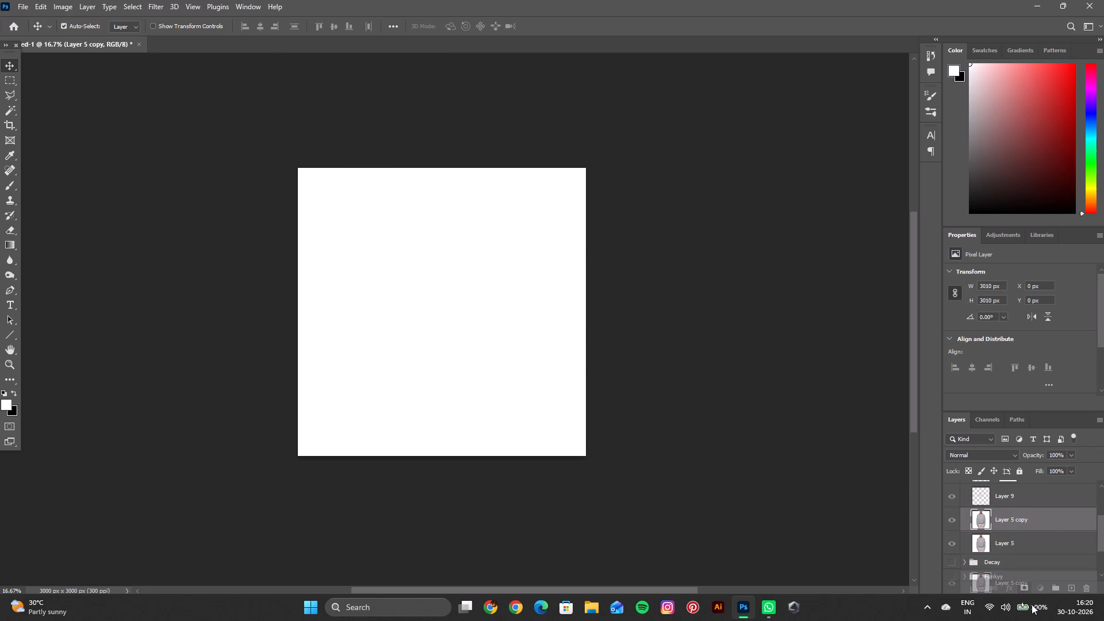
drag(1032, 604, 1033, 578)
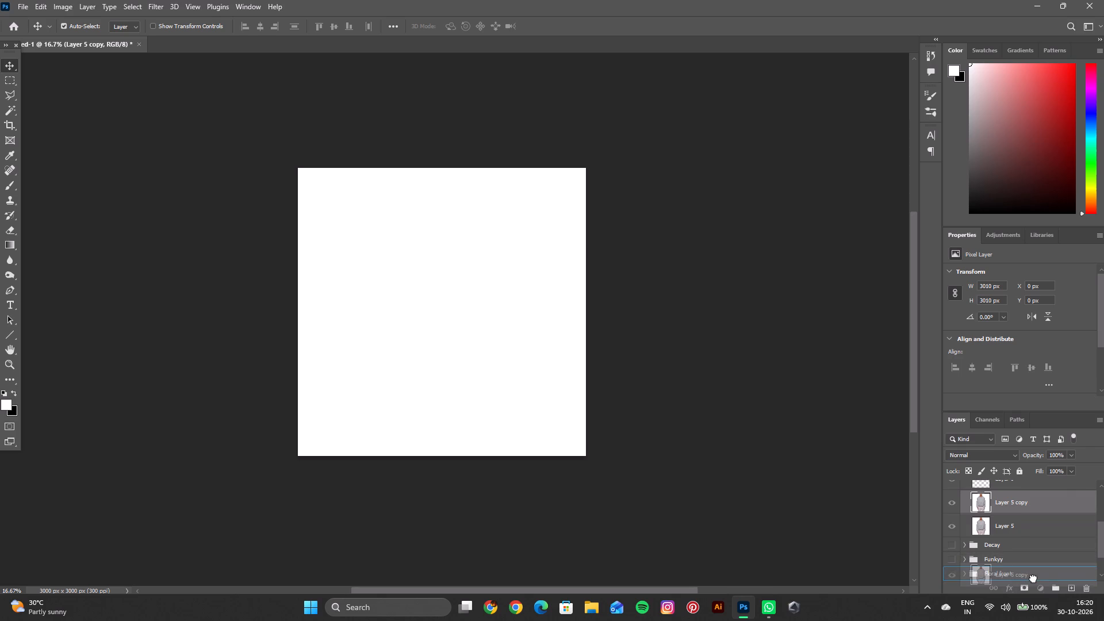
drag(1033, 578, 1025, 456)
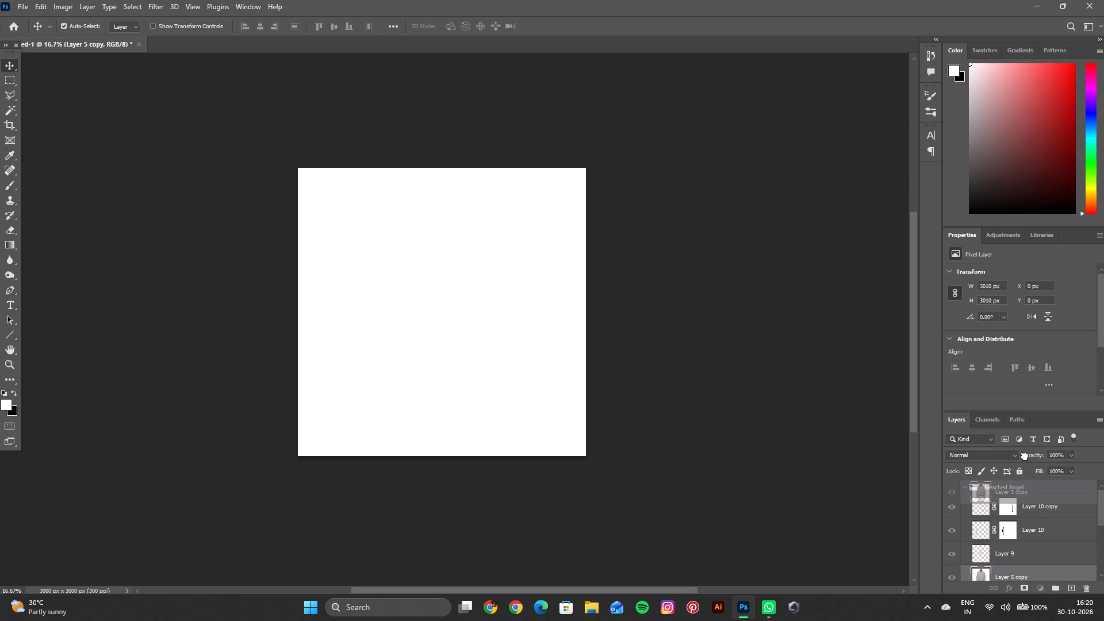
drag(1025, 456, 1021, 480)
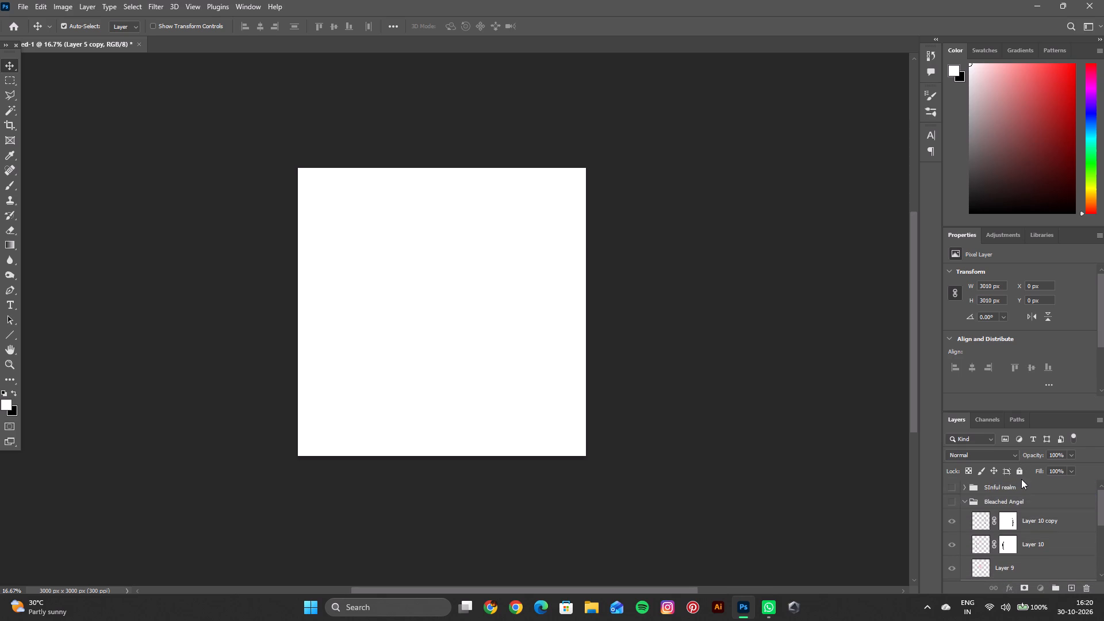
scroll(1025, 556, down, 3)
drag(1022, 545, 1023, 542)
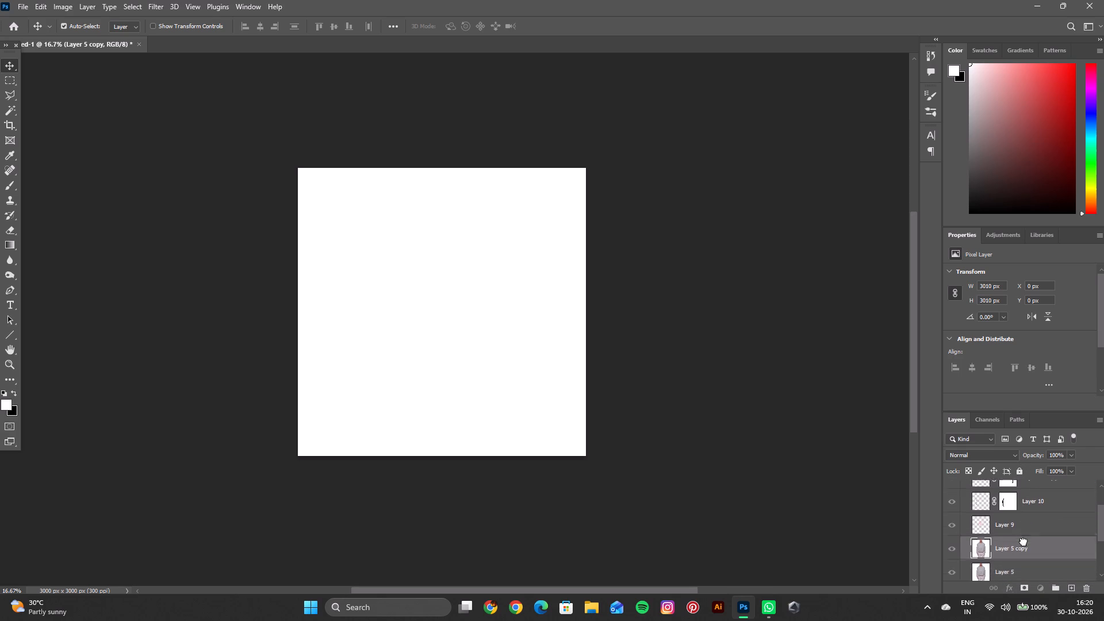
drag(1023, 542, 1021, 481)
scroll(970, 569, down, 1)
scroll(970, 561, up, 1)
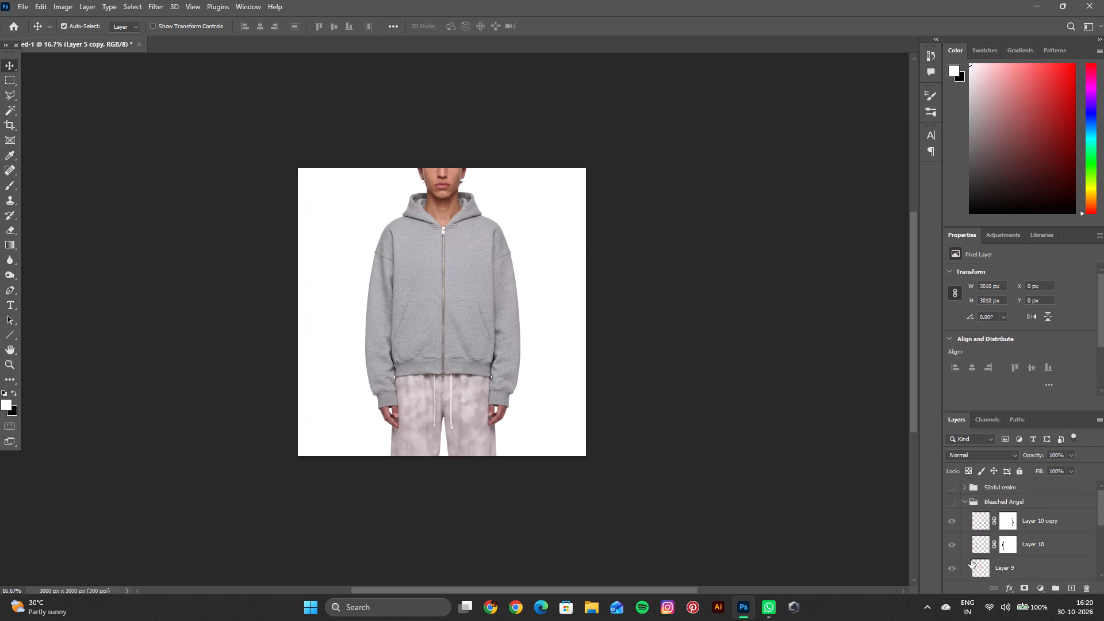
scroll(971, 560, up, 1)
scroll(971, 560, down, 3)
scroll(971, 559, up, 2)
click(968, 502)
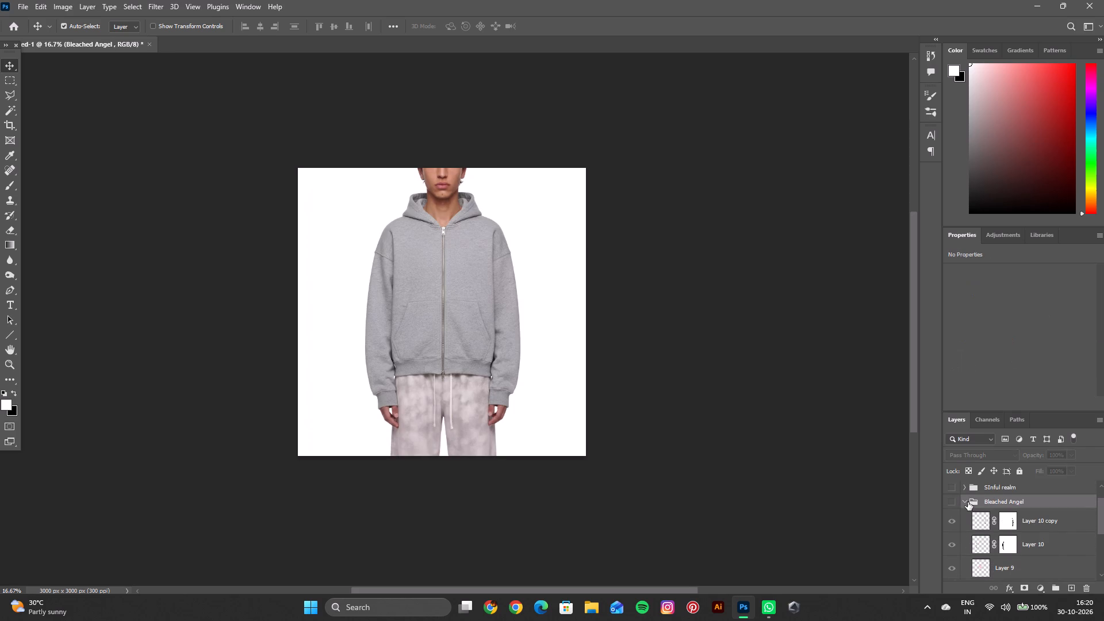
click(965, 500)
scroll(968, 518, up, 2)
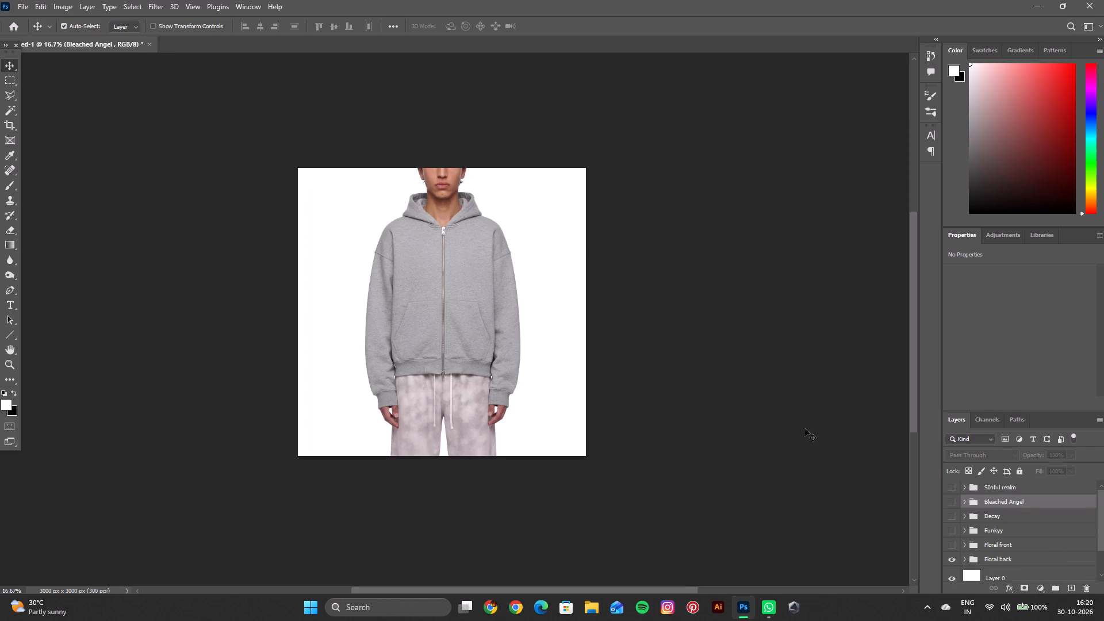
Open the cigarette psychology PNG artwork from the Gothbird folder.
key(ctrl+o)
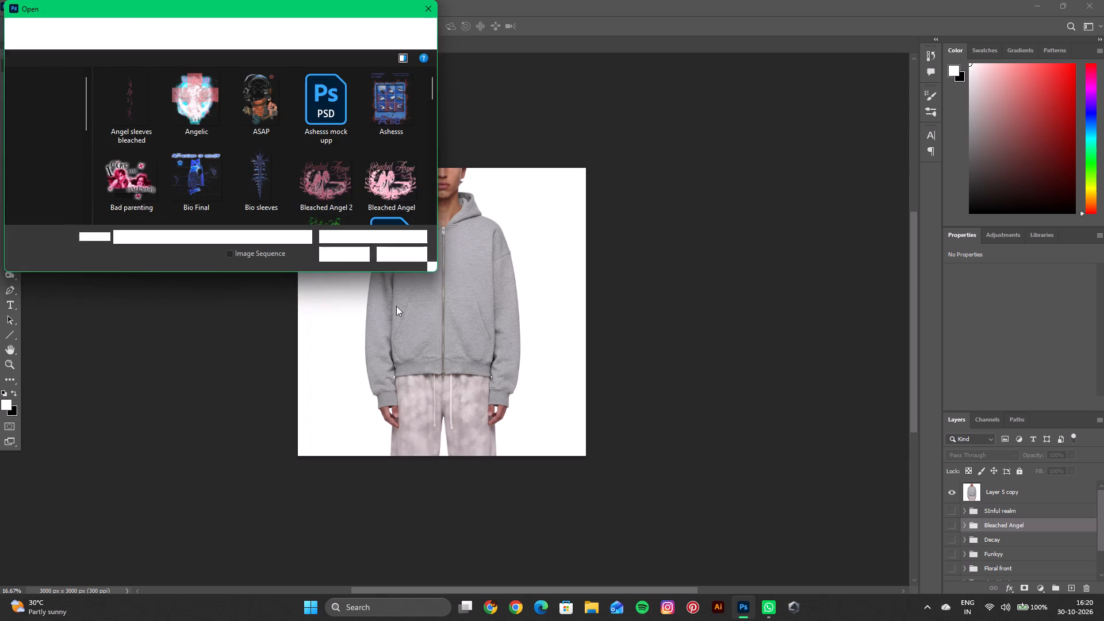
scroll(282, 256, down, 1)
scroll(283, 202, down, 2)
scroll(339, 175, down, 1)
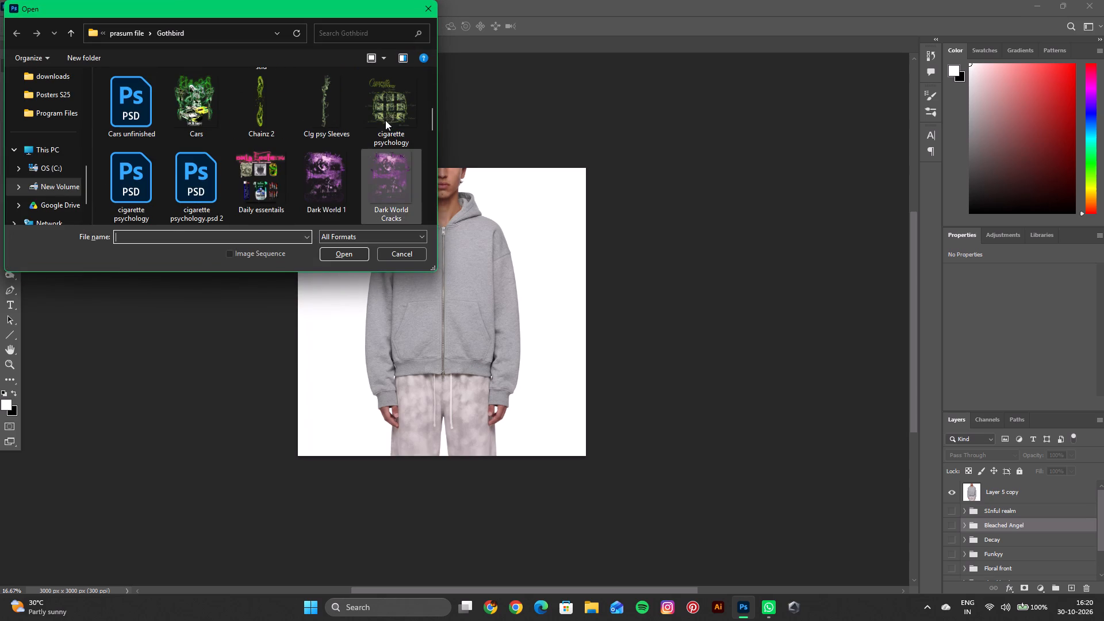
double_click(385, 120)
click(468, 354)
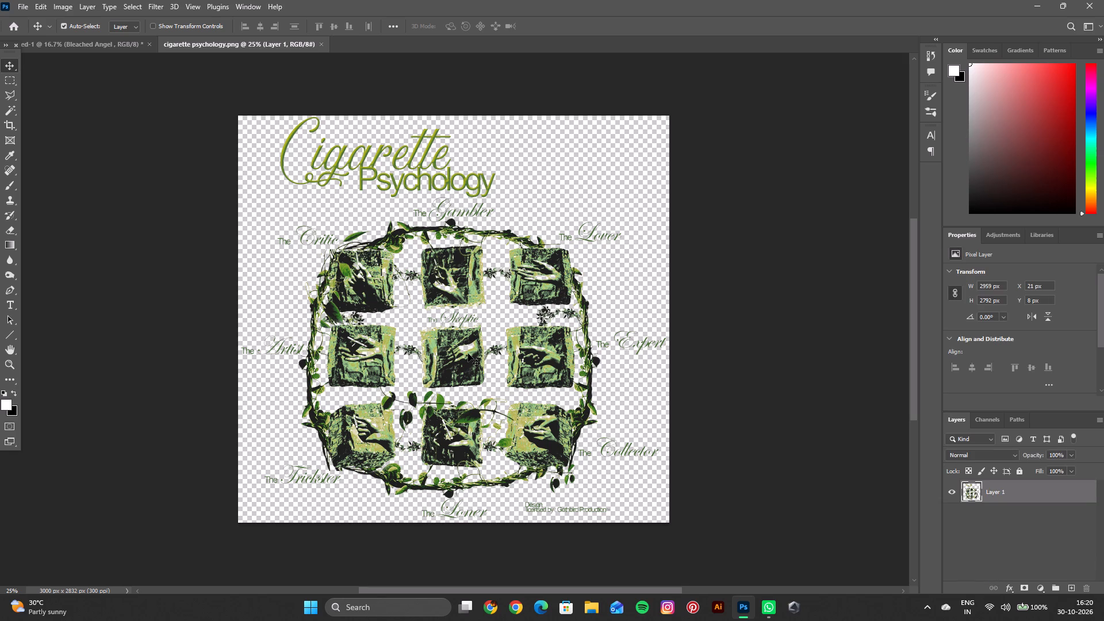
Copy the cigarette psychology artwork into the mockup document and place its layer above the duplicated grey hoodie layer.
key(ctrl+c)
click(83, 49)
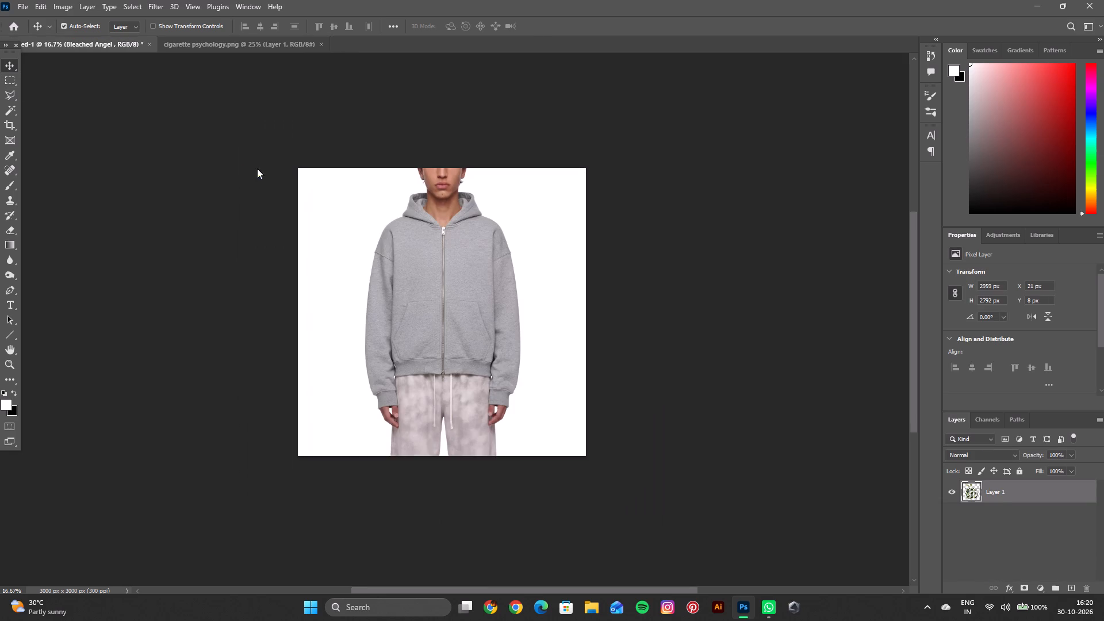
key(ctrl+v)
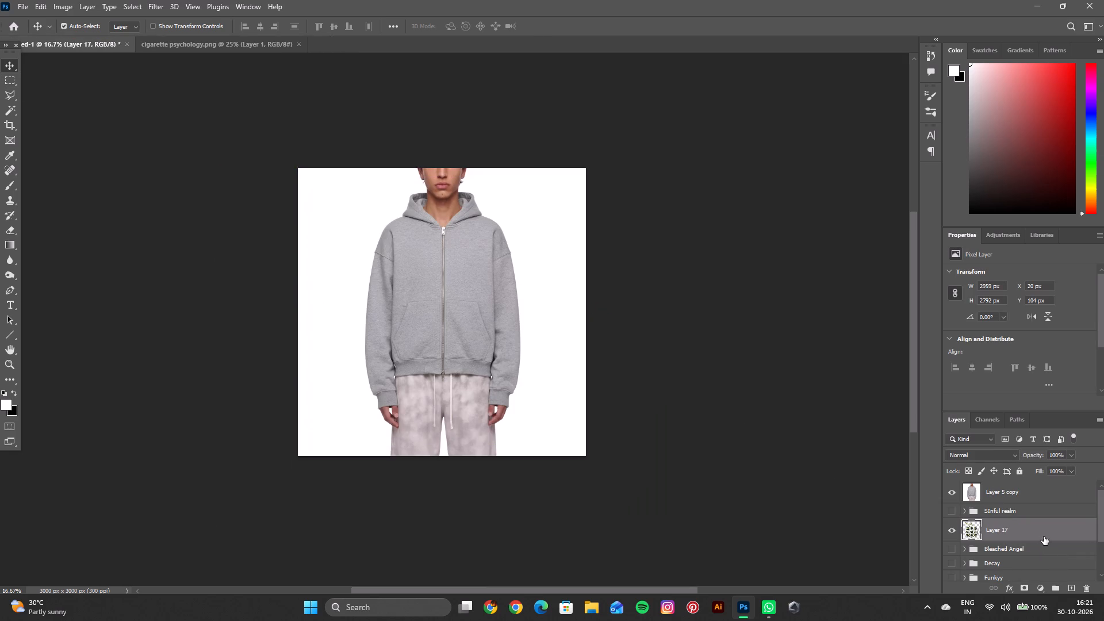
drag(1039, 530, 1036, 481)
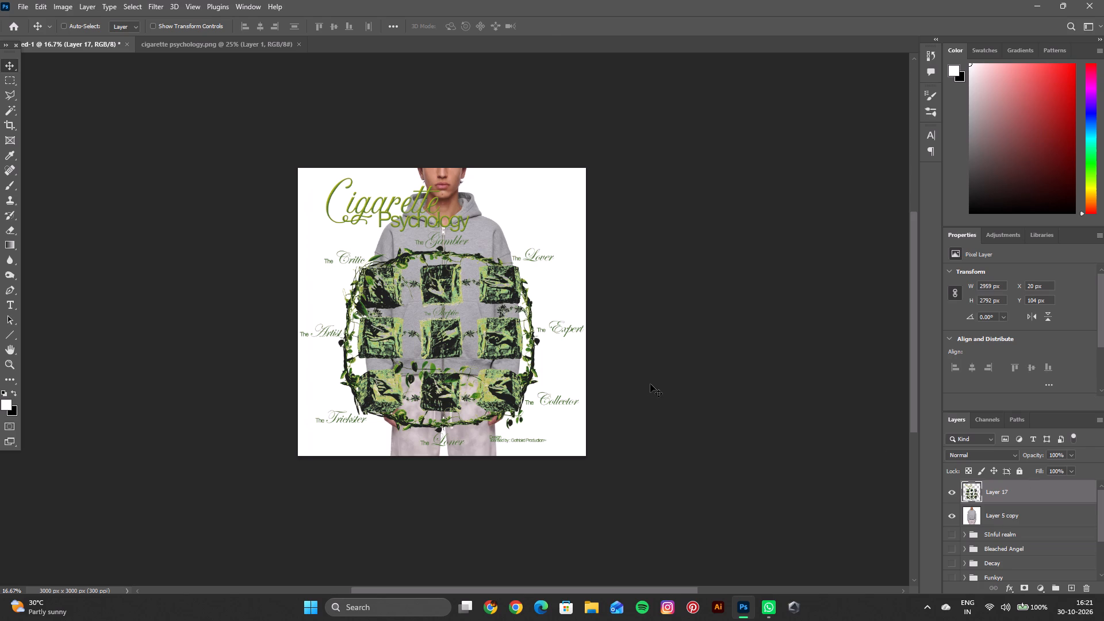
Scale the Cigarette Psychology artwork down to about 1050 × 990 px and position it on the front of the grey hoodie.
key(ctrl+t)
drag(581, 178, 569, 182)
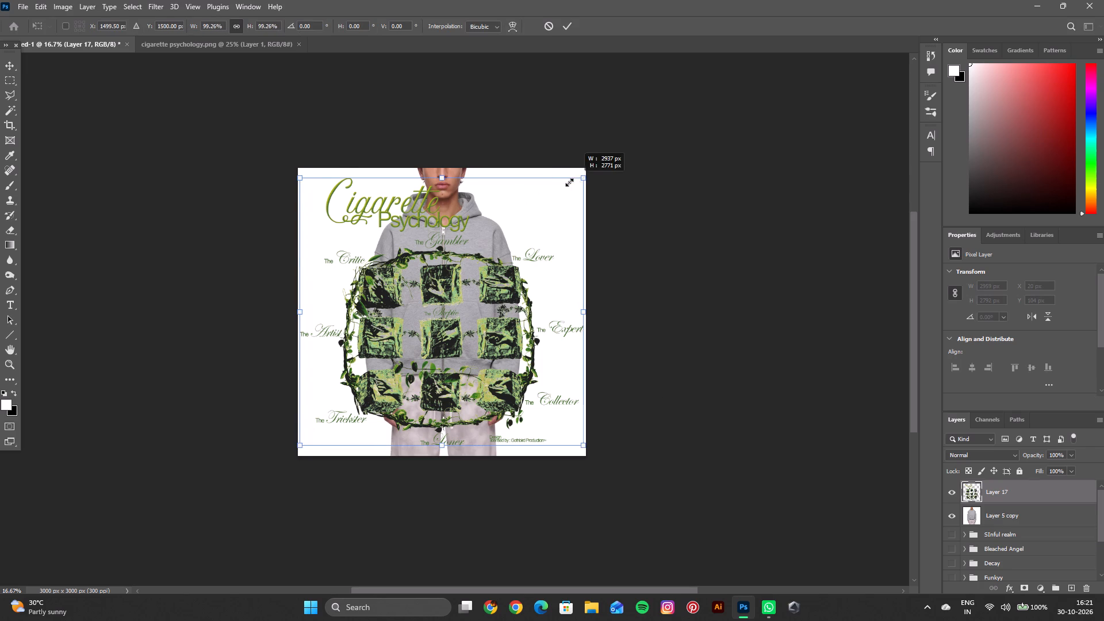
drag(569, 182, 434, 342)
drag(398, 385, 480, 292)
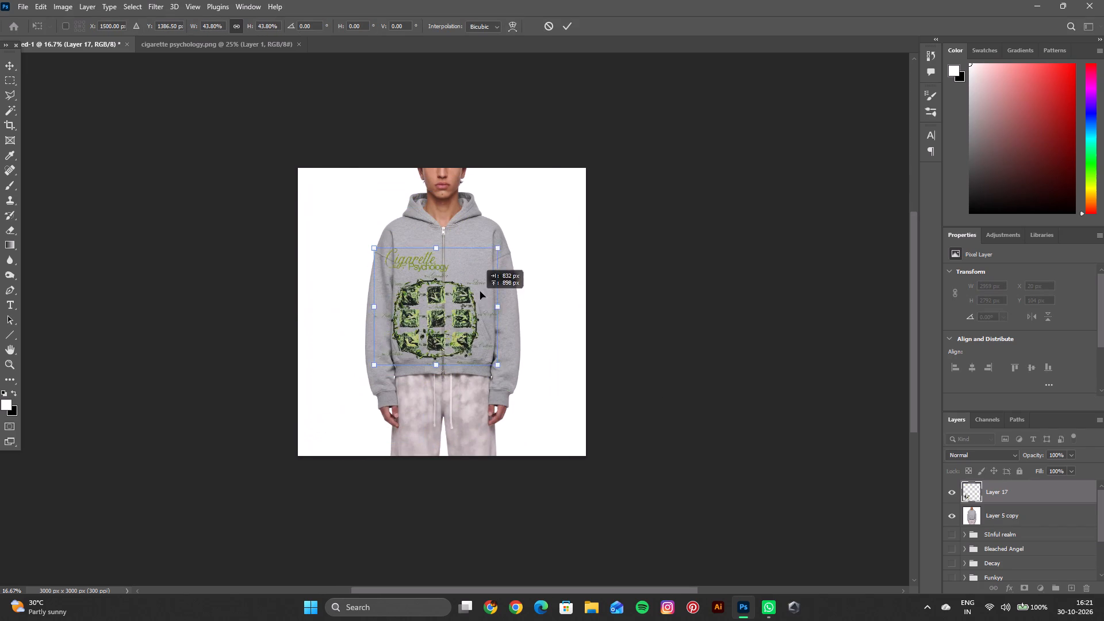
drag(480, 292, 480, 286)
drag(503, 228, 489, 260)
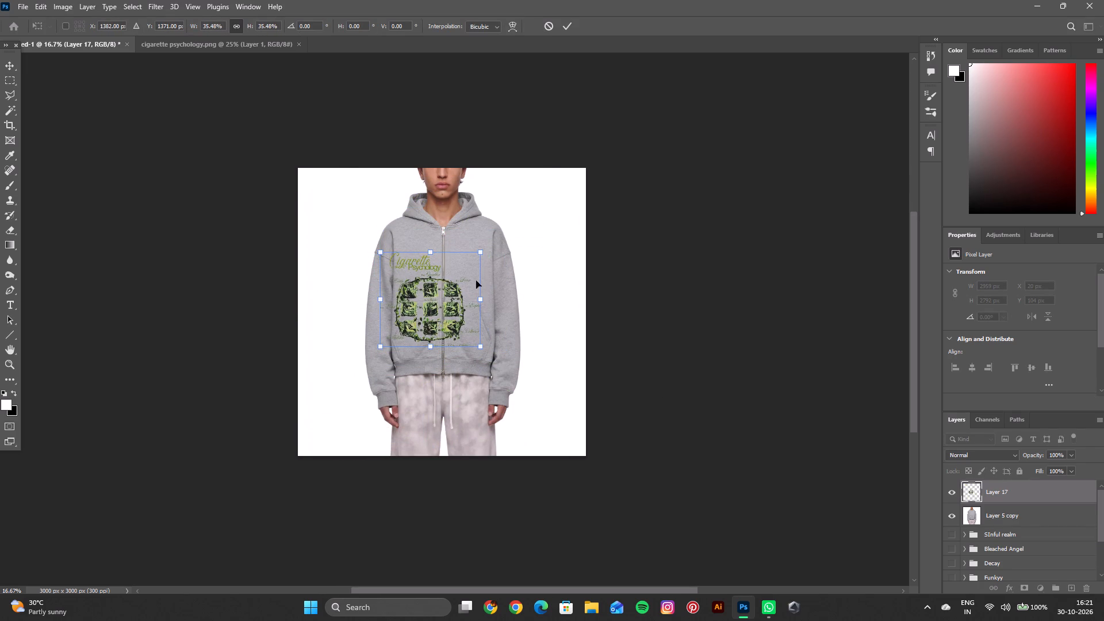
drag(476, 281, 489, 264)
click(565, 27)
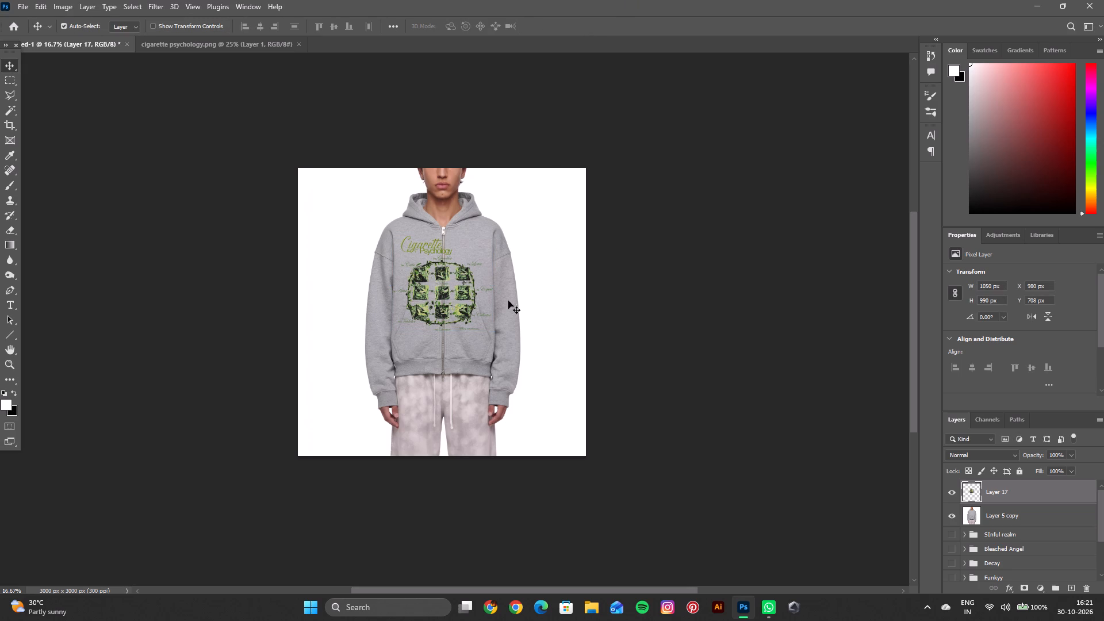
Reshape the hoodie artwork to about 1030 × 1111 px and shift it to X 995 px, Y 751 px, centred over the zipper.
key(ctrl+equal)
key(ctrl+equal)
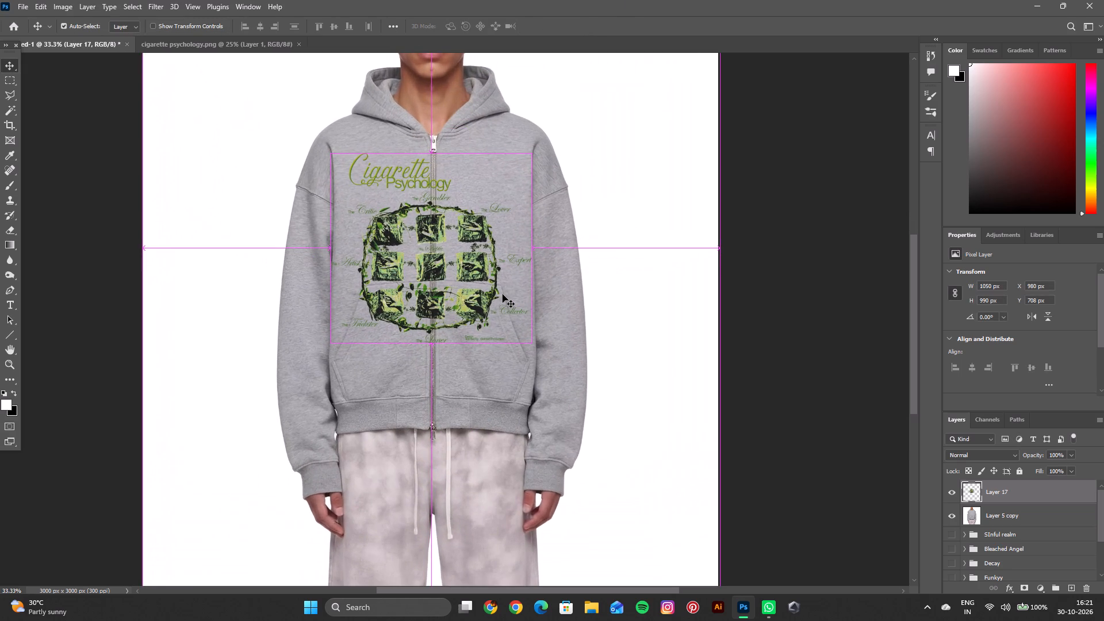
click(486, 271)
key(ctrl+t)
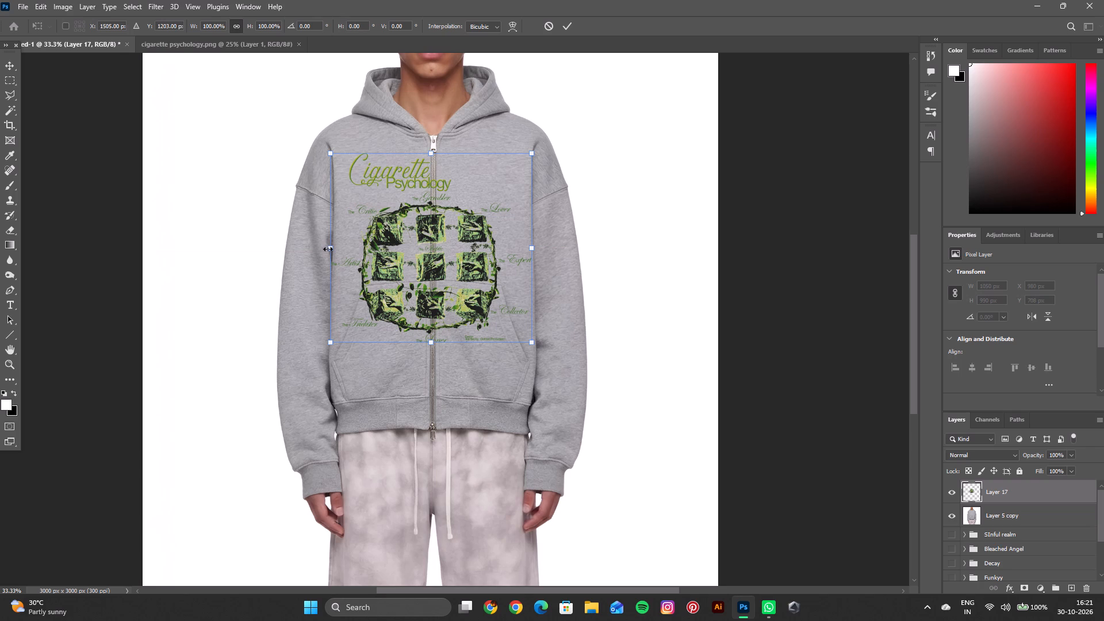
drag(328, 249, 331, 241)
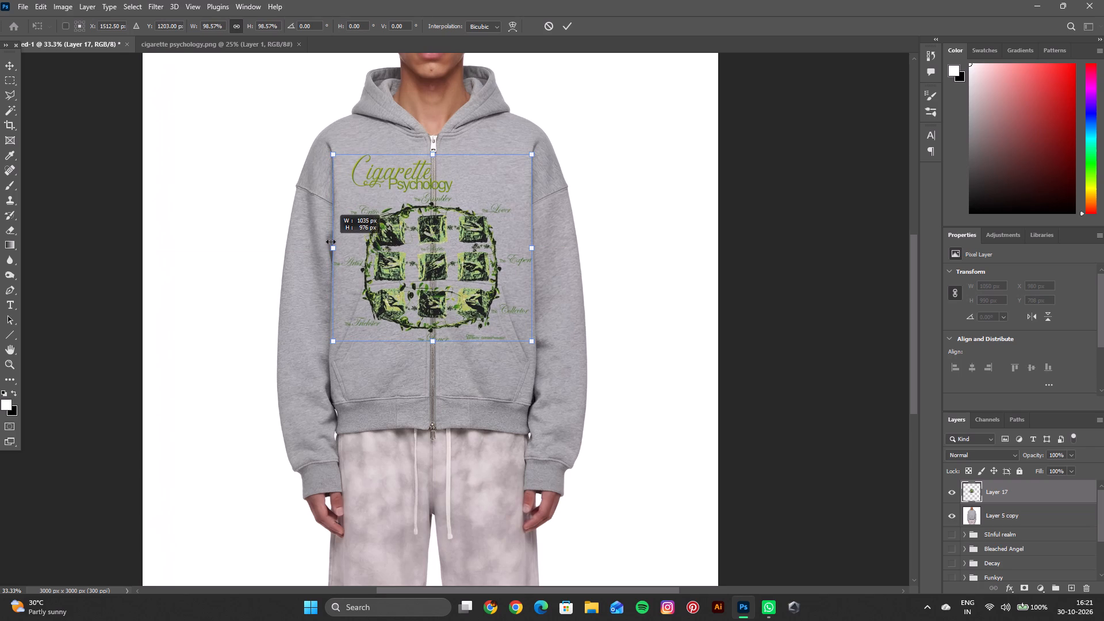
drag(331, 241, 332, 239)
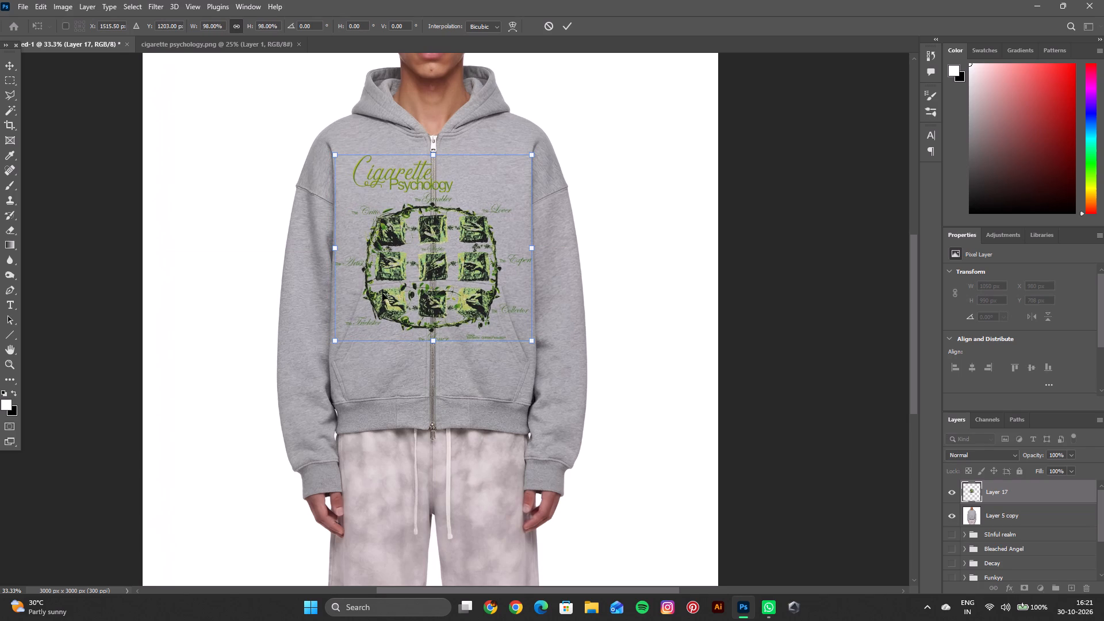
drag(440, 262, 440, 268)
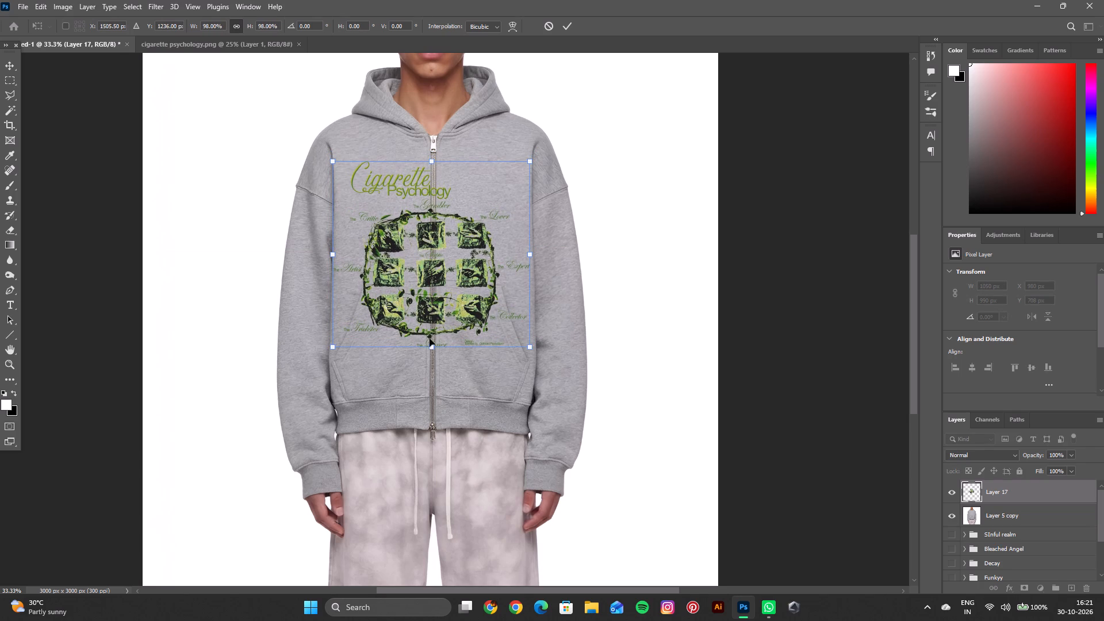
ctrl+drag(430, 344, 430, 350)
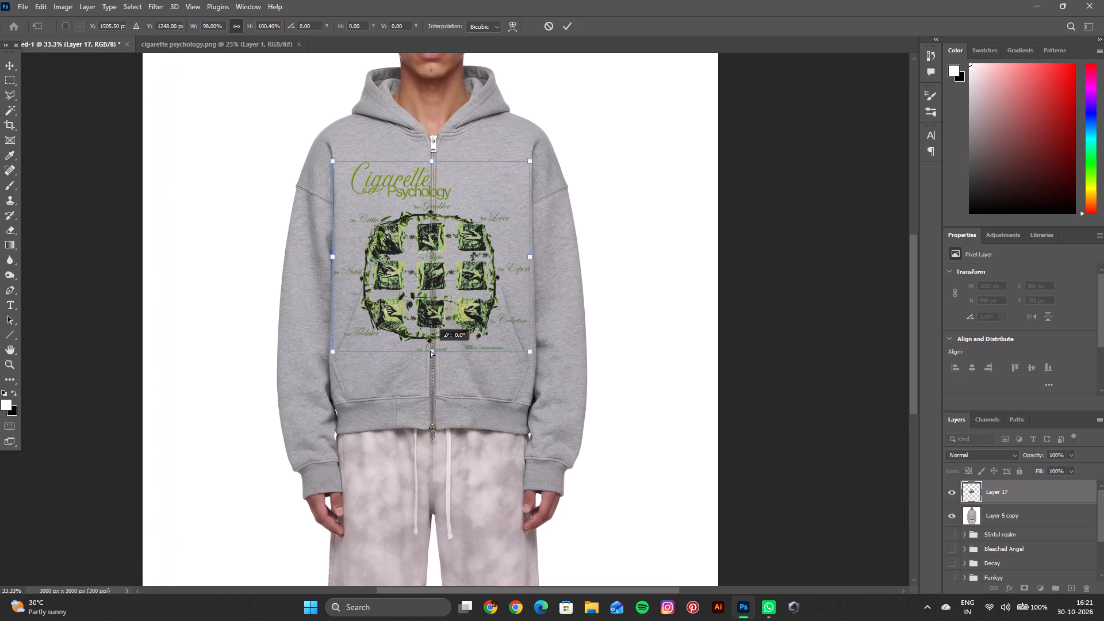
ctrl+drag(430, 350, 429, 364)
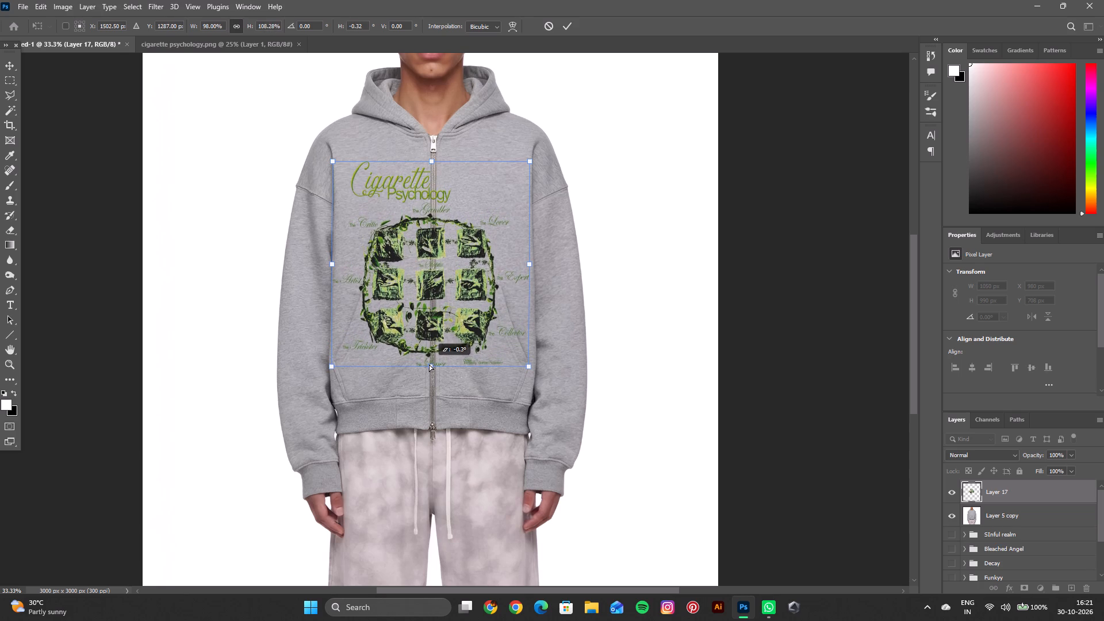
ctrl+drag(429, 364, 429, 371)
click(563, 26)
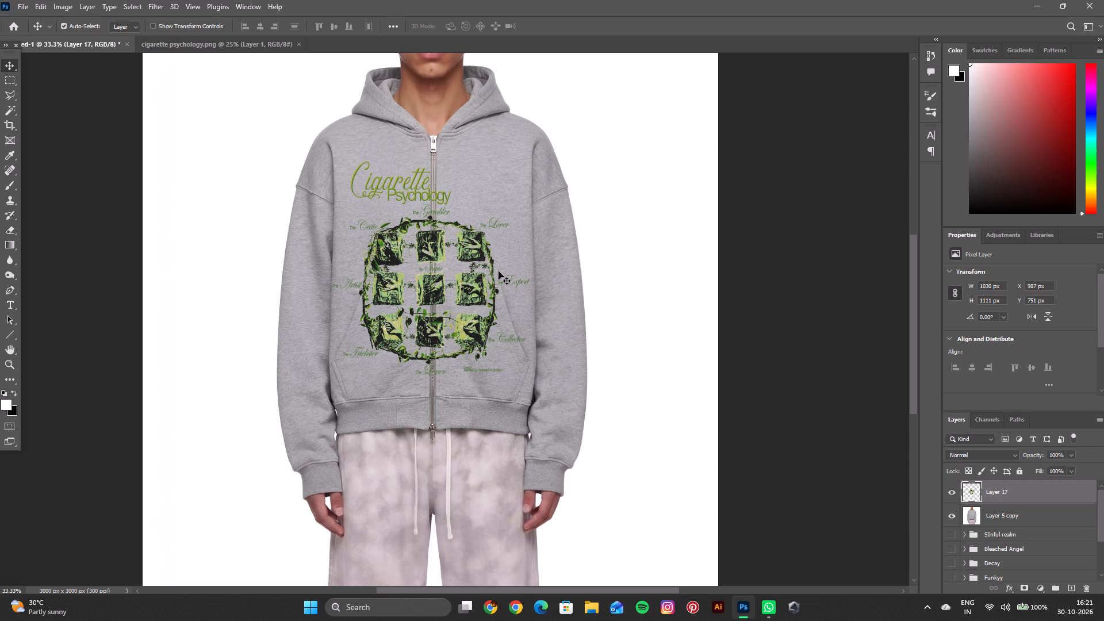
key(Right)
key(Right)
key(Right)
key(Right)
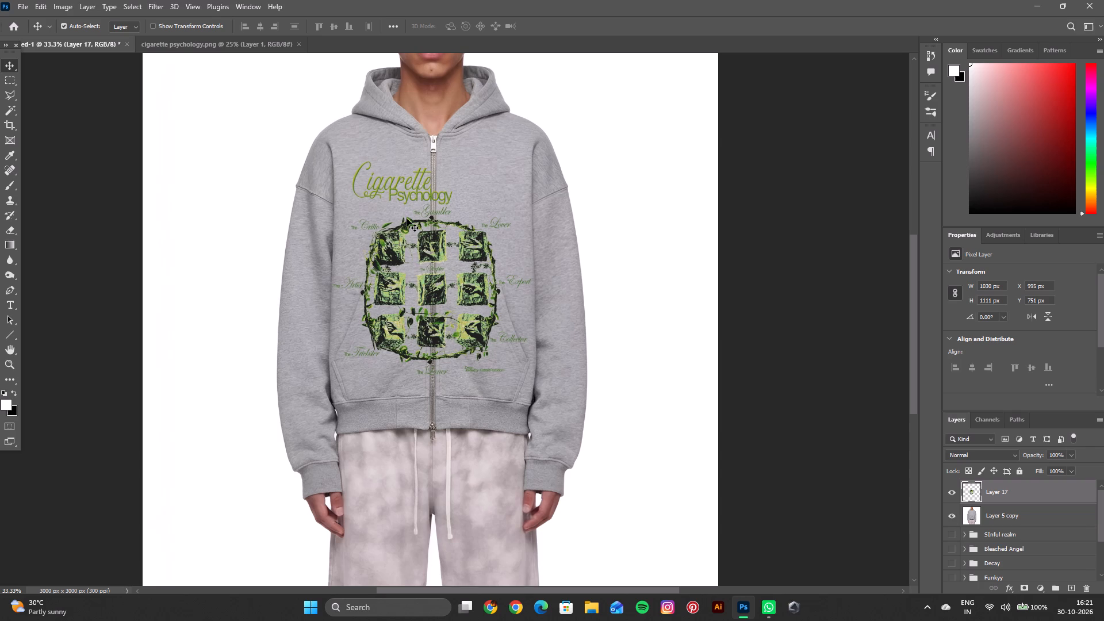
Compare the Darken and Multiply blend modes on the artwork layer, Layer 17, and keep Darken.
click(1007, 454)
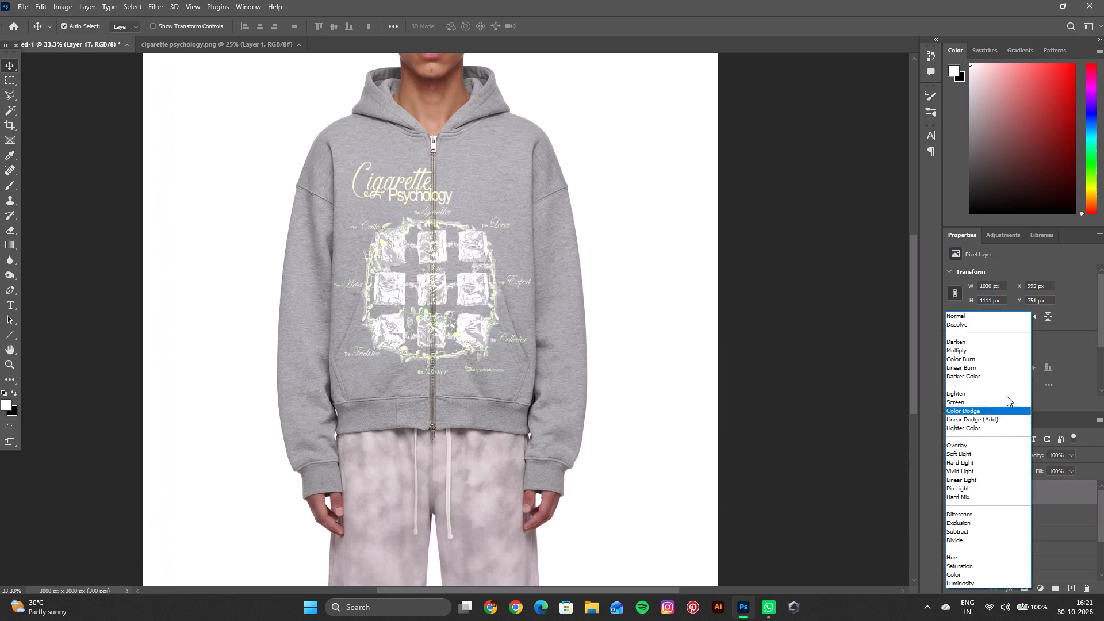
click(1009, 340)
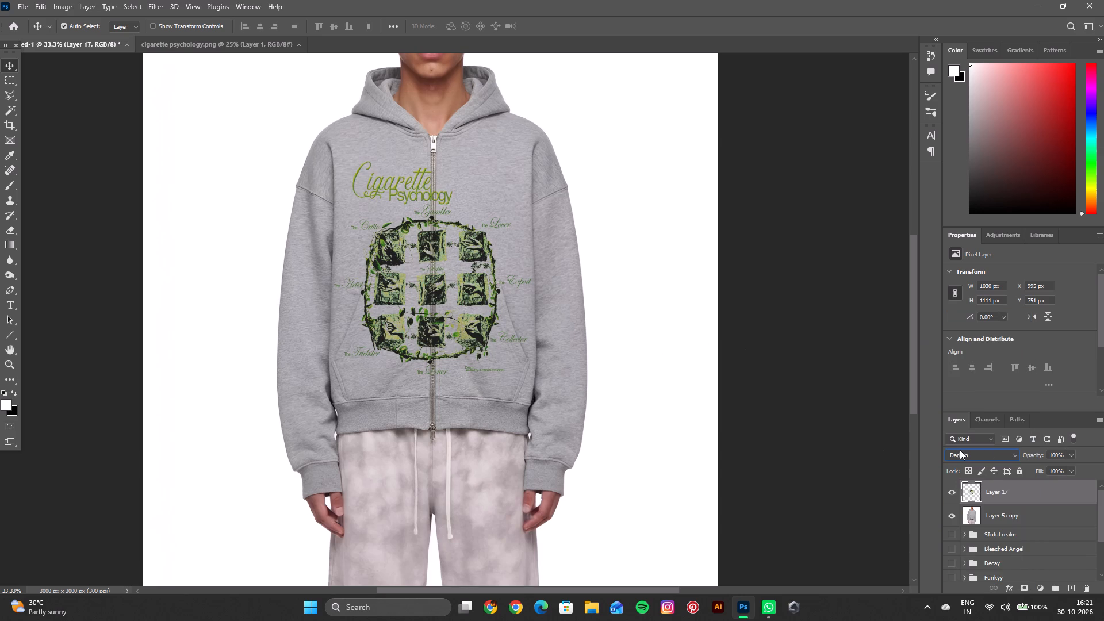
click(959, 452)
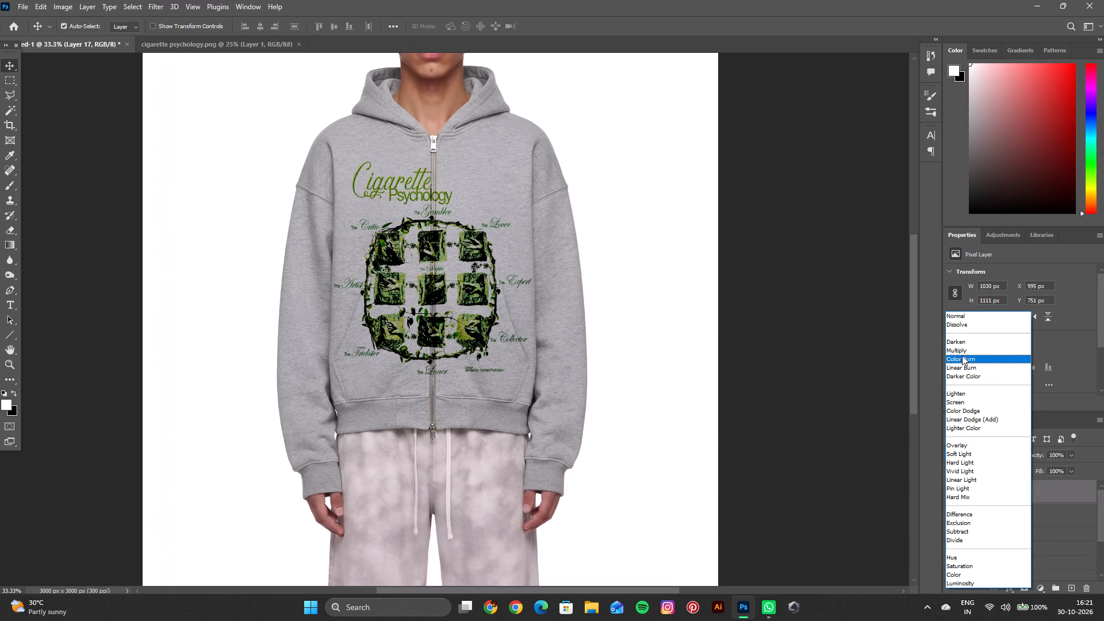
click(963, 348)
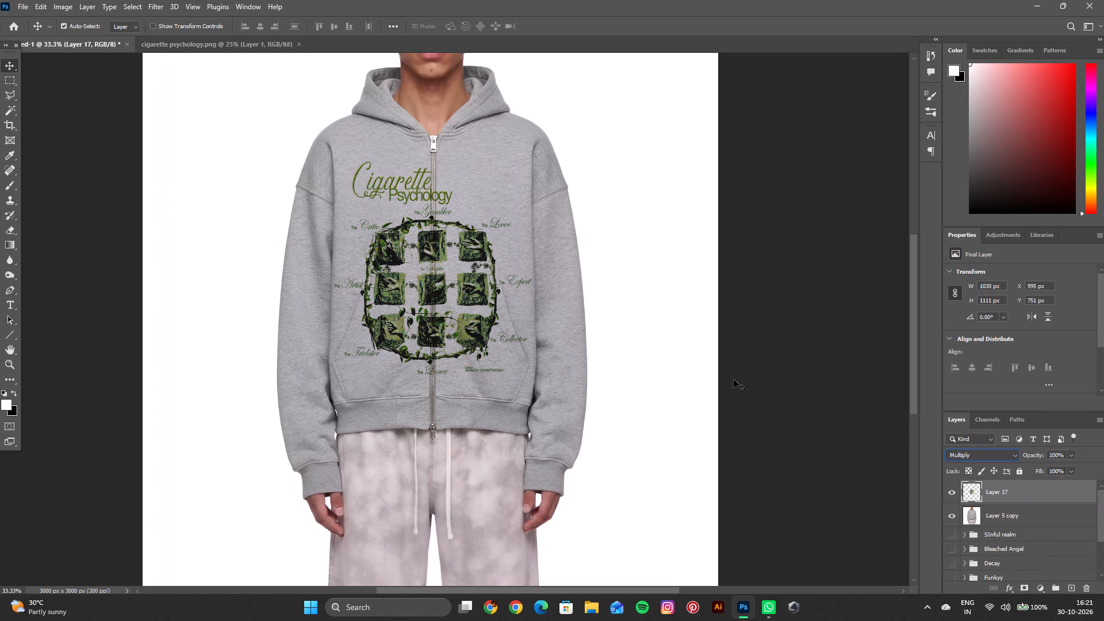
click(957, 447)
click(957, 450)
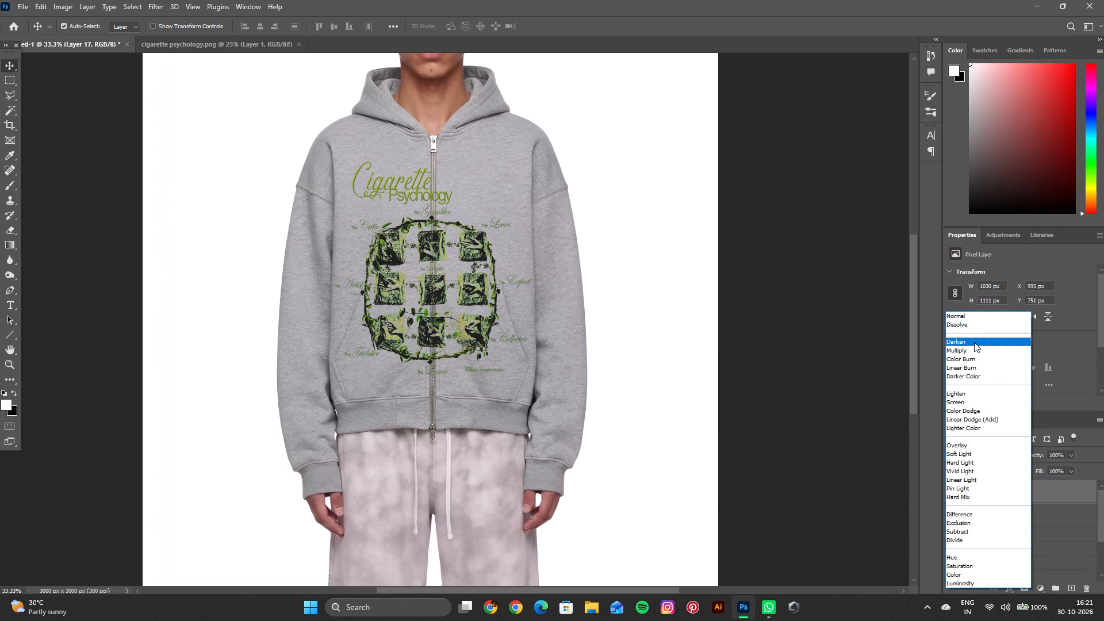
click(974, 342)
Lower the opacity of the artwork layer, Layer 17, to 10%.
key(space)
key(space)
key(space)
key(space)
key(space)
key(space)
key(space)
key(space)
key(space)
key(space)
key(space)
key(space)
key(space)
key(space)
key(space)
key(space)
key(space)
key(space)
key(space)
key(space)
drag(622, 338, 645, 395)
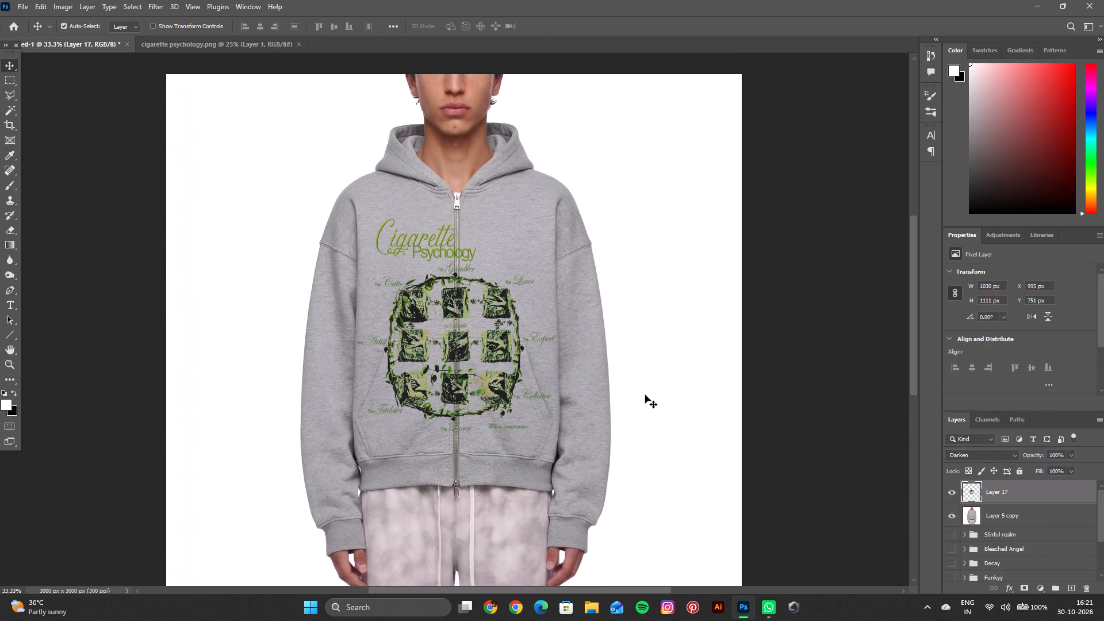
key(space)
key(space)
key(space)
key(space)
key(space)
key(space)
drag(624, 372, 635, 418)
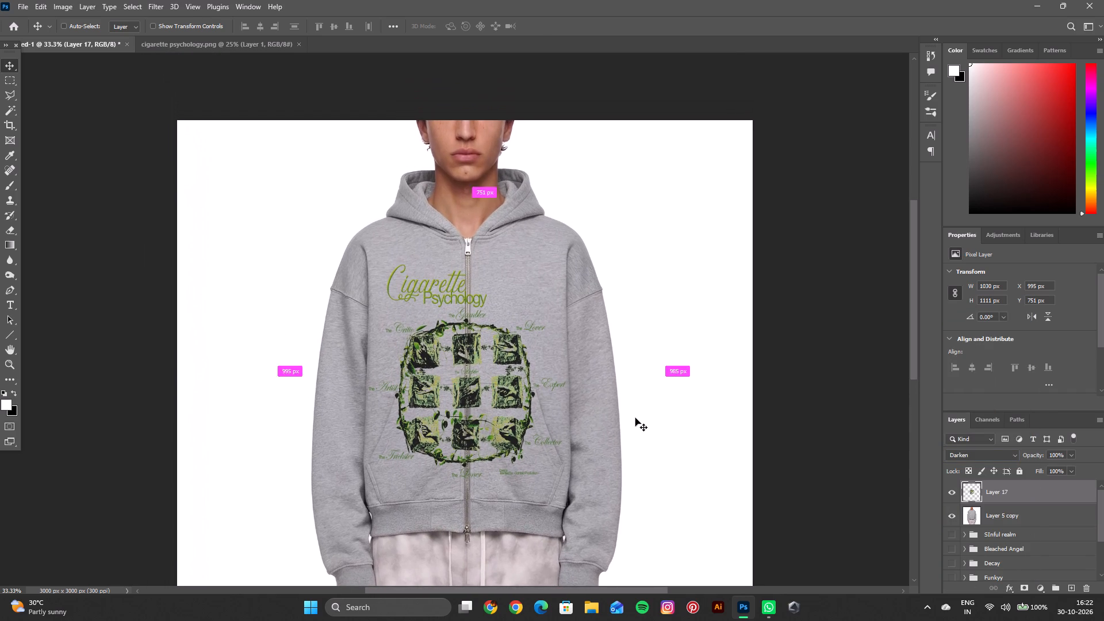
key(ctrl+equal)
key(ctrl+equal)
key(ctrl+equal)
key(ctrl+equal)
key(ctrl+equal)
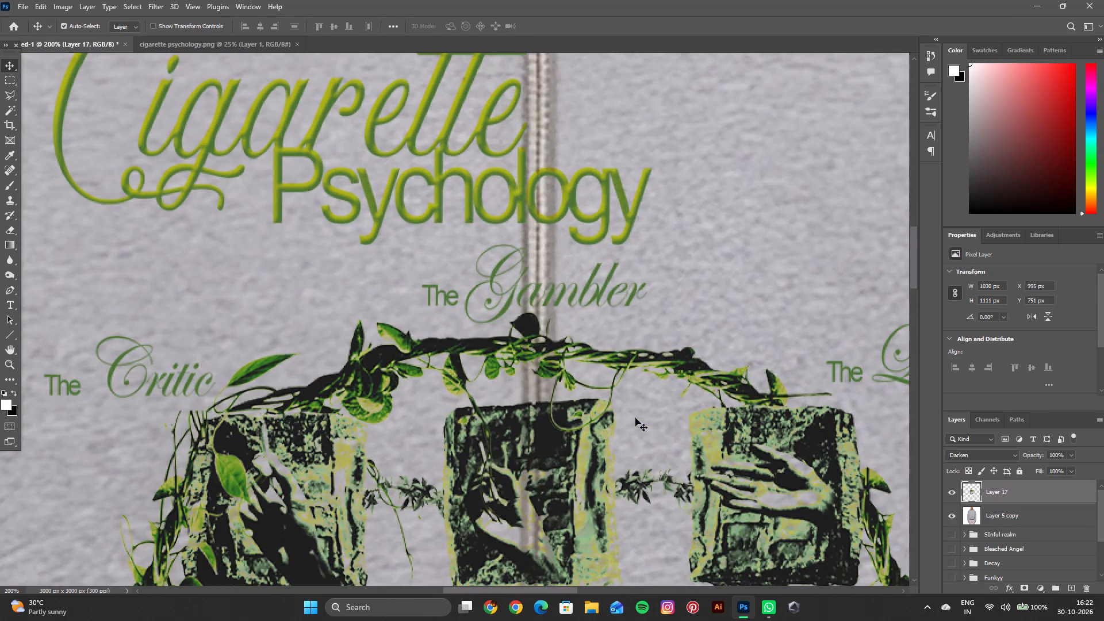
key(space)
key(space)
key(space)
key(space)
key(space)
key(space)
key(space)
key(space)
key(space)
key(space)
key(space)
key(space)
key(space)
key(space)
key(space)
key(space)
key(space)
key(space)
key(space)
key(space)
drag(635, 415, 539, 556)
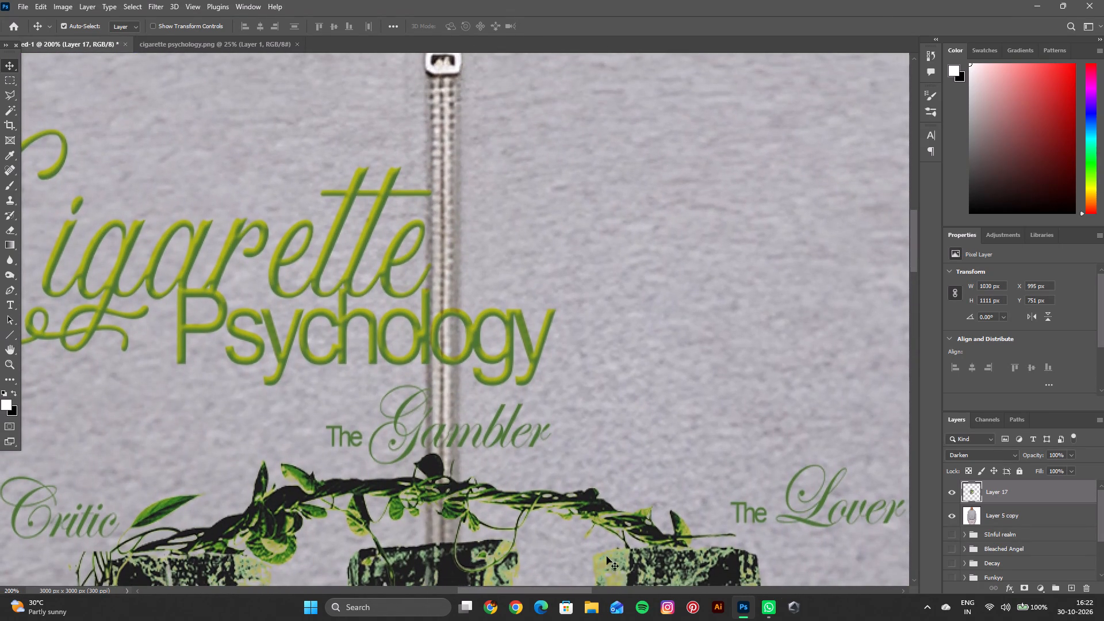
click(1072, 454)
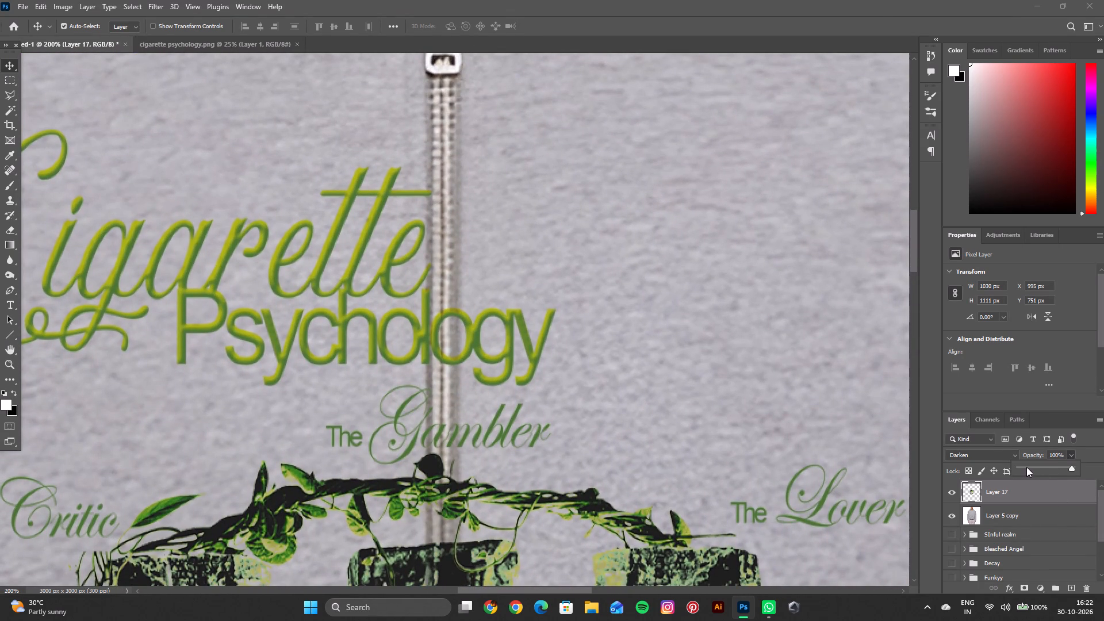
click(1024, 467)
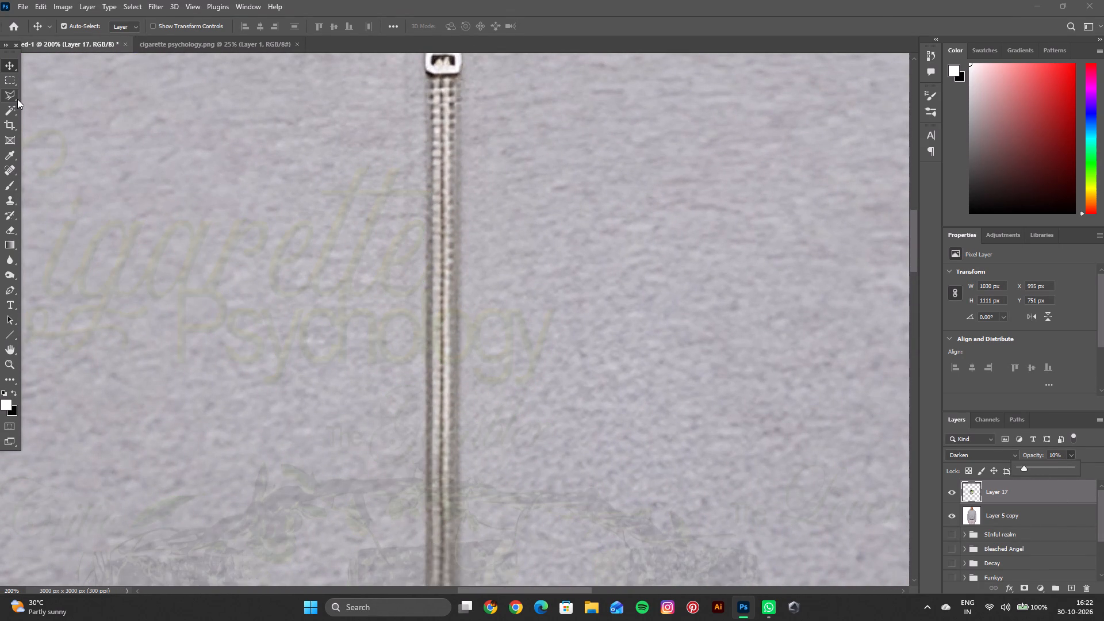
With the Polygonal Lasso, trace across the zipper just below the slider and down the left edge of the teeth.
click(17, 99)
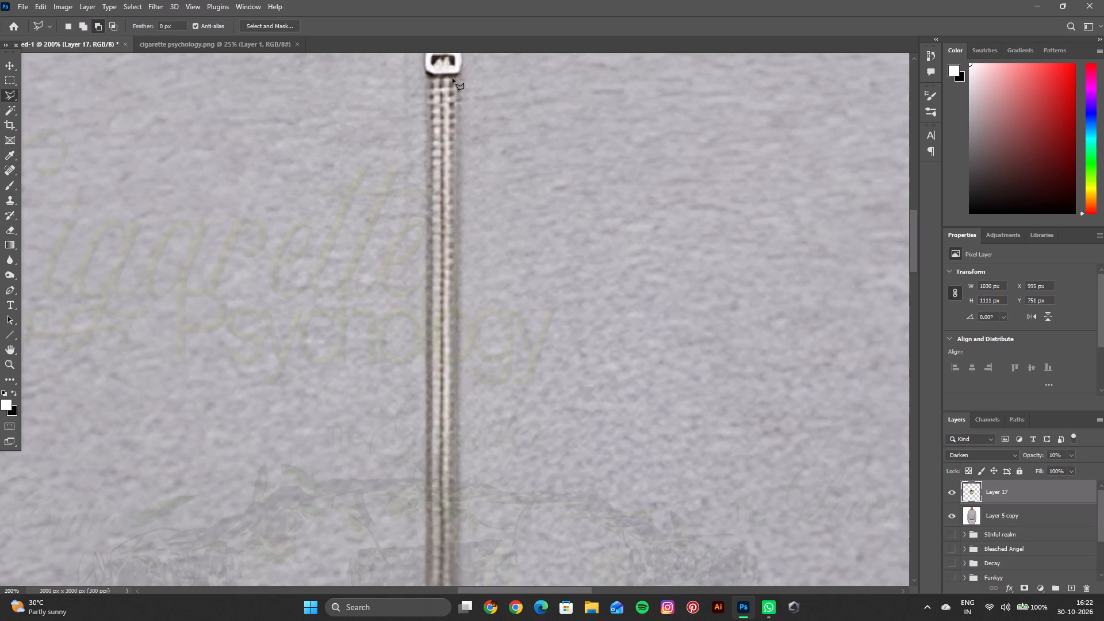
click(456, 75)
click(447, 76)
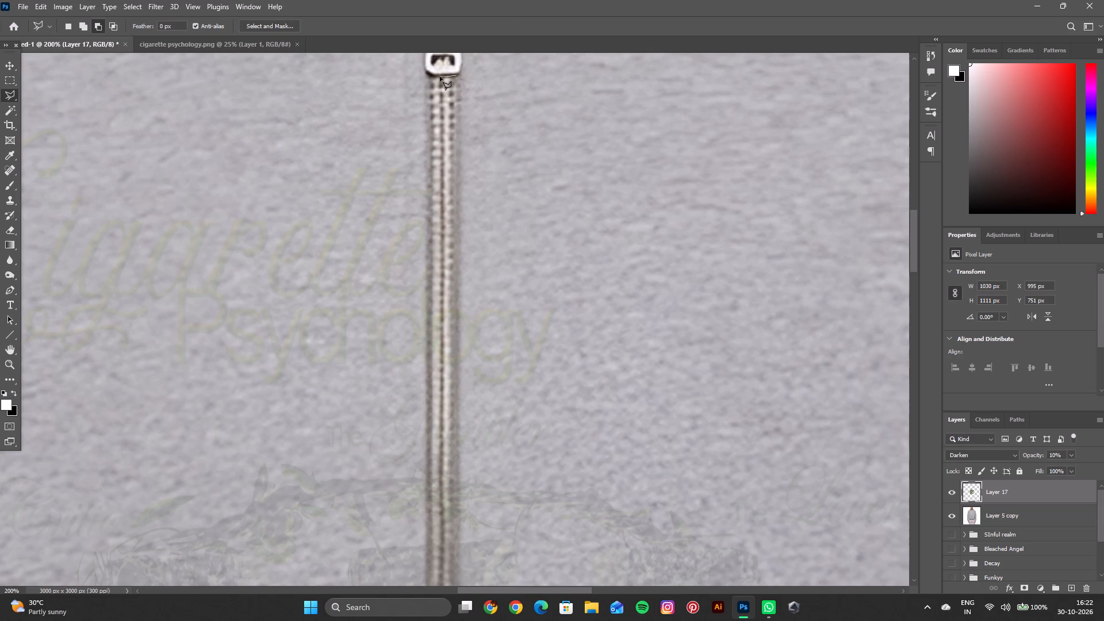
click(440, 76)
click(435, 76)
click(431, 76)
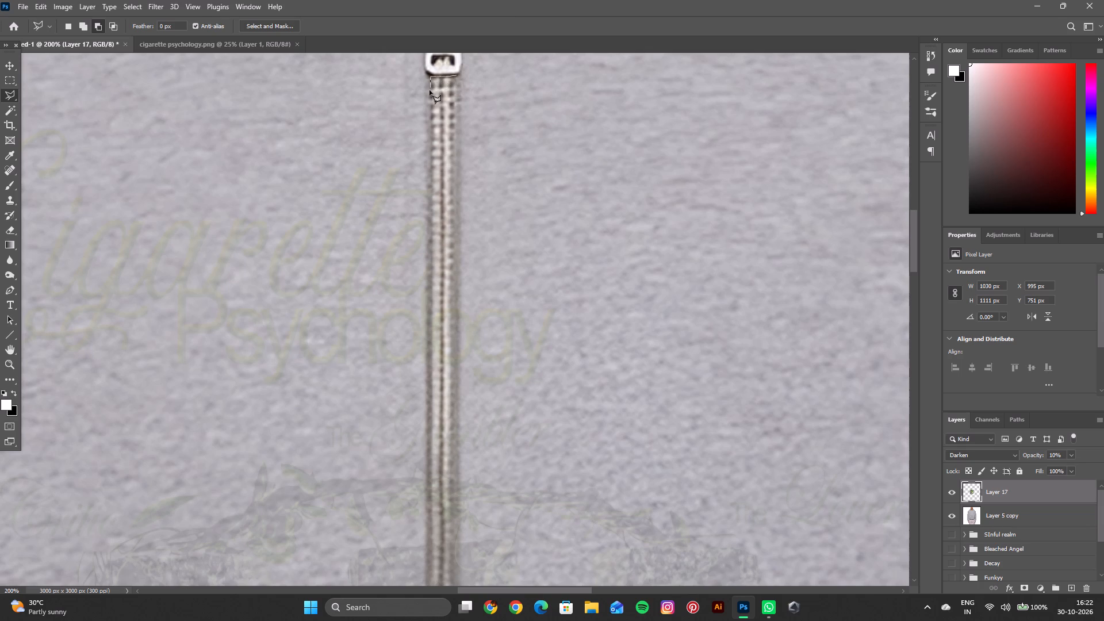
click(430, 103)
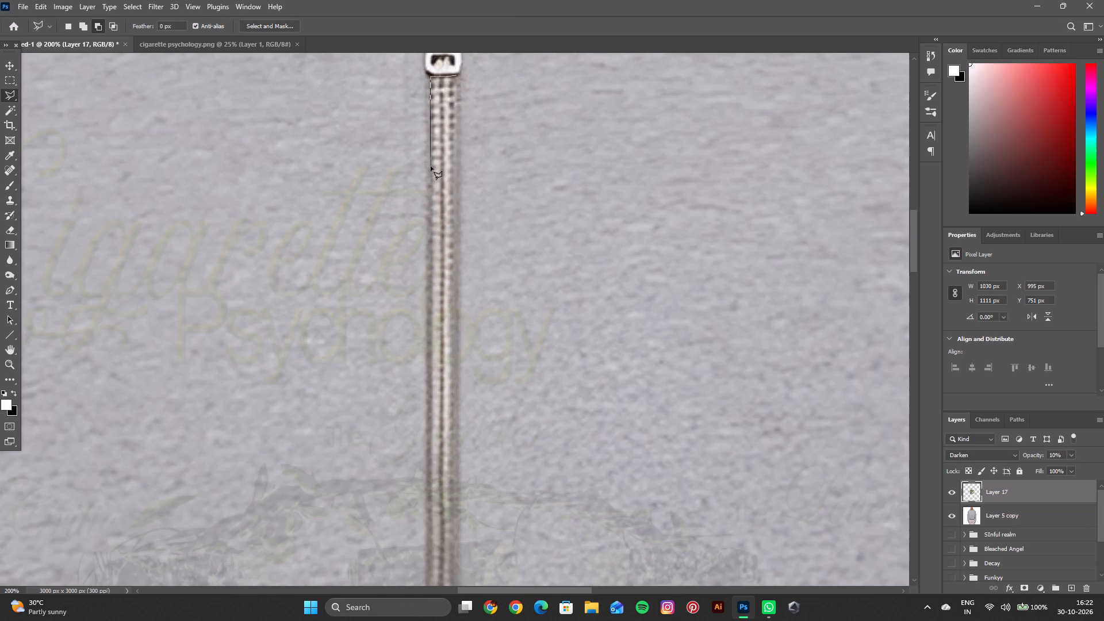
click(431, 166)
click(431, 248)
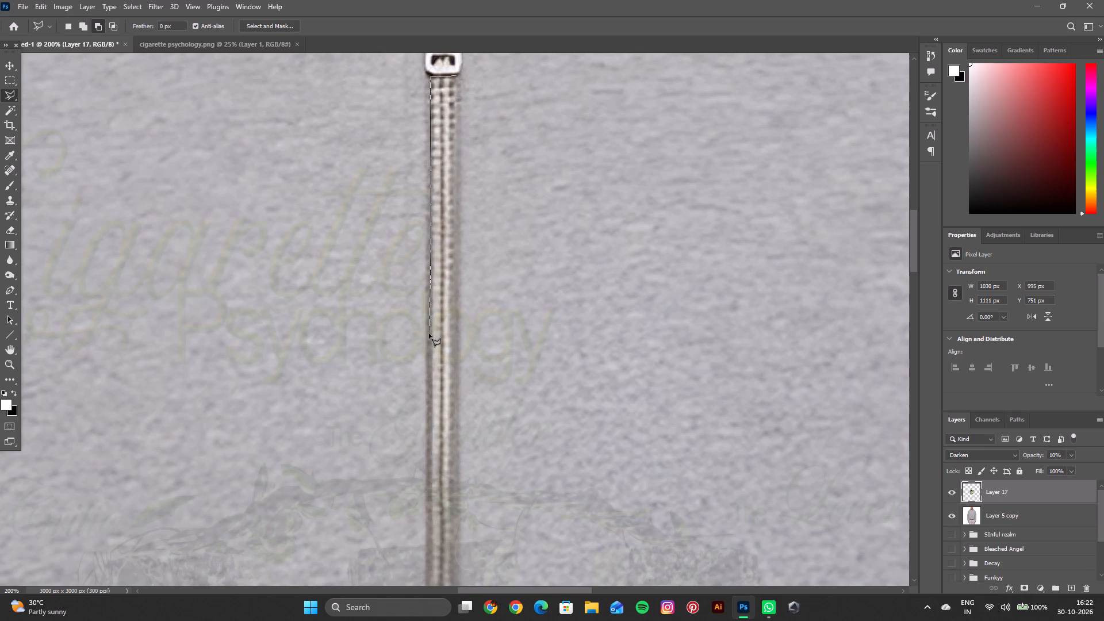
click(429, 333)
click(430, 408)
click(431, 489)
click(430, 550)
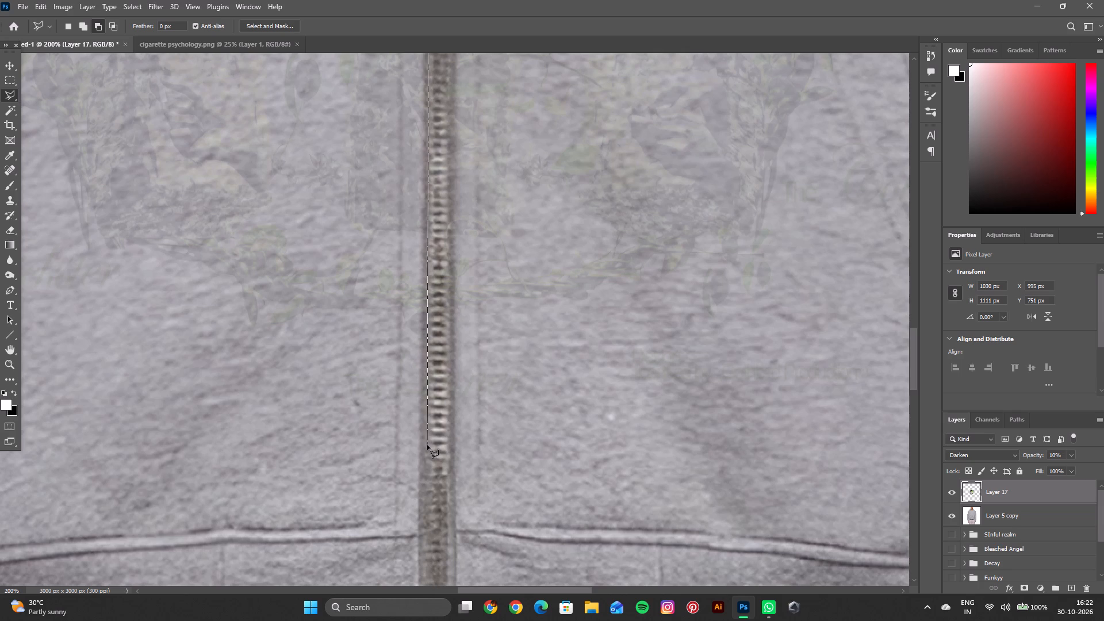
Continue the lasso across the zipper above the hem and up its right edge, closing a selection about 26 × 1168 px.
click(427, 411)
click(451, 411)
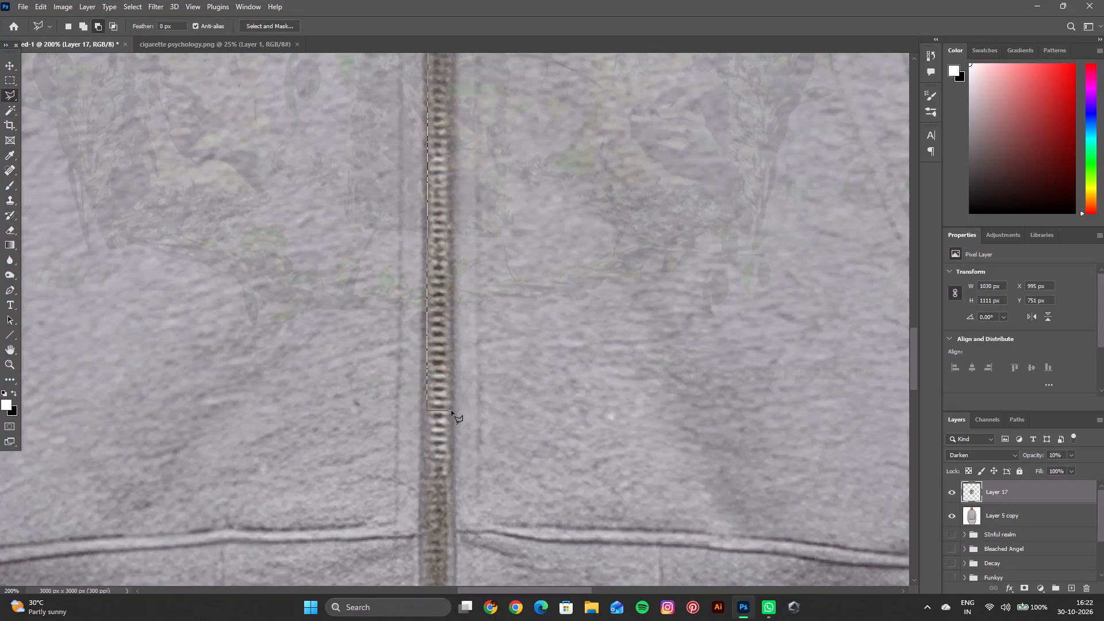
click(451, 310)
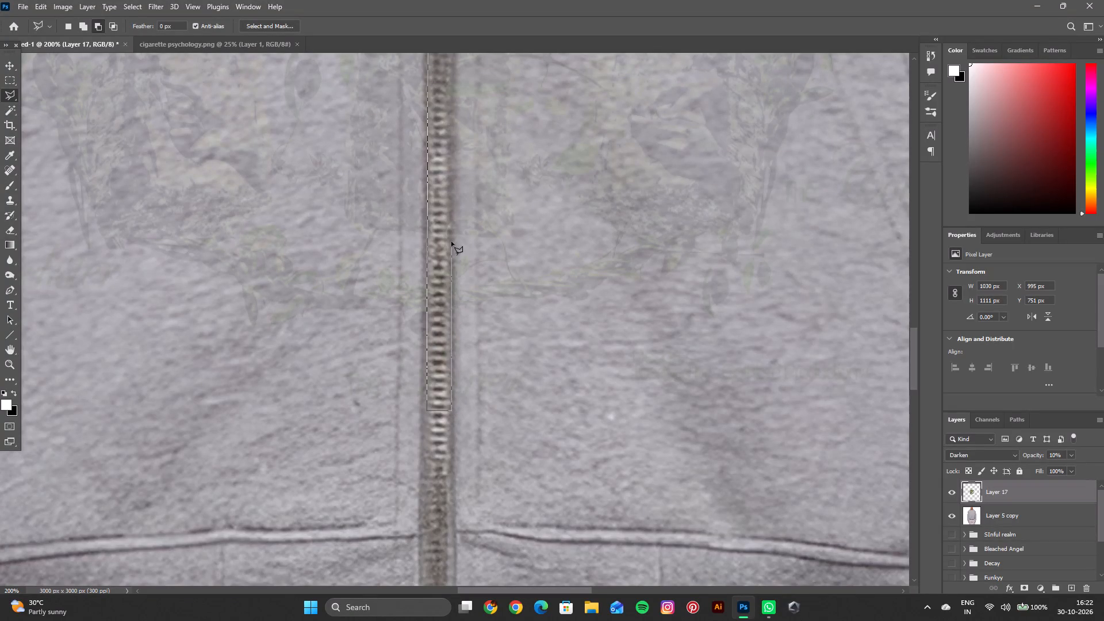
click(451, 241)
click(451, 179)
click(451, 128)
click(452, 64)
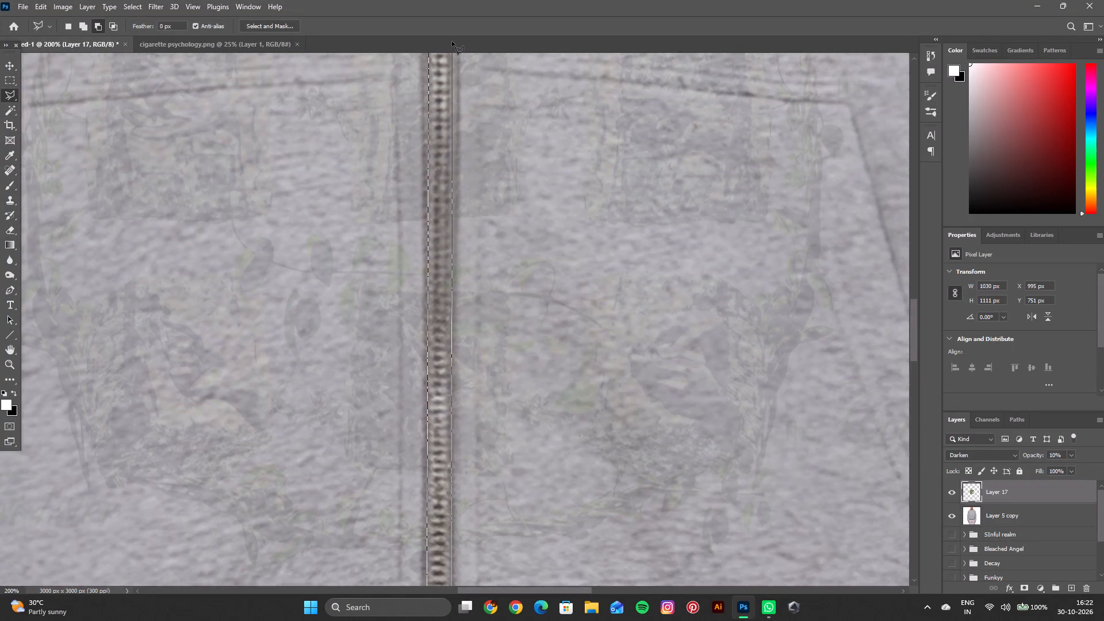
click(452, 53)
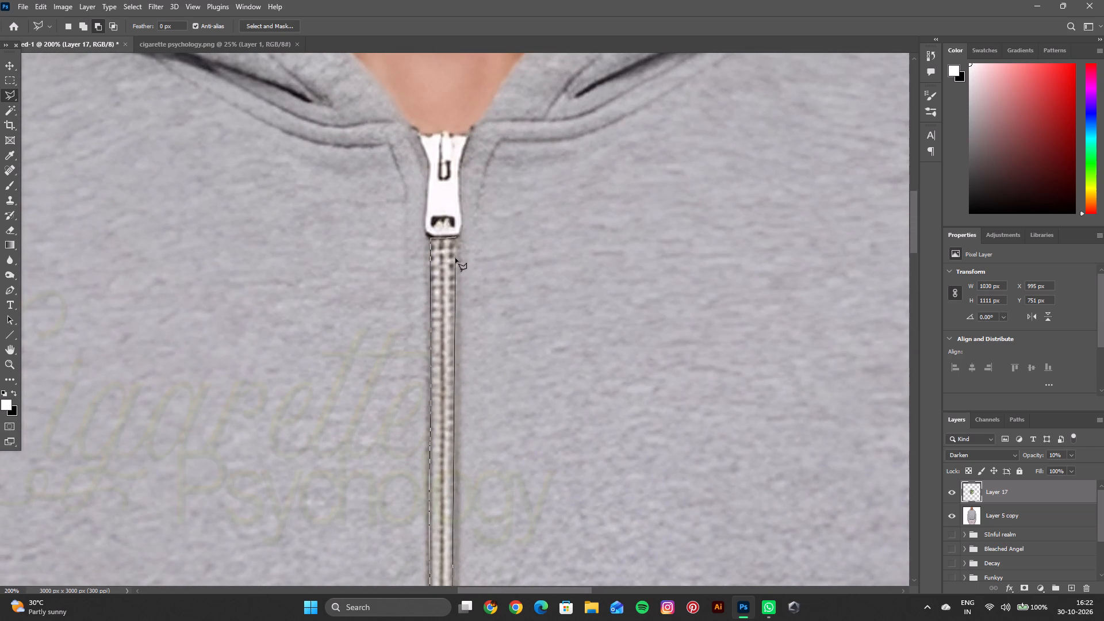
click(455, 258)
click(455, 238)
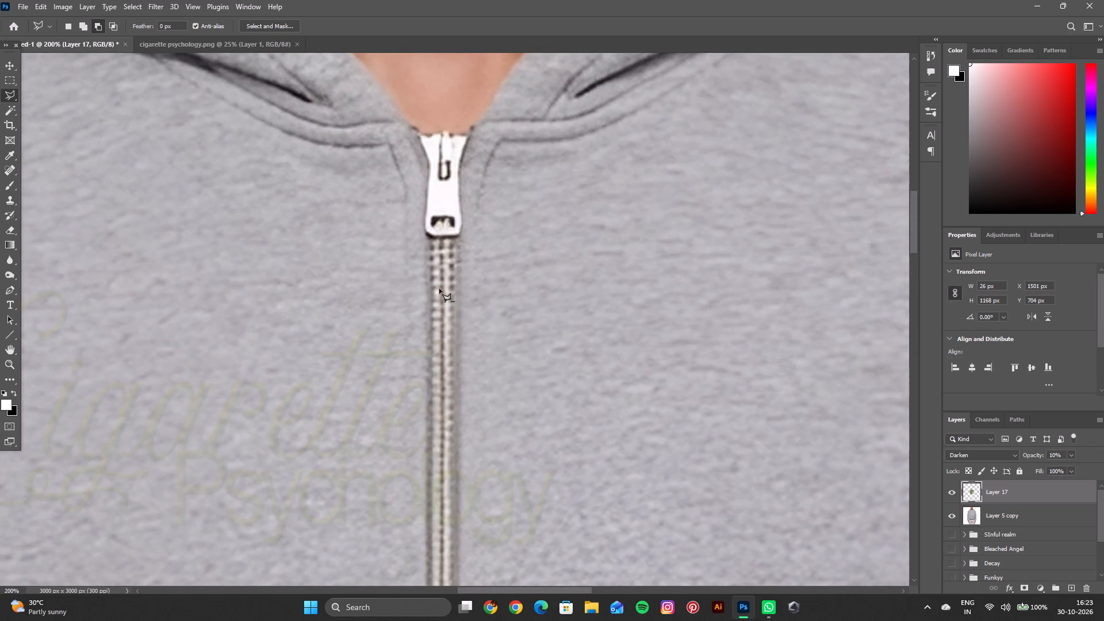
Copy the selected zipper strip of the Layer 17 artwork onto a new layer.
scroll(775, 488, down, 12)
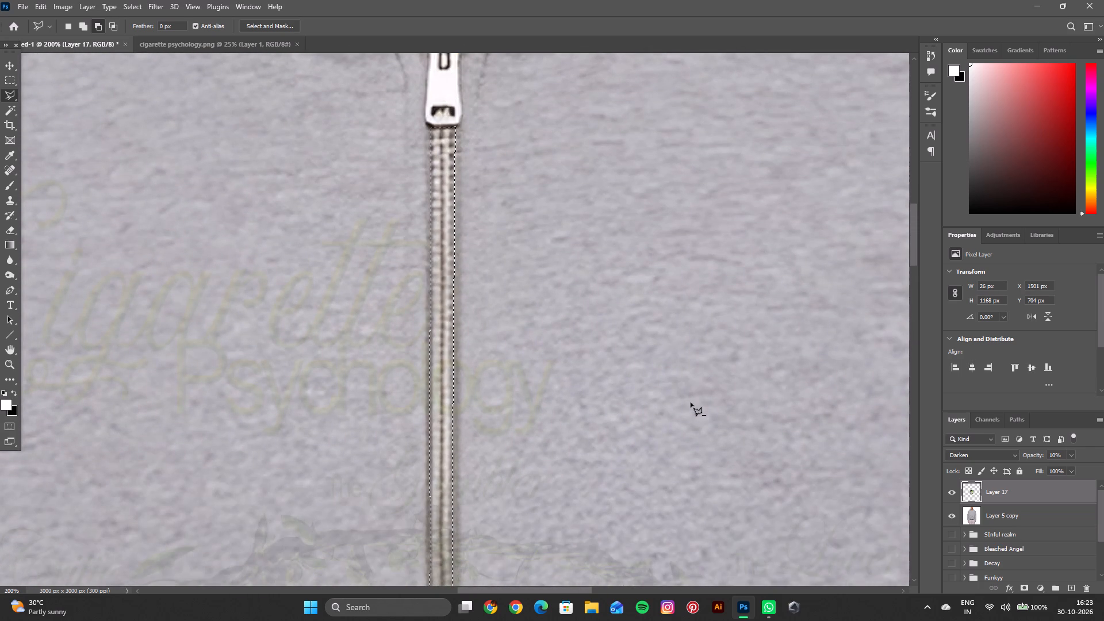
key(ctrl+minus)
key(ctrl+minus)
key(ctrl+minus)
key(ctrl+minus)
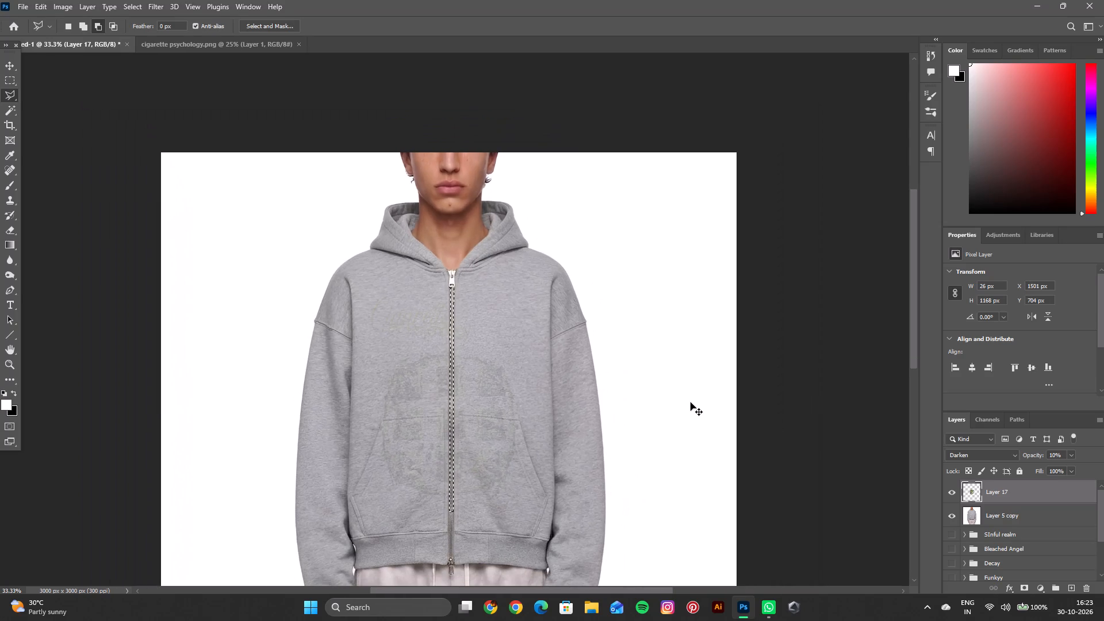
key(ctrl+j)
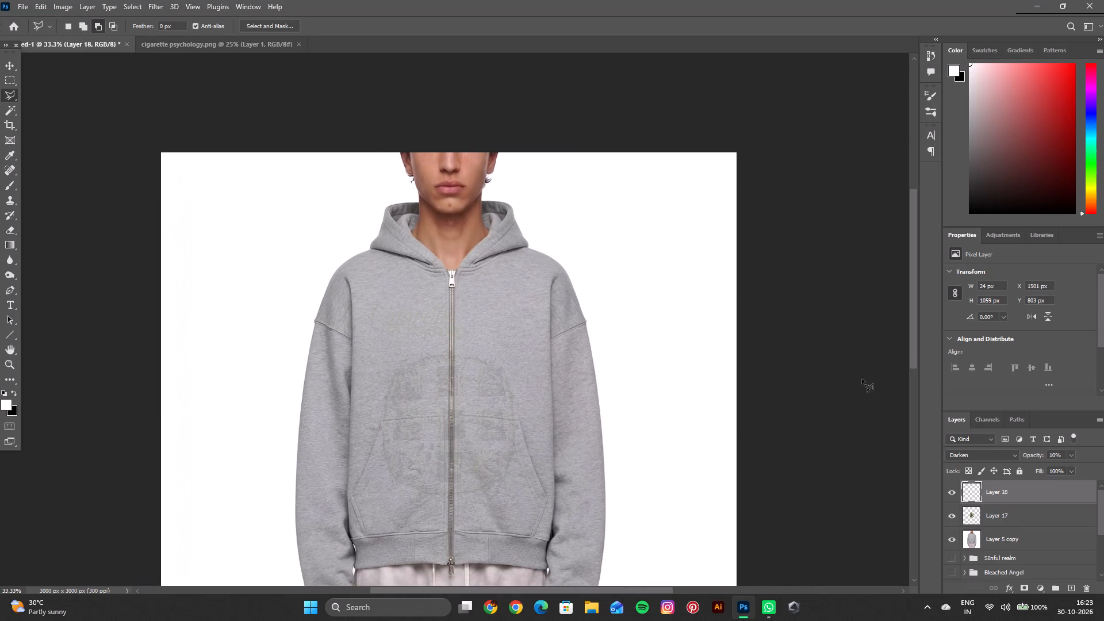
Set the opacity of the full artwork layer, Layer 17, to 100%.
click(1035, 516)
click(1070, 460)
click(1072, 453)
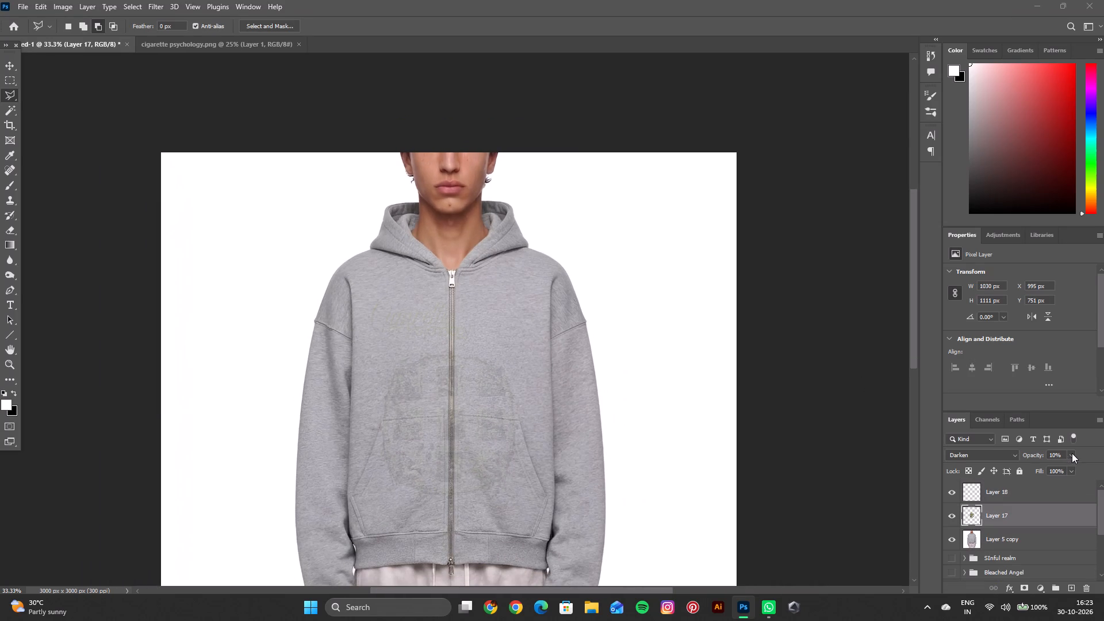
drag(1070, 466, 1102, 468)
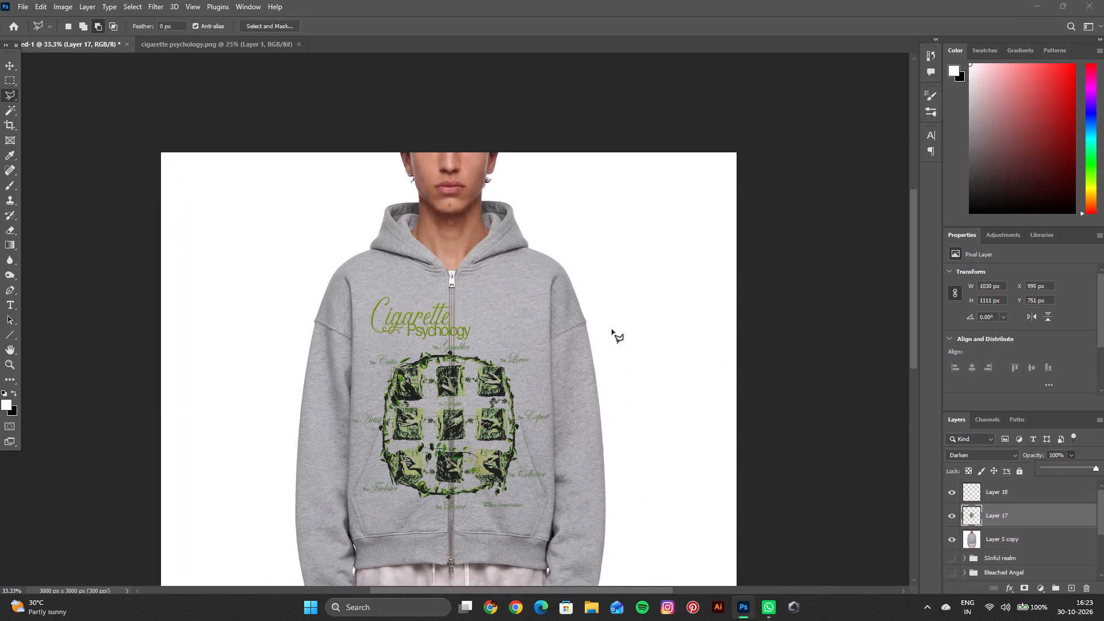
Set the opacity of the zipper strip layer, Layer 18, to 100%.
scroll(539, 320, down, 5)
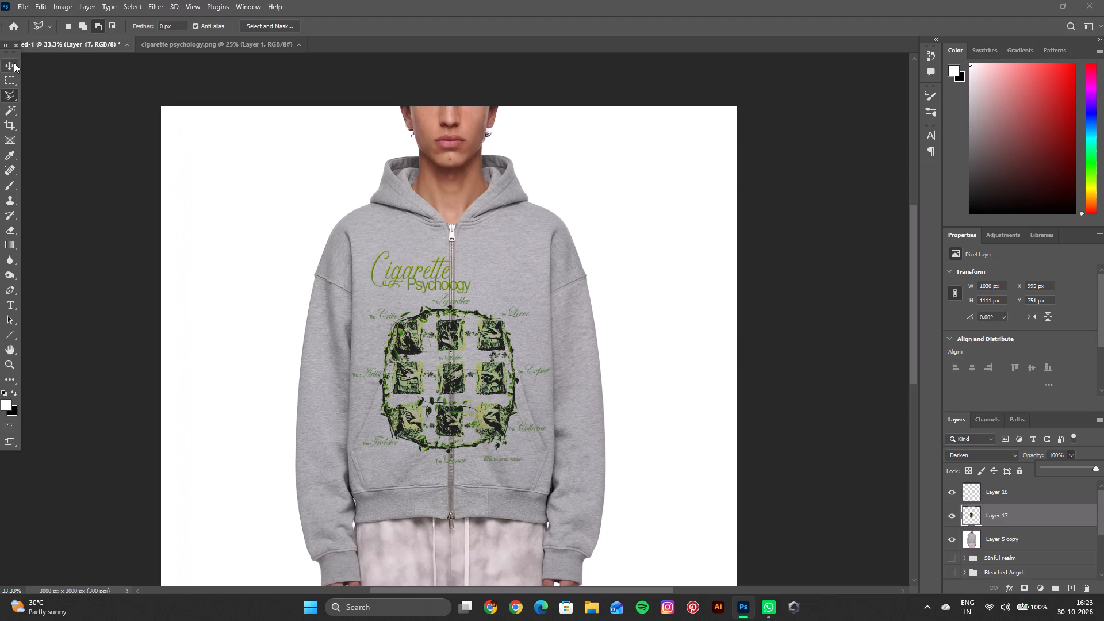
click(14, 63)
click(1036, 496)
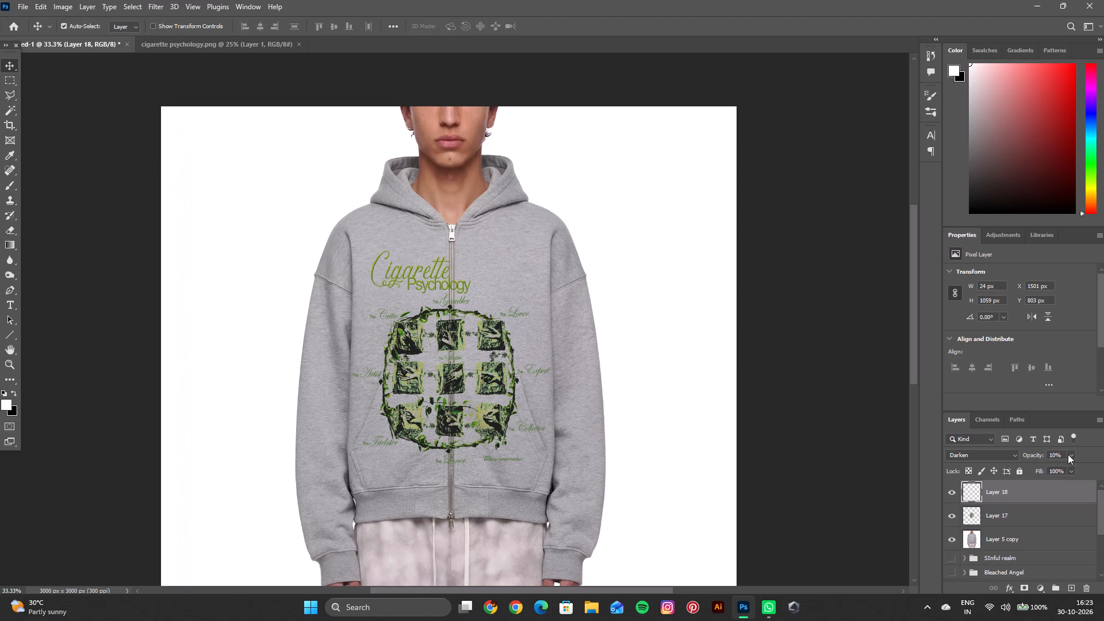
click(1068, 454)
drag(1074, 466, 1103, 468)
Toggle the visibility of Layer 17 and Layer 18 to compare the hoodie with and without each one.
click(954, 512)
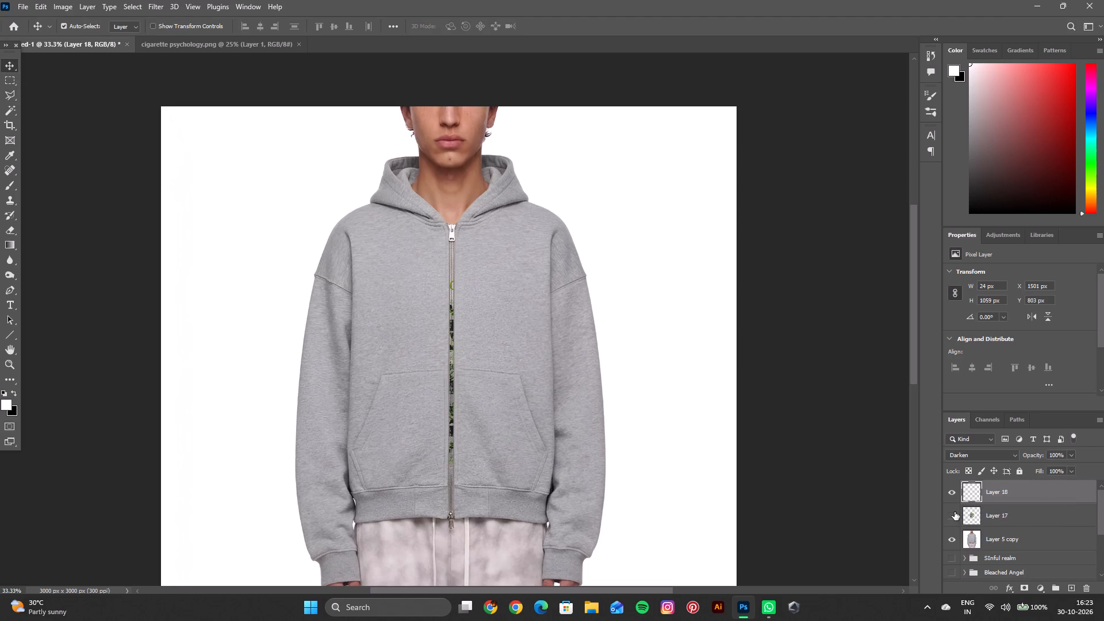
click(954, 512)
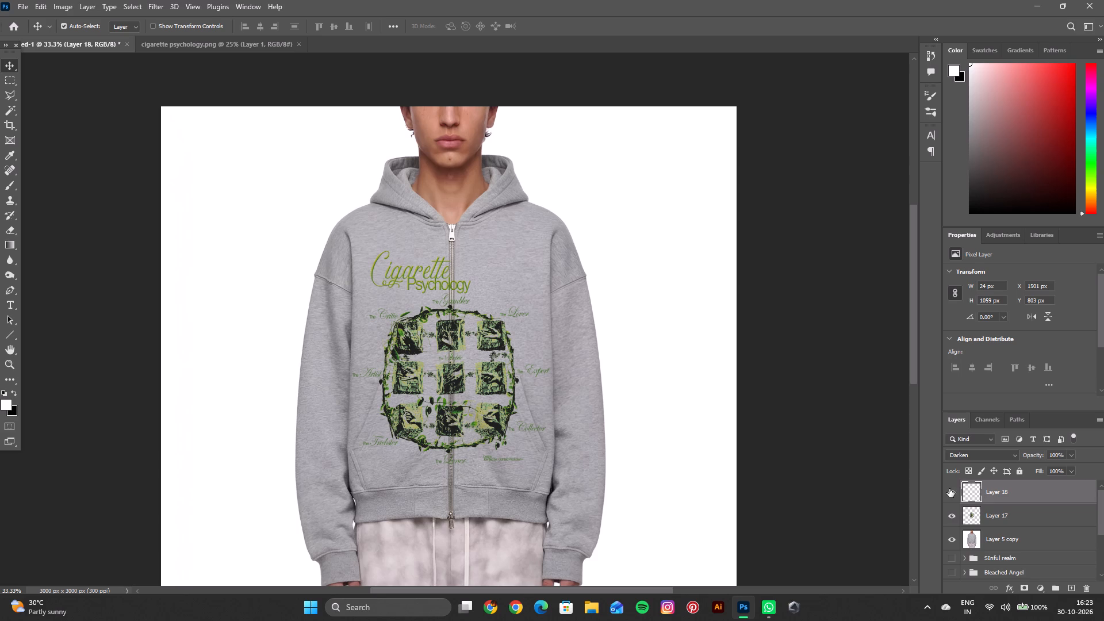
click(948, 489)
click(948, 489)
click(948, 489)
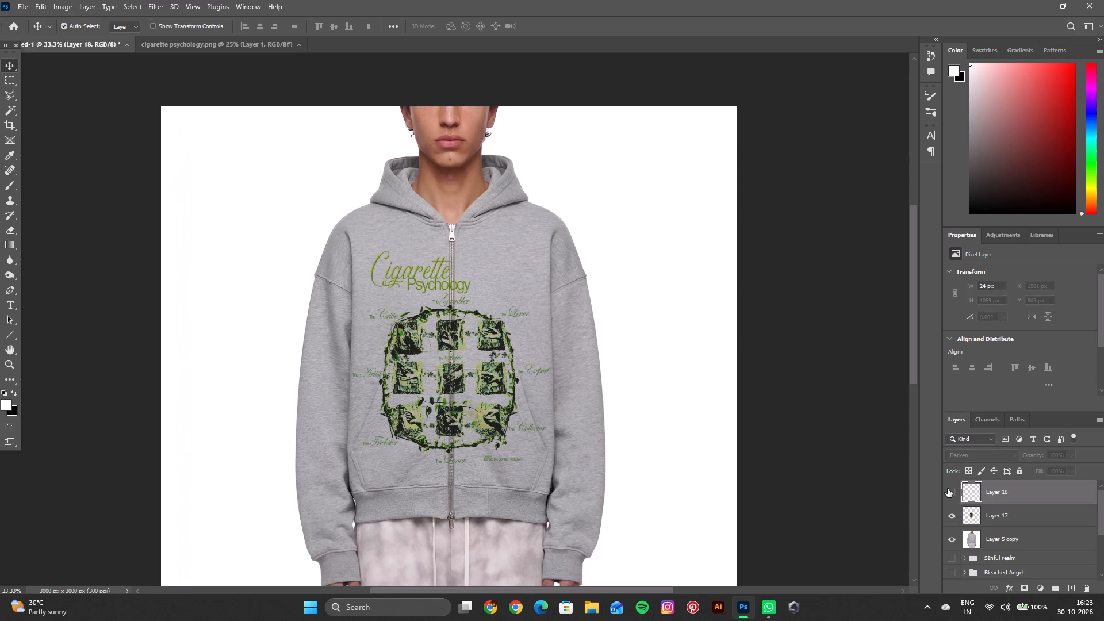
click(948, 489)
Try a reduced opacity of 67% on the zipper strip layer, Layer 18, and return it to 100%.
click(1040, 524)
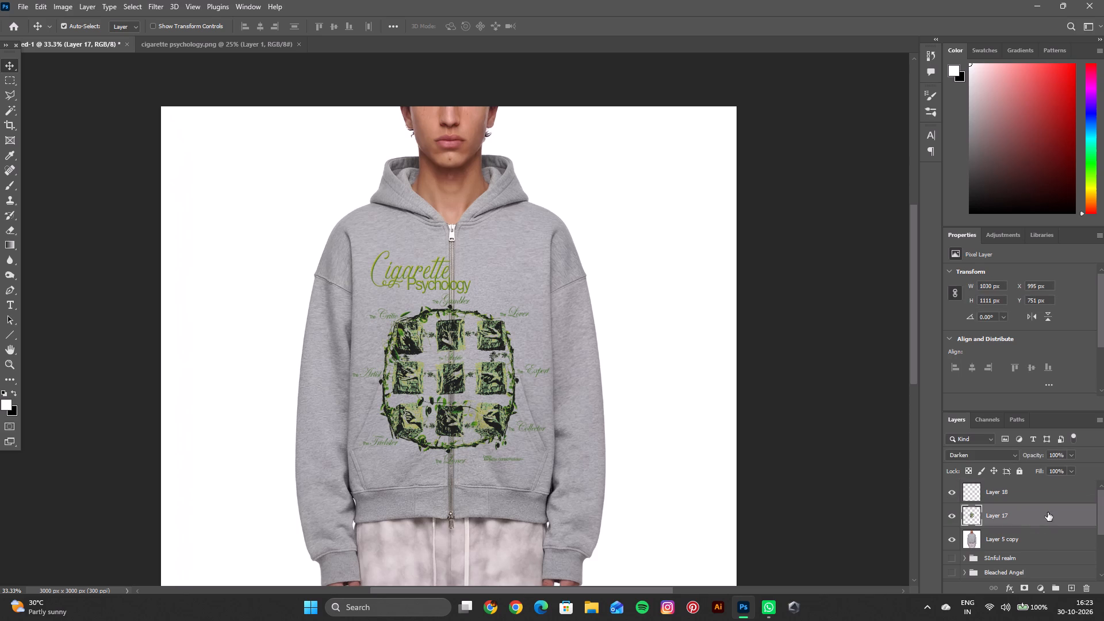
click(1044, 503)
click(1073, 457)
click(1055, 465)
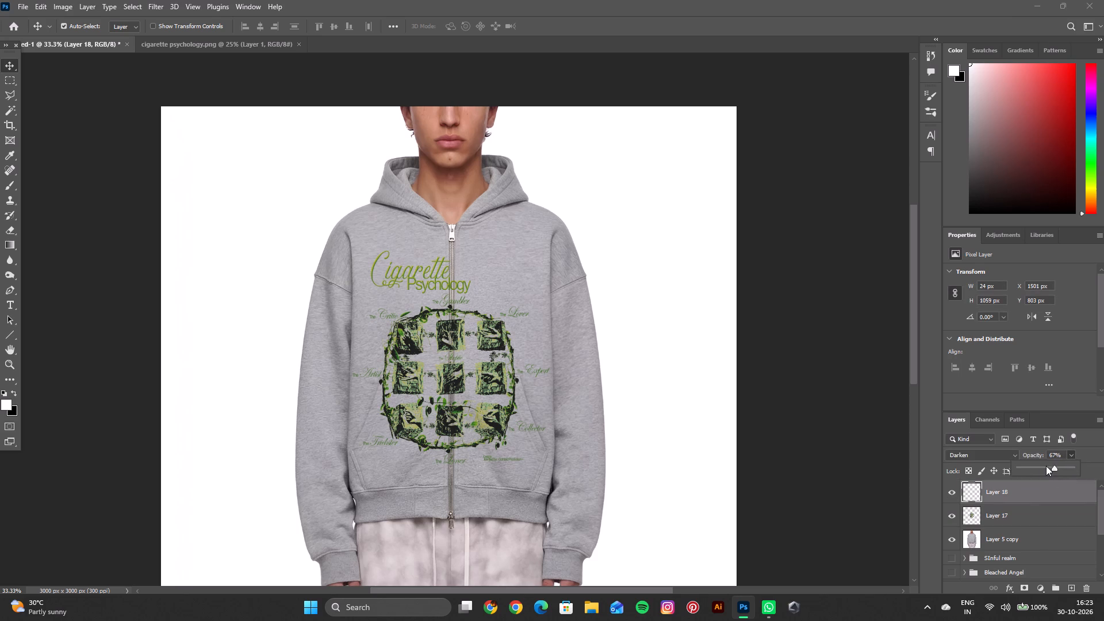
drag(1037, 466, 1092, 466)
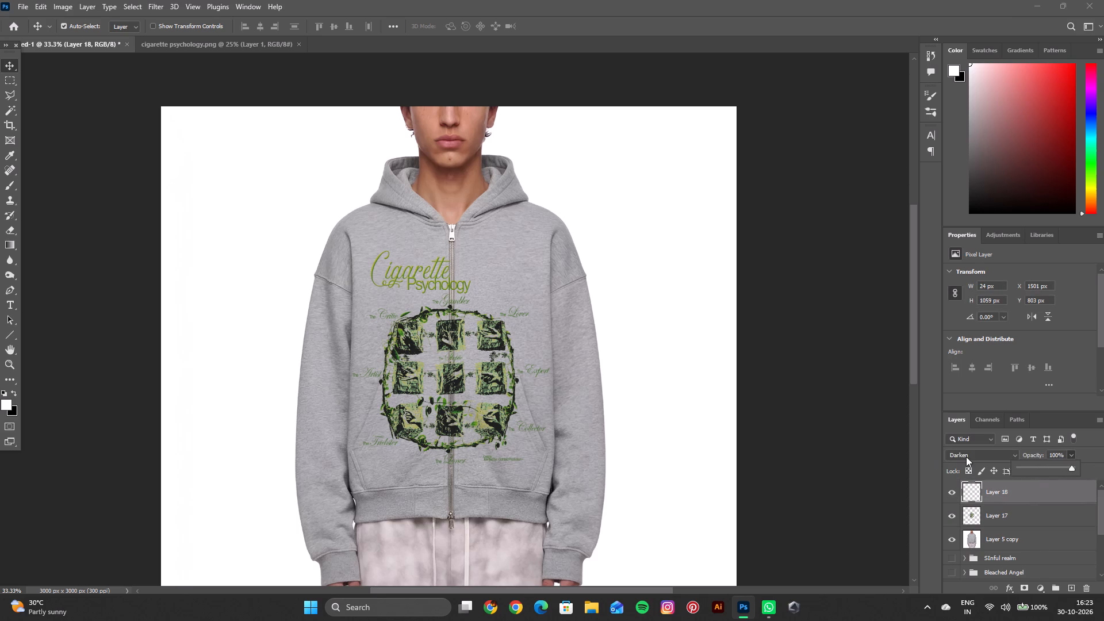
Set the zipper strip layer, Layer 18, to the Normal blend mode and hide it.
click(966, 457)
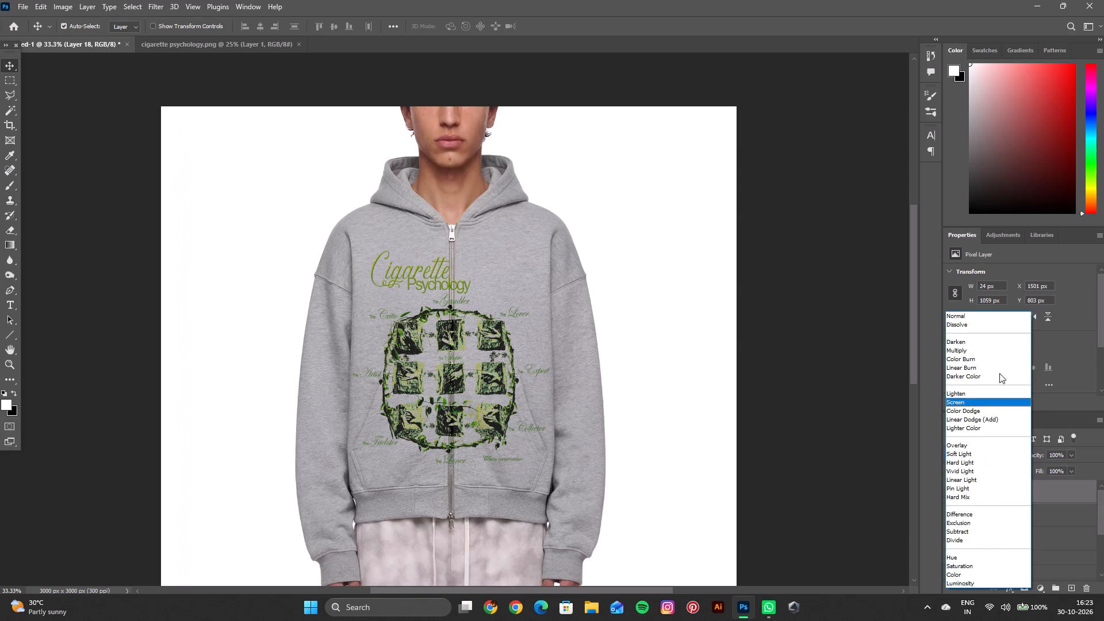
click(988, 313)
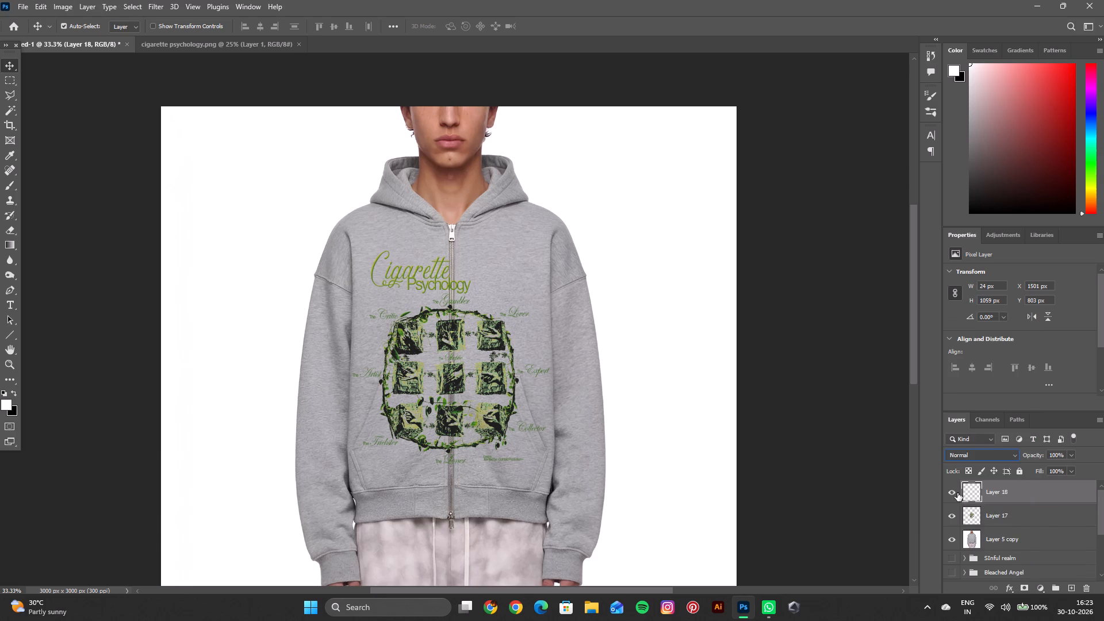
click(957, 493)
Examine at 200% how the artwork crosses the zipper around The Gambler and The Skeptic with the strip layer hidden.
scroll(511, 379, down, 3)
scroll(511, 372, up, 3)
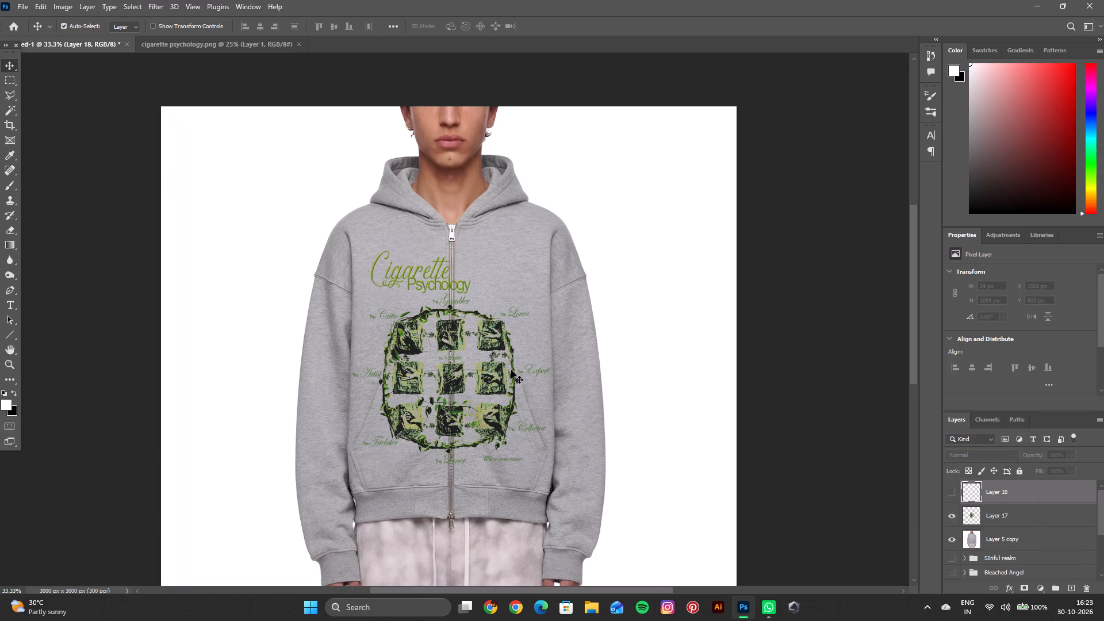
key(ctrl+equal)
key(ctrl+equal)
key(ctrl+equal)
key(ctrl+equal)
key(ctrl+equal)
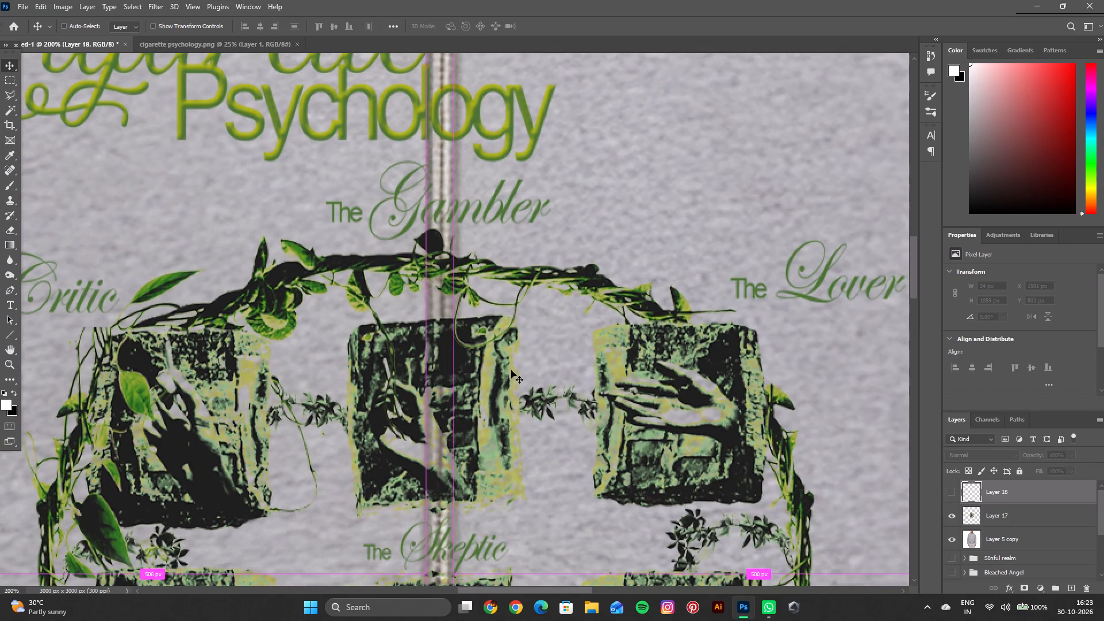
key(space)
key(space)
key(space)
key(space)
key(space)
key(space)
key(space)
key(space)
key(space)
key(space)
key(space)
key(space)
key(space)
key(space)
key(space)
key(space)
key(space)
key(space)
key(space)
key(space)
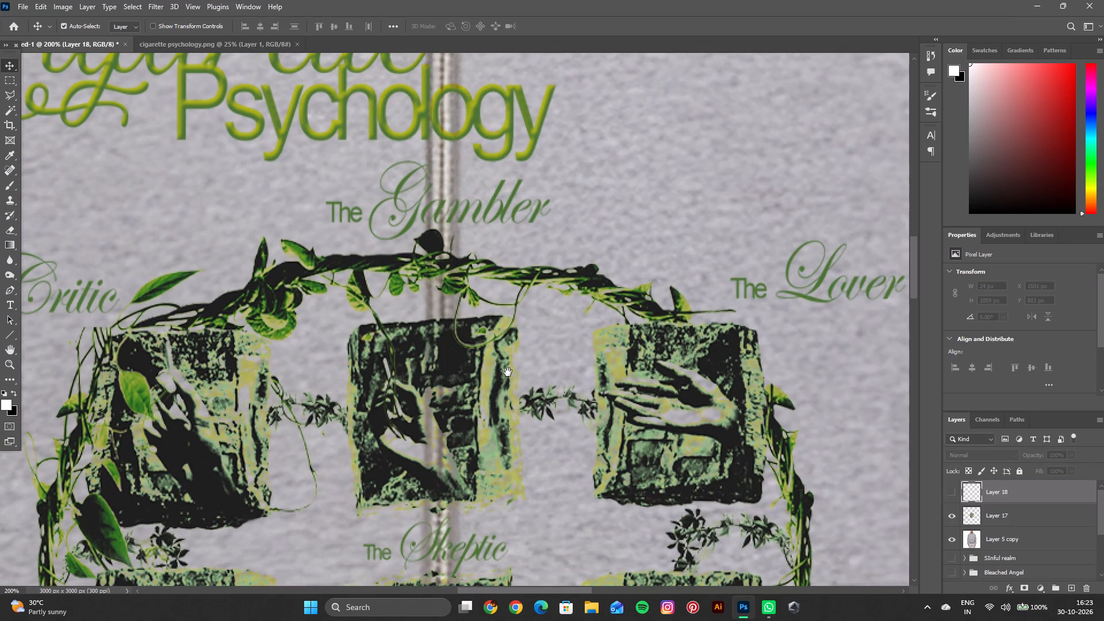
drag(508, 372, 505, 260)
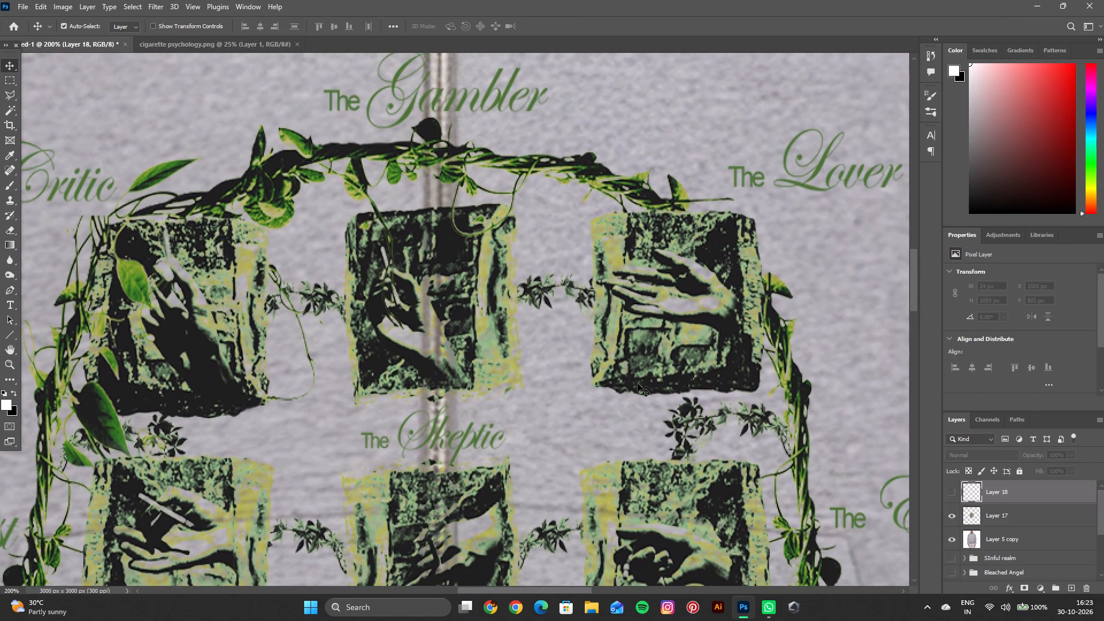
Undo the recent layer changes back to the active zipper-strip selection on Layer 17 with the artwork at 10% opacity.
click(987, 519)
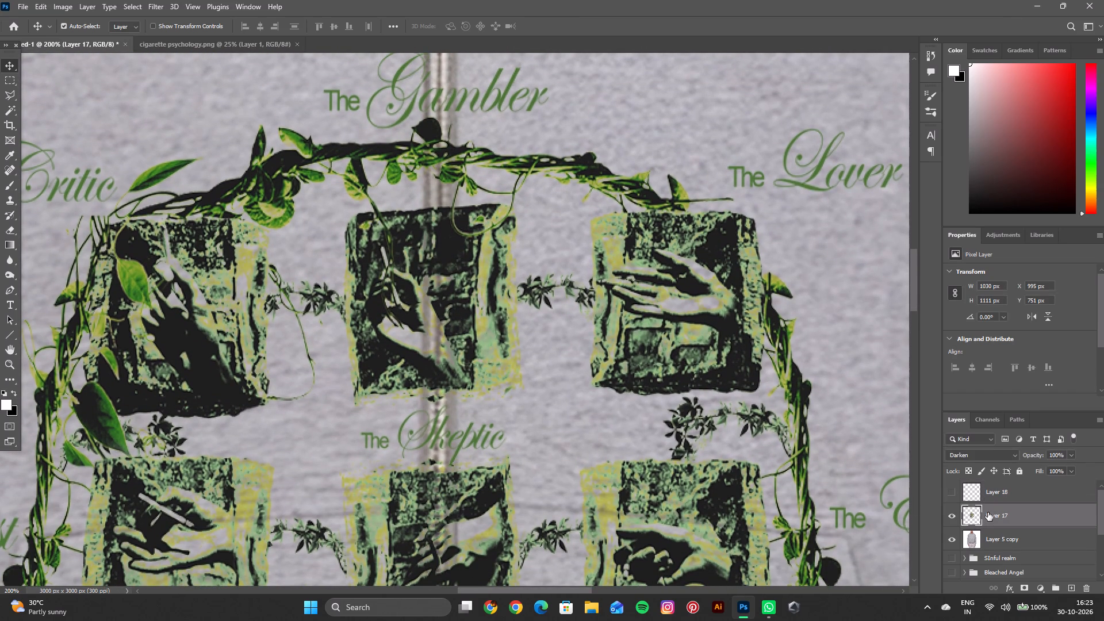
scroll(543, 343, up, 12)
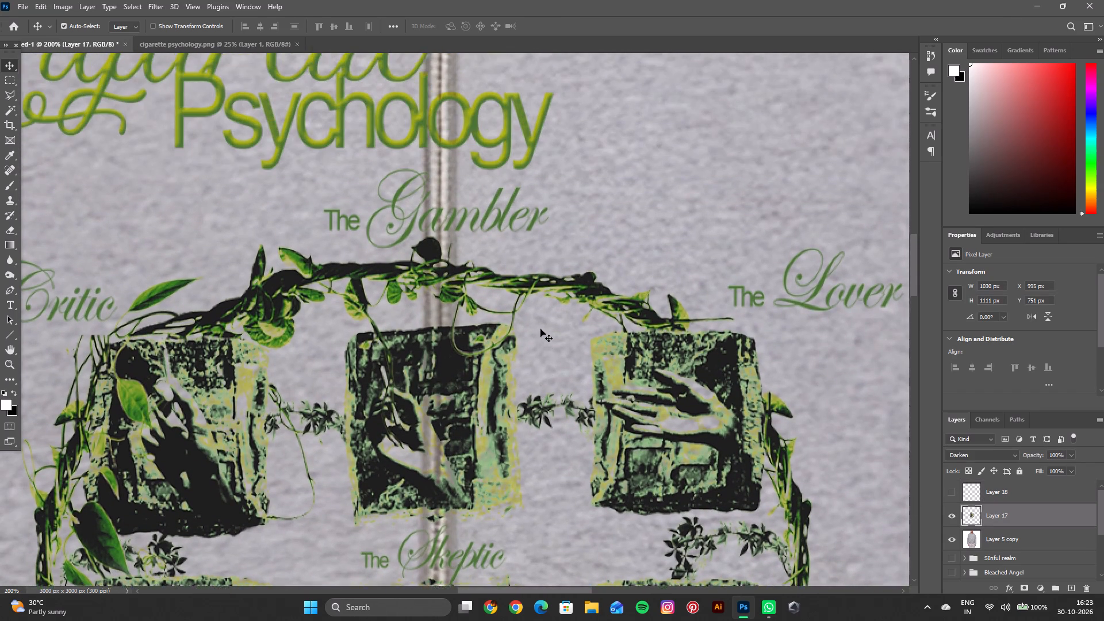
scroll(540, 329, up, 15)
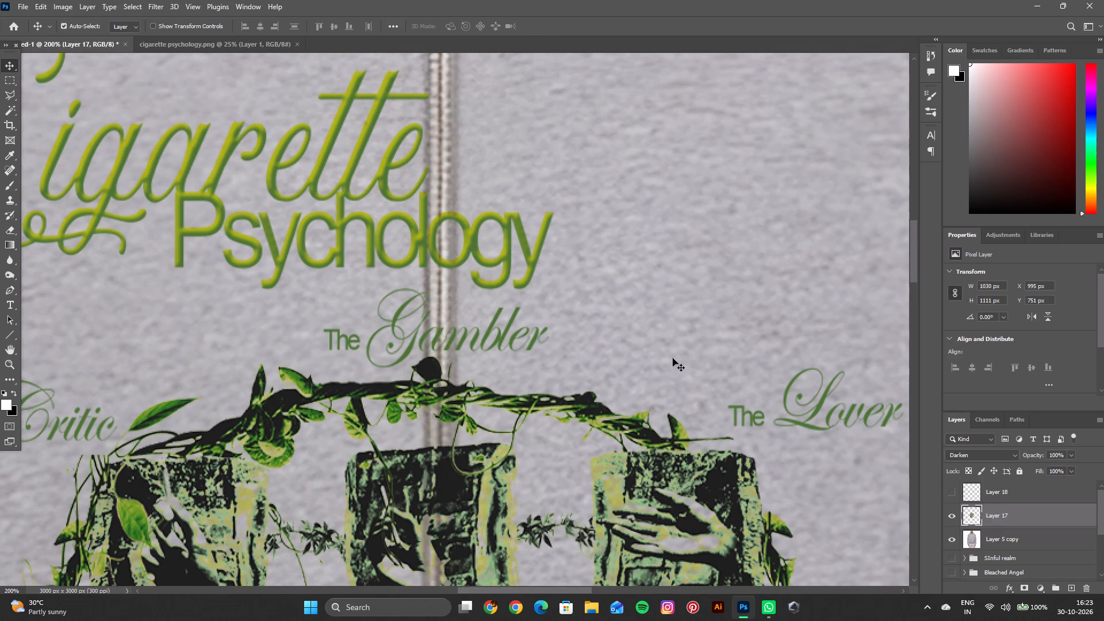
key(ctrl+z)
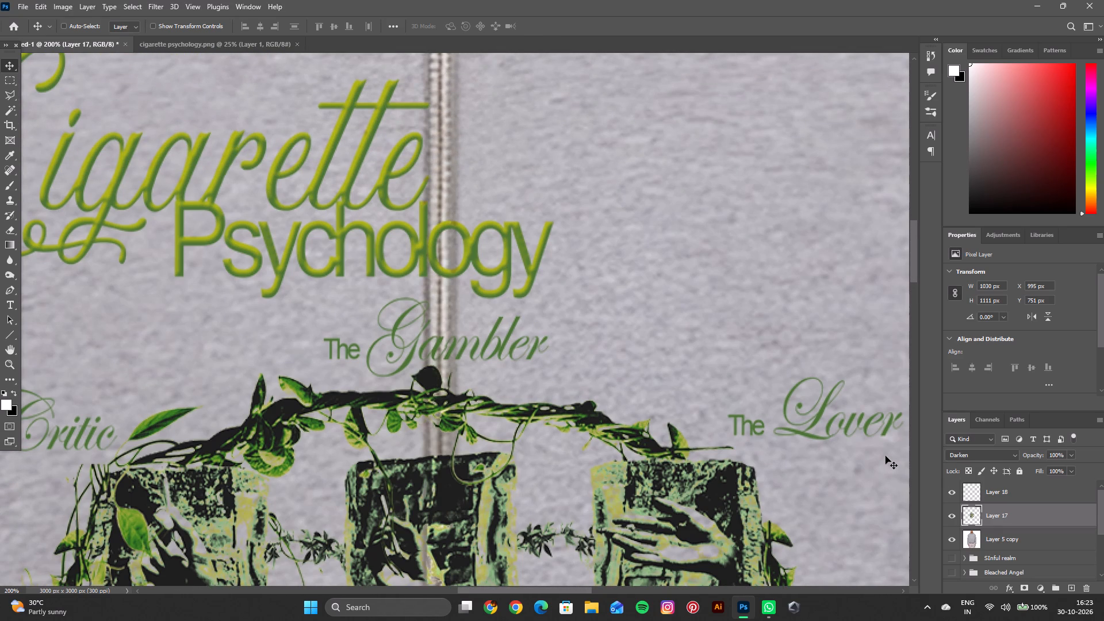
key(ctrl+z)
key(ctrl+z)
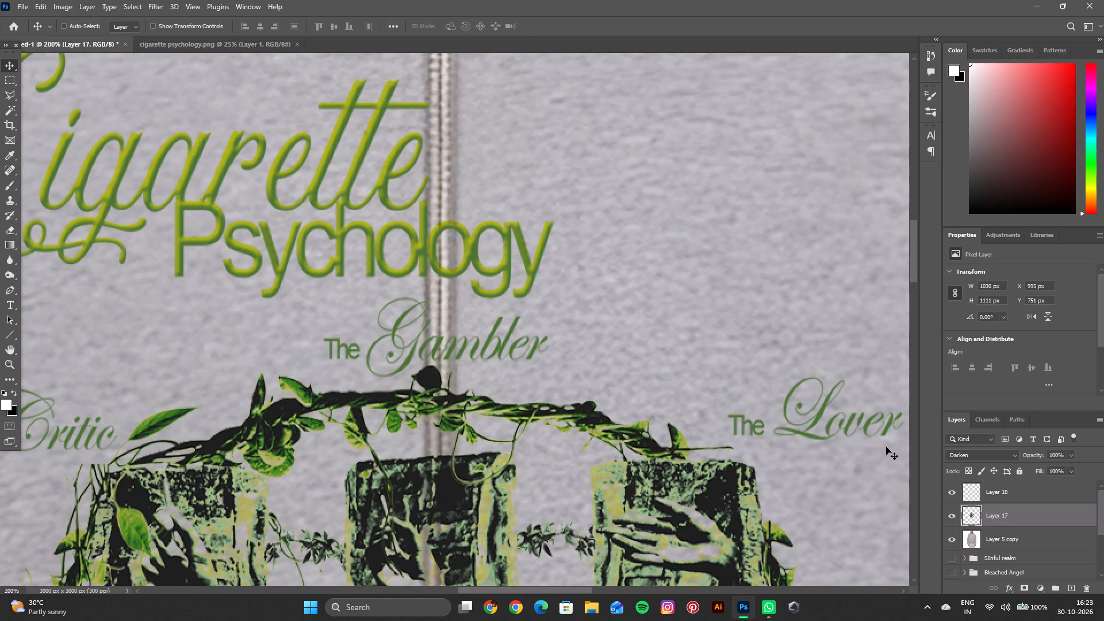
key(ctrl+z)
key(ctrl+z)
key(ctrl+z)
key(ctrl+z)
key(ctrl+z)
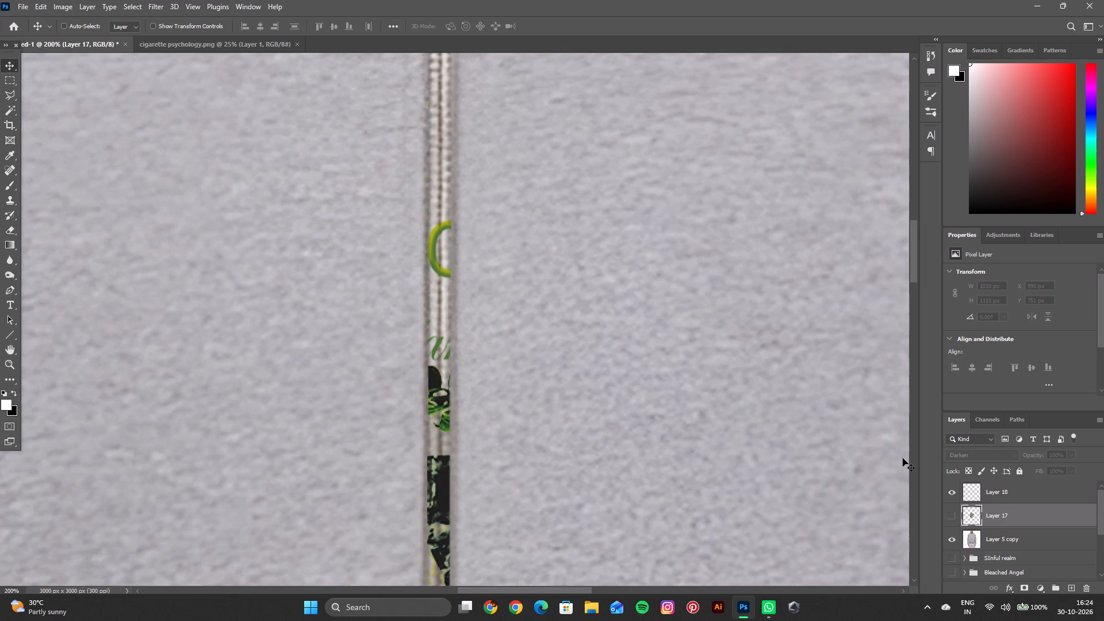
scroll(701, 382, down, 16)
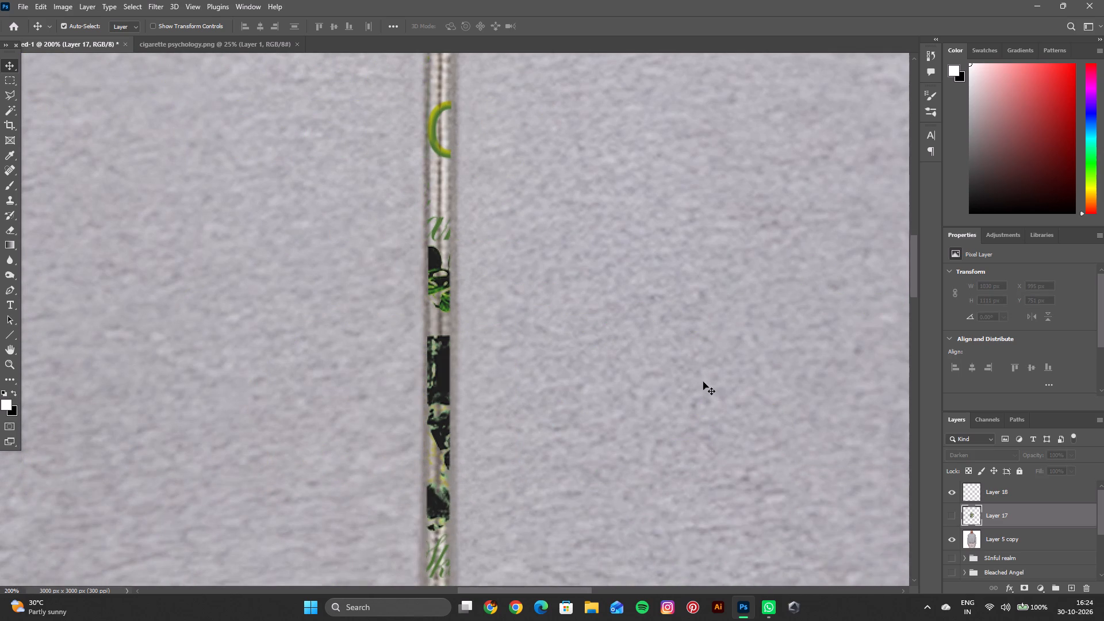
scroll(703, 382, down, 2)
key(ctrl+z)
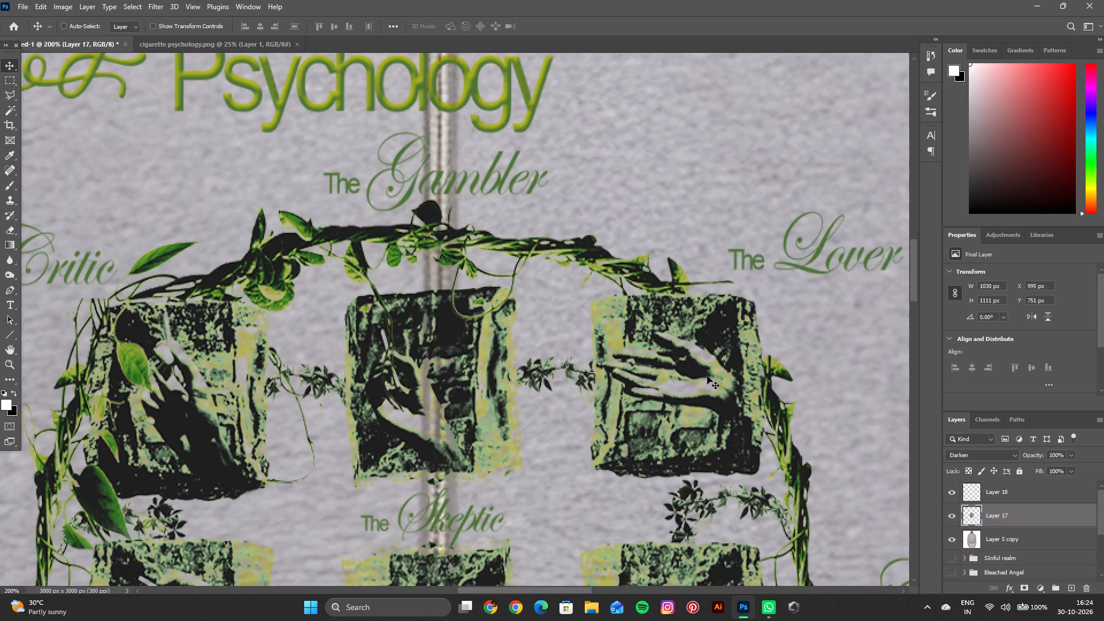
key(ctrl+z)
key(ctrl+z)
key(ctrl+z)
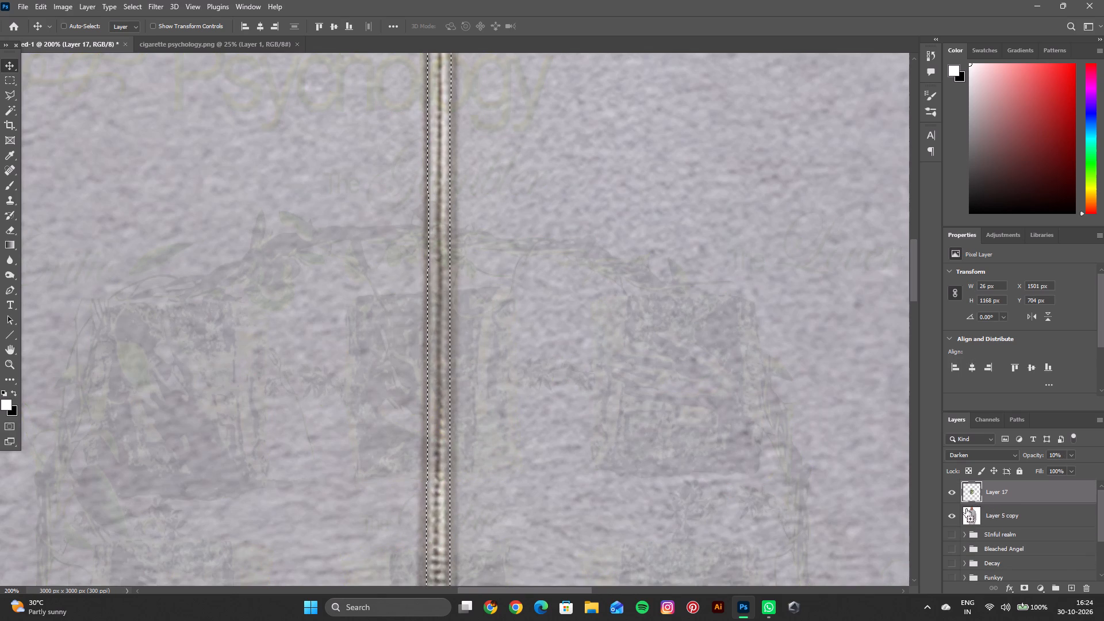
Cut the selected zipper strip out of the artwork on Layer 17 onto its own new layer.
key(ctrl+shift+j)
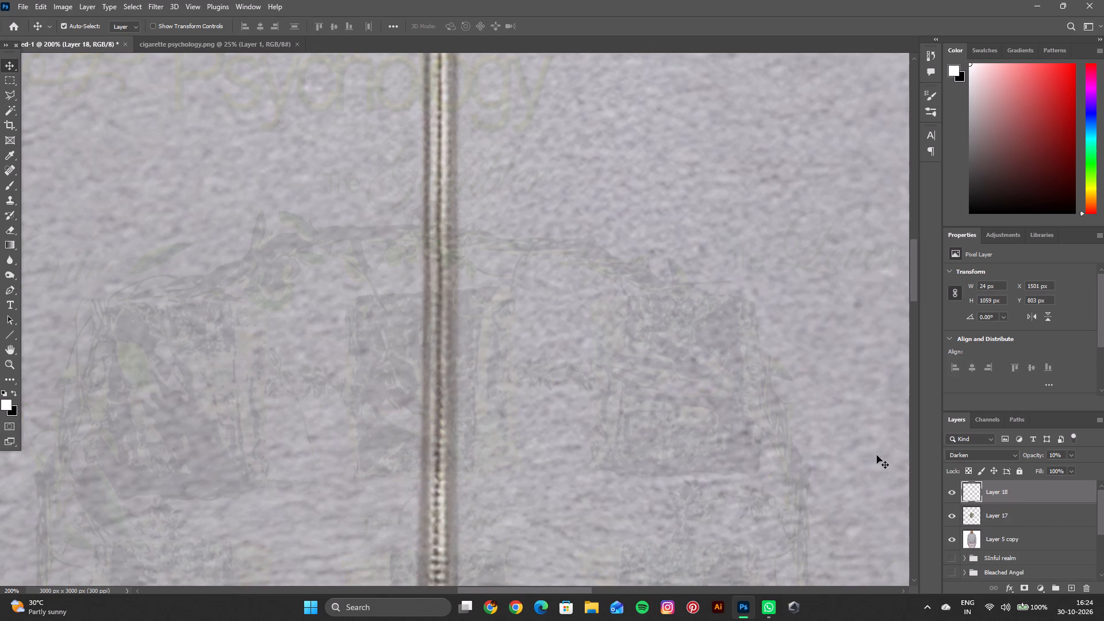
Set the opacity of the main artwork layer, Layer 17, to 100%.
click(1052, 517)
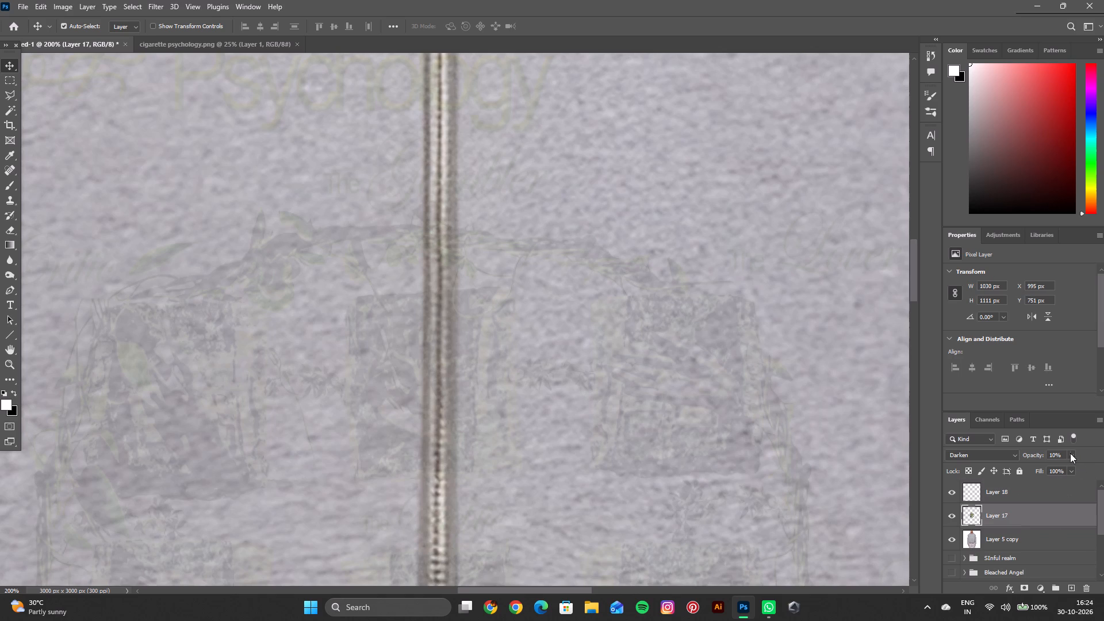
click(1074, 455)
drag(1073, 466, 1074, 466)
drag(1074, 466, 1103, 470)
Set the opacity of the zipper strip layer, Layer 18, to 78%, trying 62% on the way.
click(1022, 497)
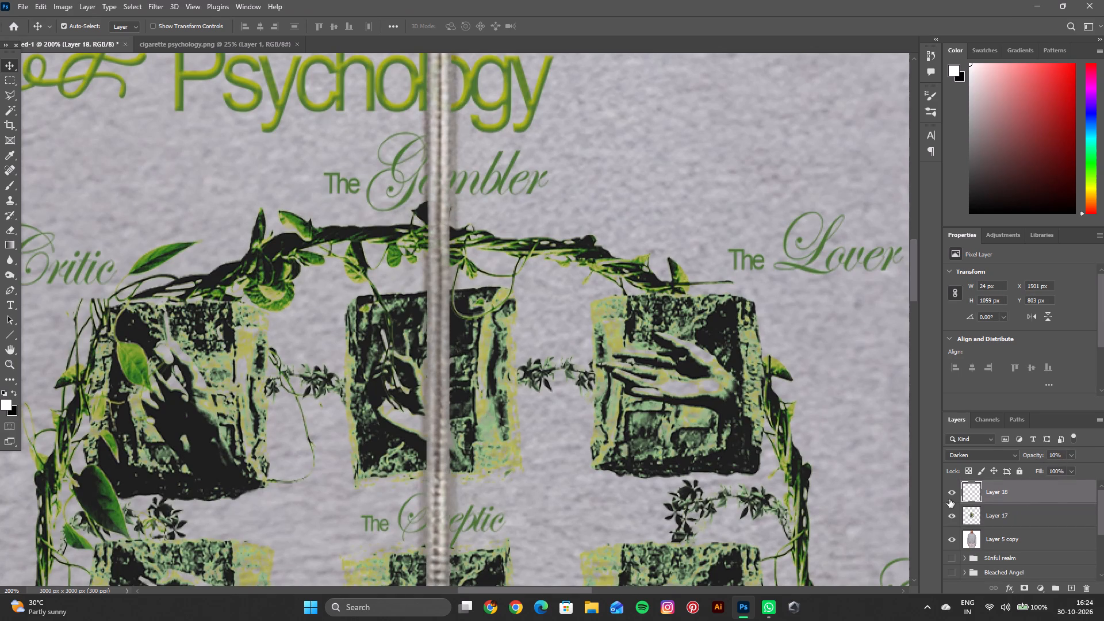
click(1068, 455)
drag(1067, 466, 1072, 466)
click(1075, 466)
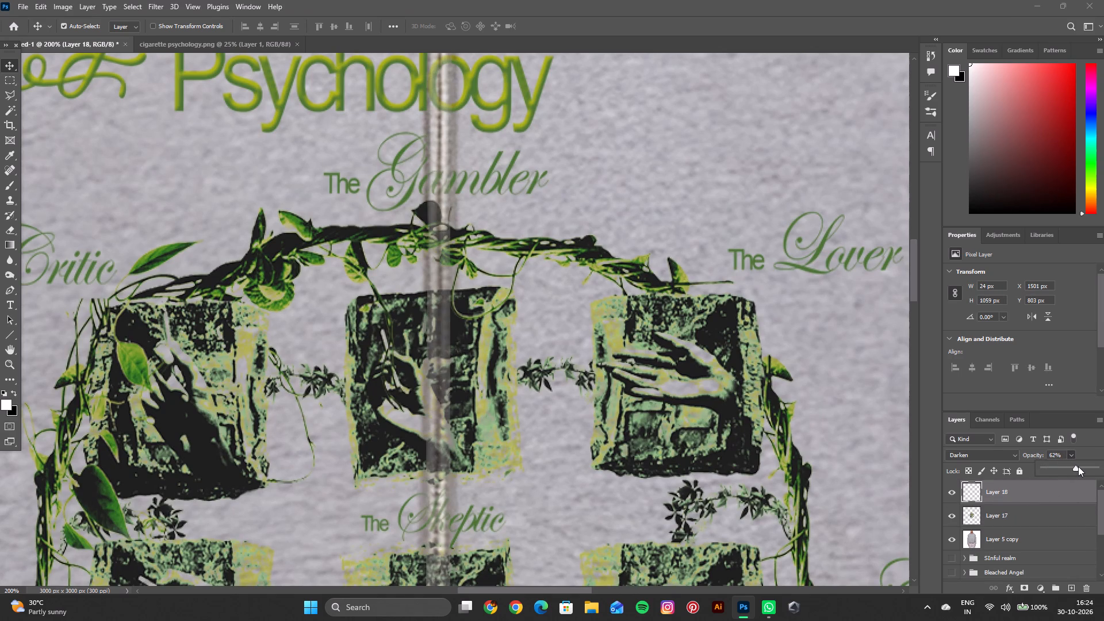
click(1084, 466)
Compare the whole hoodie with the zipper strip layer, Layer 18, hidden and shown.
key(ctrl+minus)
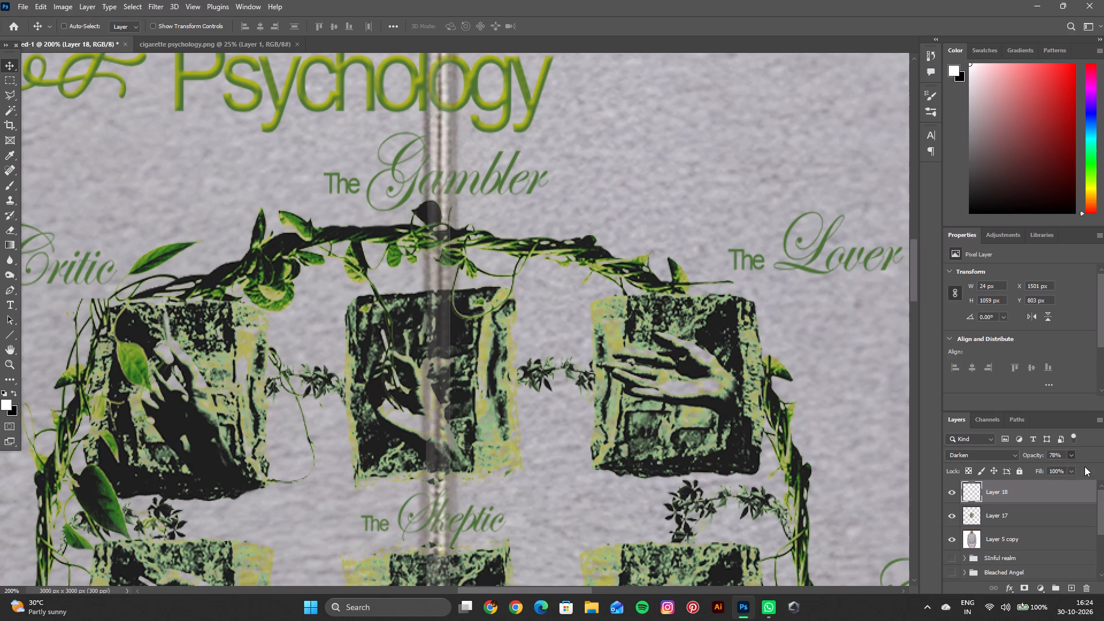
key(ctrl+minus)
key(ctrl+minus)
key(ctrl+minus)
key(ctrl+minus)
key(ctrl+equal)
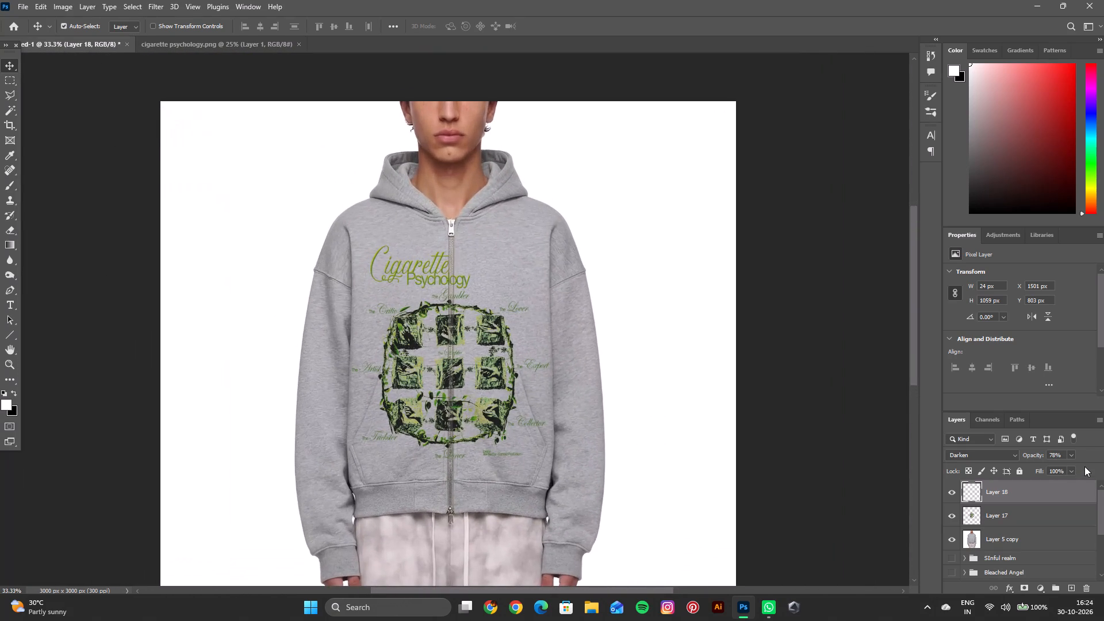
click(953, 496)
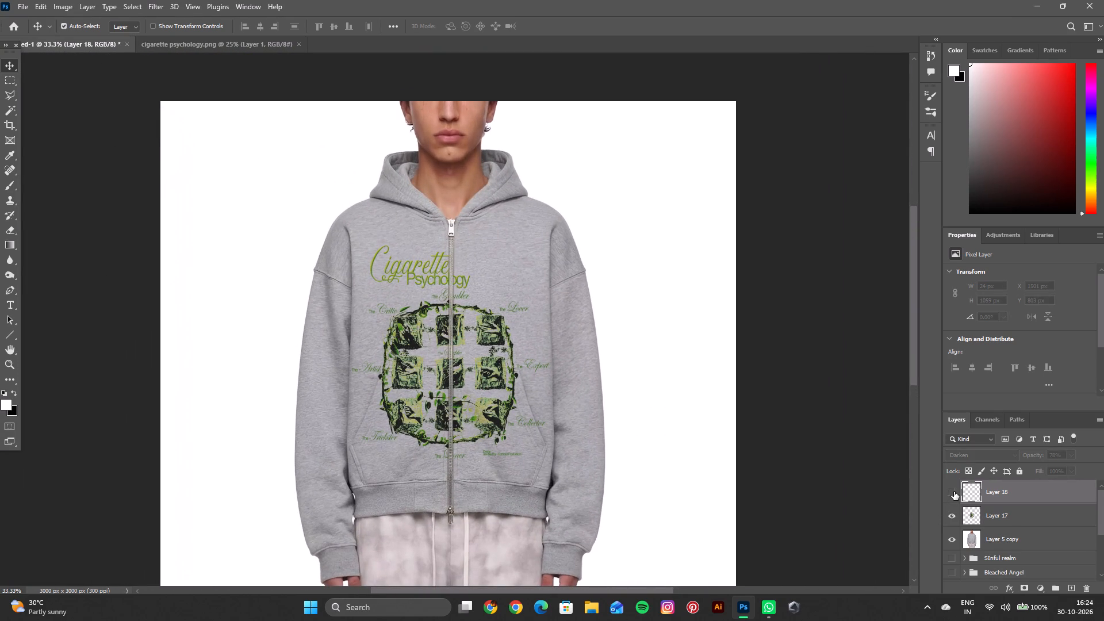
click(954, 492)
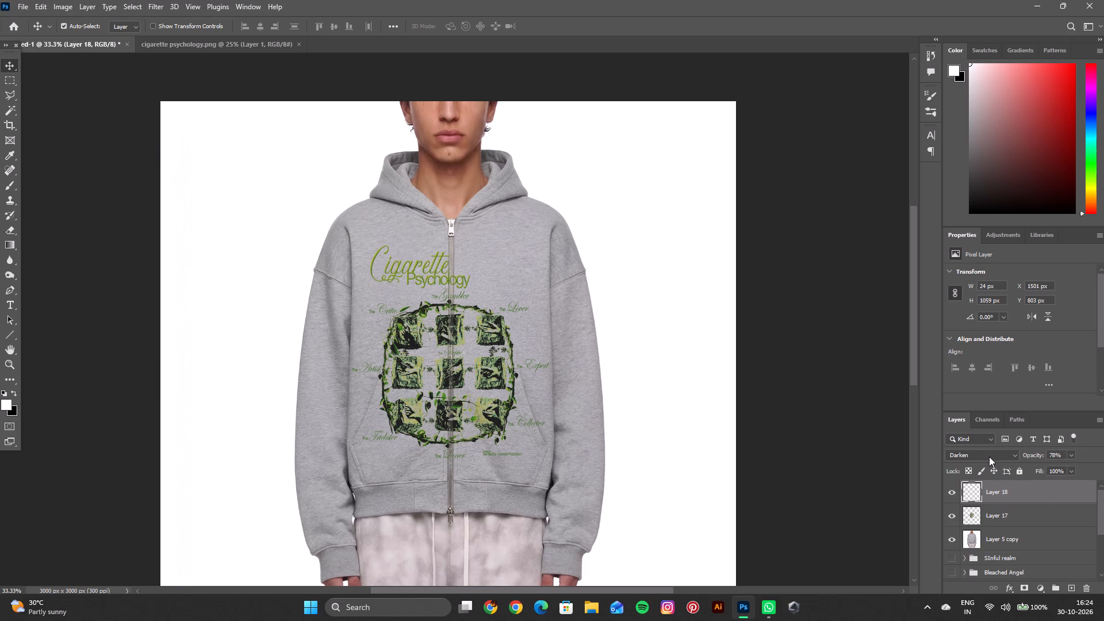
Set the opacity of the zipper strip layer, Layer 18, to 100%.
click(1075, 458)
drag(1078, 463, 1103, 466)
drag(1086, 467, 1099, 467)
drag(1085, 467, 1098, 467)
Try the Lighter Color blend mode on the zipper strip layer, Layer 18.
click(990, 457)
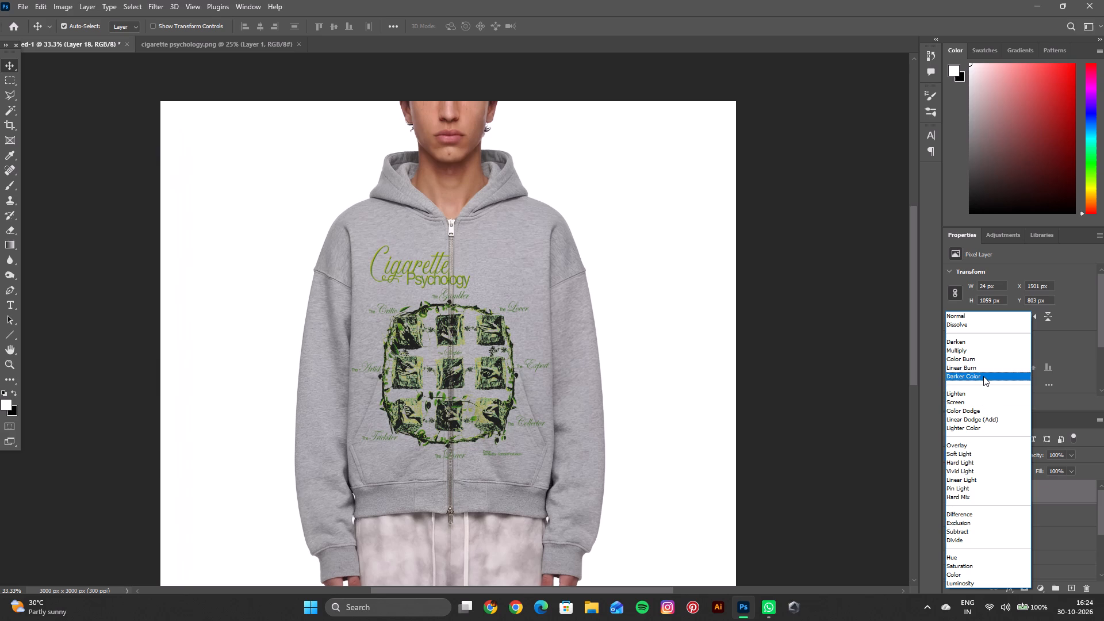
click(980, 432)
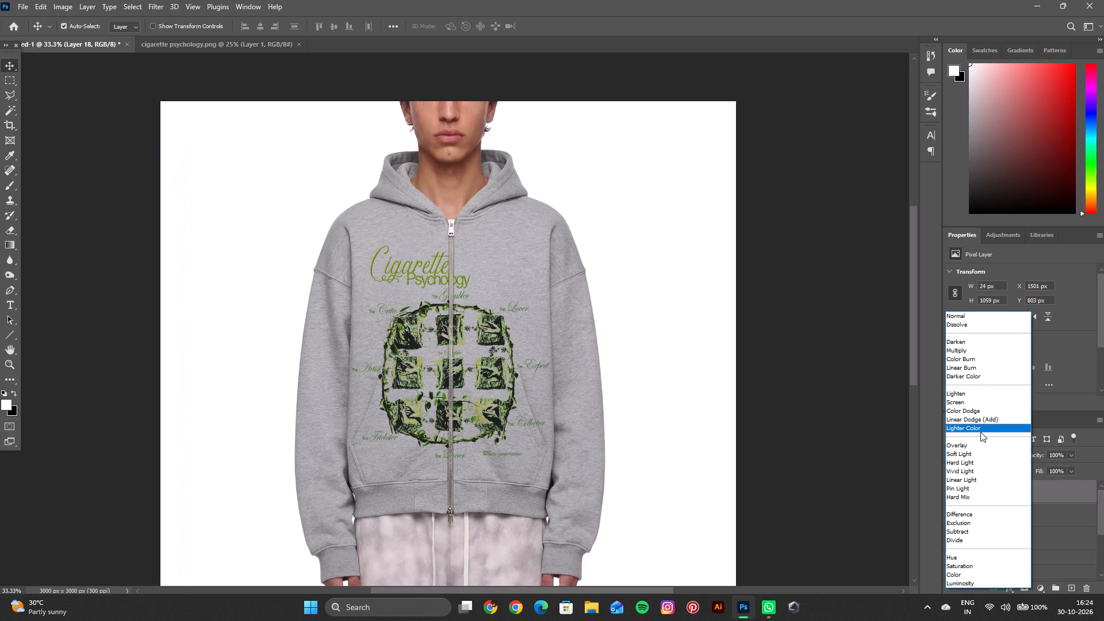
Examine how the artwork strip blends over the zipper, both at 200% and on the whole hoodie.
scroll(478, 351, up, 2)
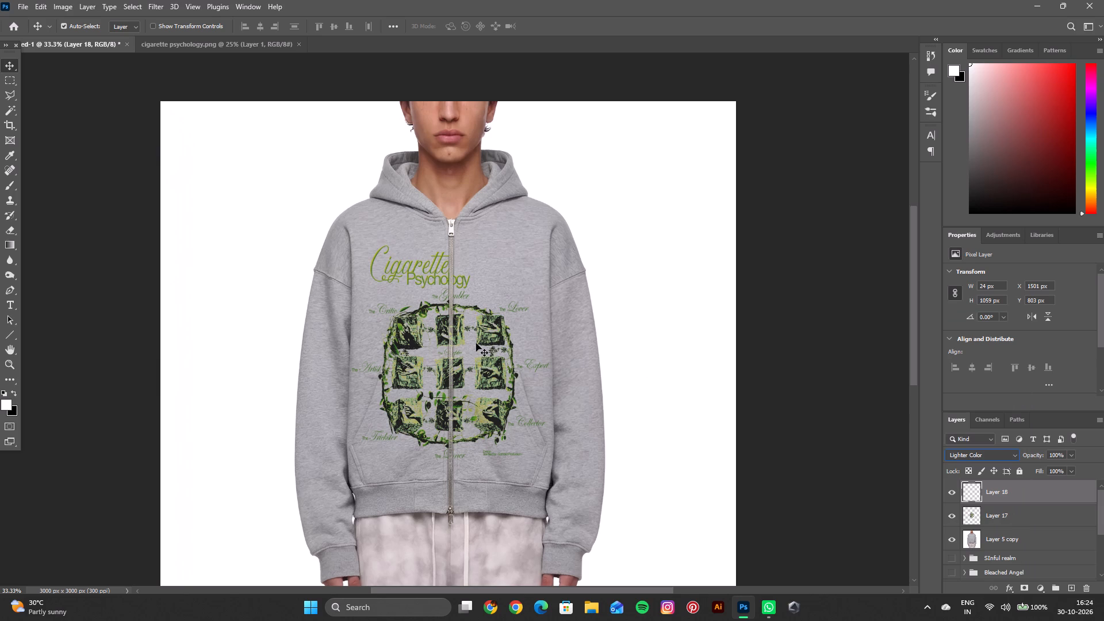
key(ctrl+equal)
key(ctrl+equal)
key(ctrl+equal)
key(ctrl+equal)
key(ctrl+equal)
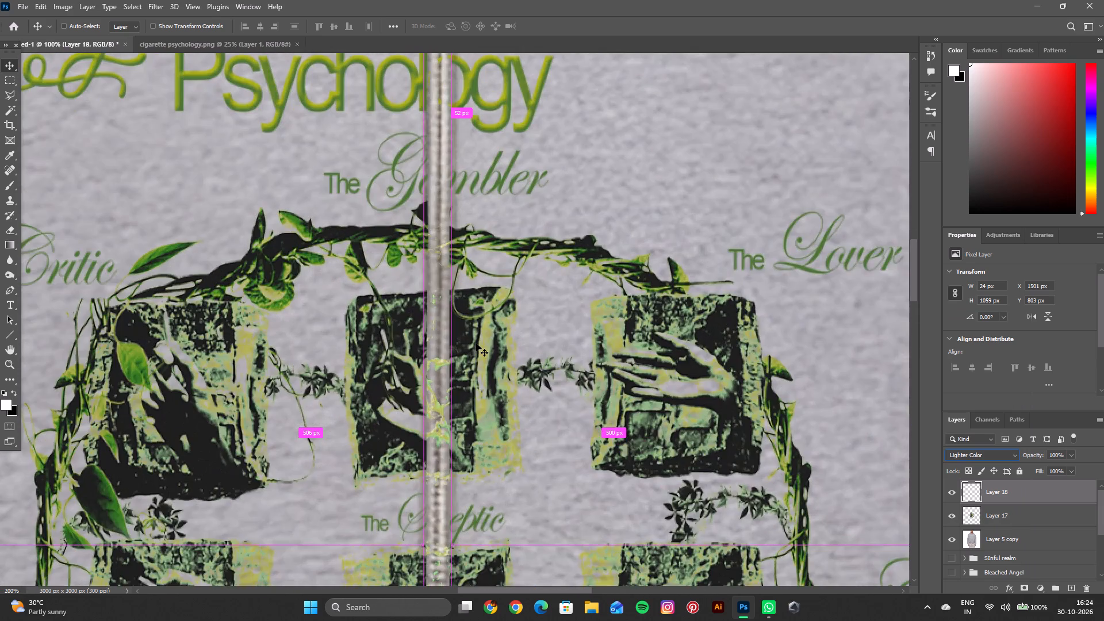
key(ctrl+minus)
key(ctrl+minus)
key(ctrl+minus)
key(ctrl+minus)
key(ctrl+minus)
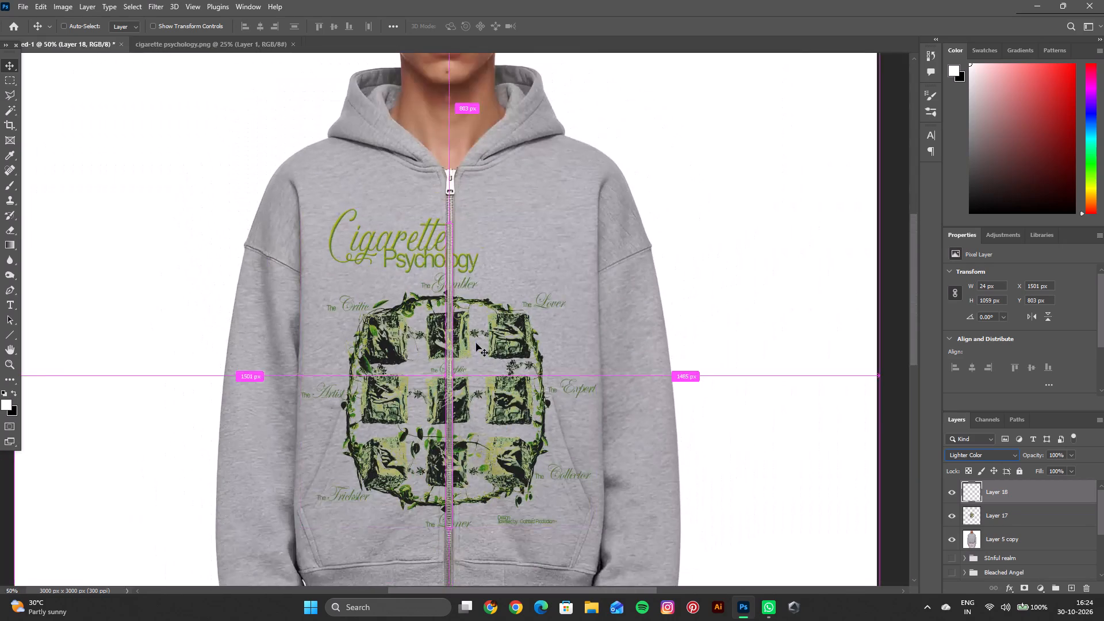
key(ctrl+minus)
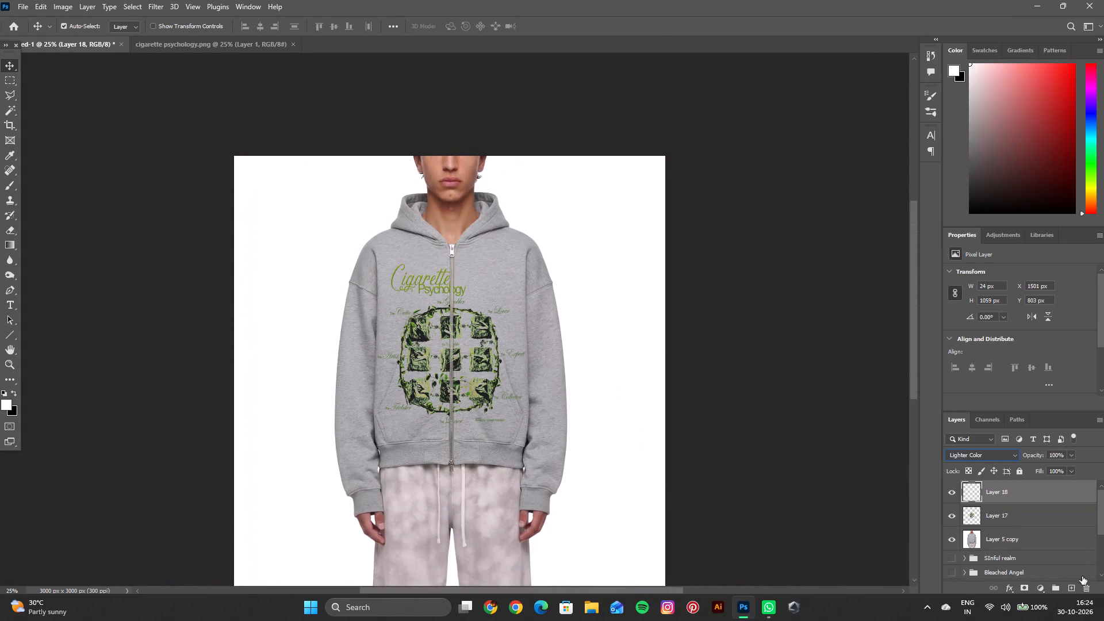
Delete the zipper strip layer, Layer 18.
click(1090, 589)
click(509, 224)
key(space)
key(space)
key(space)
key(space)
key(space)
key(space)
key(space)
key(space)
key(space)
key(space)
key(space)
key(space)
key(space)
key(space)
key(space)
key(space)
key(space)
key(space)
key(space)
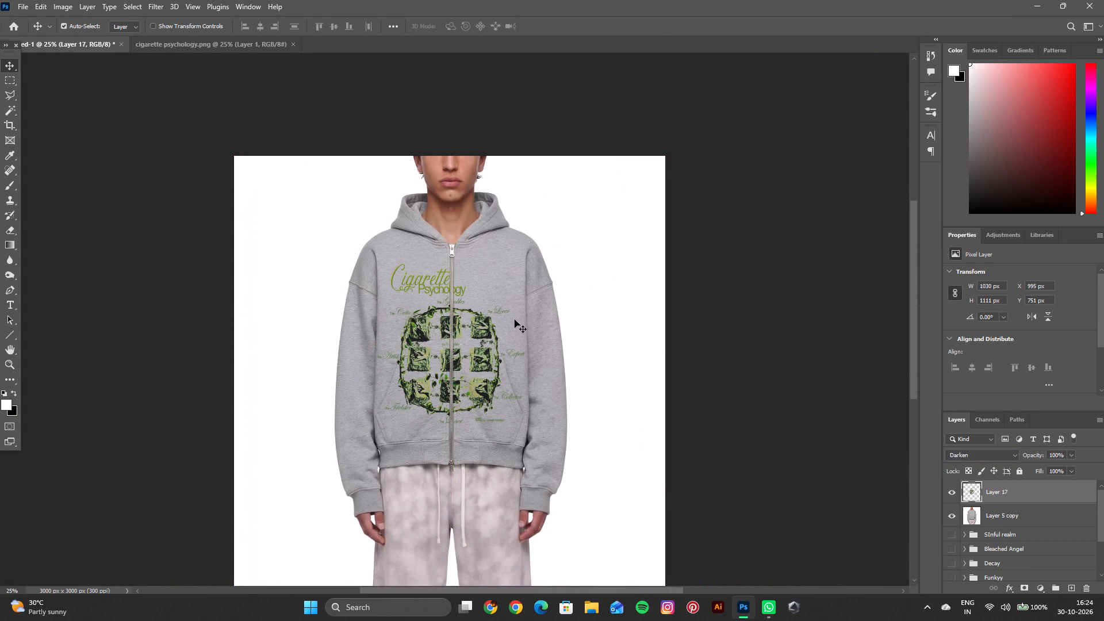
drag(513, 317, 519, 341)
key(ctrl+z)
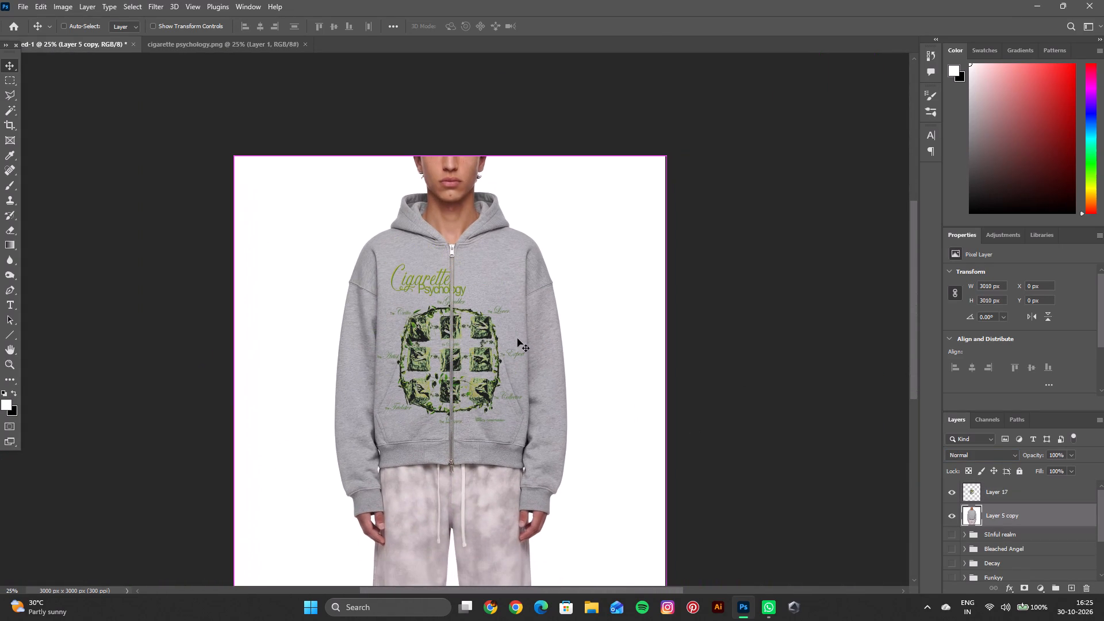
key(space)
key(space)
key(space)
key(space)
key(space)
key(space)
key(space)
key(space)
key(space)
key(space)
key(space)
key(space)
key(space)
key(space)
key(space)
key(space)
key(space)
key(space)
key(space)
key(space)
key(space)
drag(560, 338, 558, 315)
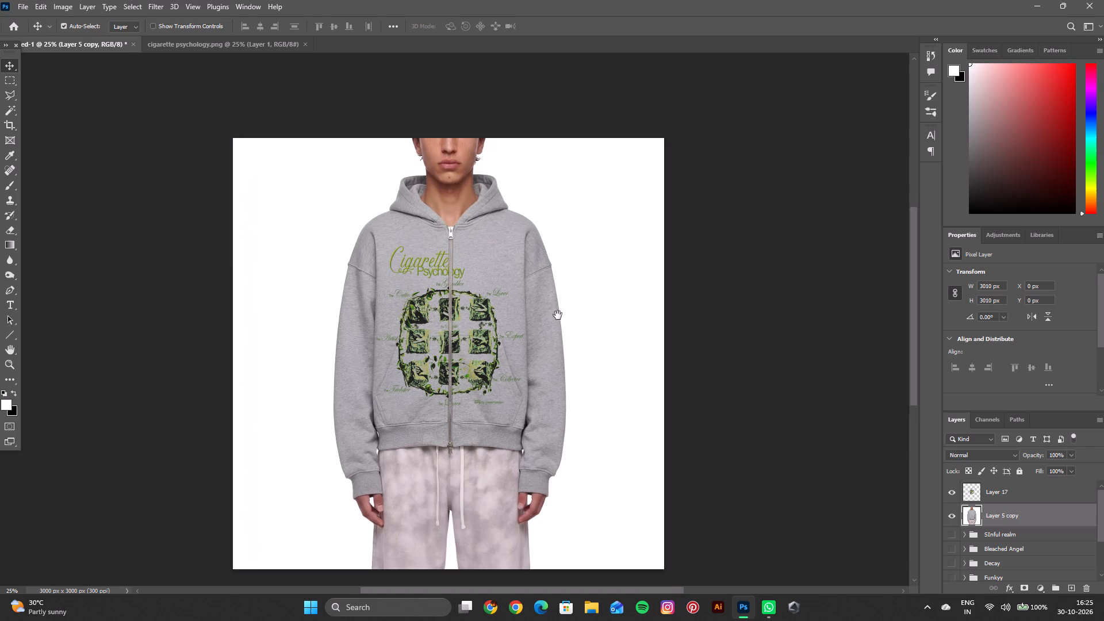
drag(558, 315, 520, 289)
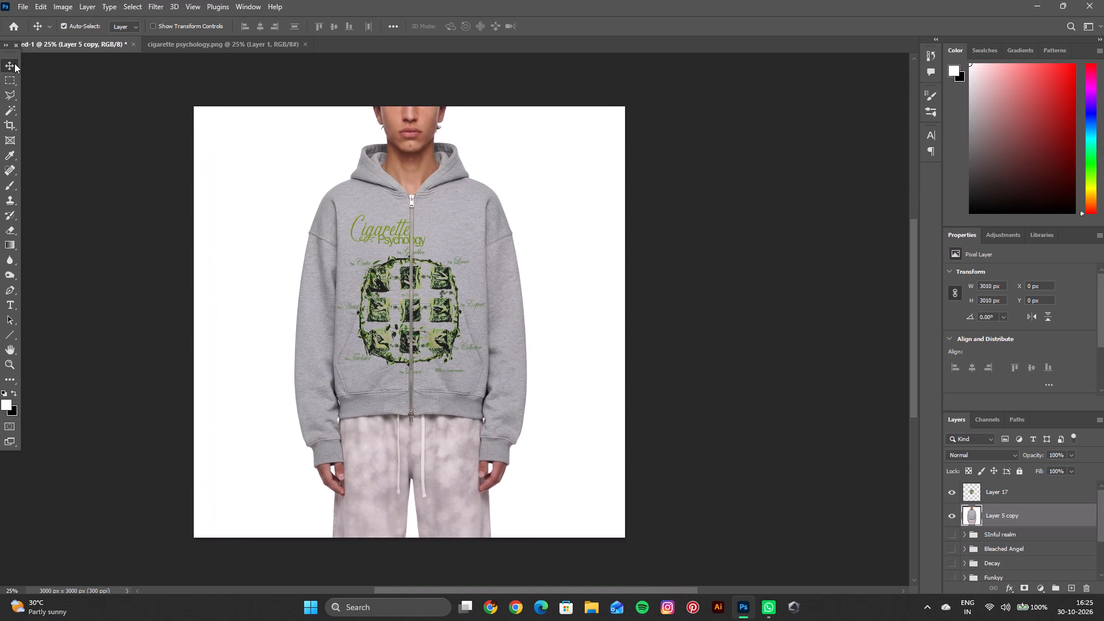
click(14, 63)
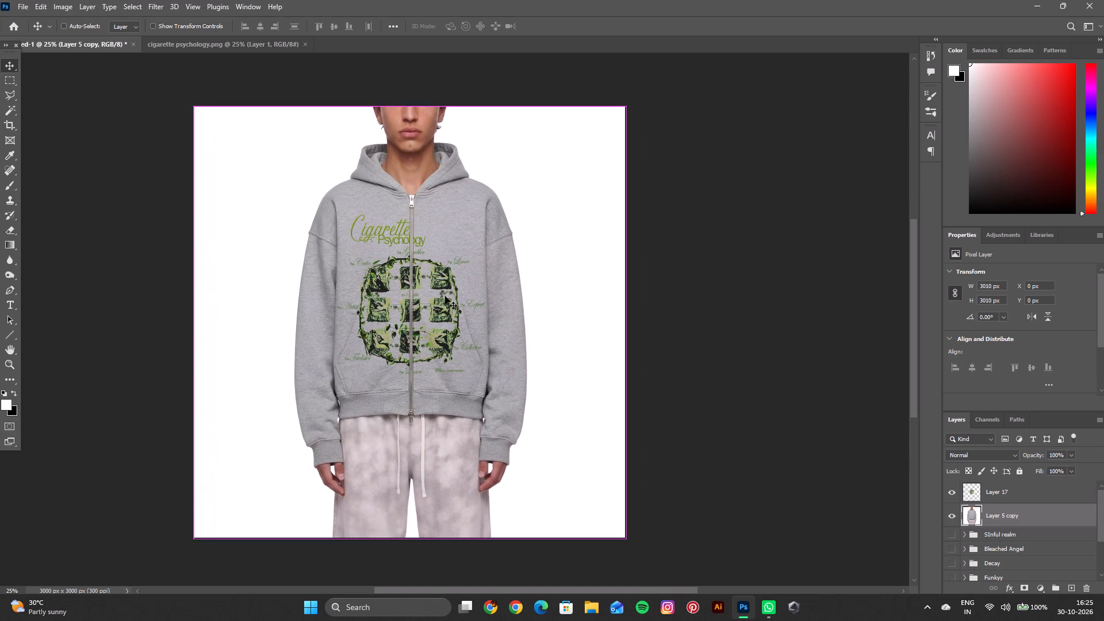
Open the vine sleeve artwork, Clg psy Sleeves, from the Gothbird folder.
key(ctrl+o)
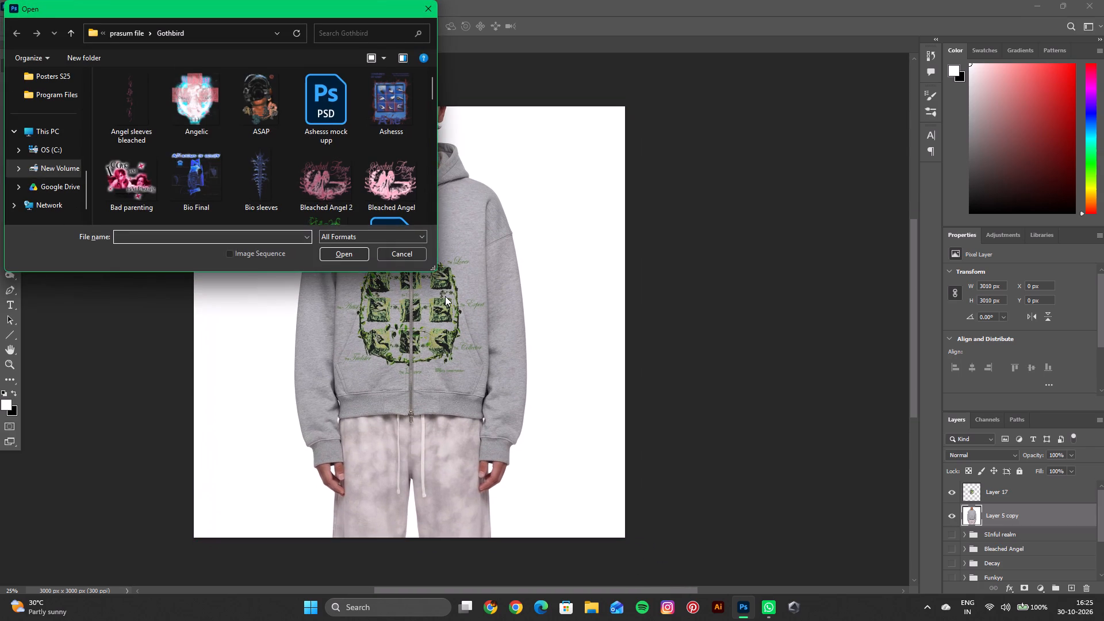
scroll(335, 208, down, 2)
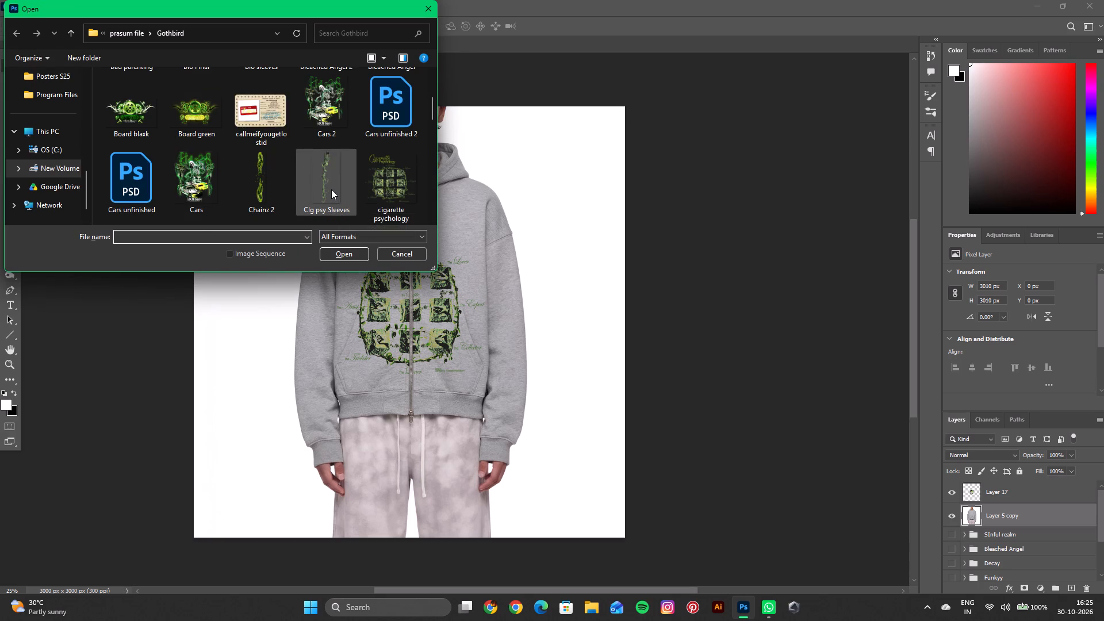
double_click(331, 189)
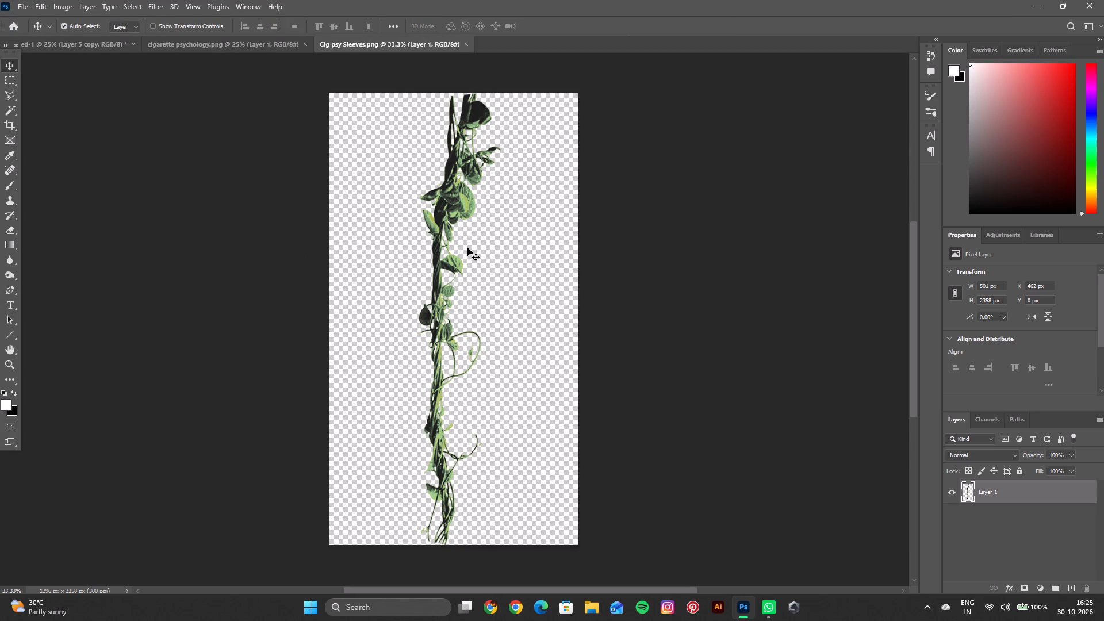
Copy the vine artwork into the hoodie mockup document and place it over the wearer's right sleeve.
click(463, 215)
key(ctrl+x)
key(ctrl+c)
click(85, 39)
key(ctrl+v)
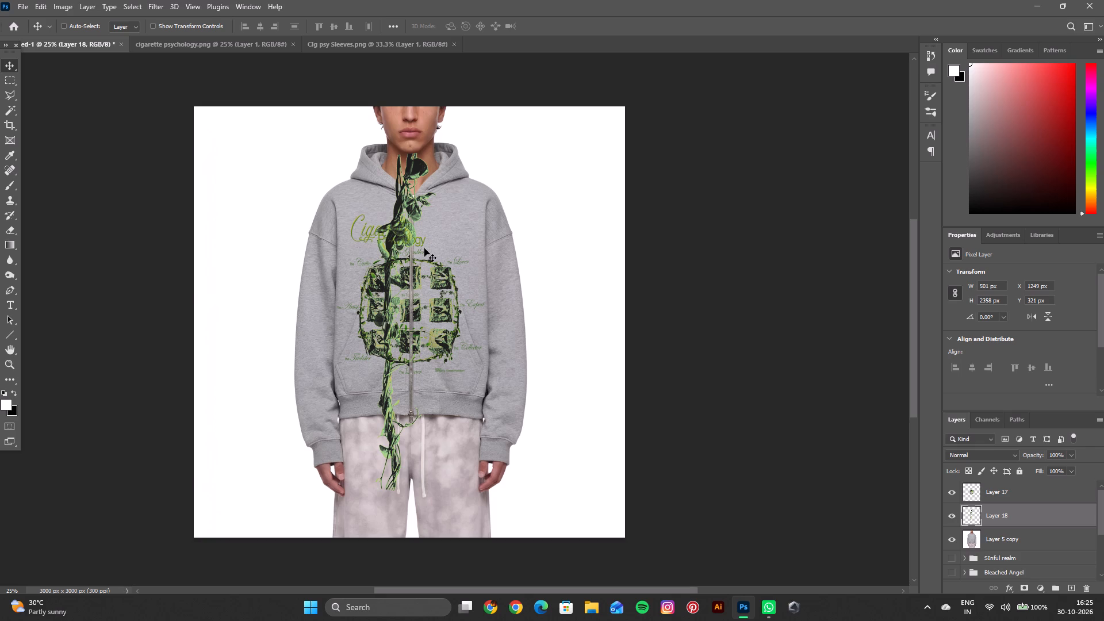
drag(405, 228, 326, 243)
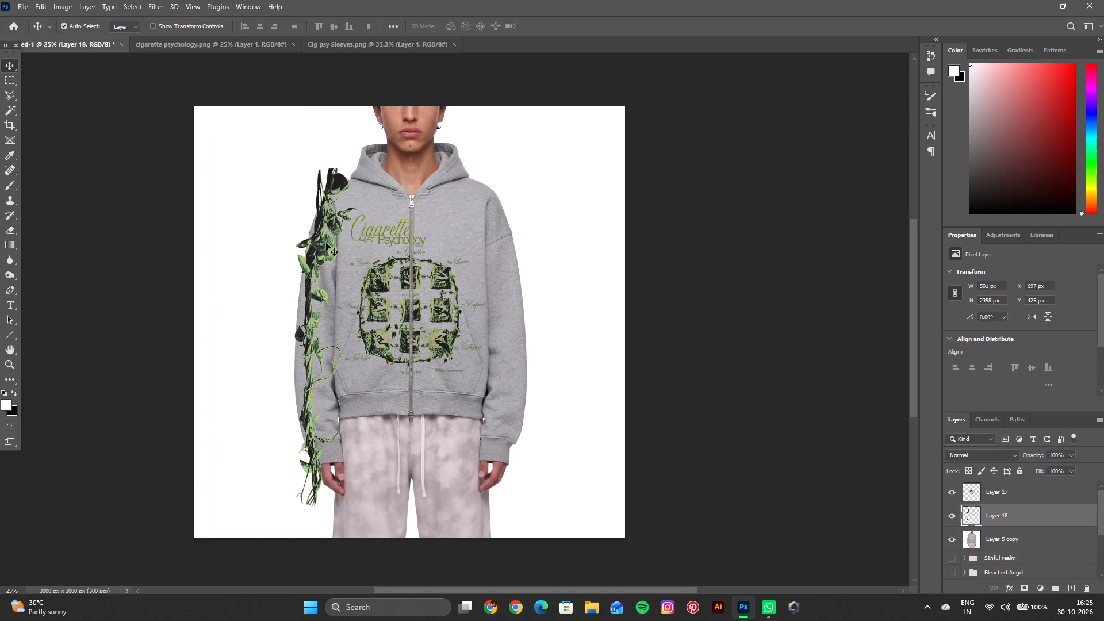
Scale the vine to about 52%, roughly 260 × 1230 px, and align it along the outer edge of the wearer's right sleeve.
key(ctrl+t)
drag(336, 169, 335, 252)
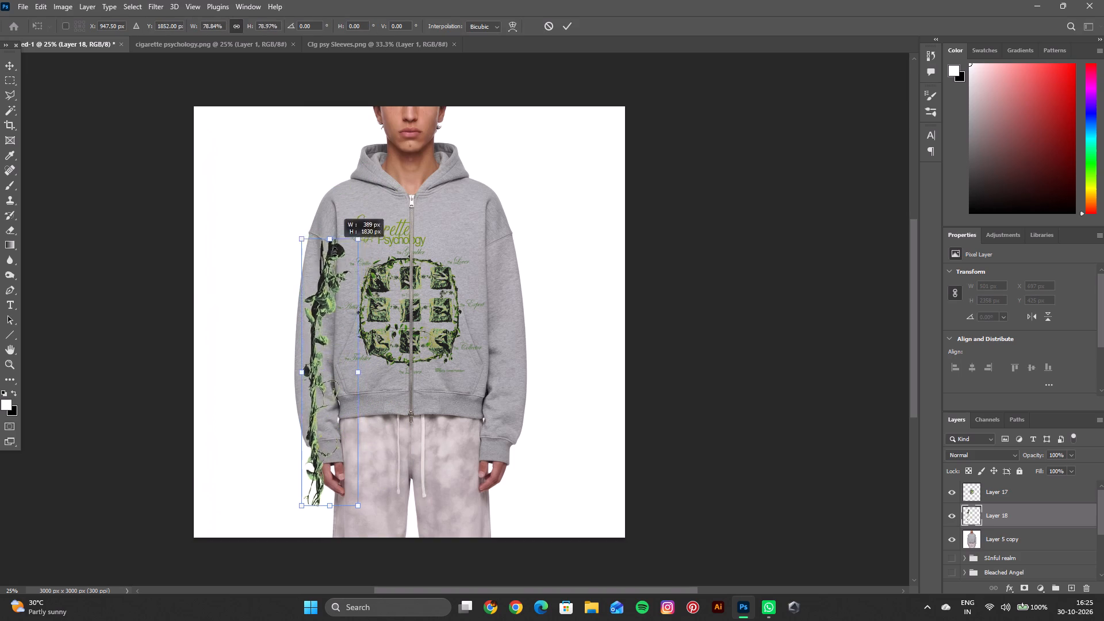
drag(335, 252, 335, 317)
drag(331, 360, 306, 293)
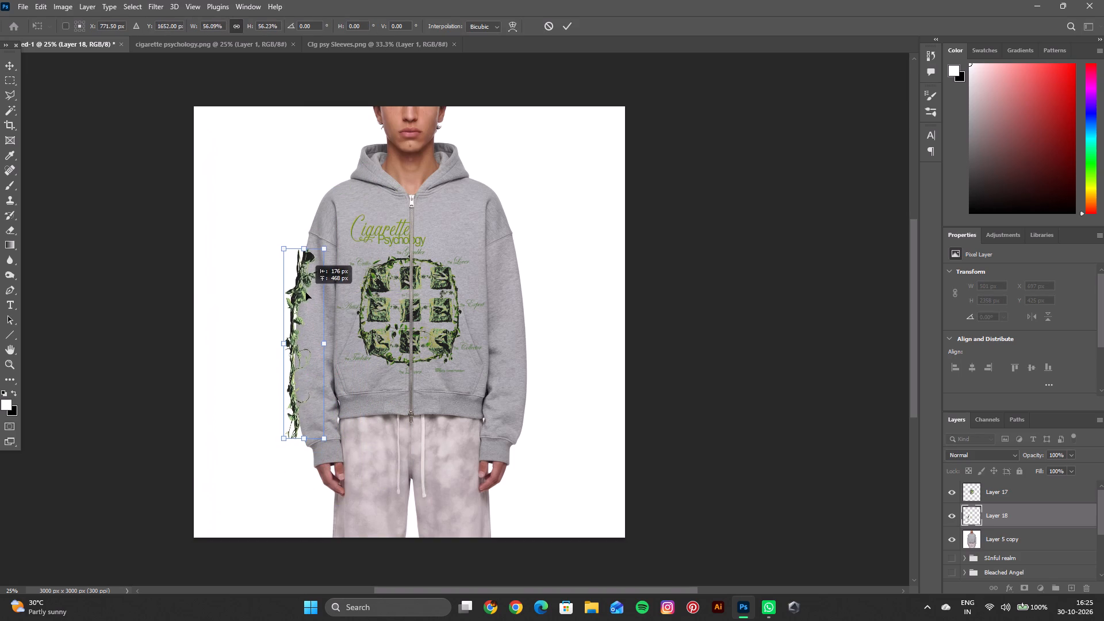
drag(306, 293, 308, 293)
drag(304, 248, 304, 258)
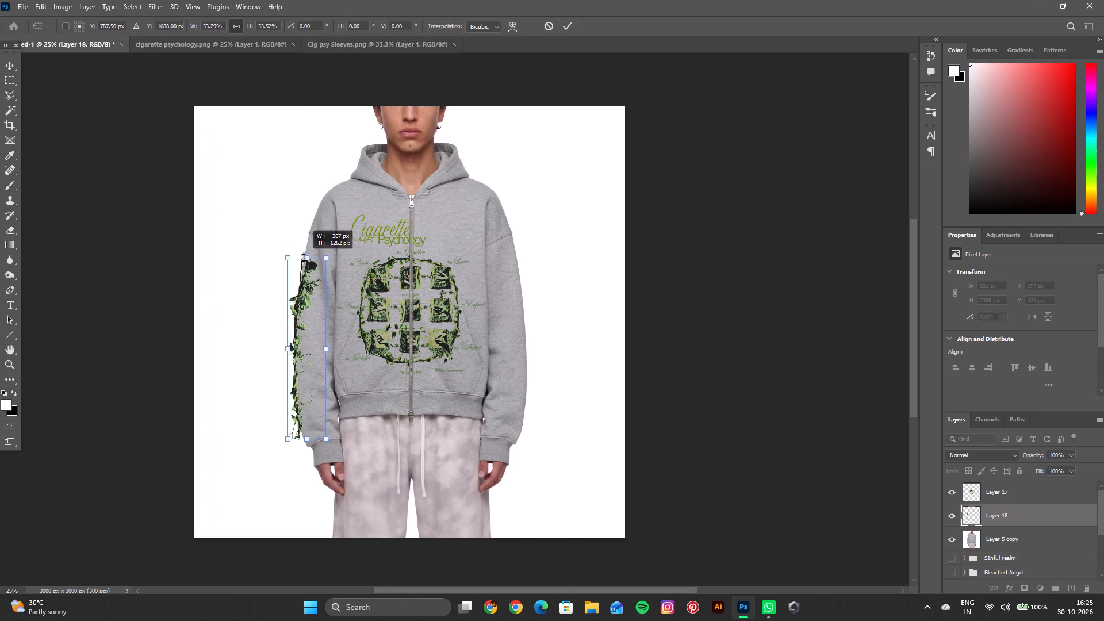
drag(304, 258, 304, 262)
drag(309, 297, 309, 290)
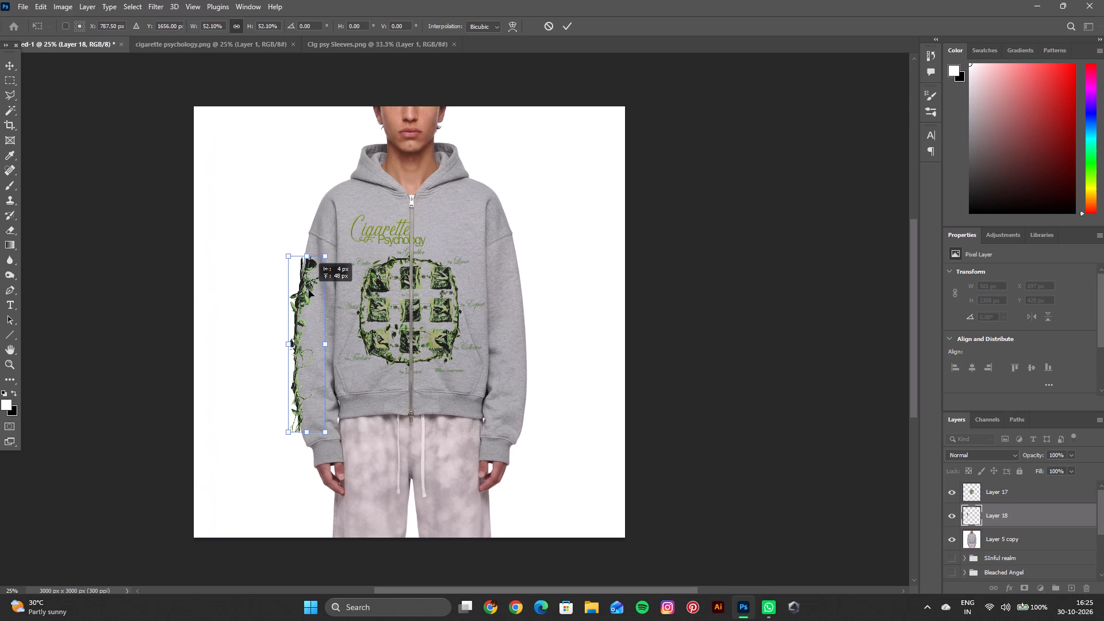
drag(309, 290, 309, 290)
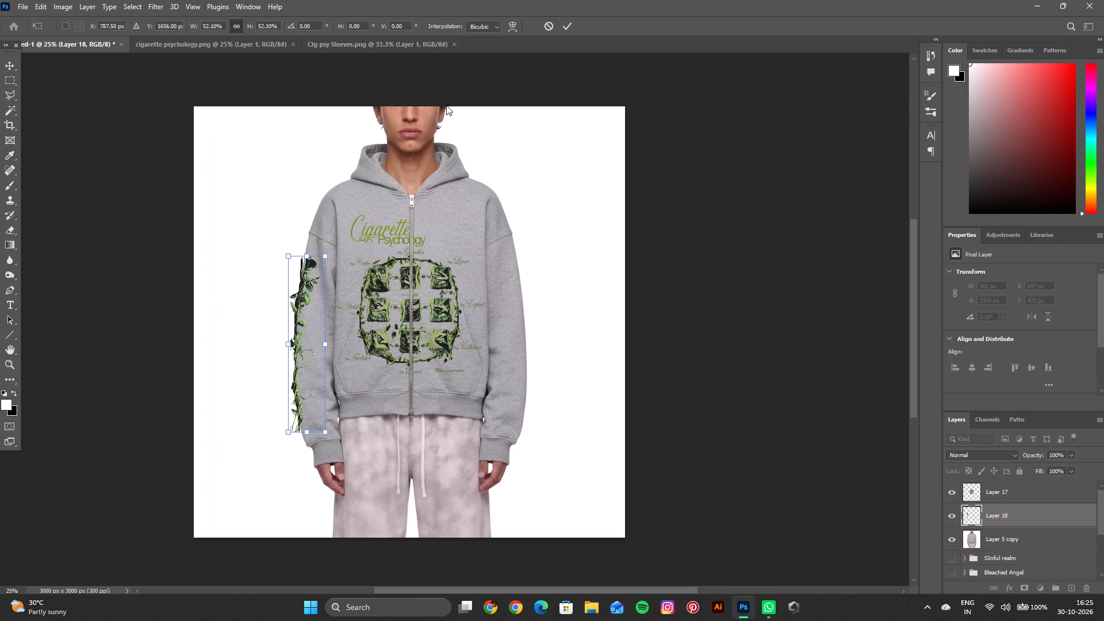
click(563, 32)
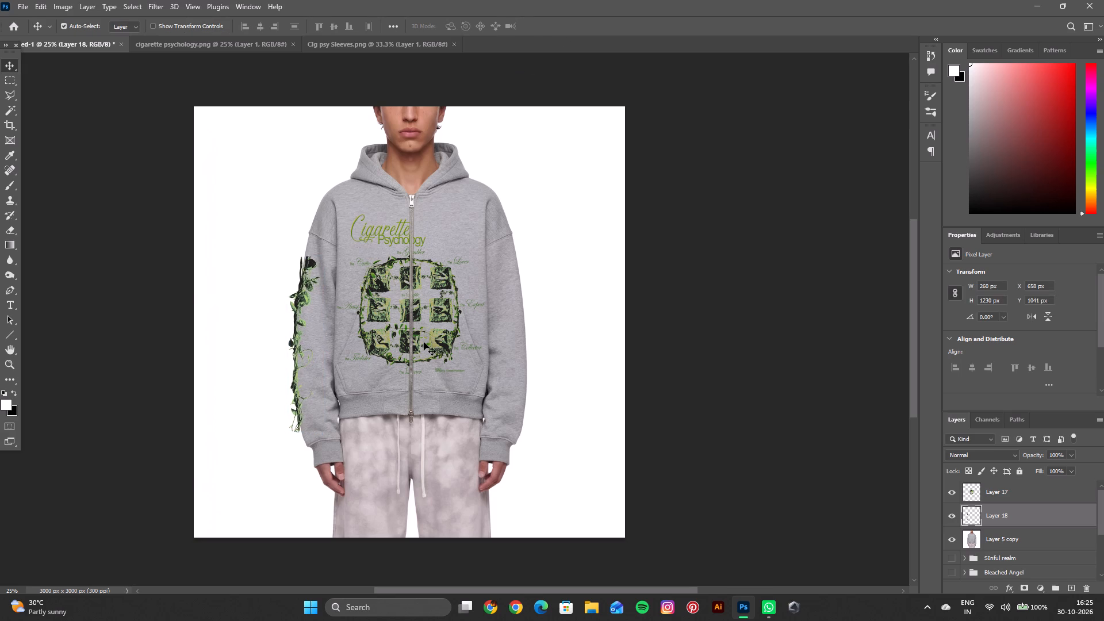
Duplicate the vine layer, flip the copy horizontally and place it level along the outer edge of the wearer's left sleeve.
key(ctrl+equal)
key(ctrl+equal)
key(space)
key(space)
key(space)
key(space)
key(space)
key(space)
key(space)
key(space)
key(space)
key(space)
key(space)
key(space)
key(space)
key(space)
key(space)
key(space)
key(space)
key(space)
key(space)
key(space)
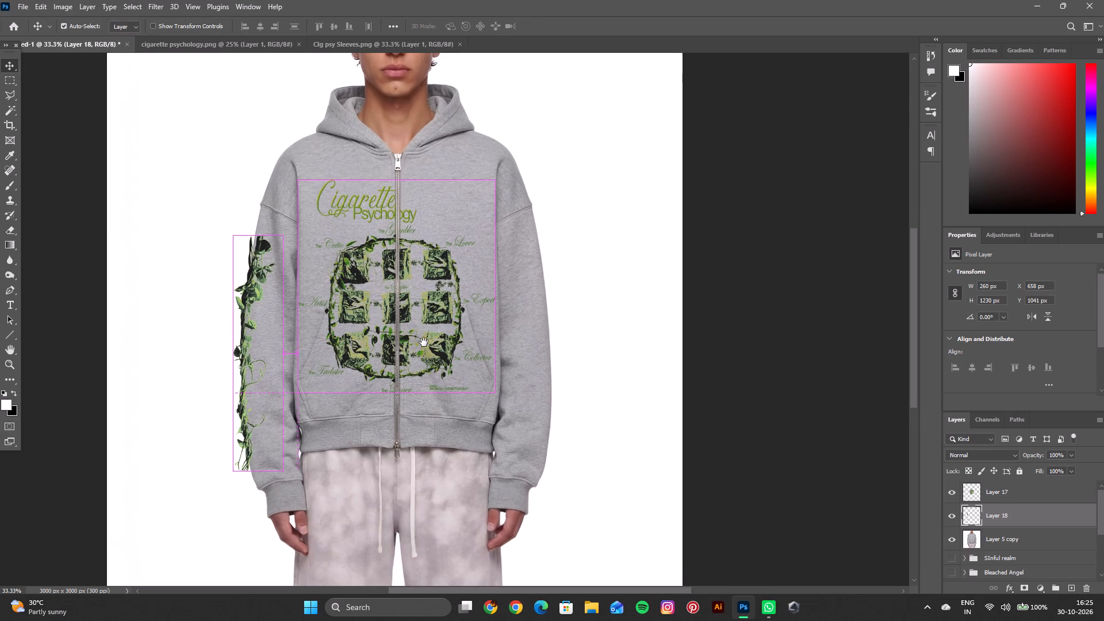
drag(424, 342, 463, 311)
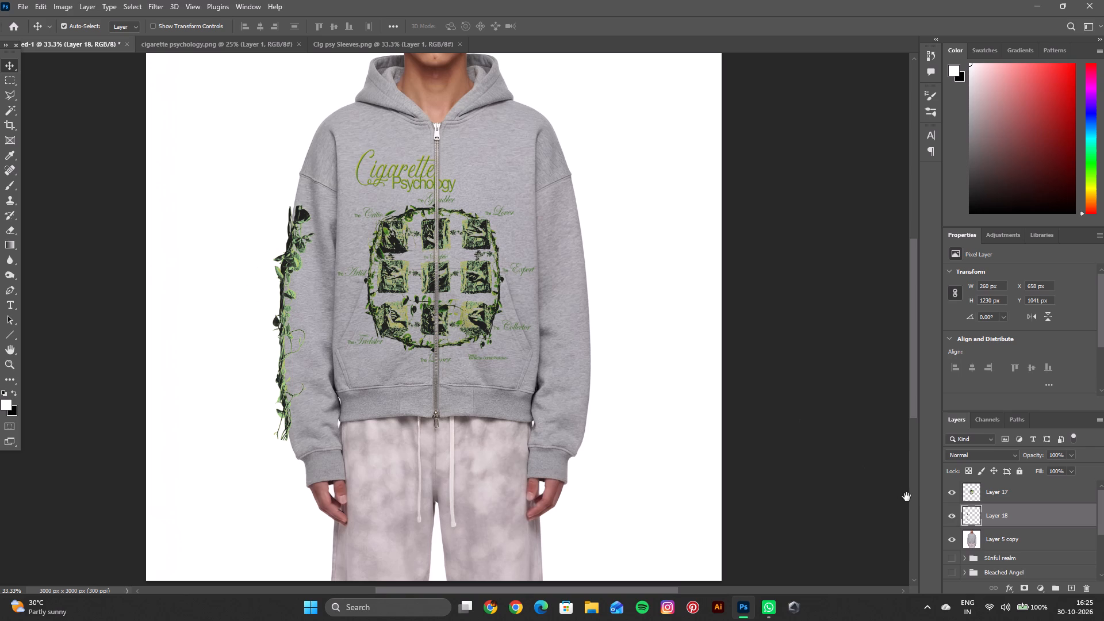
key(ctrl+j)
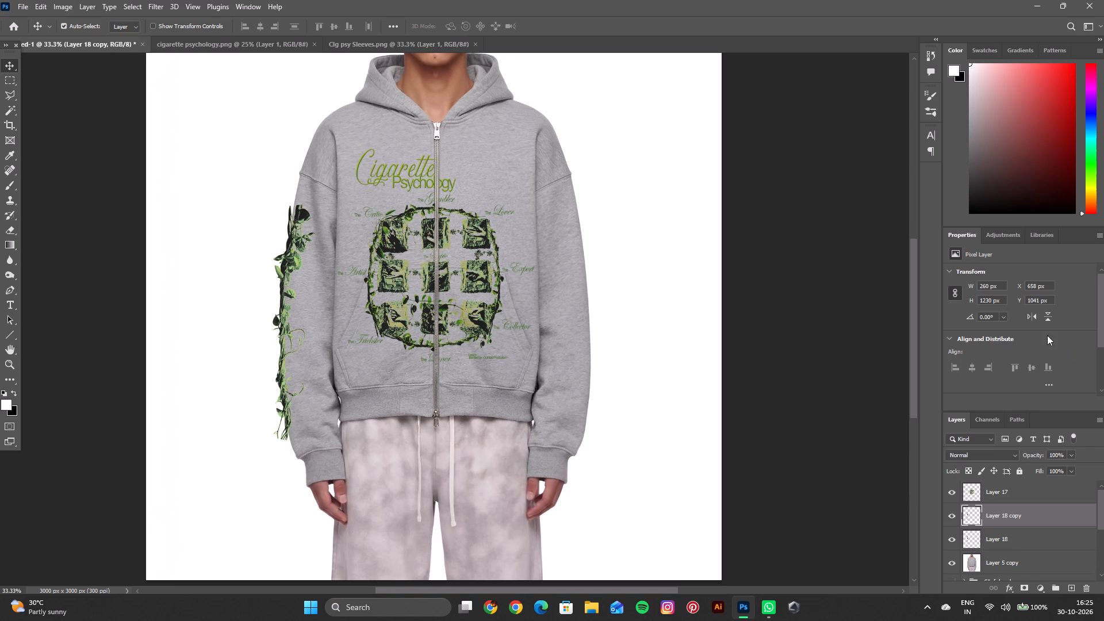
click(1037, 316)
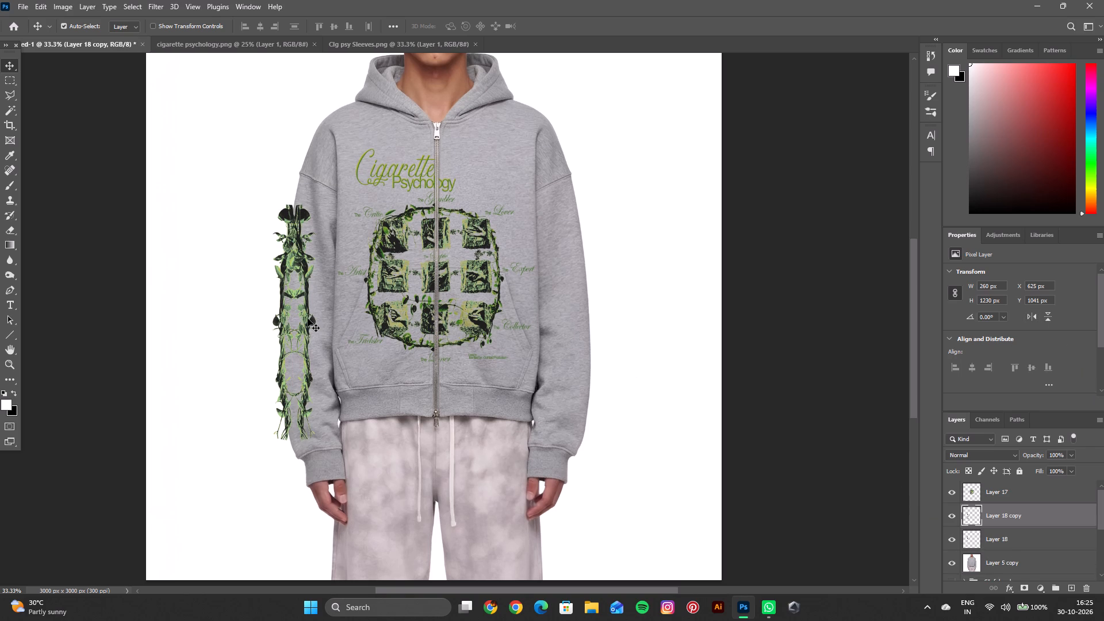
drag(308, 321, 572, 322)
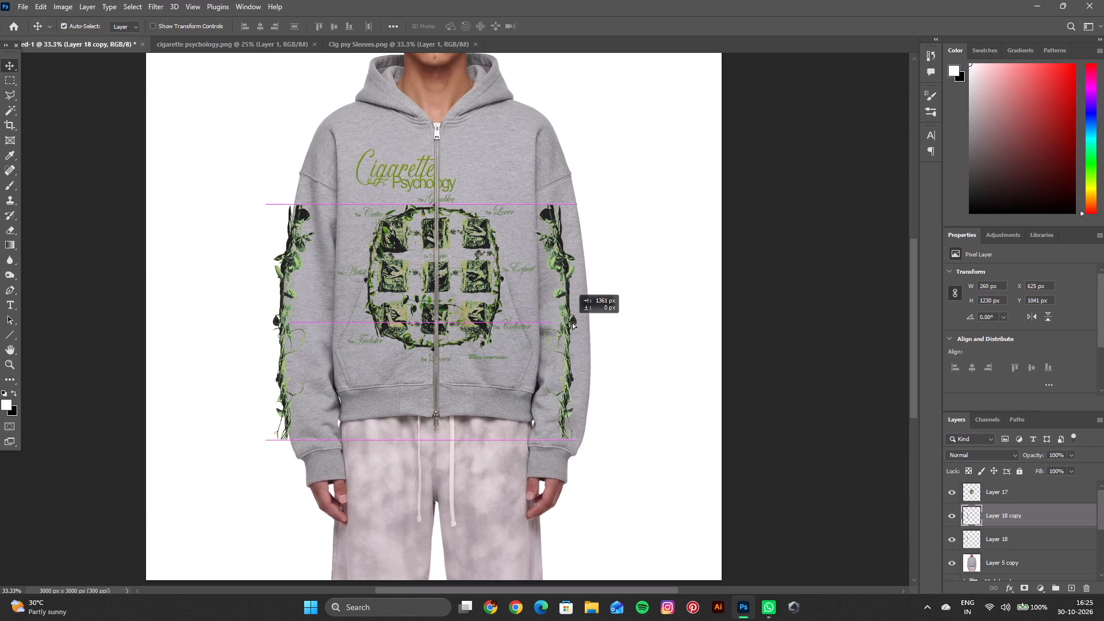
drag(572, 322, 584, 322)
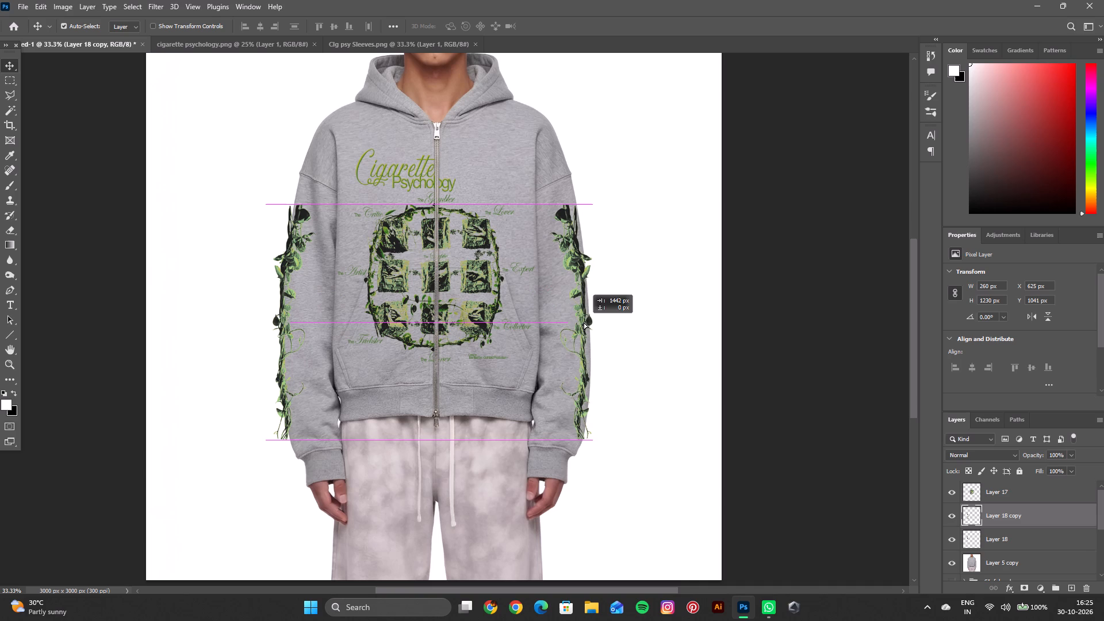
drag(584, 322, 587, 323)
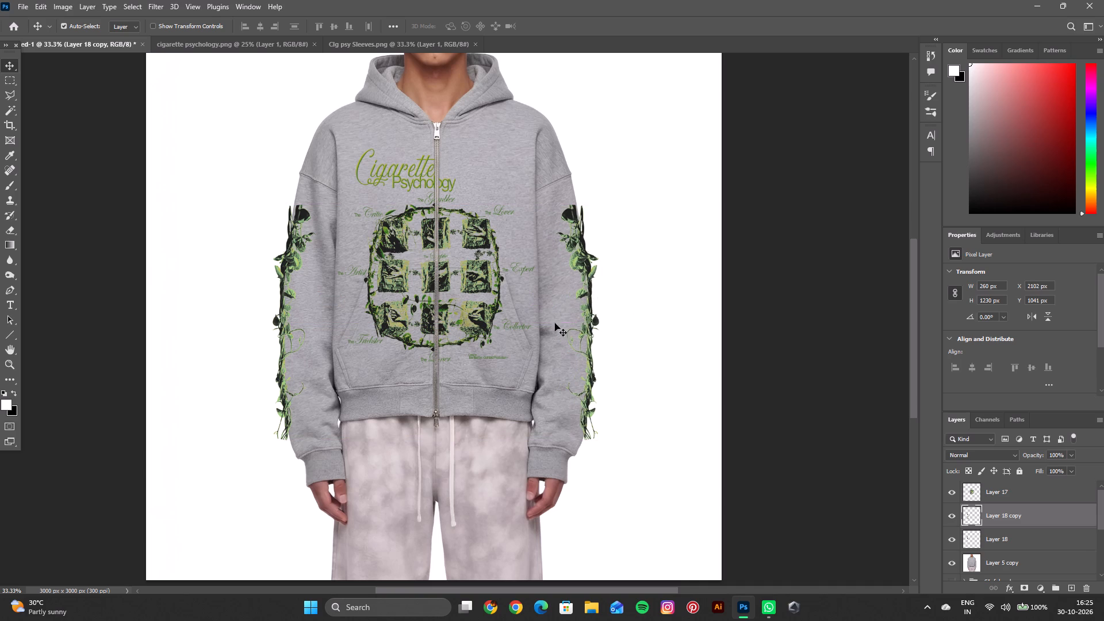
Add a layer mask to each of the two vine layers, Layer 18 copy and Layer 18.
click(1026, 584)
click(1026, 538)
click(1023, 584)
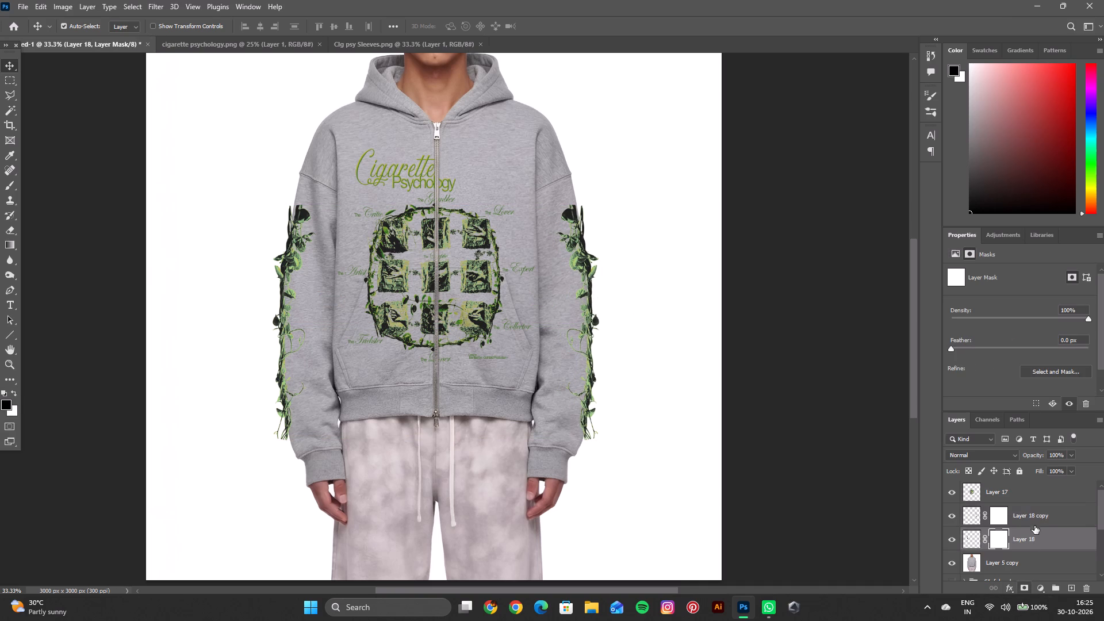
Lower the opacity of both vine layers, Layer 18 and Layer 18 copy, to 28% so the sleeve edges show through.
shift+click(1037, 522)
shift+click(1046, 534)
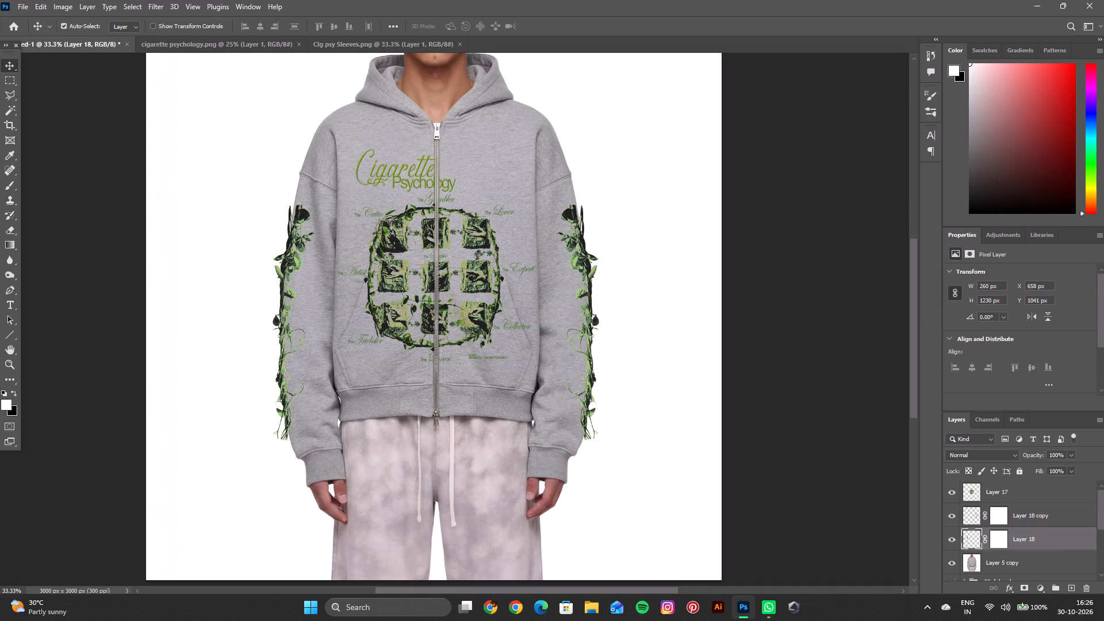
shift+click(1038, 513)
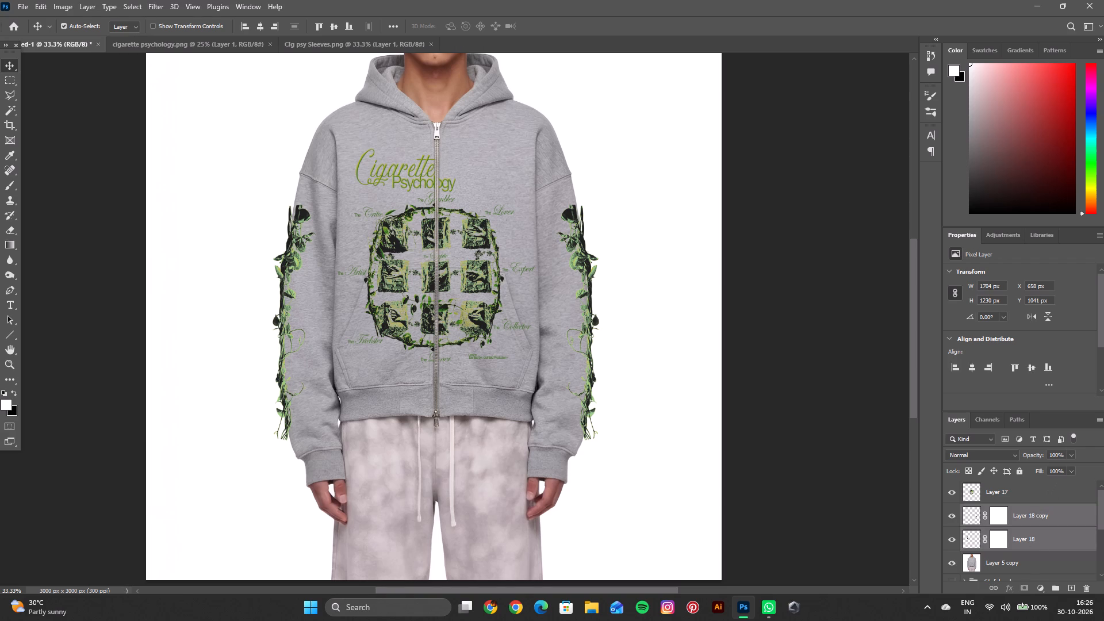
click(1065, 457)
click(1069, 456)
click(1038, 468)
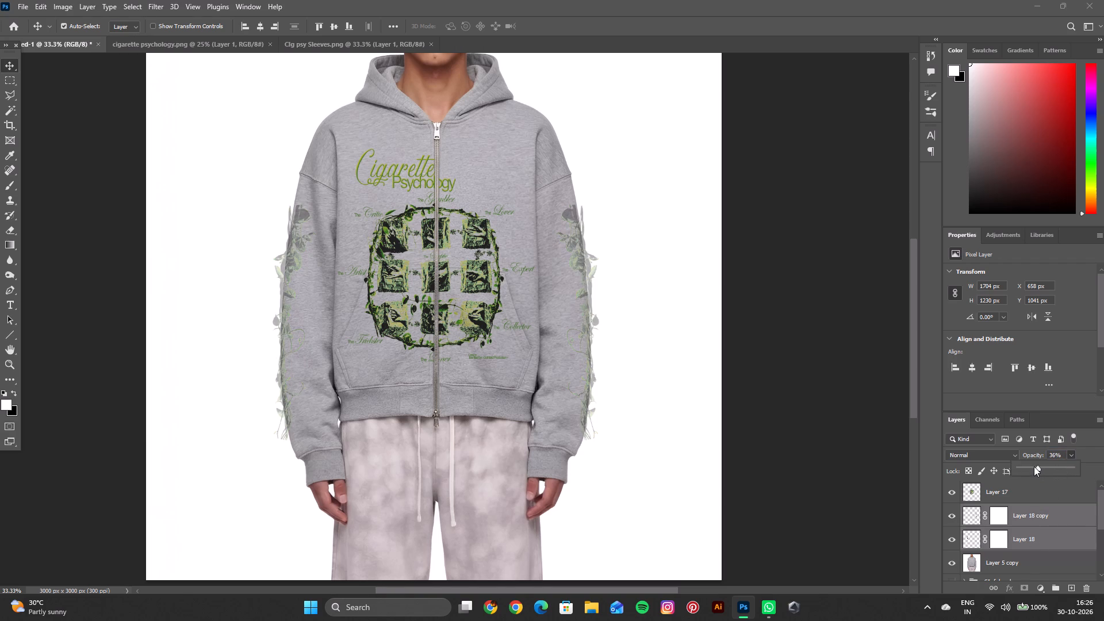
click(1034, 466)
Outline a Polygonal Lasso selection of the area outside the wearer's right sleeve, following the sleeve's outer edge from below the shoulder seam to the cuff.
key(space)
key(space)
key(space)
key(space)
key(space)
key(space)
key(space)
key(space)
key(space)
key(space)
key(space)
key(space)
key(space)
key(space)
key(space)
key(space)
key(space)
key(space)
key(space)
key(space)
drag(434, 380, 522, 435)
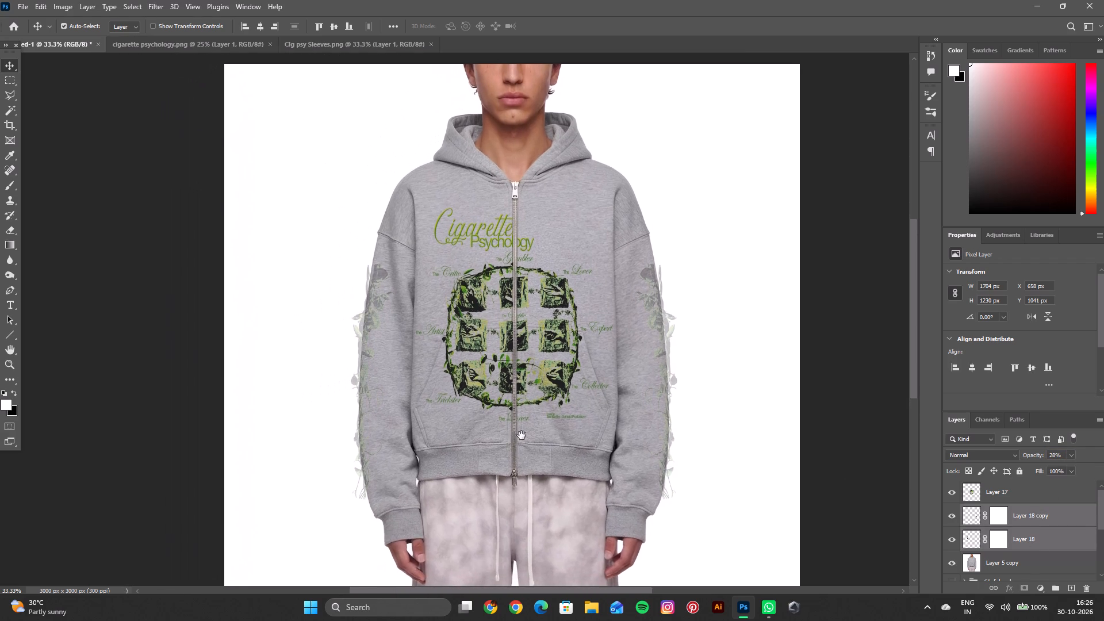
drag(522, 435, 528, 431)
key(ctrl+equal)
key(space)
key(space)
key(space)
key(space)
key(space)
key(space)
key(space)
key(space)
key(space)
key(space)
key(space)
key(space)
key(space)
key(space)
key(space)
key(space)
drag(532, 435, 532, 370)
click(9, 95)
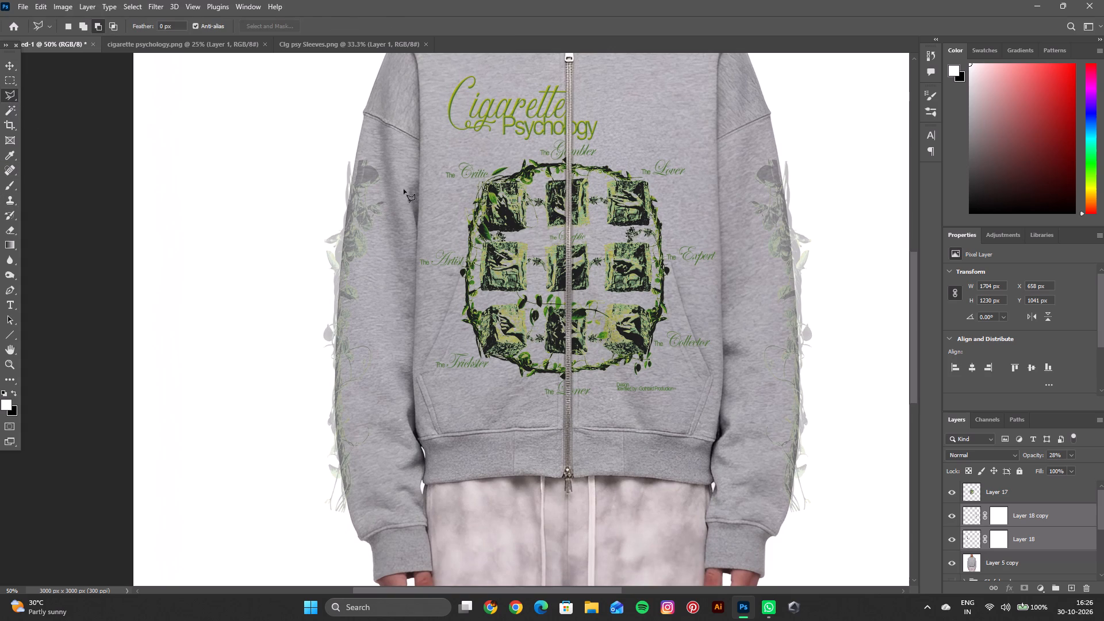
click(358, 144)
click(354, 167)
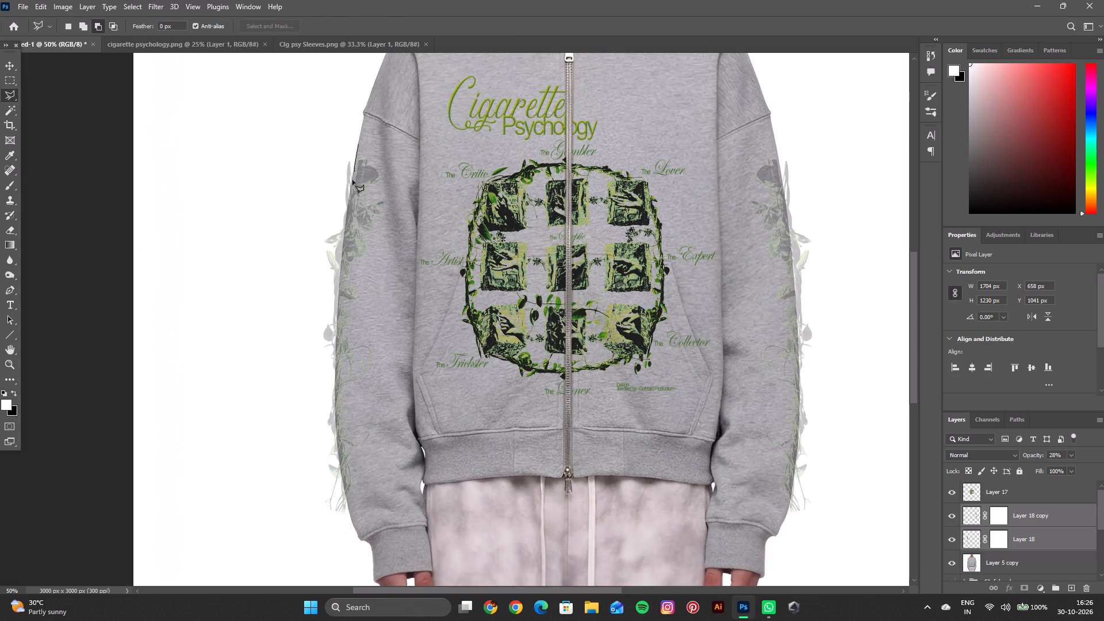
click(350, 190)
click(346, 216)
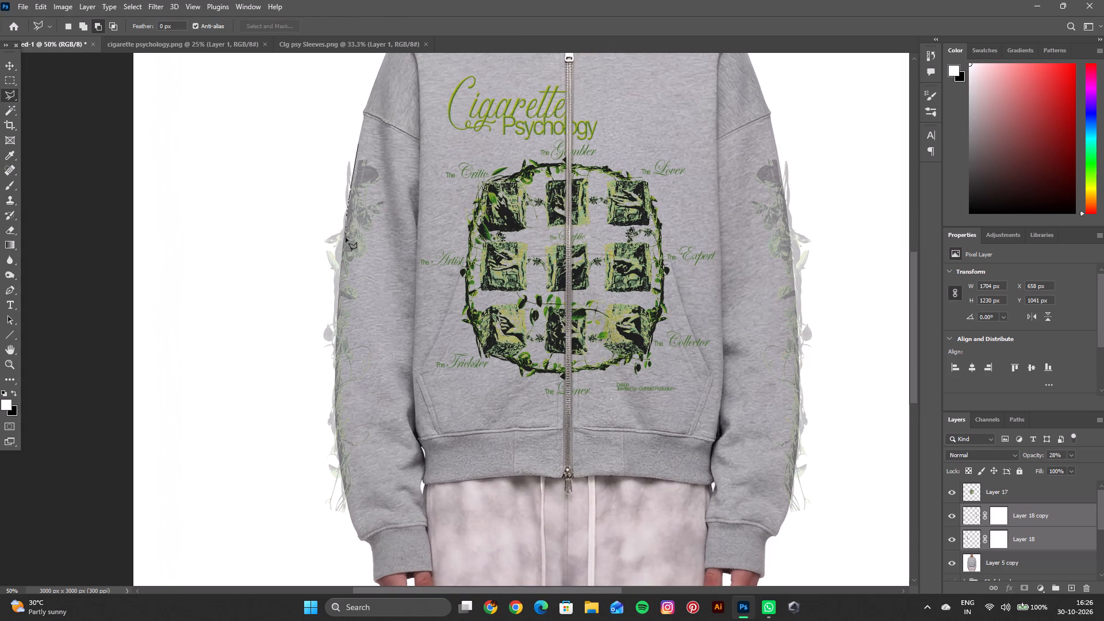
click(343, 246)
click(340, 273)
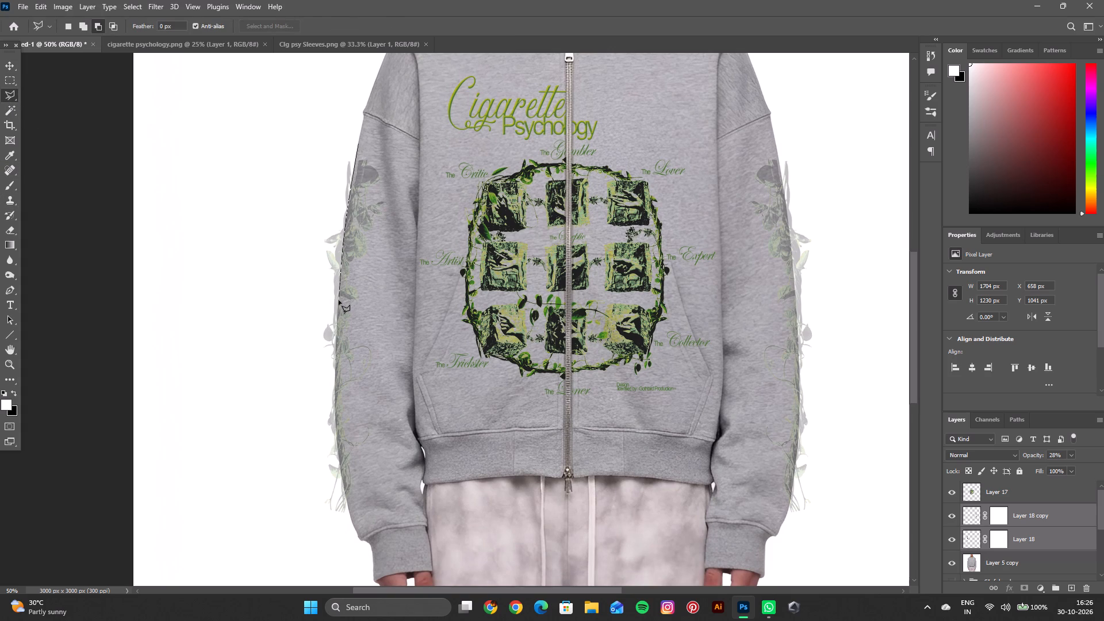
click(338, 301)
click(336, 332)
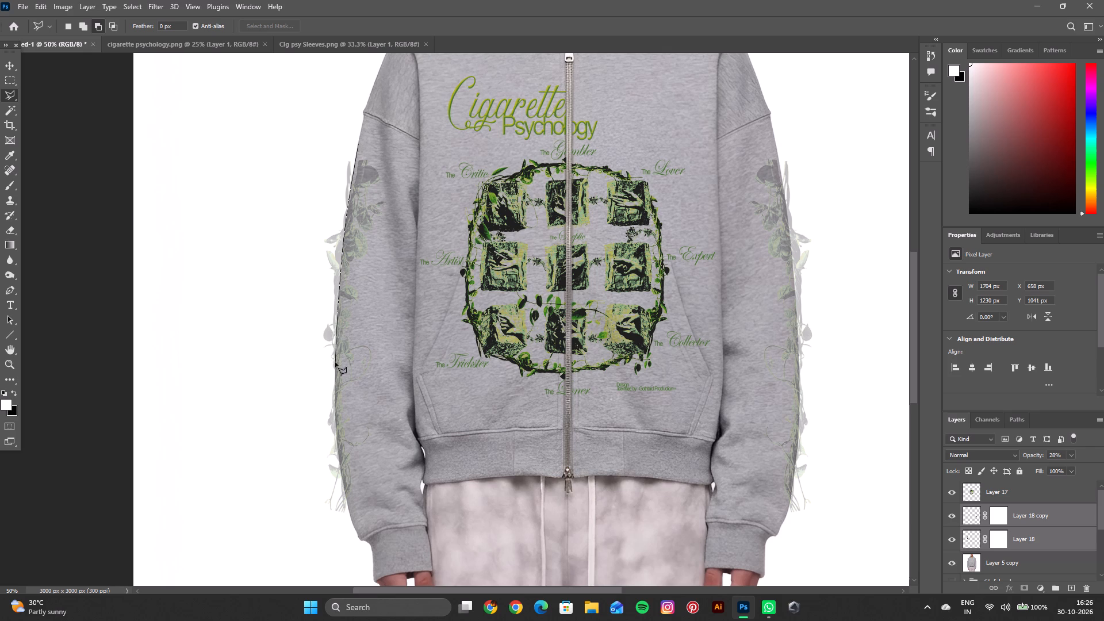
click(335, 362)
click(335, 389)
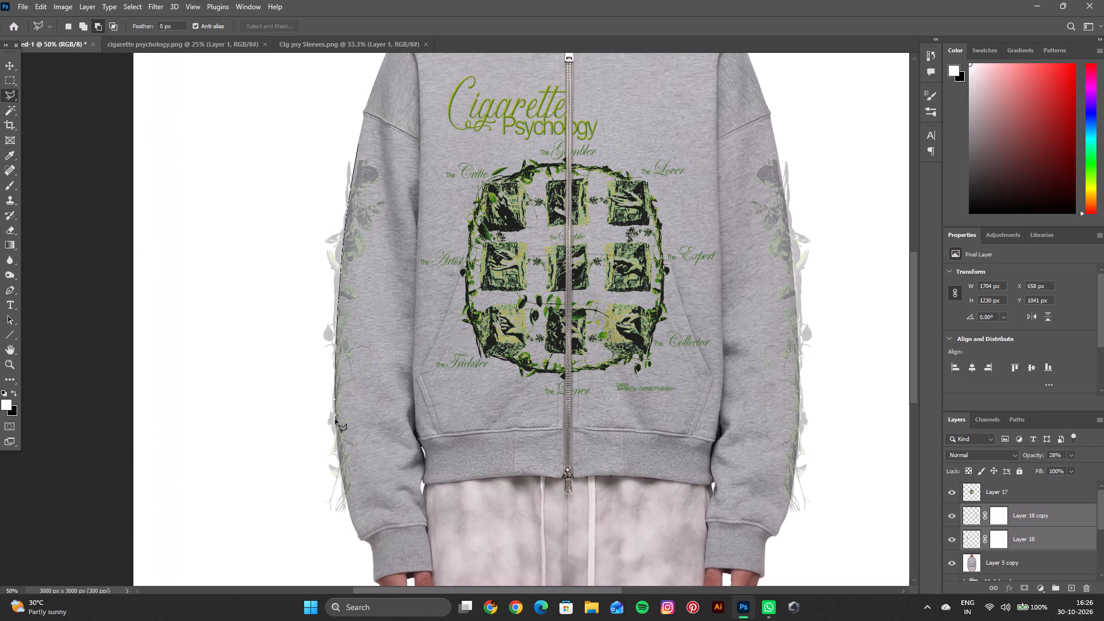
click(335, 419)
click(336, 444)
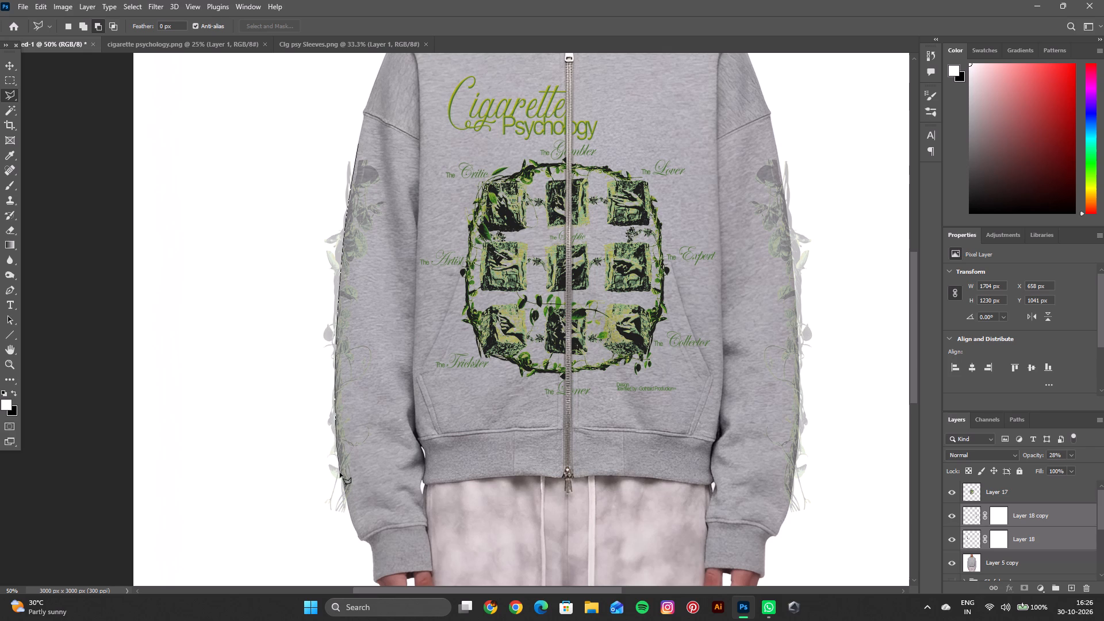
click(342, 476)
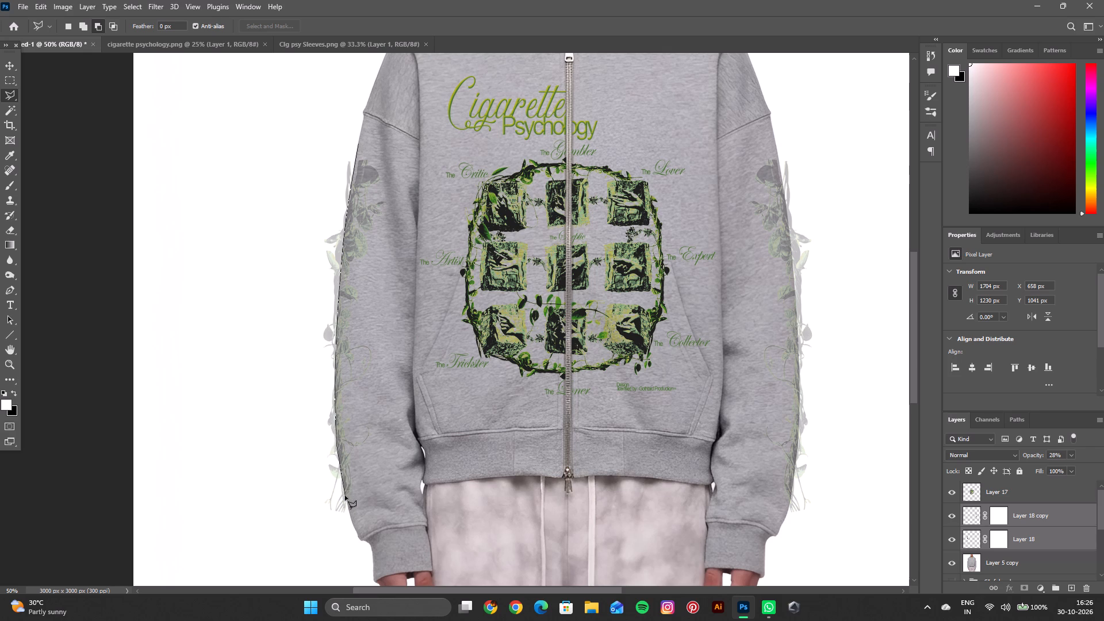
click(345, 496)
click(352, 523)
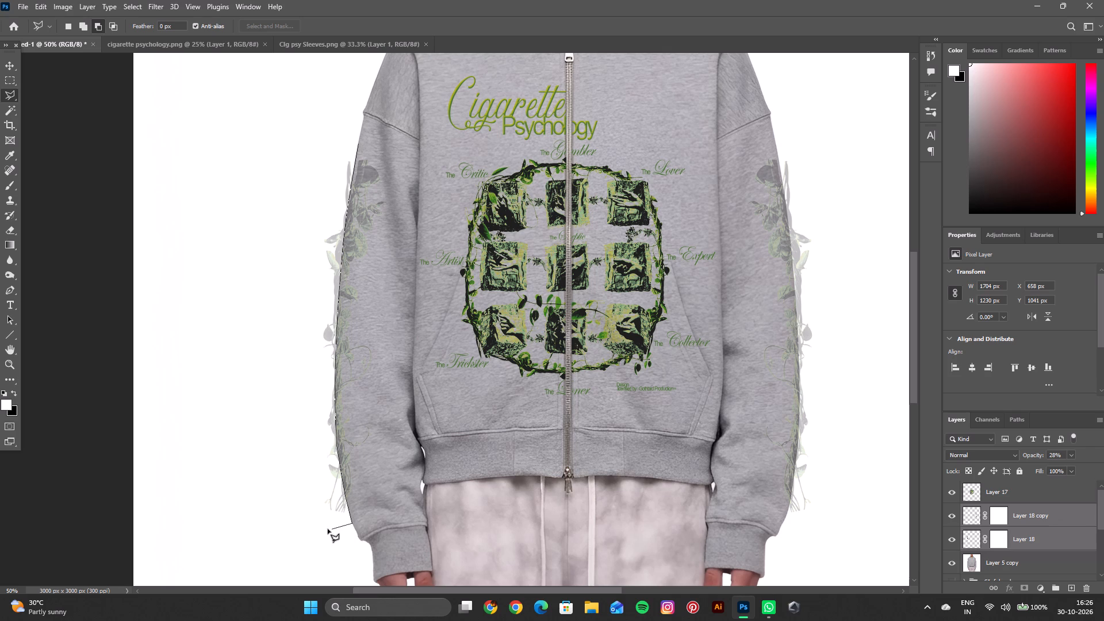
click(326, 529)
drag(269, 490, 269, 485)
drag(279, 260, 280, 250)
click(305, 125)
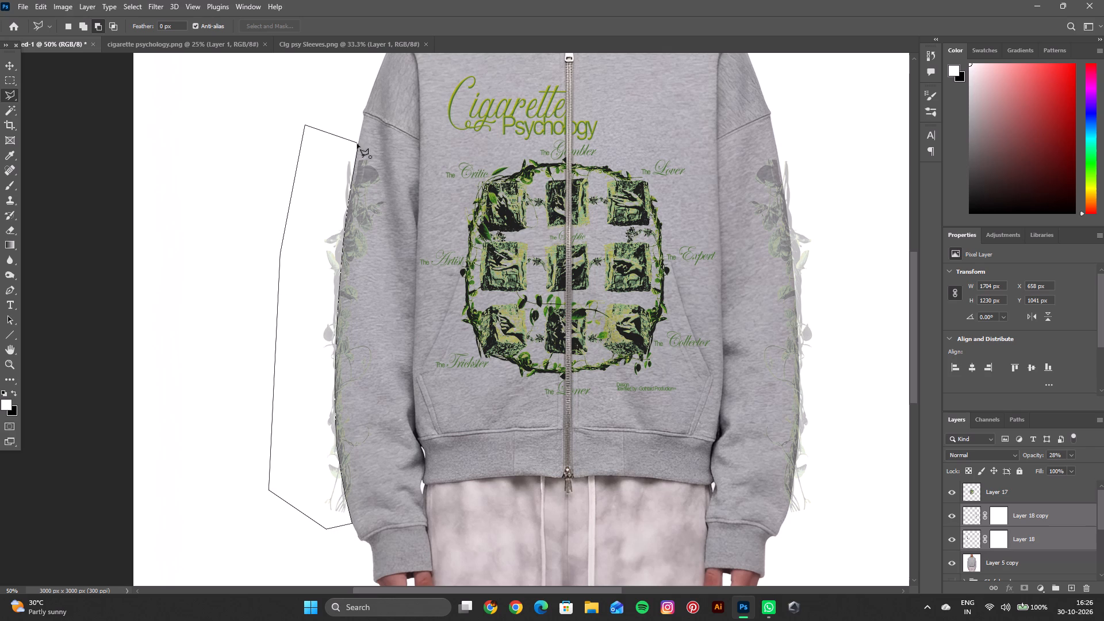
click(357, 144)
Paint black on Layer 18's mask within the selection to hide the vine overhanging the wearer's right sleeve, and deselect.
click(9, 182)
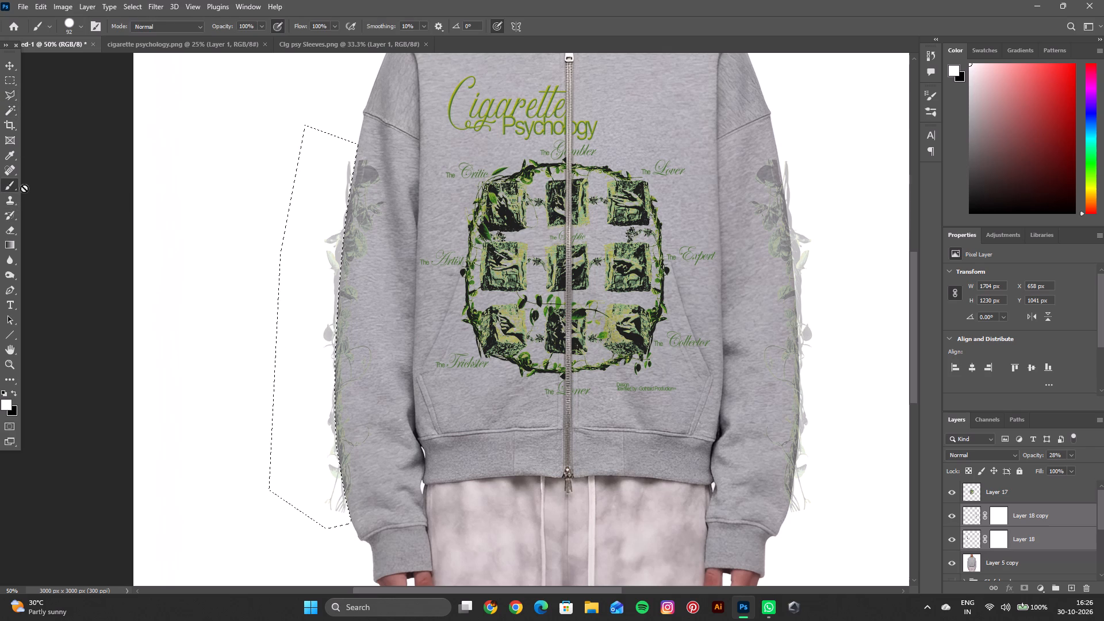
click(995, 539)
drag(339, 141, 336, 404)
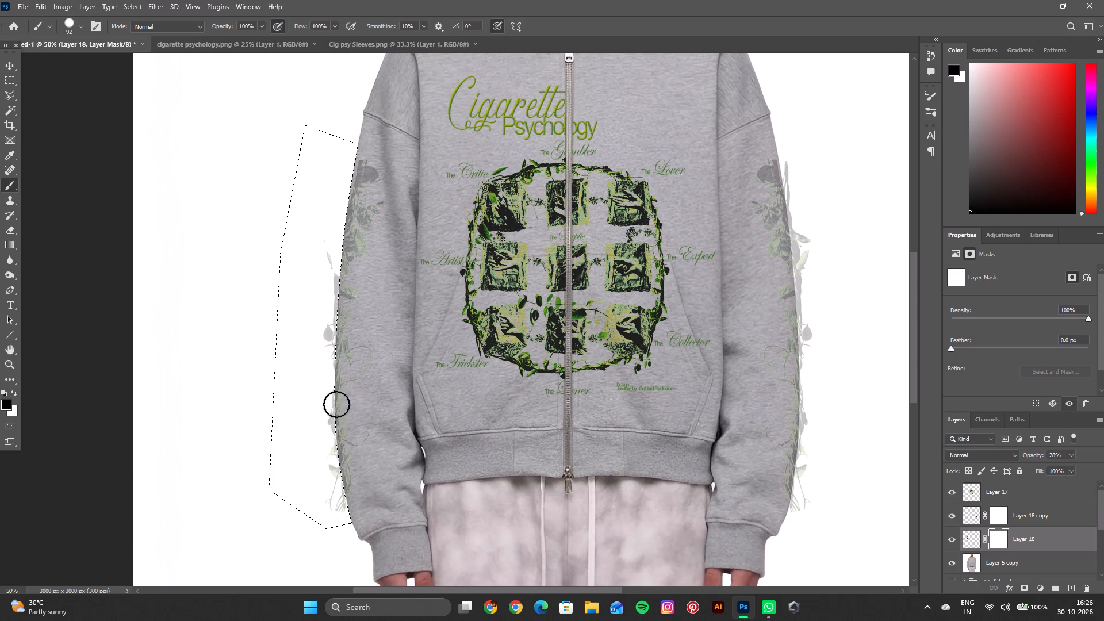
drag(336, 404, 347, 574)
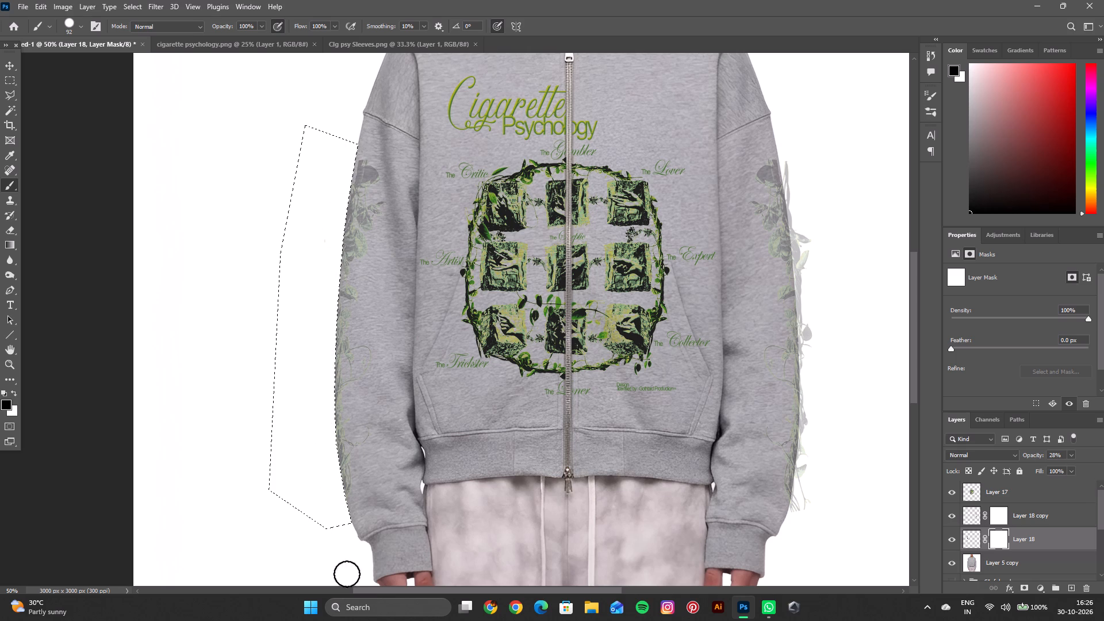
drag(347, 574, 367, 117)
key(ctrl+d)
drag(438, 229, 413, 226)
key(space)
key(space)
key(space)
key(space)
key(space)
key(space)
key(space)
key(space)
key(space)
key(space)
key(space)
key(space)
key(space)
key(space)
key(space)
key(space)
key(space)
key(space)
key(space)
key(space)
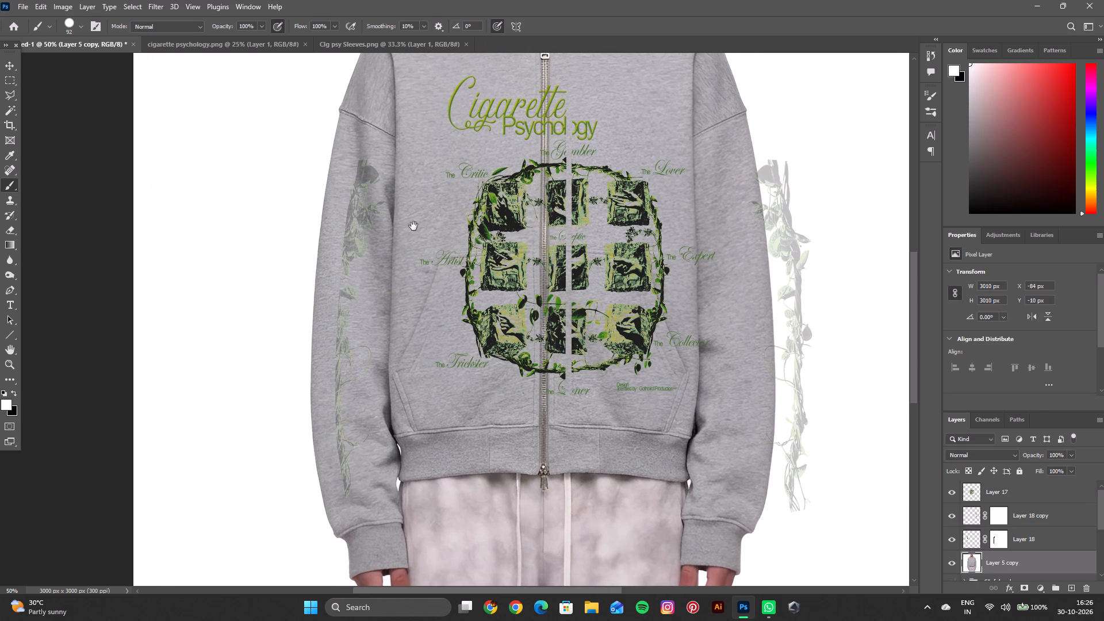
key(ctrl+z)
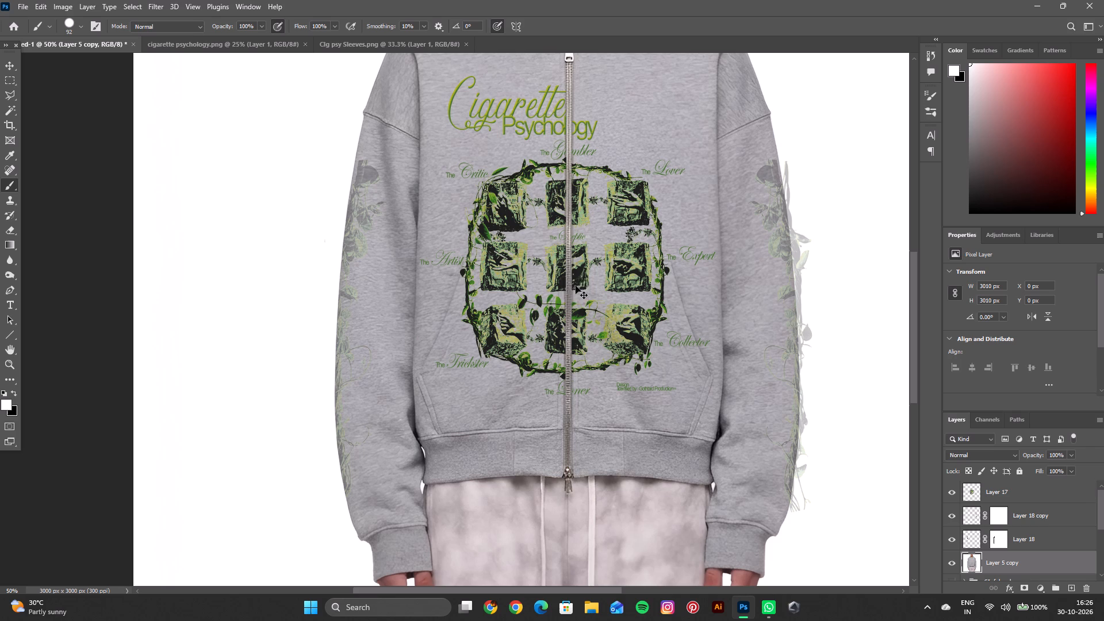
Outline a Polygonal Lasso selection of the area outside the wearer's left sleeve, following the sleeve's outer edge from below the shoulder seam to the cuff.
key(space)
key(space)
key(space)
key(space)
key(space)
key(space)
key(space)
key(space)
key(space)
key(space)
key(space)
key(space)
key(space)
key(space)
key(space)
key(space)
key(space)
key(space)
key(space)
key(space)
drag(576, 289, 344, 243)
click(3, 96)
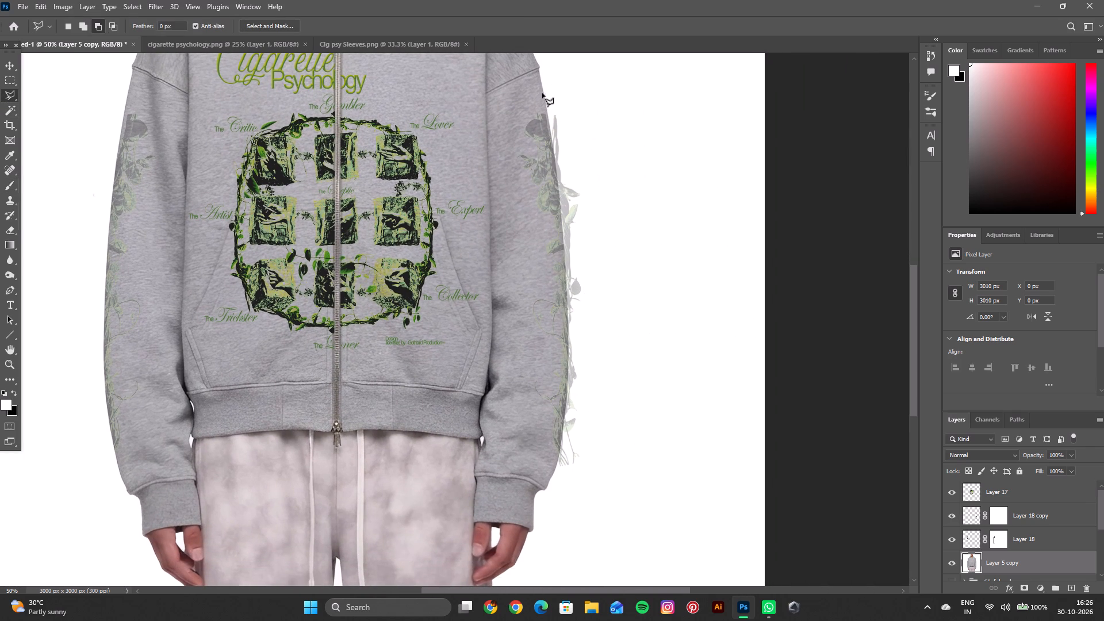
click(542, 93)
click(547, 116)
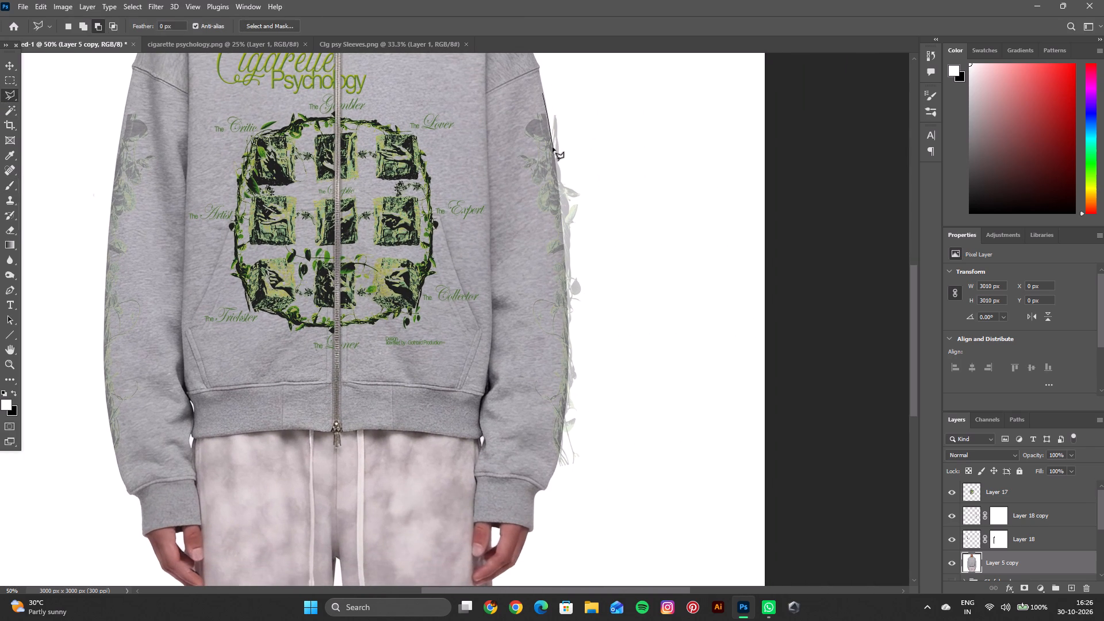
click(553, 147)
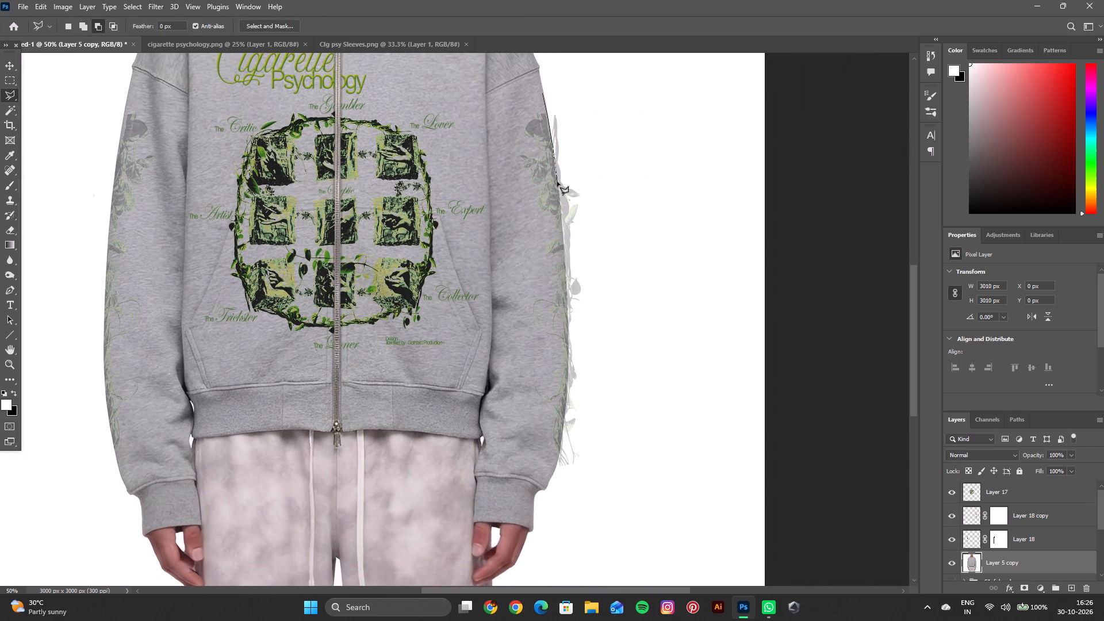
click(557, 182)
click(561, 215)
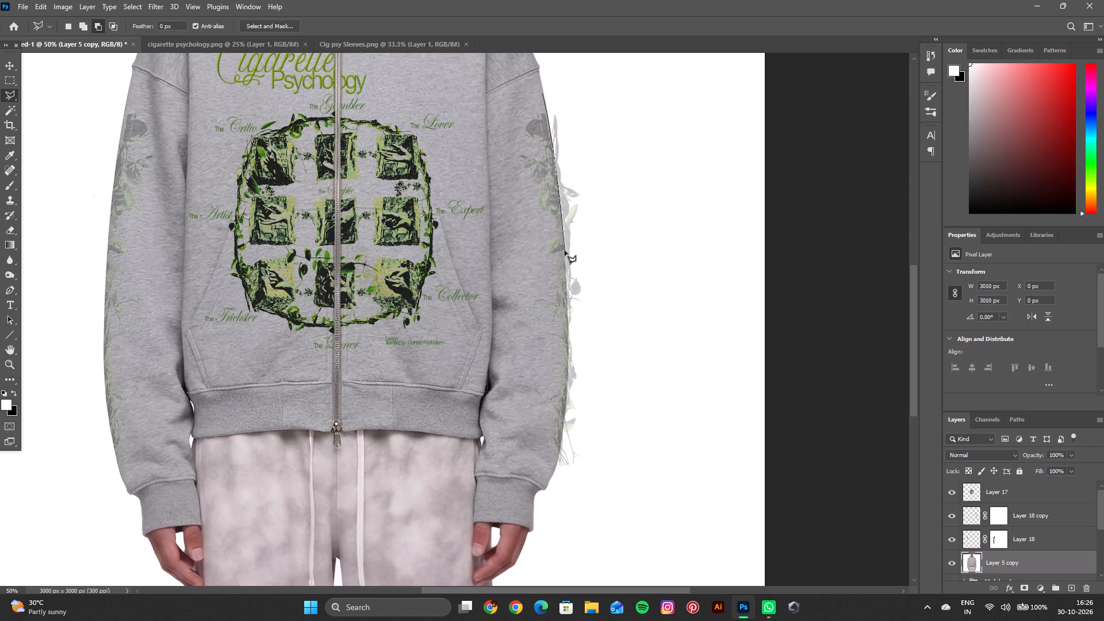
click(565, 251)
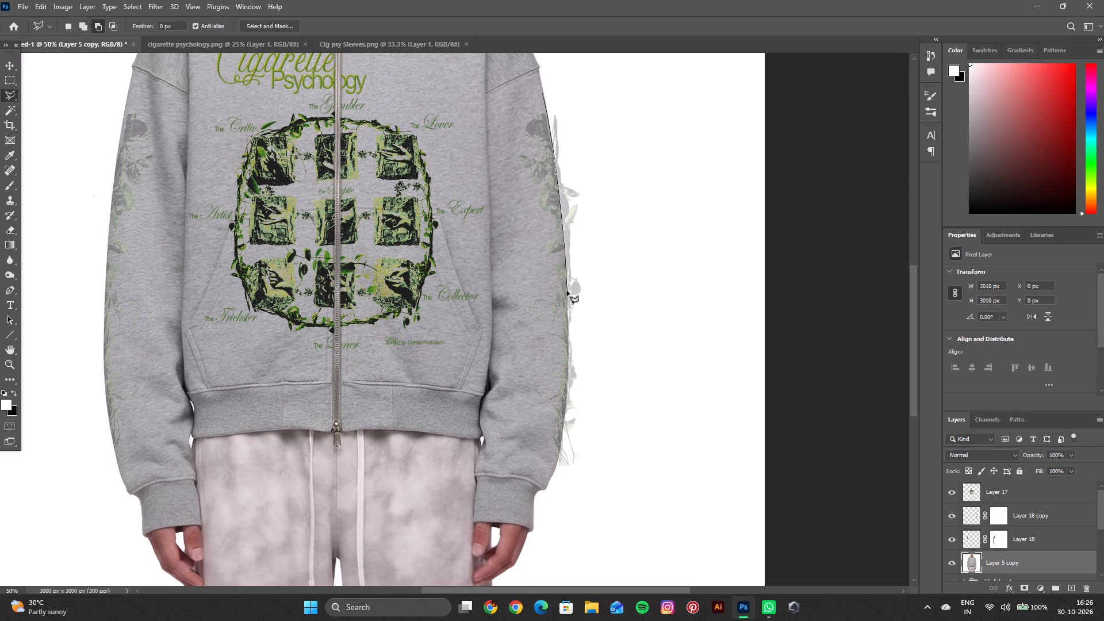
click(567, 291)
click(568, 323)
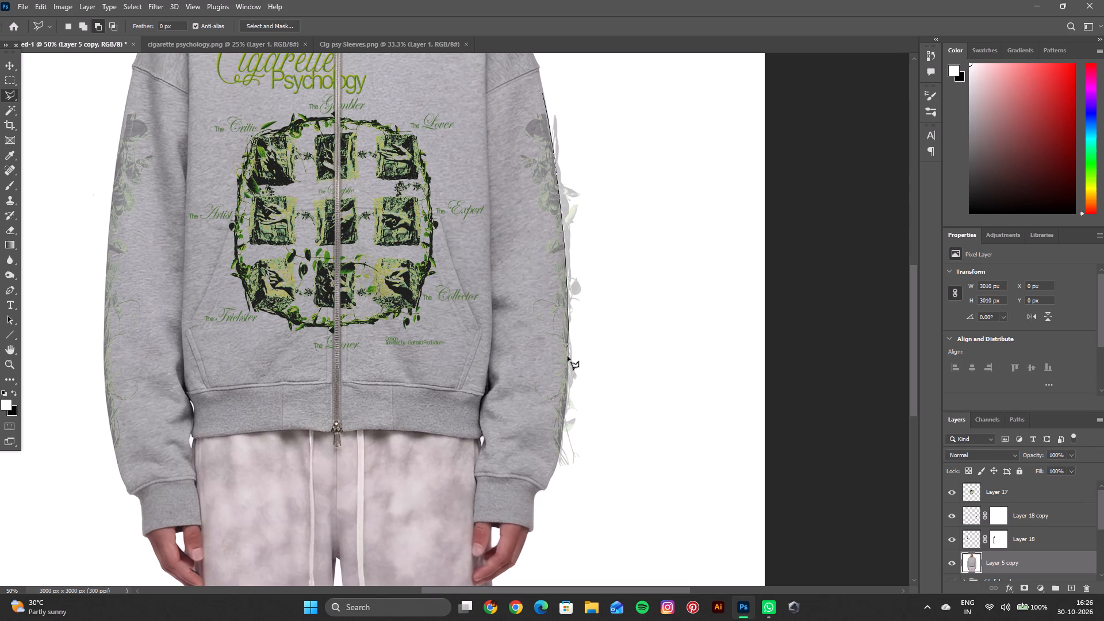
click(568, 358)
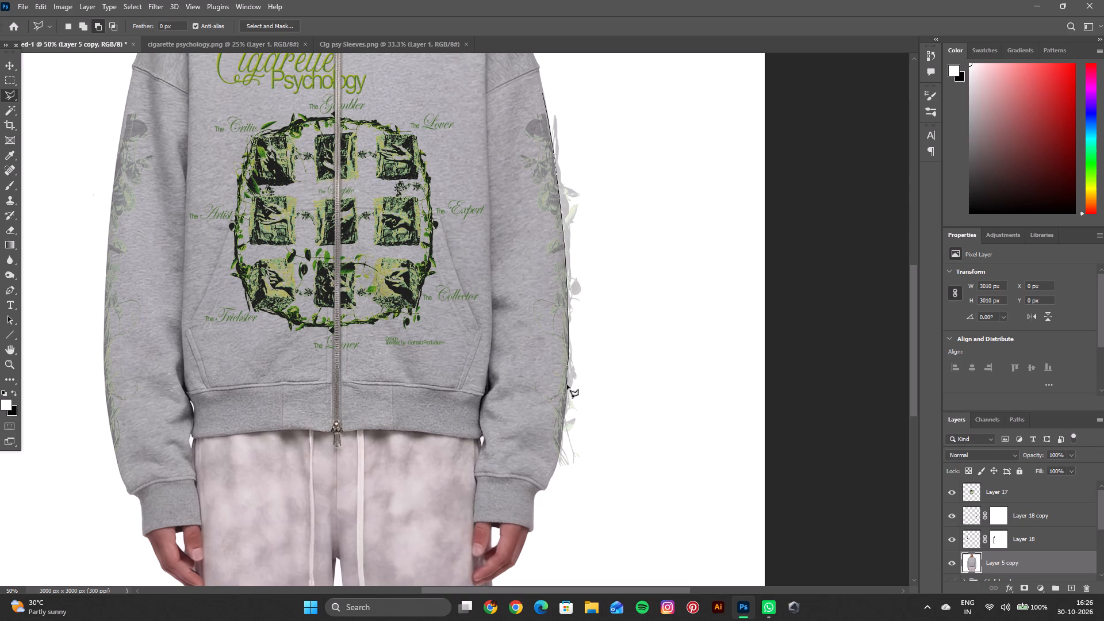
click(567, 385)
click(565, 416)
click(561, 443)
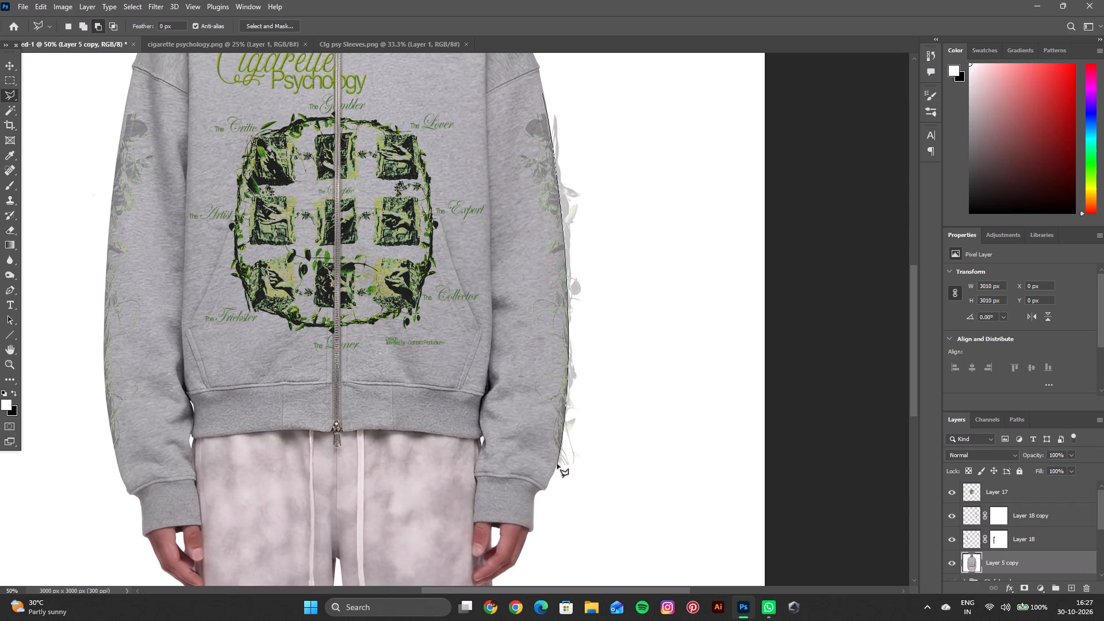
click(557, 464)
click(553, 476)
click(582, 485)
drag(600, 456, 600, 451)
drag(630, 274, 628, 253)
click(591, 102)
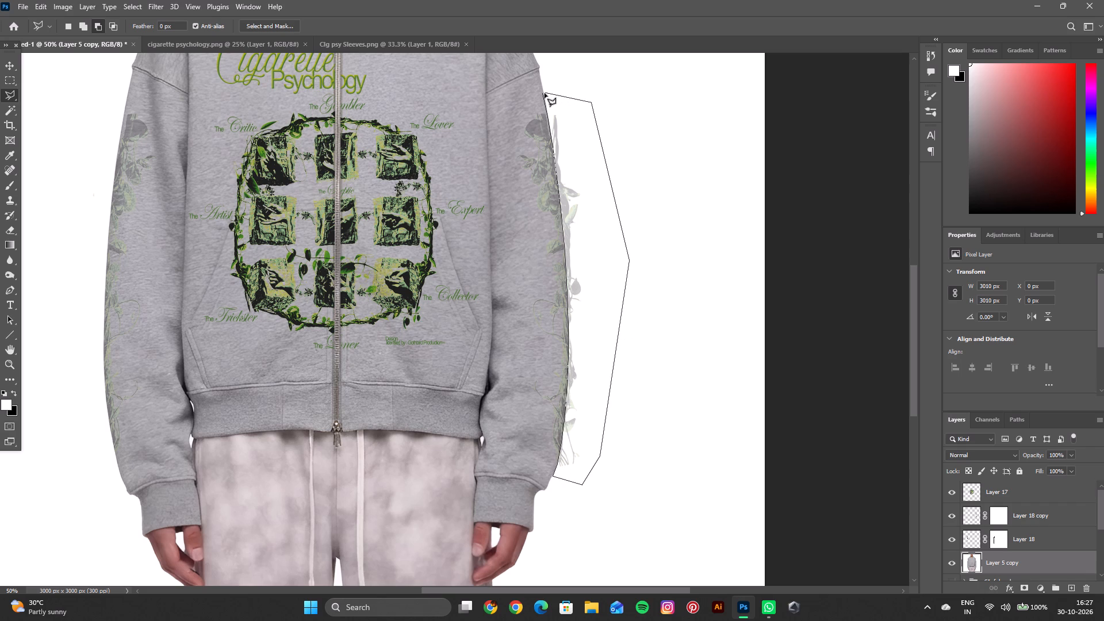
click(543, 93)
Brush black on Layer 18 copy's mask within the selection to hide the vine overhanging the wearer's left sleeve, and deselect.
click(1, 186)
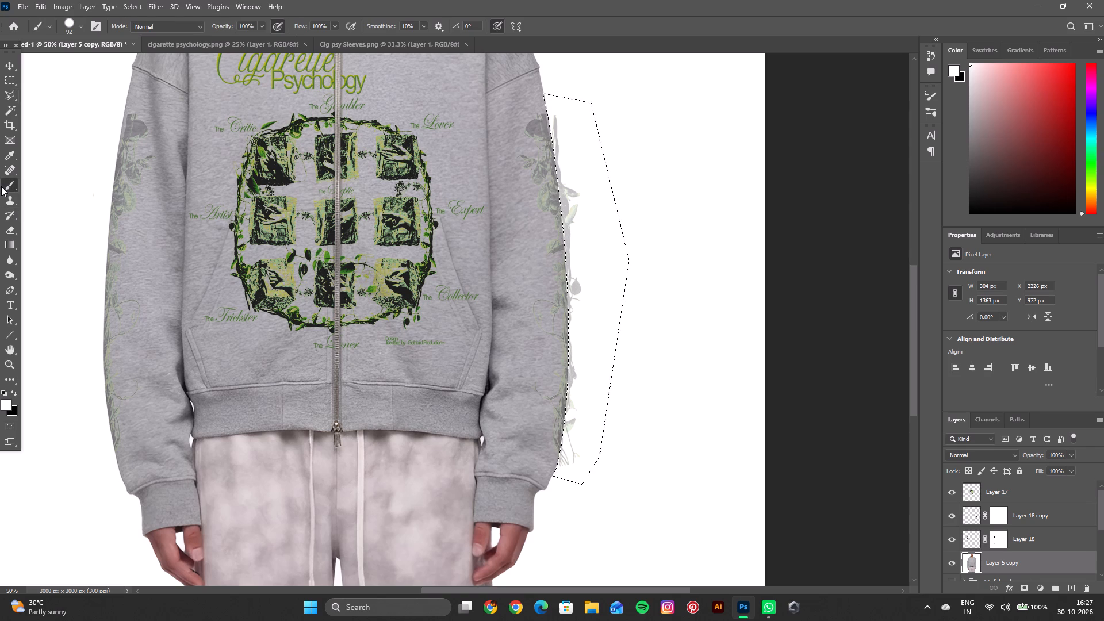
drag(567, 107, 587, 245)
click(996, 512)
drag(549, 152, 542, 191)
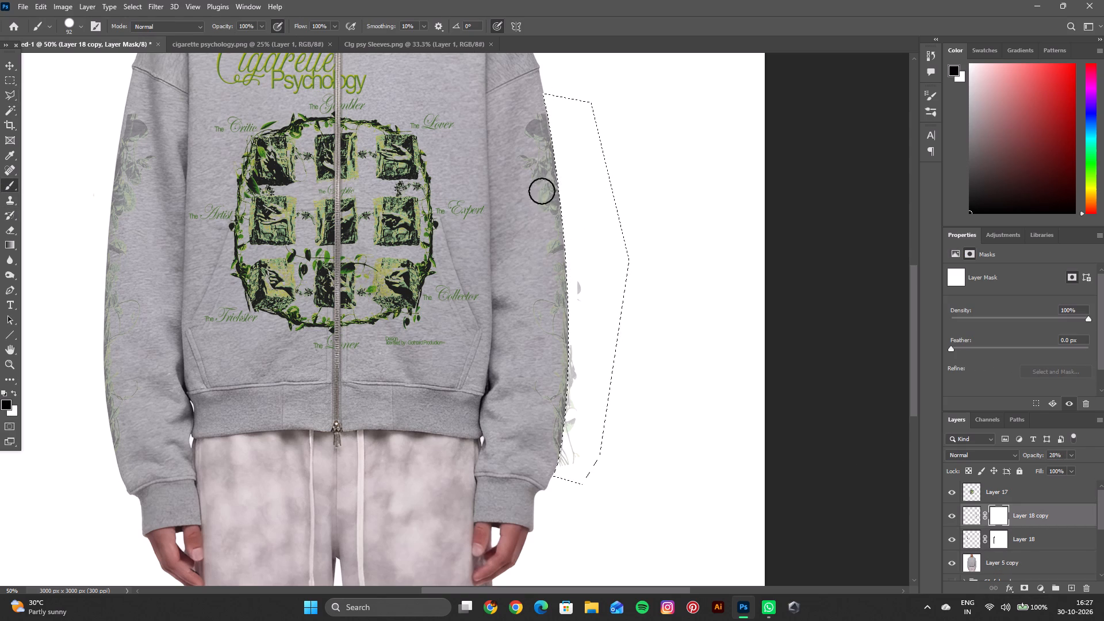
drag(542, 191, 568, 170)
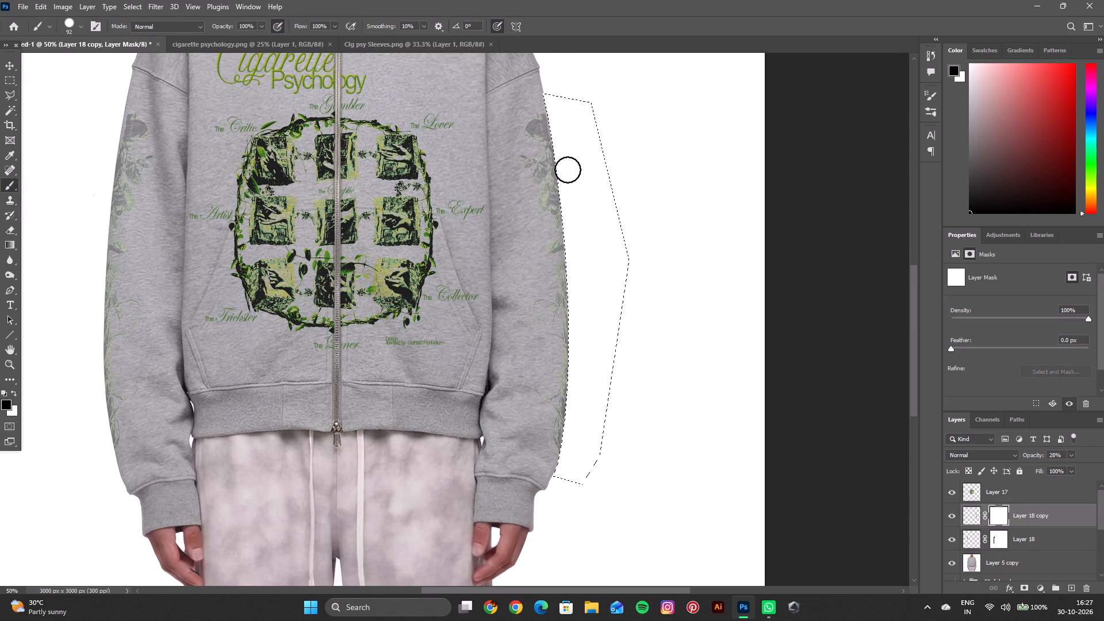
drag(568, 170, 585, 244)
key(ctrl+d)
Raise the opacity of both vine layers, Layer 18 copy and Layer 18, to 100%.
key(space)
key(space)
key(space)
key(space)
key(space)
key(space)
key(space)
key(space)
key(space)
key(space)
drag(589, 288, 679, 305)
key(ctrl+minus)
shift+click(1042, 541)
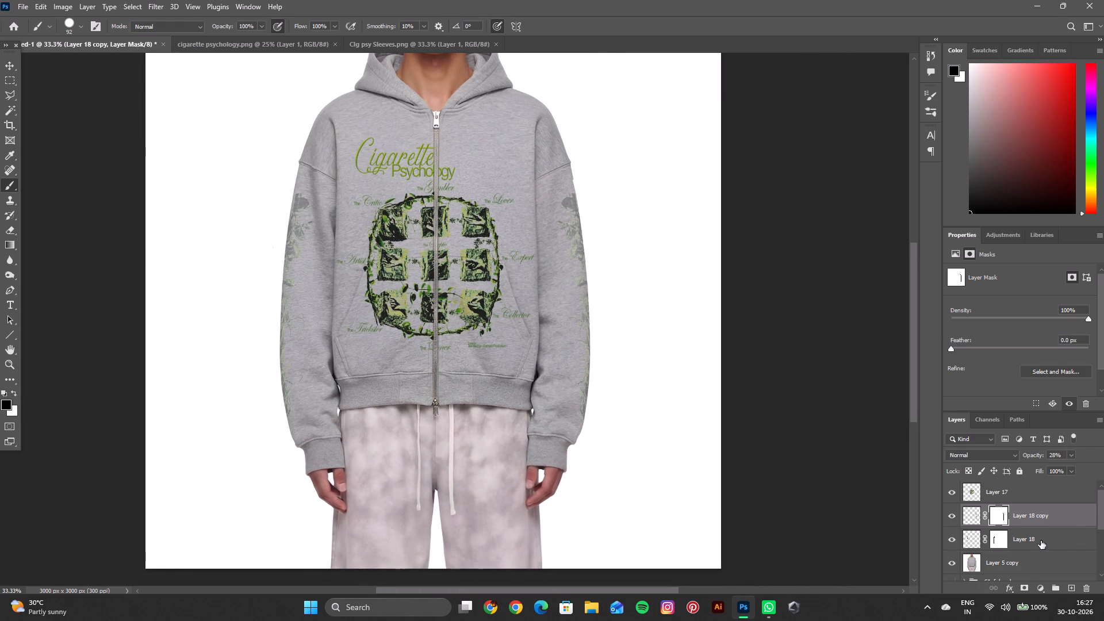
click(1069, 455)
drag(1075, 466, 1103, 466)
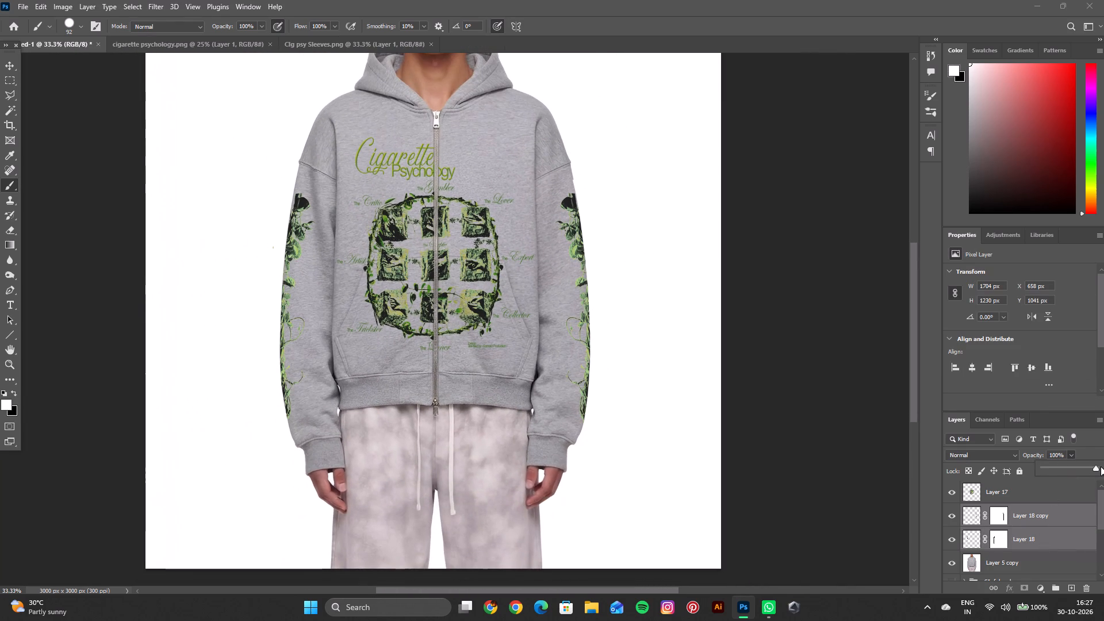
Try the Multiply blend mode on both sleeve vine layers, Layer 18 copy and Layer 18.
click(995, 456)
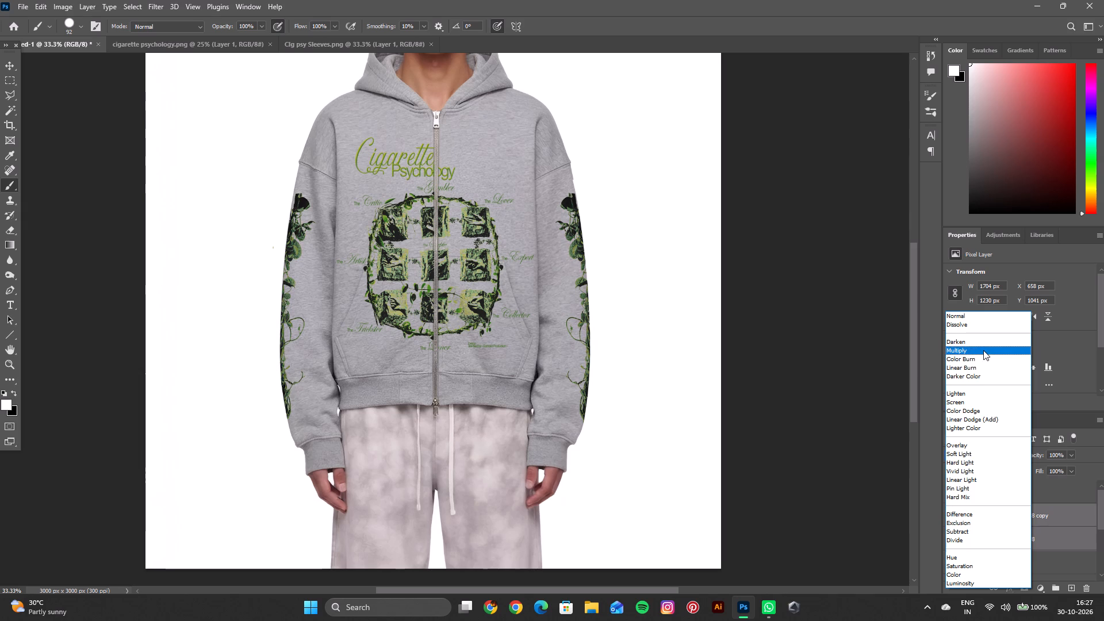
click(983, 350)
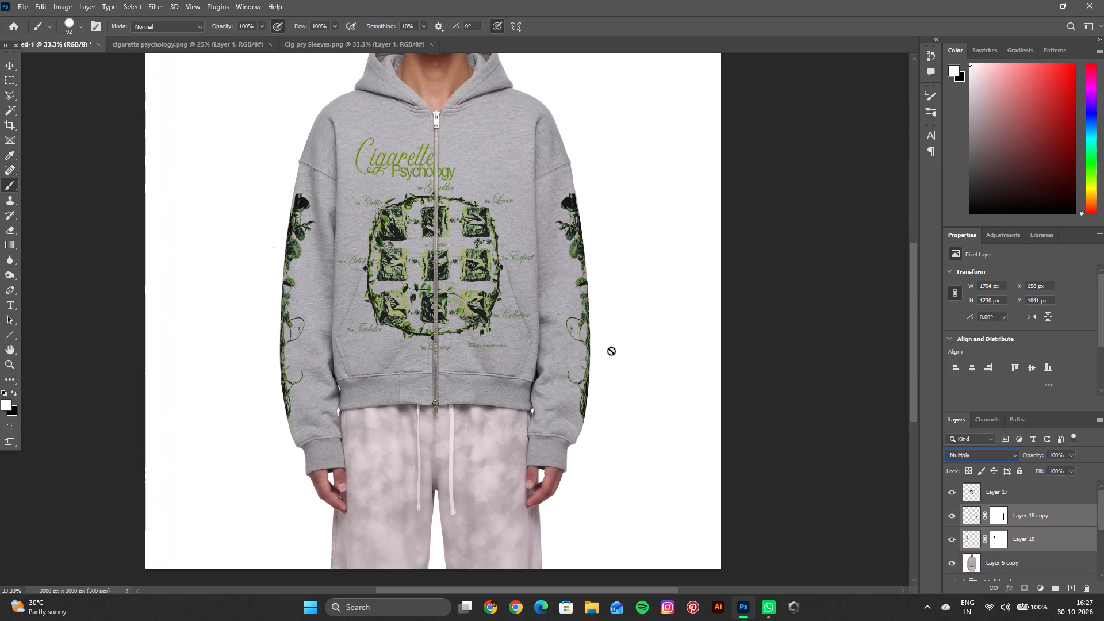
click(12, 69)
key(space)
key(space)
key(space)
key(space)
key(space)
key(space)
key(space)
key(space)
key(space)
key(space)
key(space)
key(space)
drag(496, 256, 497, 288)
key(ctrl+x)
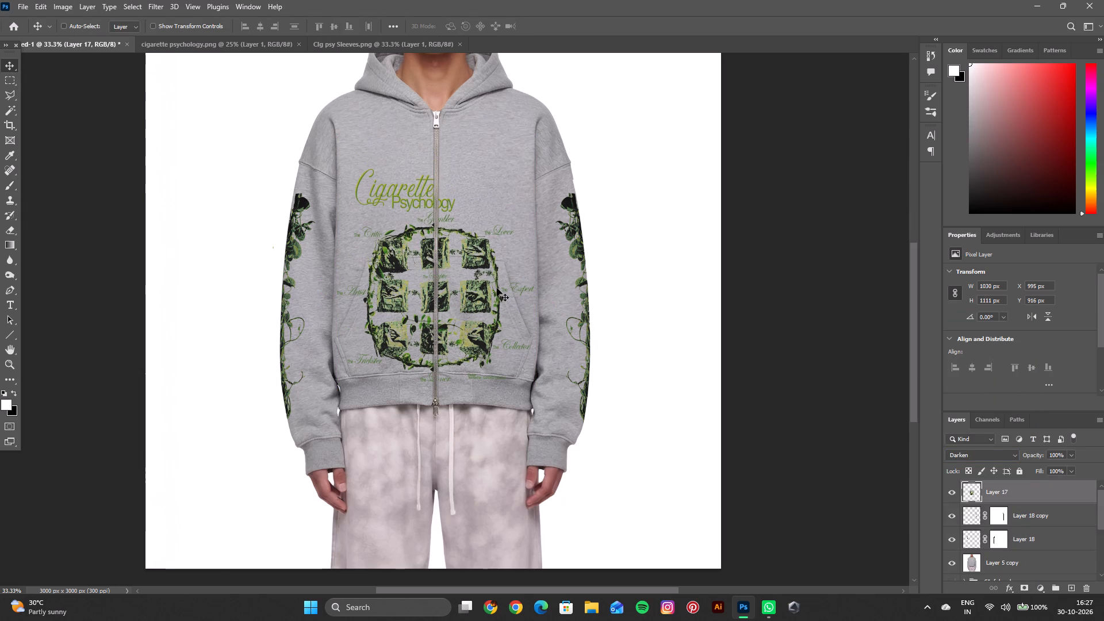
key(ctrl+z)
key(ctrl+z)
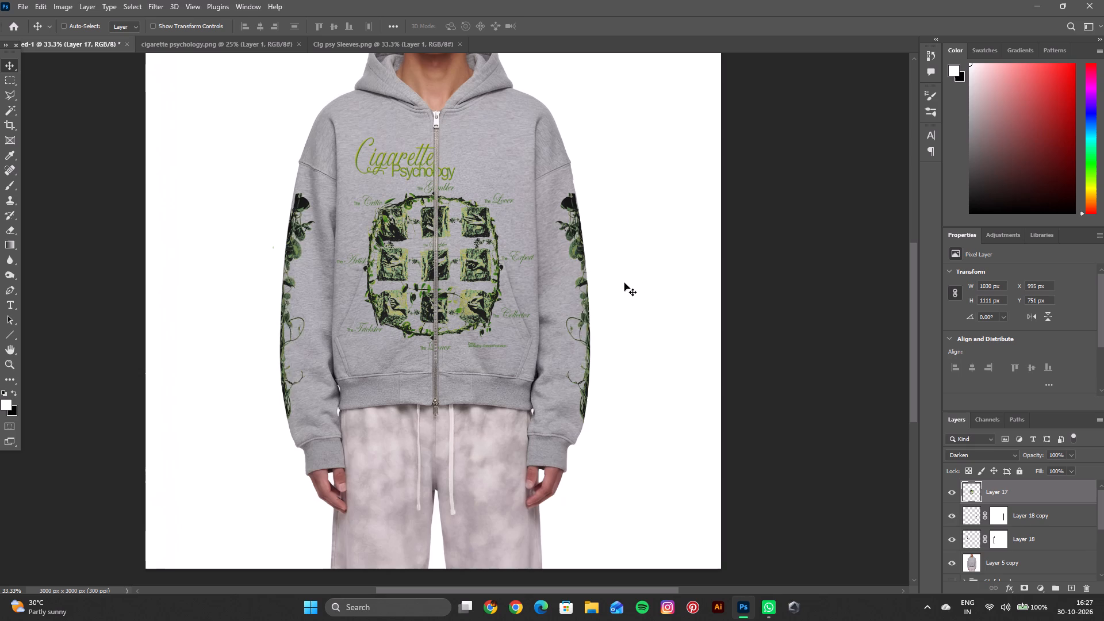
Set the blend mode of both sleeve vine layers, Layer 18 copy and Layer 18, to Darken.
key(space)
key(space)
key(space)
key(space)
key(space)
key(space)
key(space)
key(space)
key(space)
key(space)
key(space)
key(space)
key(space)
key(space)
key(space)
key(space)
key(space)
key(space)
key(space)
key(space)
drag(638, 271, 639, 299)
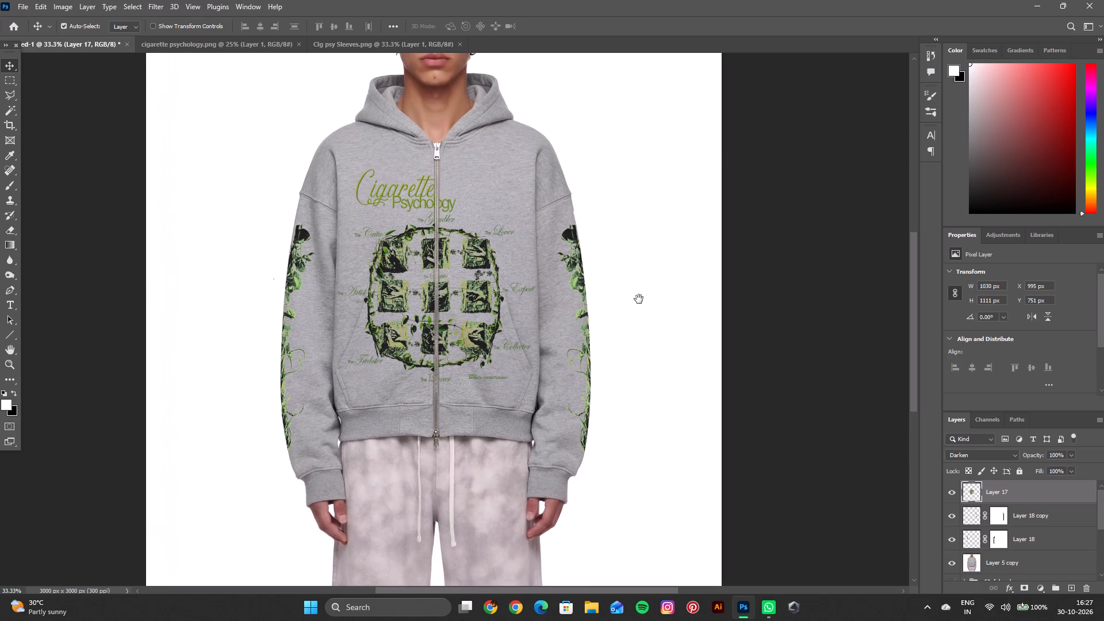
drag(639, 299, 639, 297)
click(1052, 519)
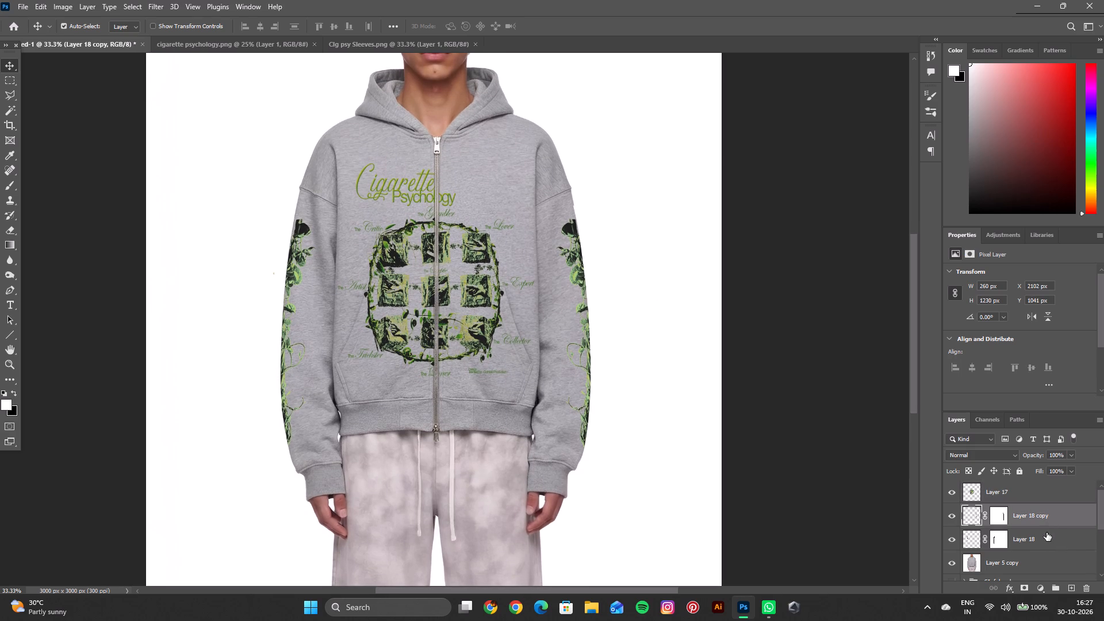
click(1046, 532)
shift+click(1045, 526)
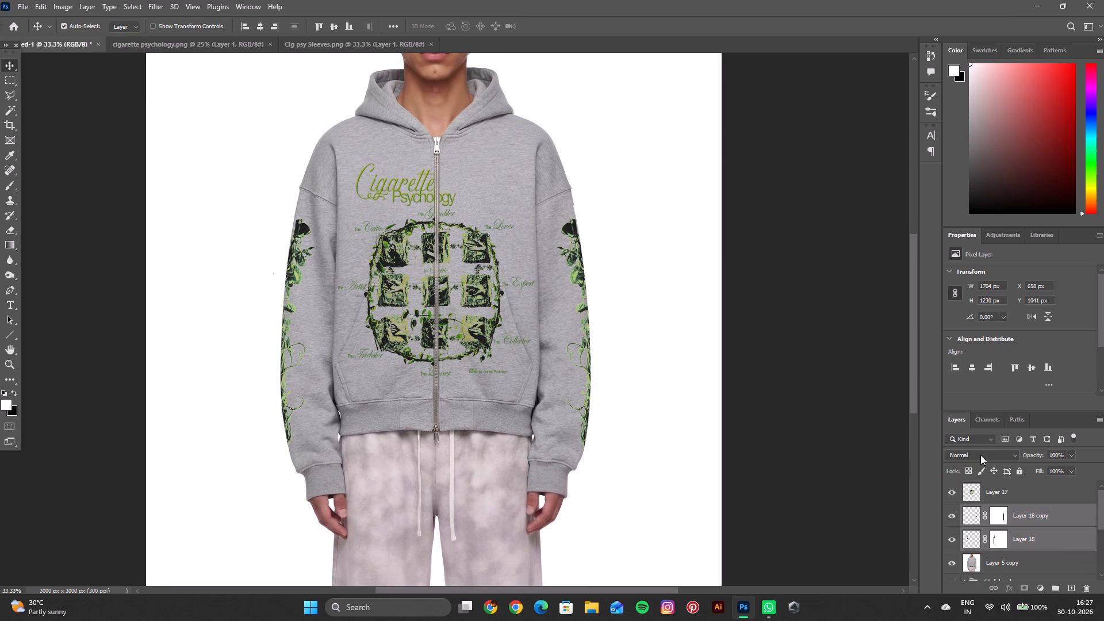
click(980, 455)
click(968, 344)
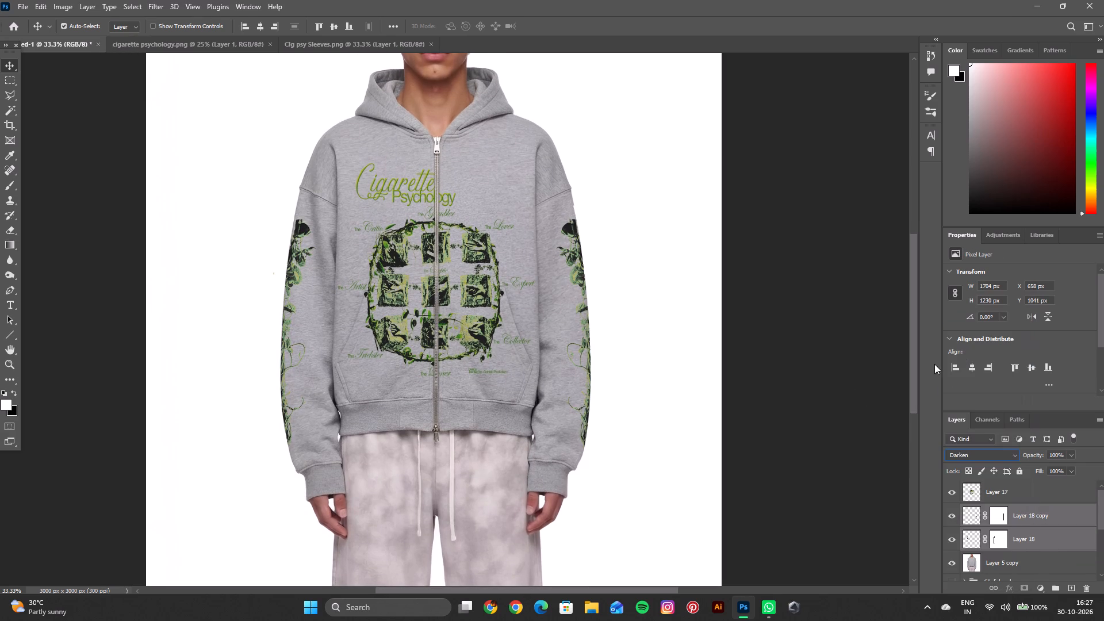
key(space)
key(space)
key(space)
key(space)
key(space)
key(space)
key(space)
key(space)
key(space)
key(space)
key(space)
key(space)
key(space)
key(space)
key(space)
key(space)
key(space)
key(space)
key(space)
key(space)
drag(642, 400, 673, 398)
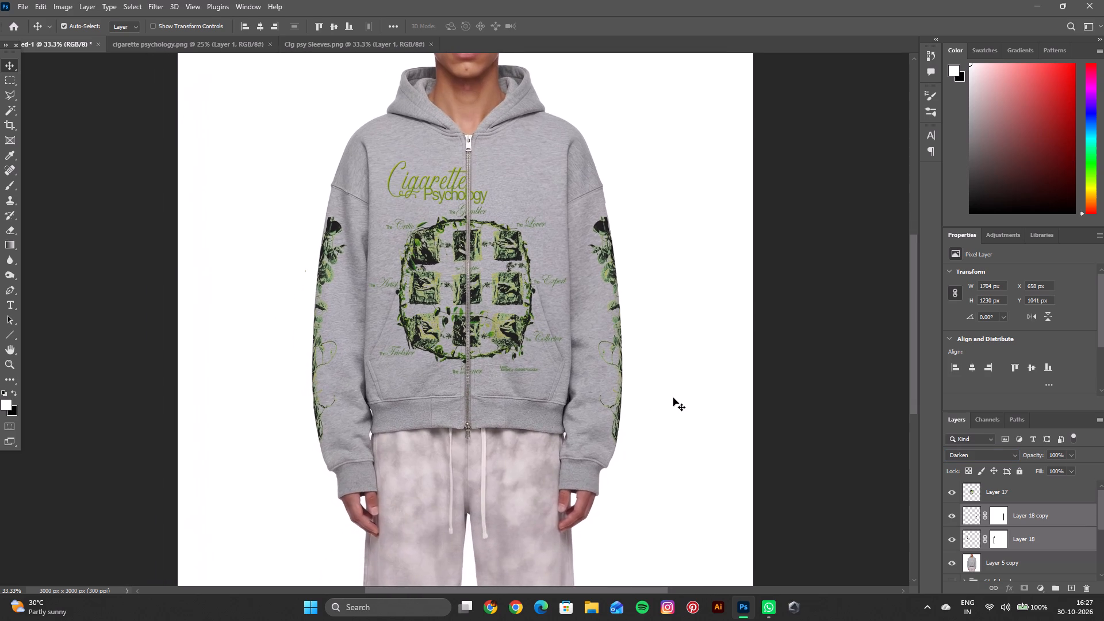
Group the grey hoodie mockup layers, from Layer 17 through both sleeve vine layers down to Layer 5 copy.
key(ctrl+minus)
key(ctrl+minus)
key(space)
key(space)
key(space)
key(space)
key(space)
key(space)
key(space)
key(space)
key(space)
key(space)
key(space)
key(space)
key(space)
key(space)
key(space)
drag(673, 398, 685, 428)
key(ctrl+equal)
key(space)
key(space)
key(space)
key(space)
key(space)
key(space)
key(space)
key(space)
key(space)
key(space)
key(space)
key(space)
key(space)
key(space)
key(space)
key(space)
key(space)
key(space)
key(space)
key(space)
drag(685, 428, 655, 397)
click(1034, 499)
shift+click(1026, 561)
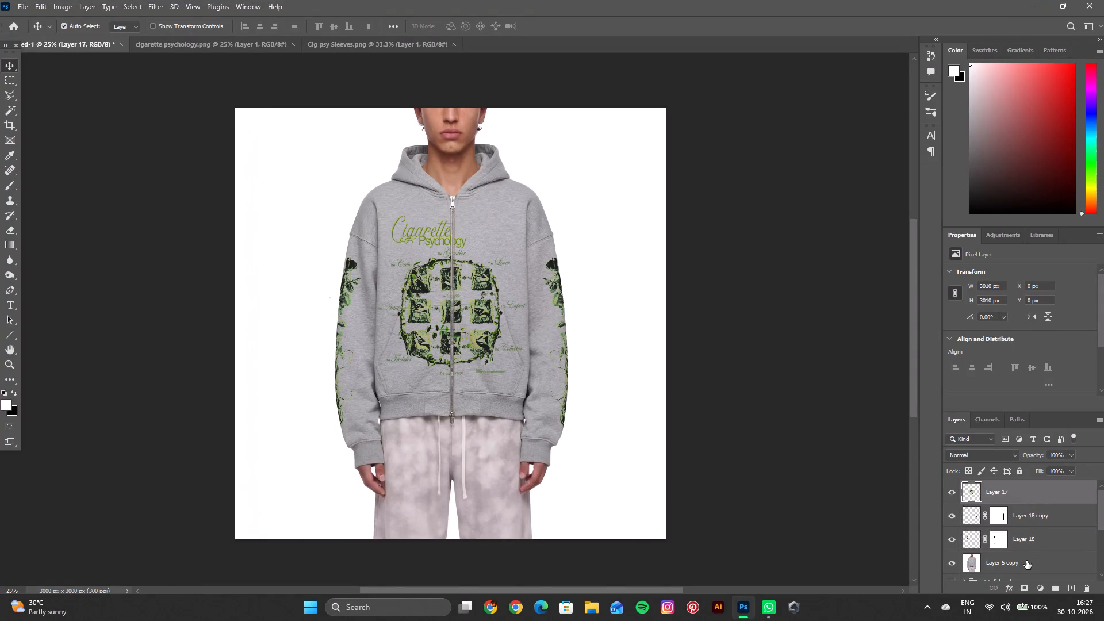
shift+click(1027, 501)
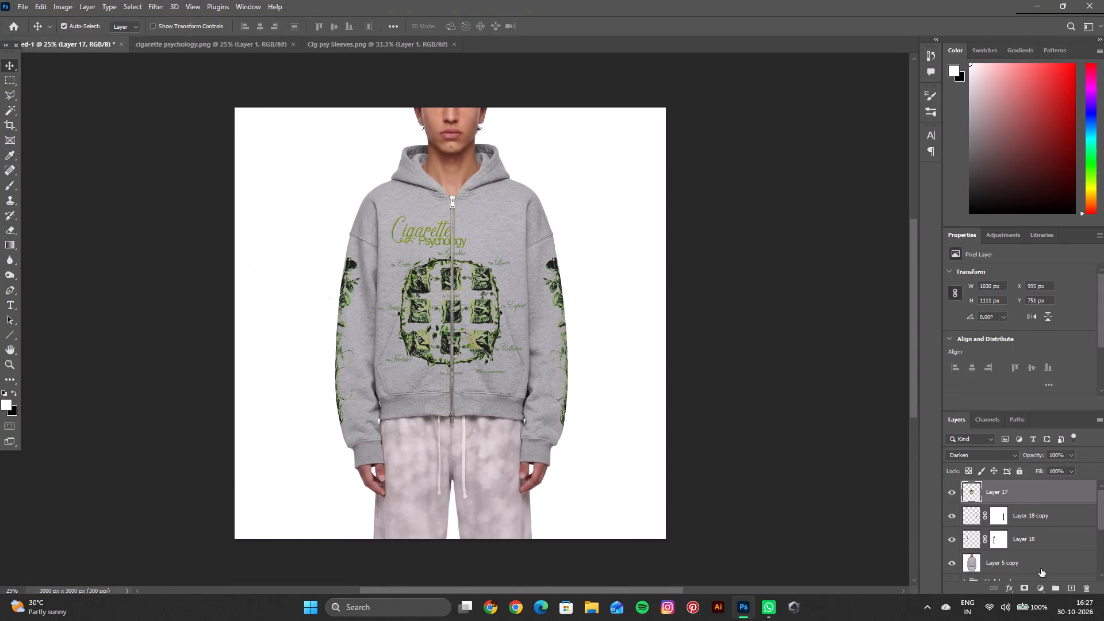
shift+click(1032, 562)
key(ctrl+g)
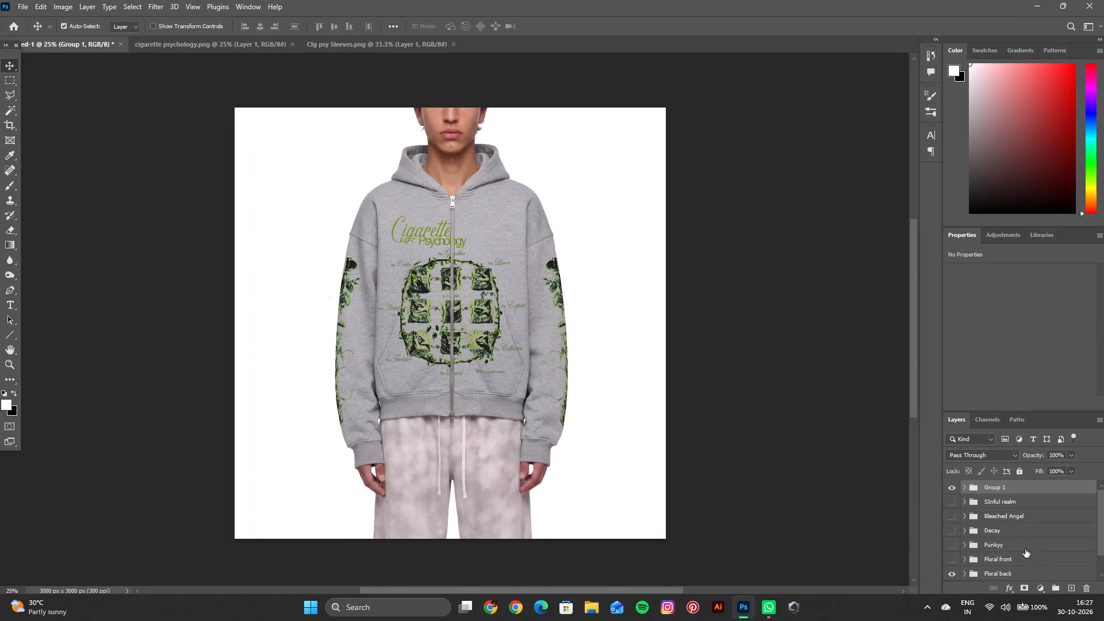
Rename the new layer group as CIgarette psychology.
double_click(1006, 485)
key(BackSpace)
text(CIgarette)
key(space)
text(psychology)
key(Return)
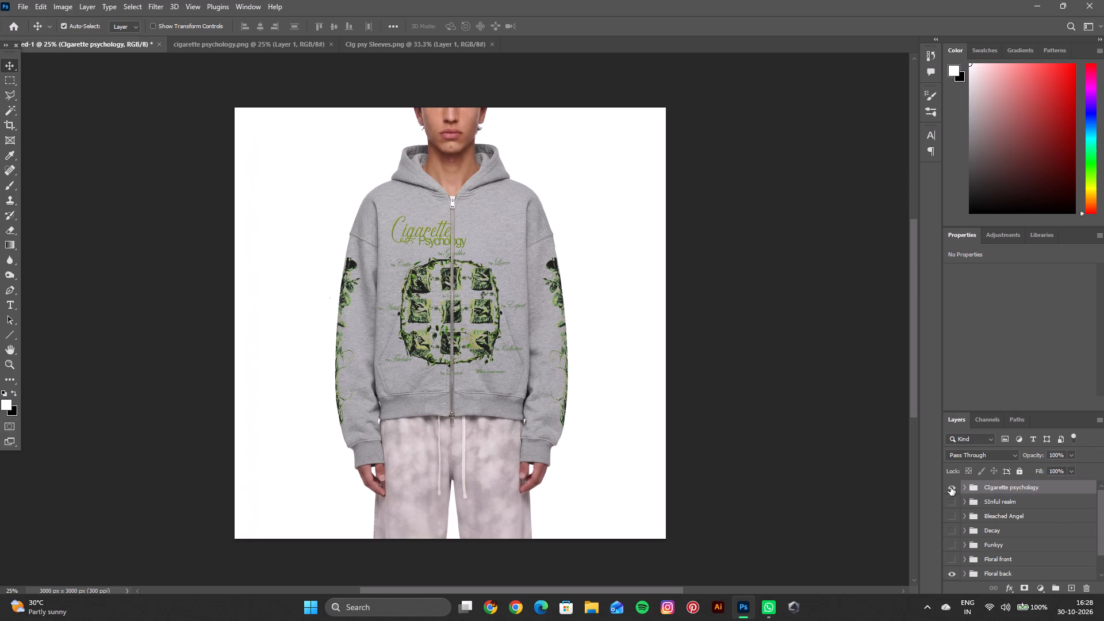
Hide the CIgarette psychology group and show the SInful realm group.
click(950, 487)
click(951, 486)
click(951, 485)
click(951, 500)
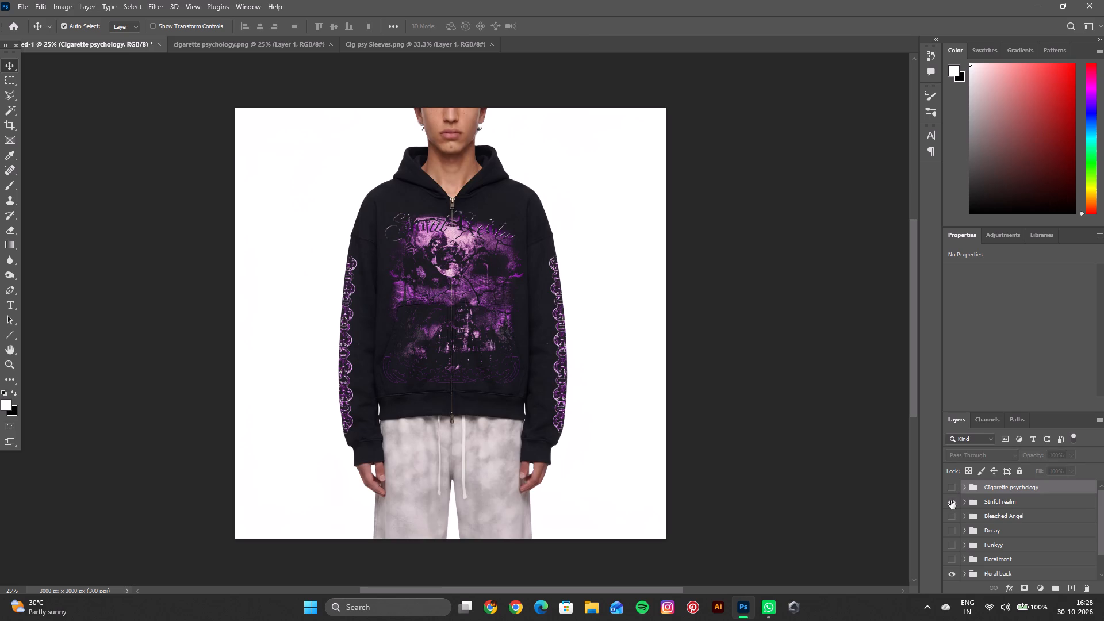
Lower the opacity of Layer 7, the front print in the SInful realm group, to 1%.
key(ctrl+equal)
key(ctrl+equal)
key(ctrl+equal)
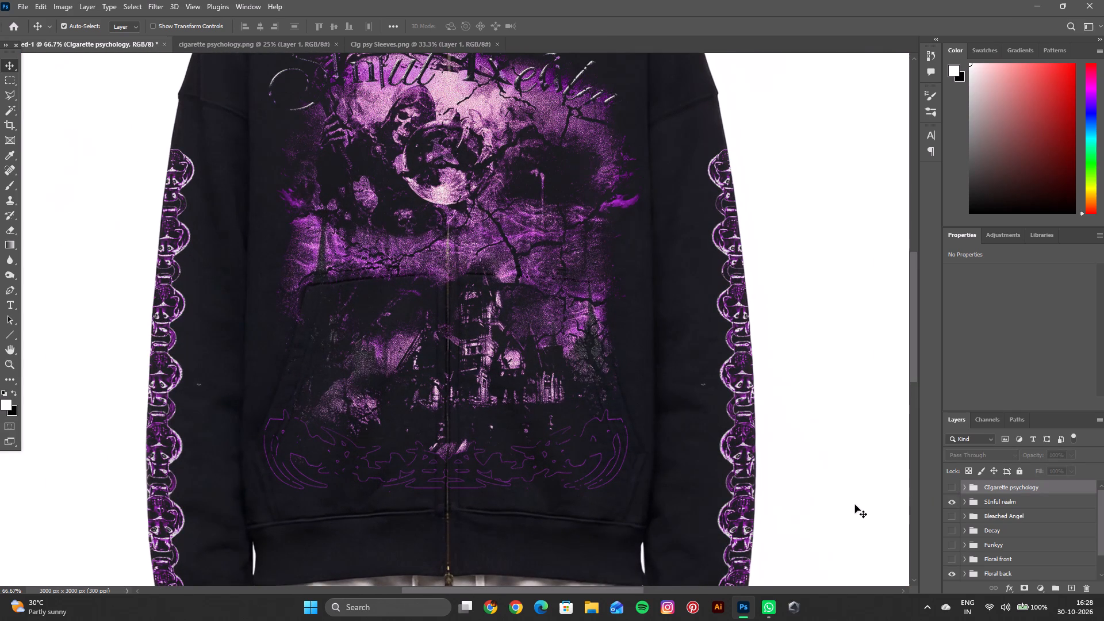
click(964, 502)
scroll(997, 528, down, 3)
click(1009, 526)
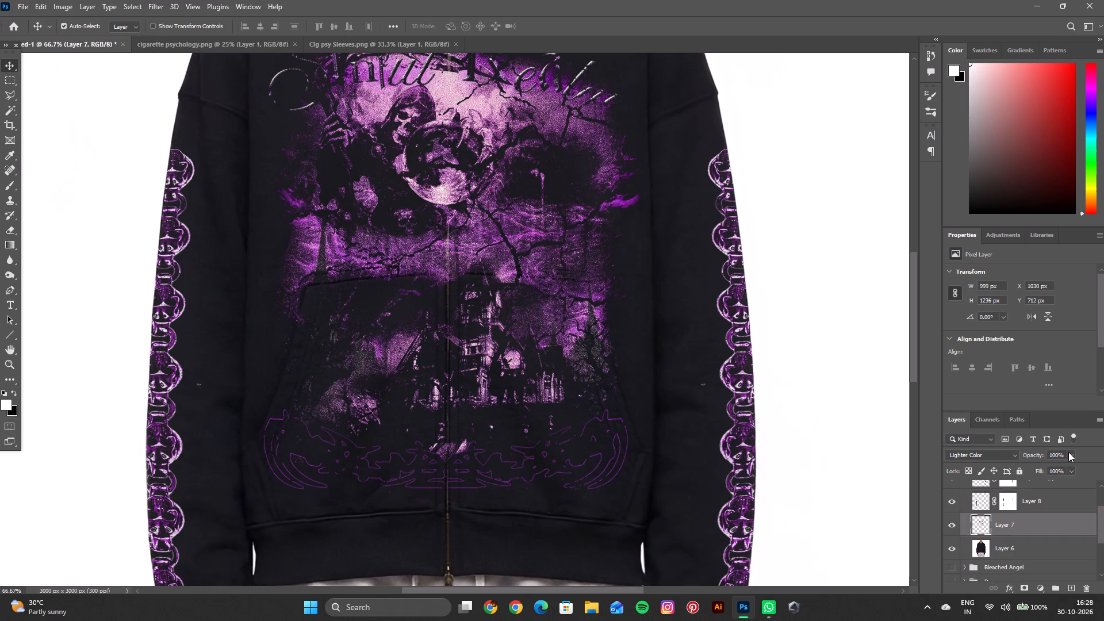
click(1069, 455)
click(1030, 466)
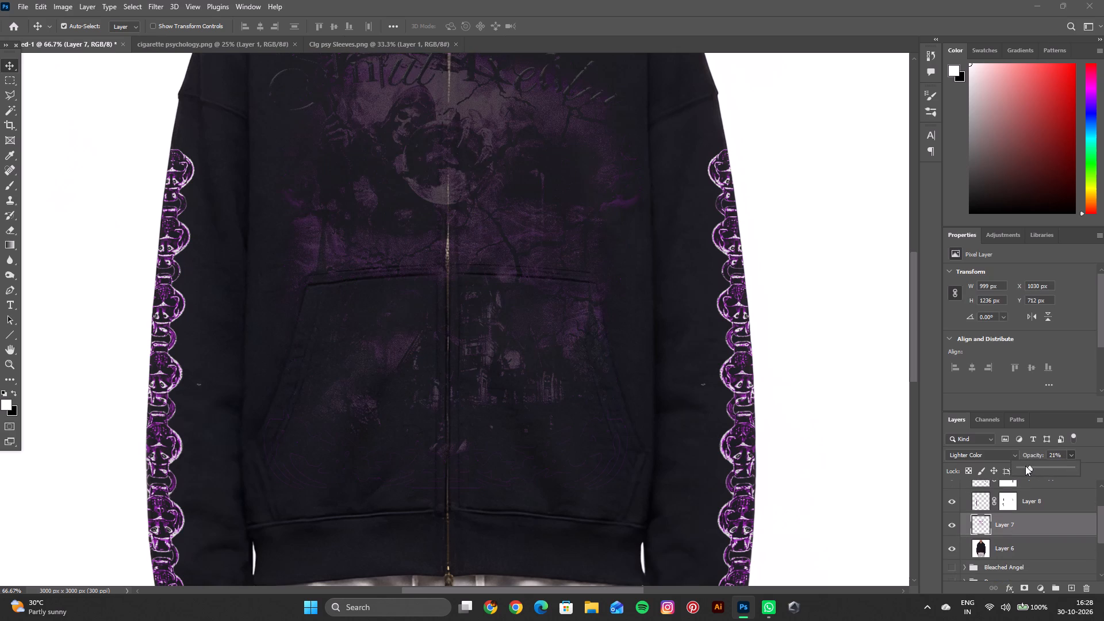
click(1025, 466)
click(1023, 466)
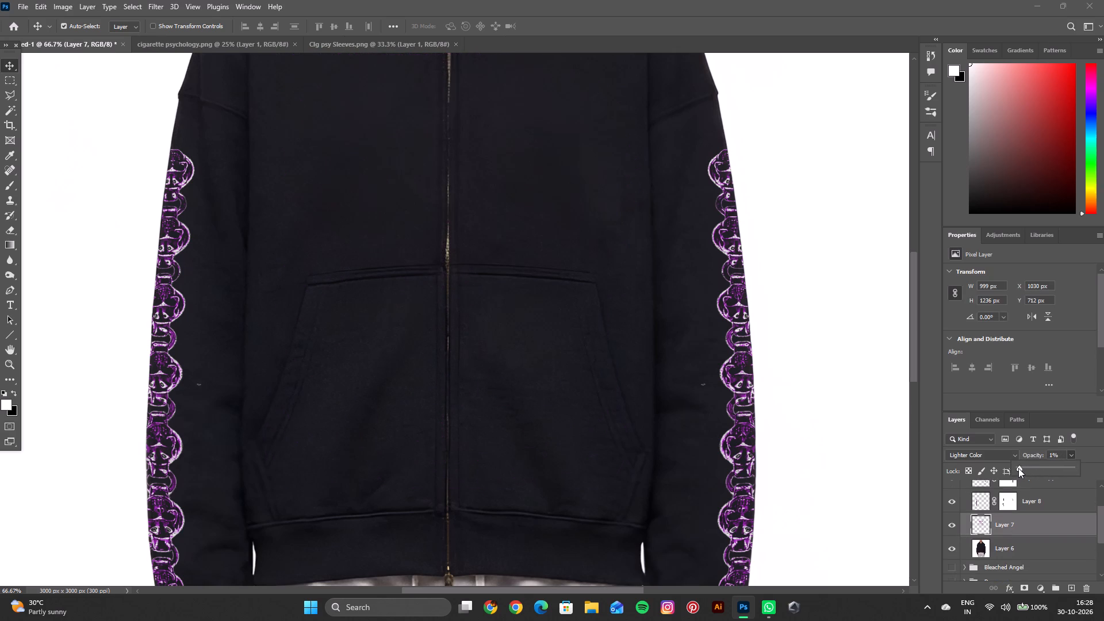
Outline the exposed zip teeth just below the zip pull with the Polygonal Lasso and cut that part of Layer 7 to a new layer.
key(space)
key(space)
key(space)
key(space)
key(space)
key(space)
key(space)
key(space)
key(space)
key(space)
key(space)
key(space)
key(space)
key(space)
key(space)
key(space)
key(space)
key(space)
key(space)
key(space)
drag(522, 253, 547, 360)
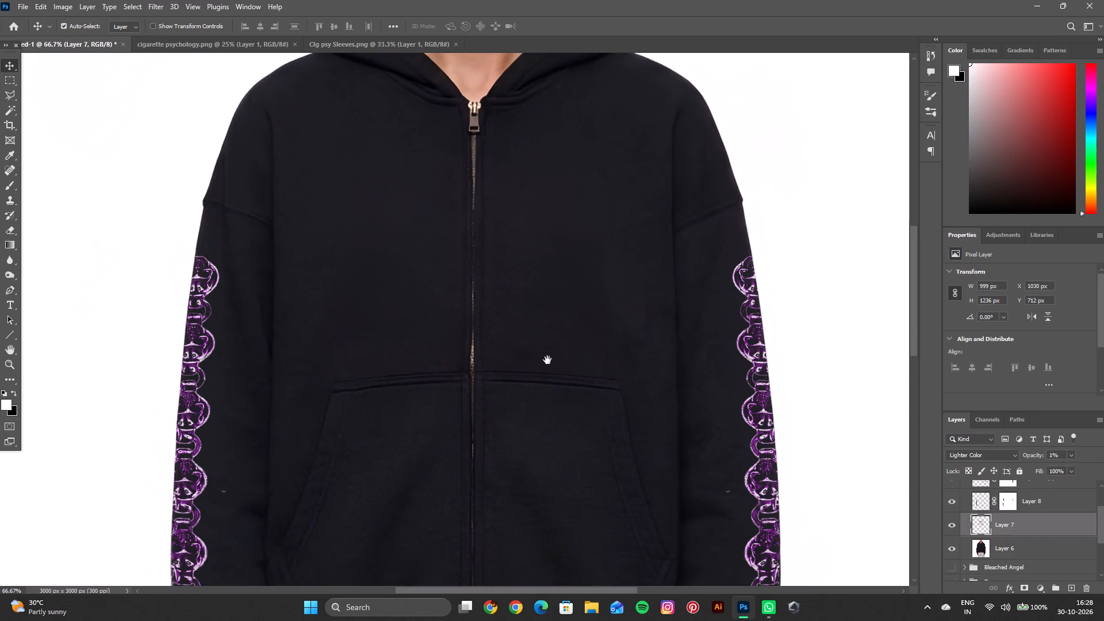
drag(547, 360, 547, 359)
key(ctrl+equal)
key(space)
key(space)
key(space)
key(space)
key(space)
key(space)
key(space)
key(space)
key(space)
key(space)
key(space)
key(space)
key(space)
key(space)
key(space)
key(space)
key(space)
key(space)
drag(547, 359, 540, 381)
click(5, 98)
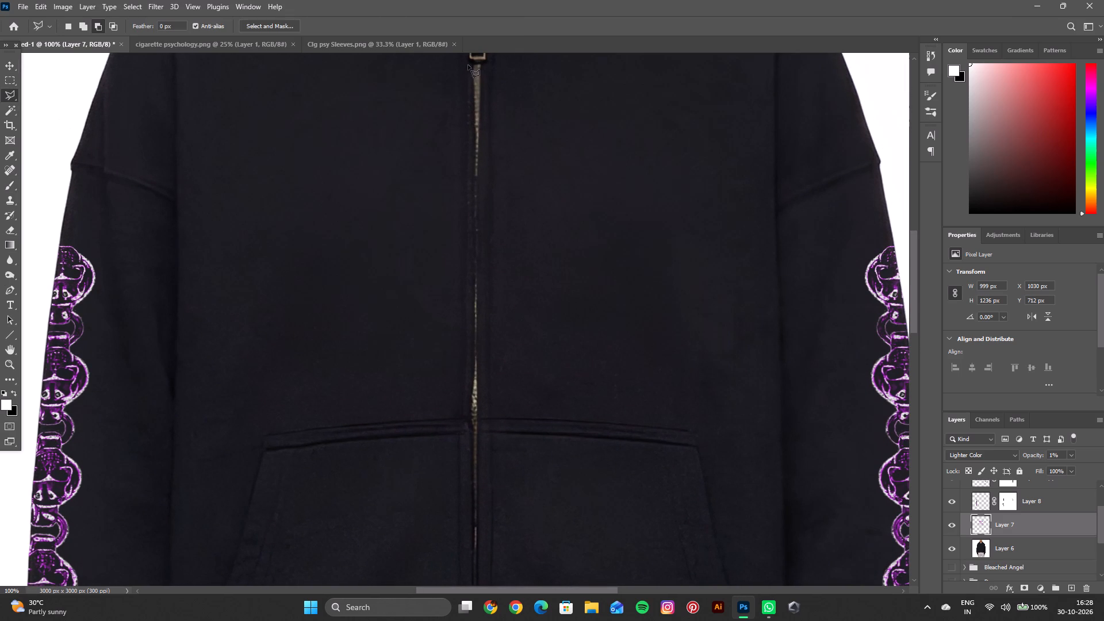
click(474, 63)
click(473, 85)
click(475, 120)
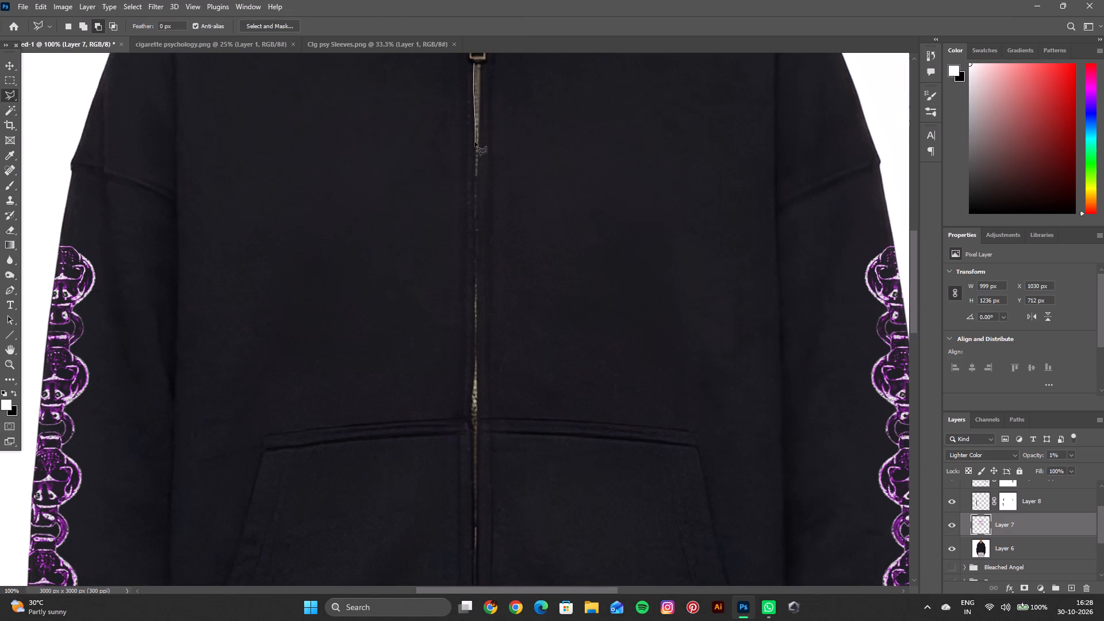
click(476, 152)
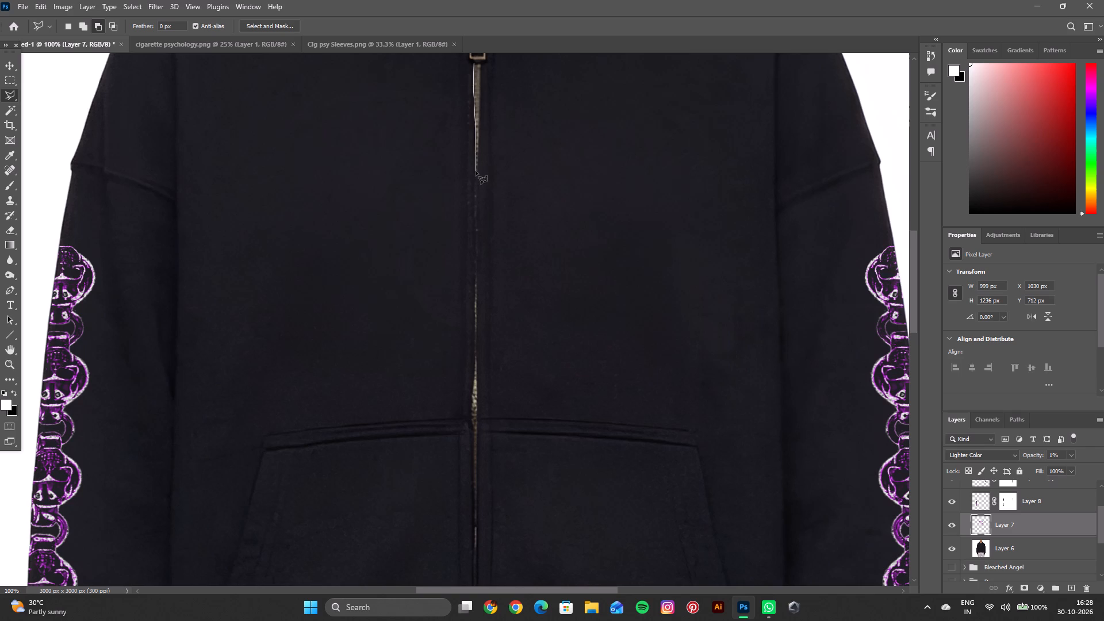
click(476, 174)
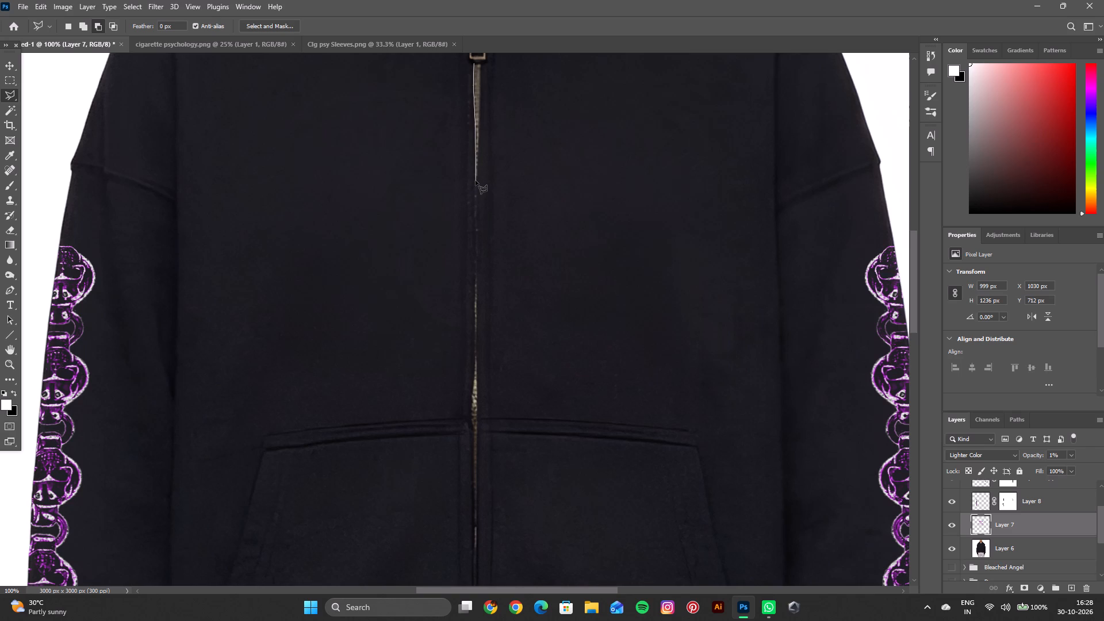
click(476, 181)
click(477, 170)
click(477, 162)
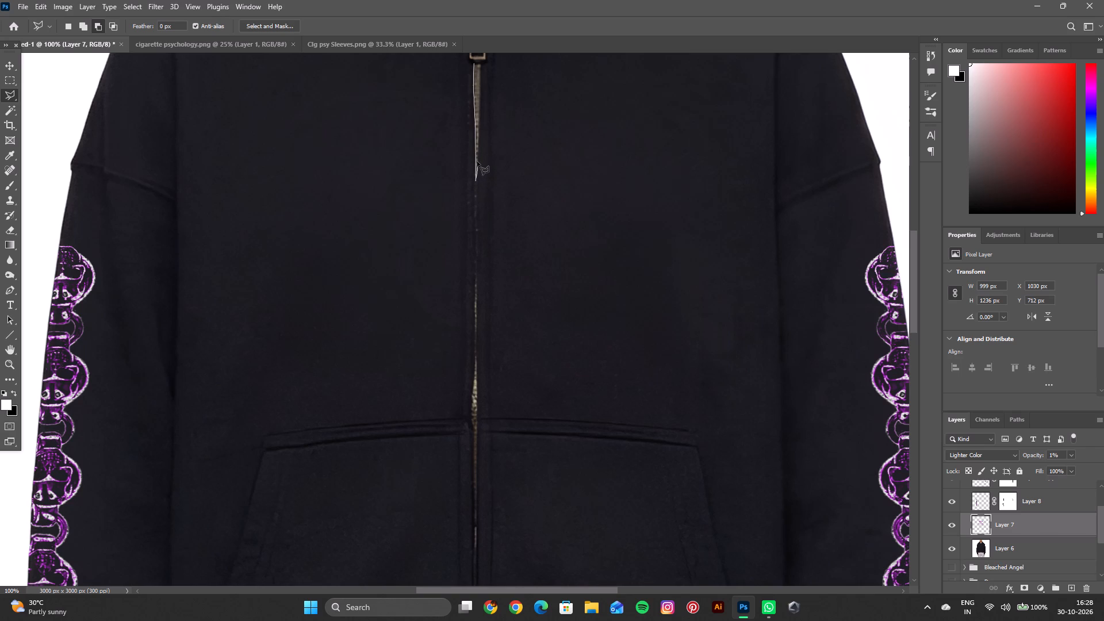
click(477, 149)
click(478, 140)
click(479, 132)
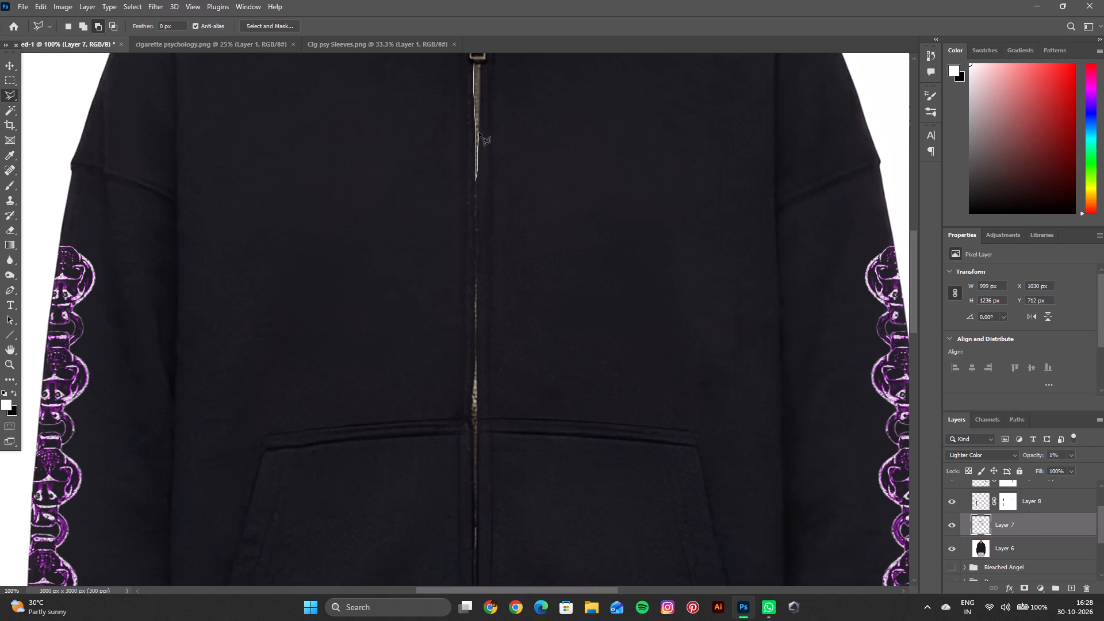
click(479, 124)
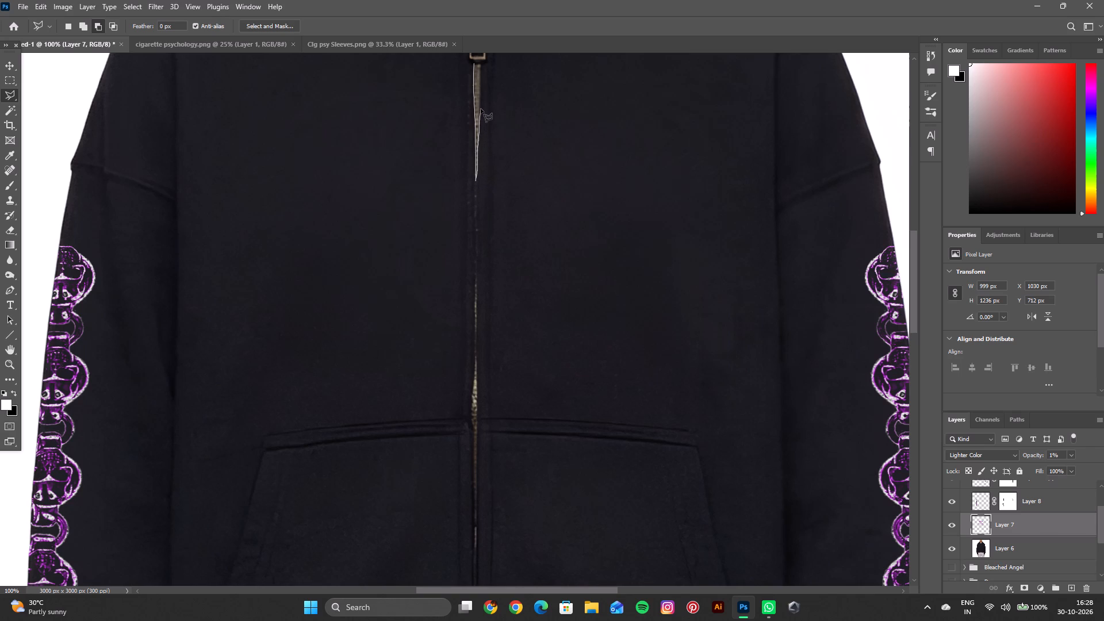
click(480, 107)
click(480, 96)
click(480, 82)
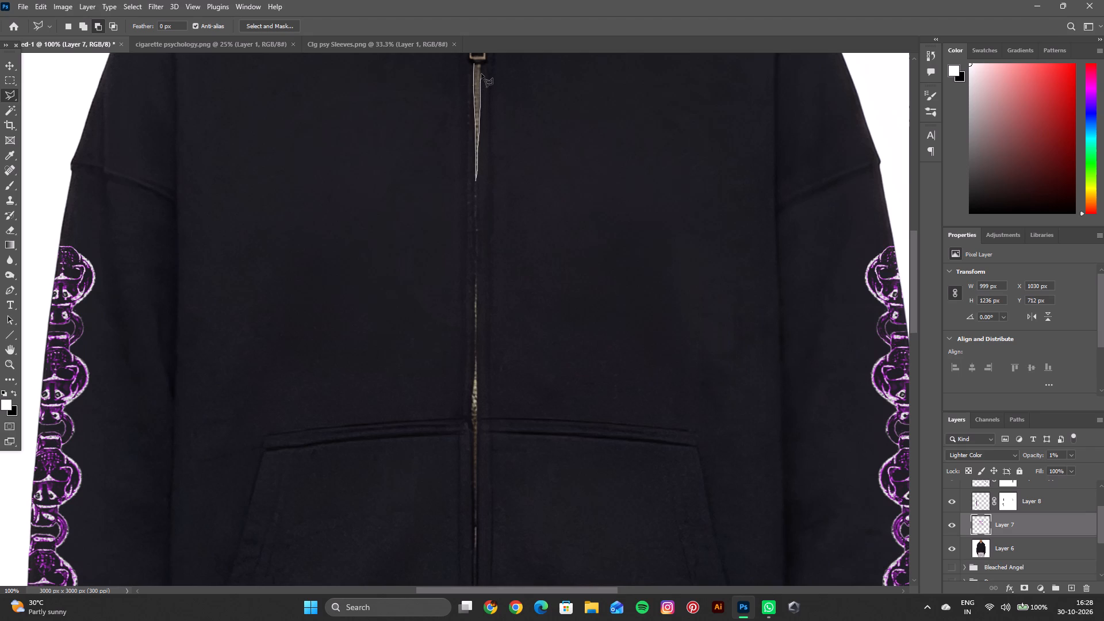
click(481, 67)
click(481, 64)
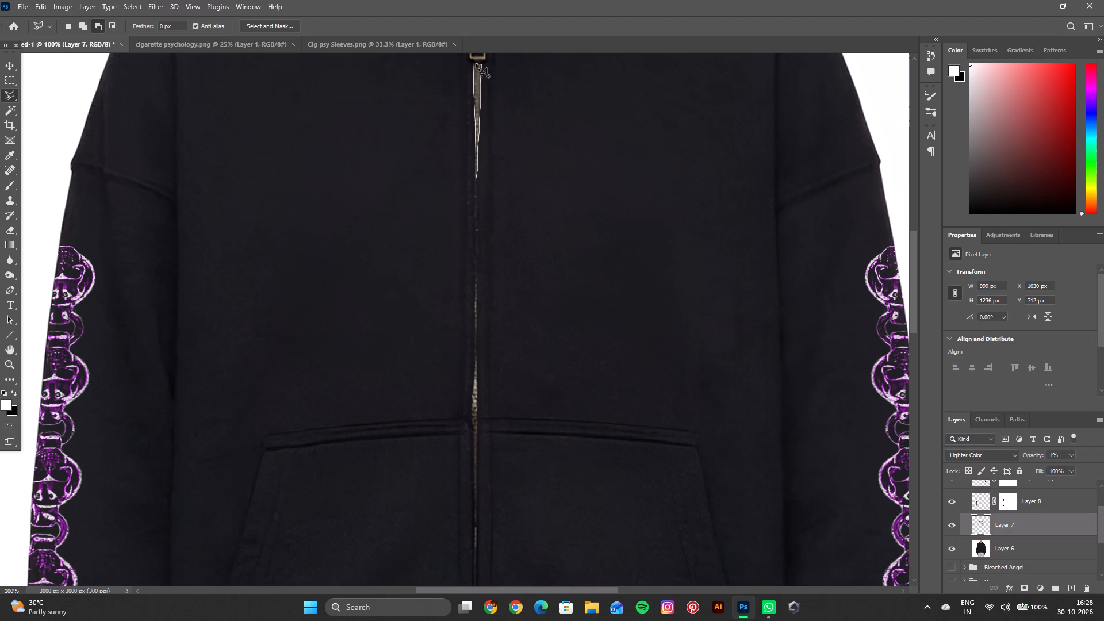
click(476, 63)
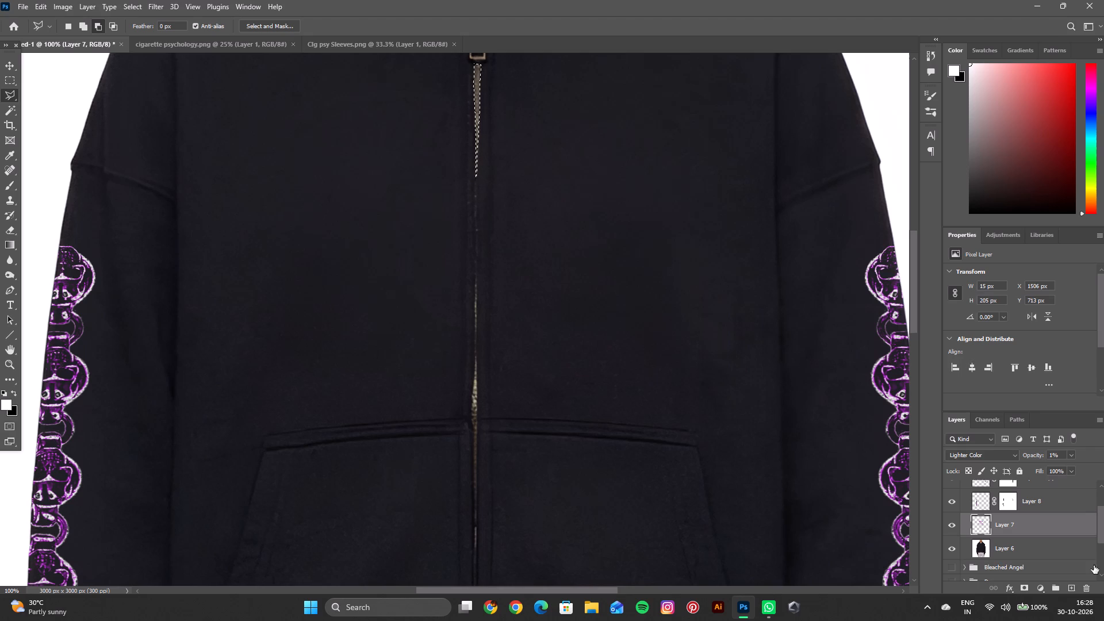
key(ctrl+shift+j)
Outline the exposed zip teeth from the lower chest to mid-pocket with the Polygonal Lasso and cut that part of Layer 7 to a new layer.
click(1040, 548)
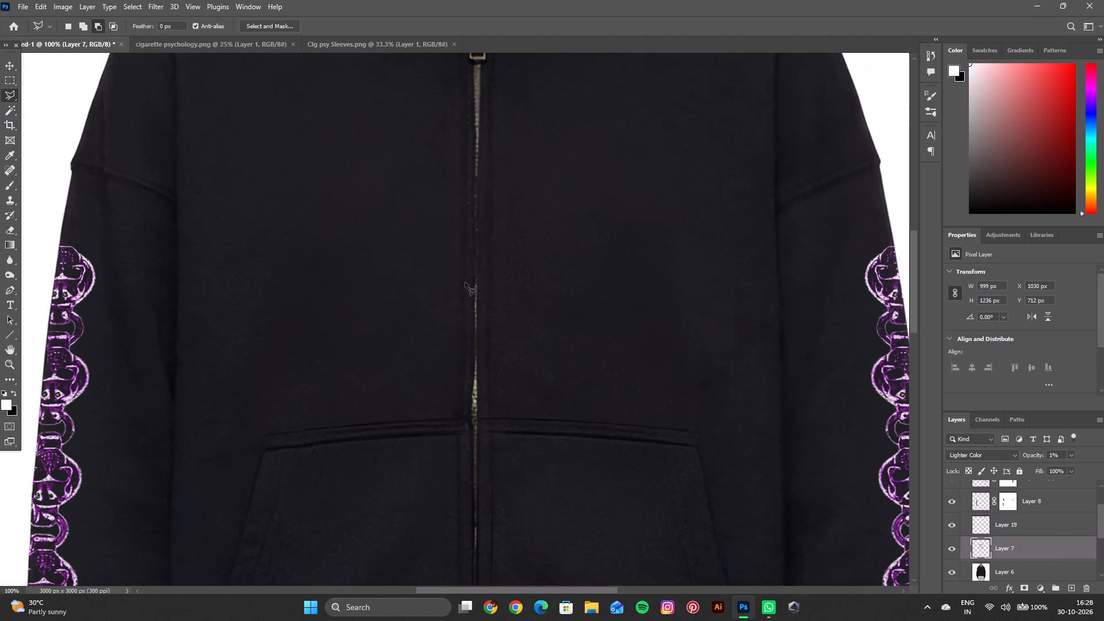
key(space)
key(space)
key(space)
key(space)
key(space)
key(space)
key(space)
key(space)
key(space)
key(space)
key(space)
key(space)
key(space)
key(space)
key(space)
key(space)
key(space)
key(space)
key(space)
key(space)
drag(484, 346, 484, 304)
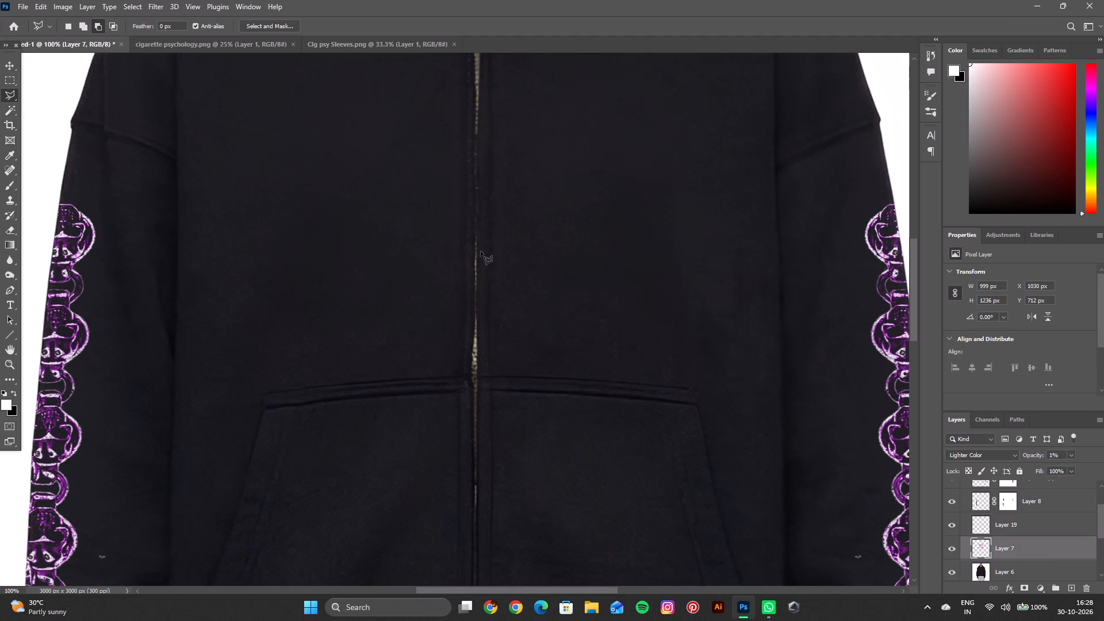
click(476, 241)
click(475, 265)
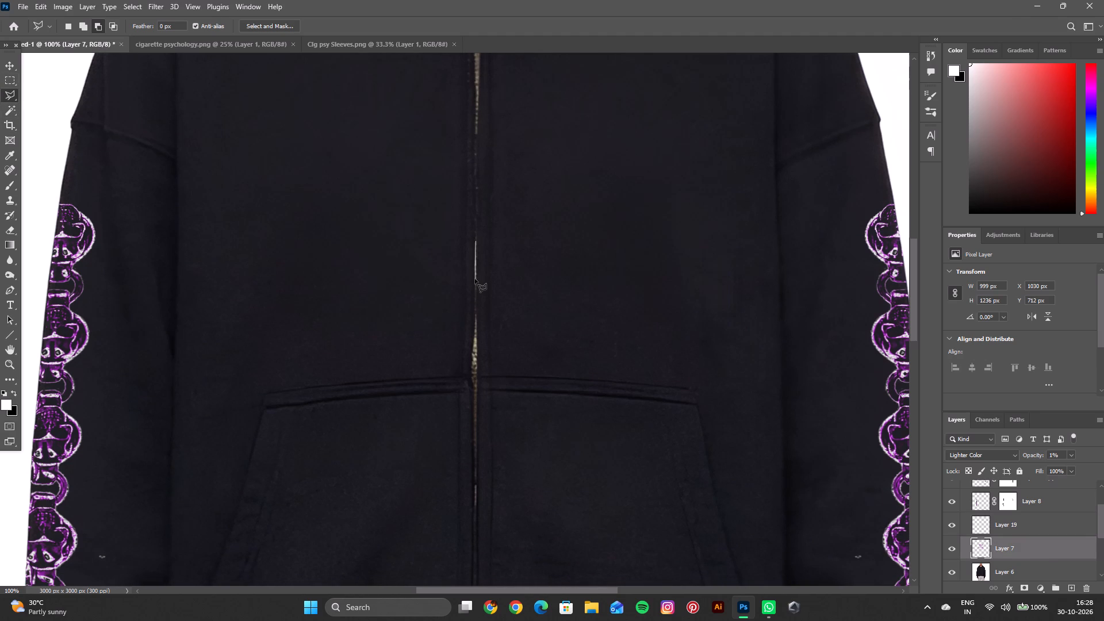
click(475, 281)
click(475, 297)
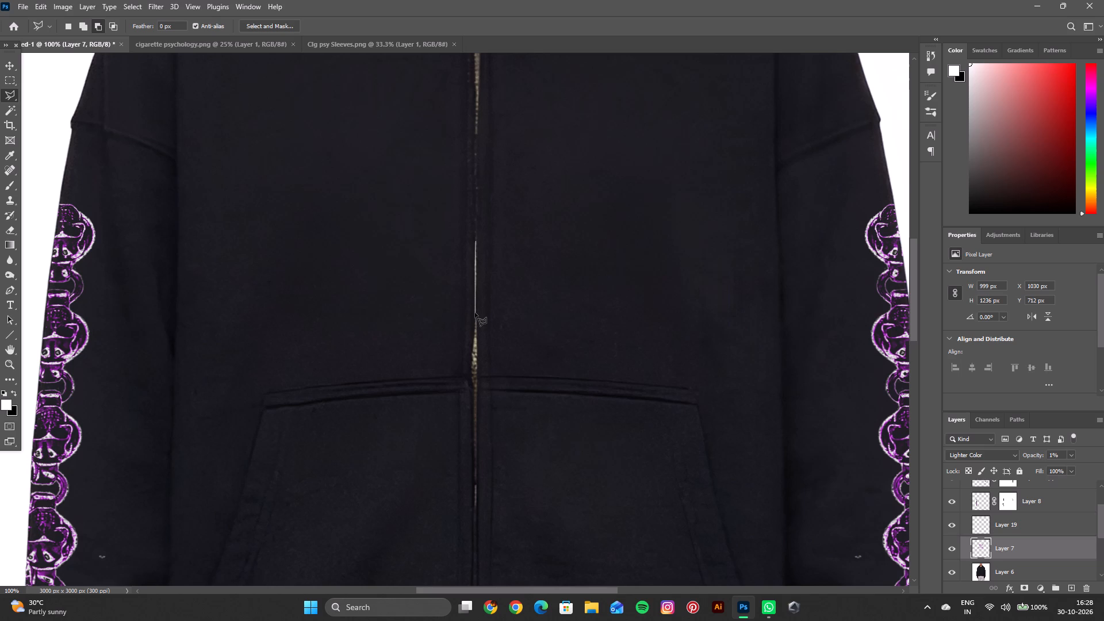
click(475, 313)
click(475, 328)
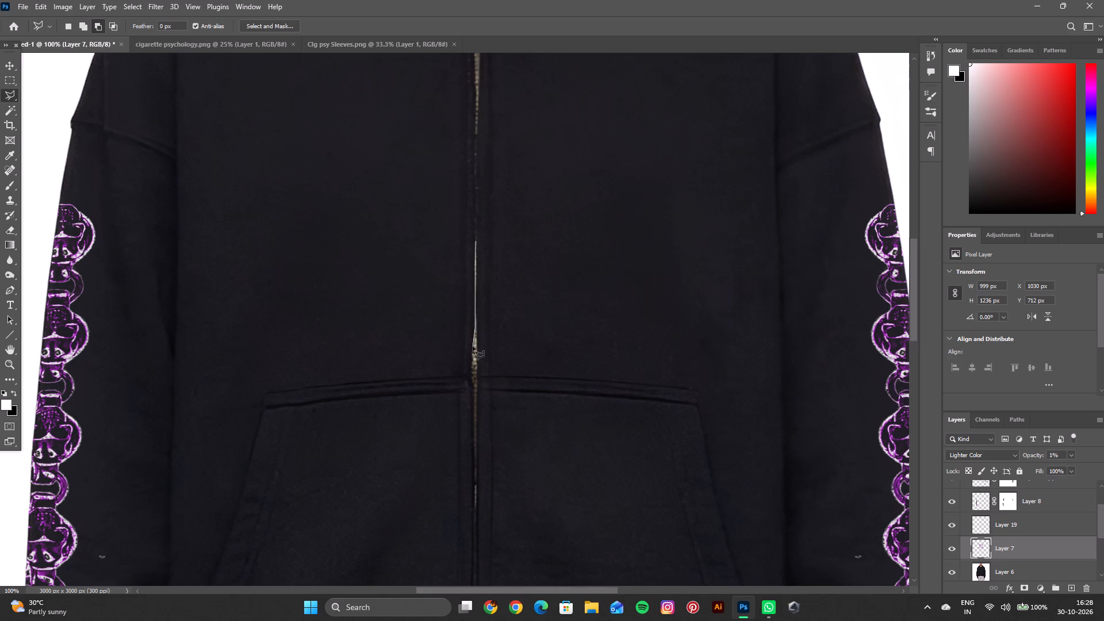
click(473, 347)
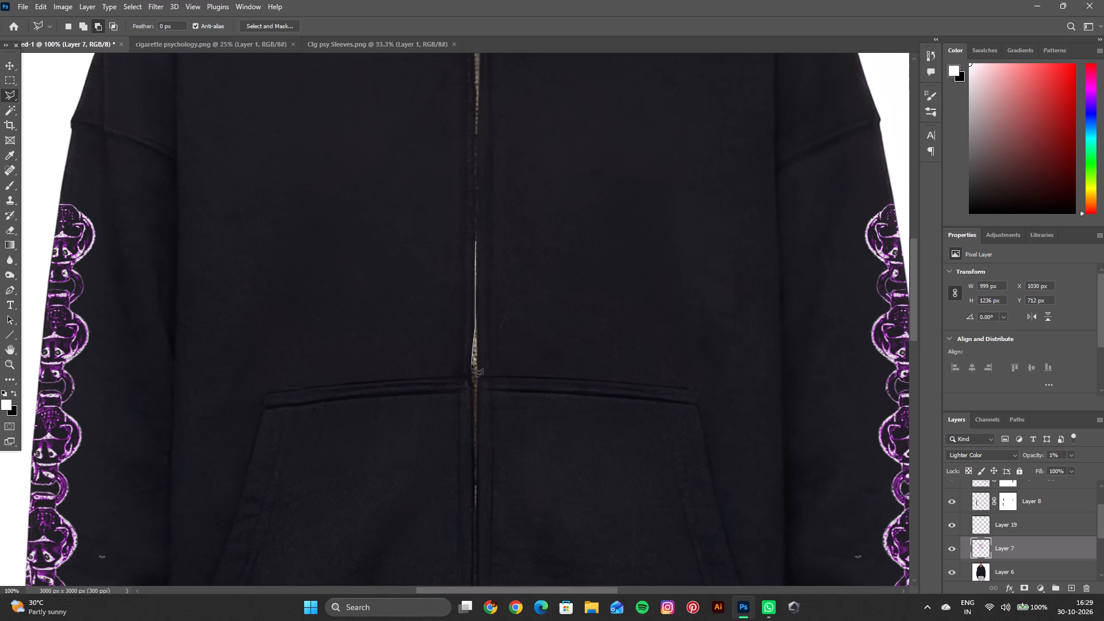
click(471, 364)
click(471, 371)
click(471, 378)
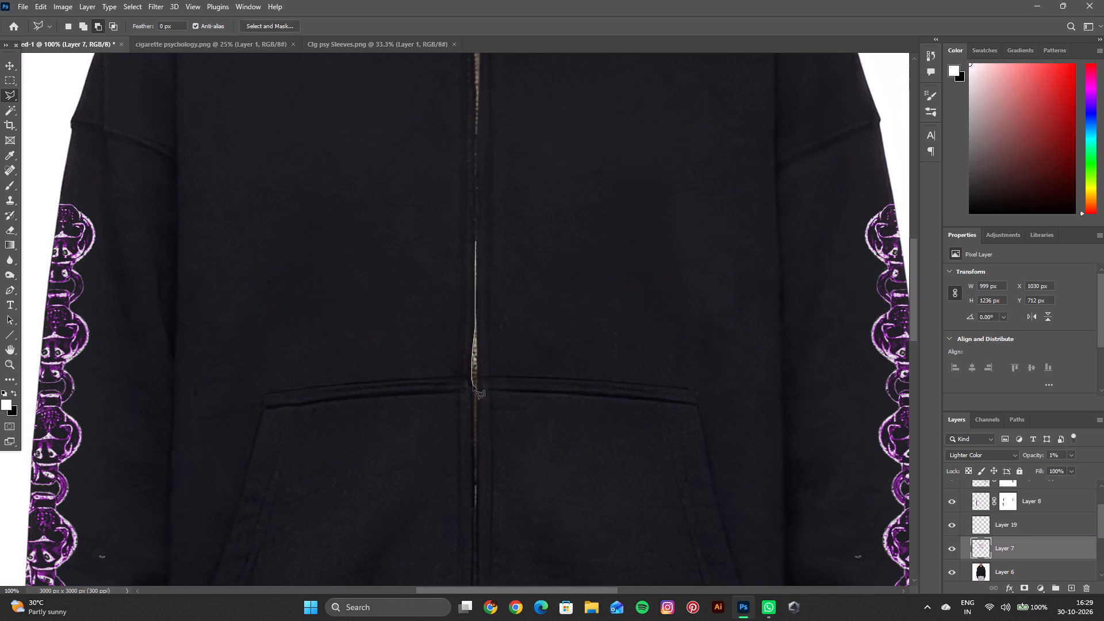
click(473, 386)
click(474, 394)
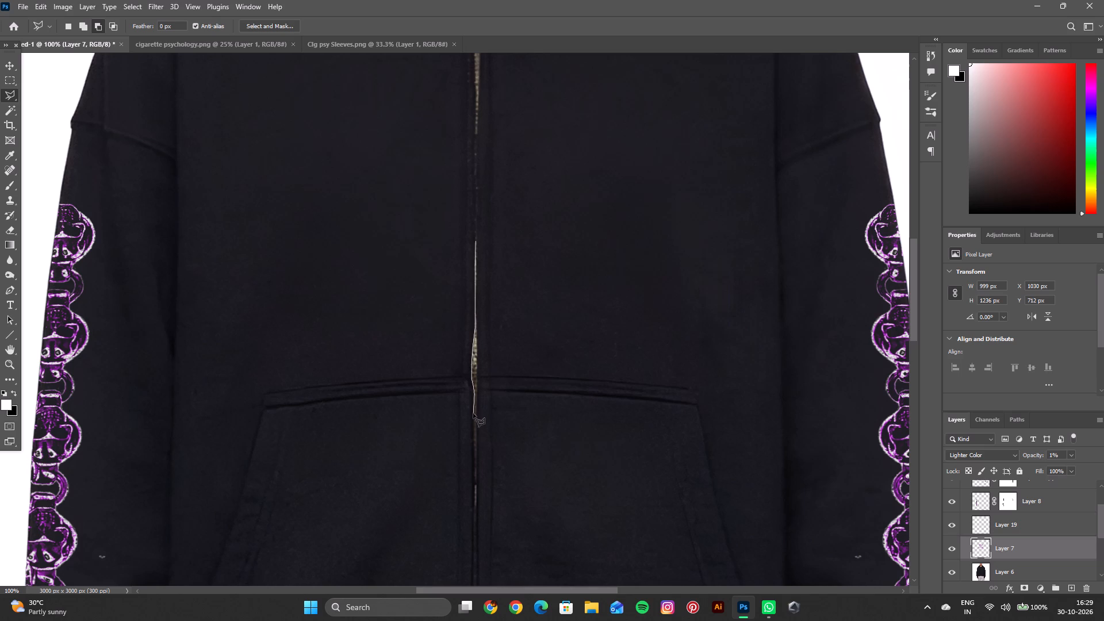
click(473, 413)
click(473, 427)
click(473, 443)
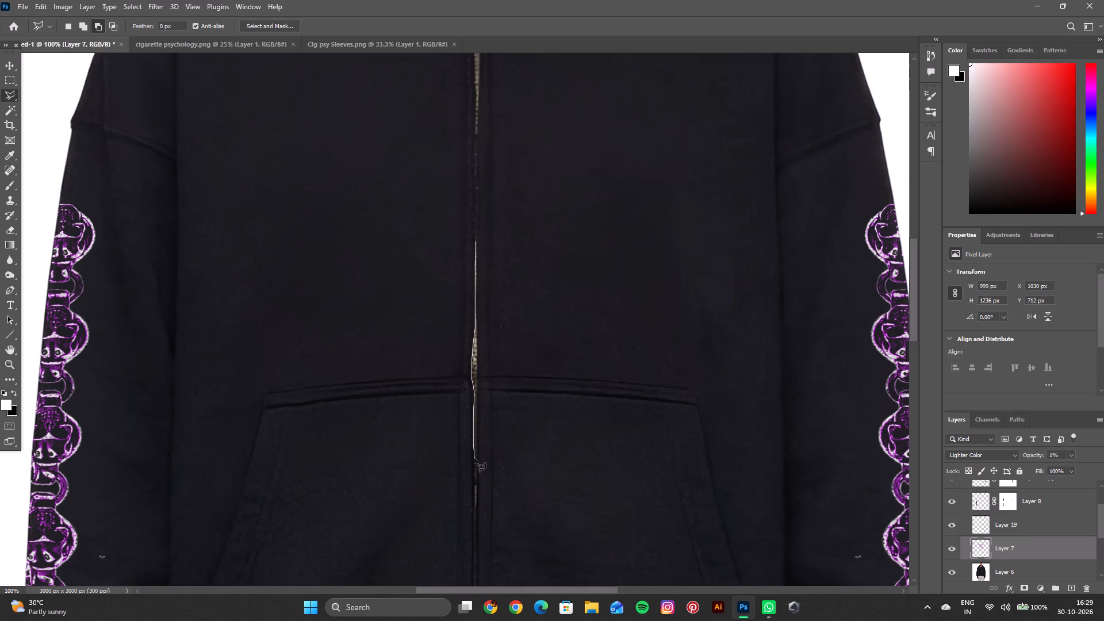
click(474, 461)
click(474, 475)
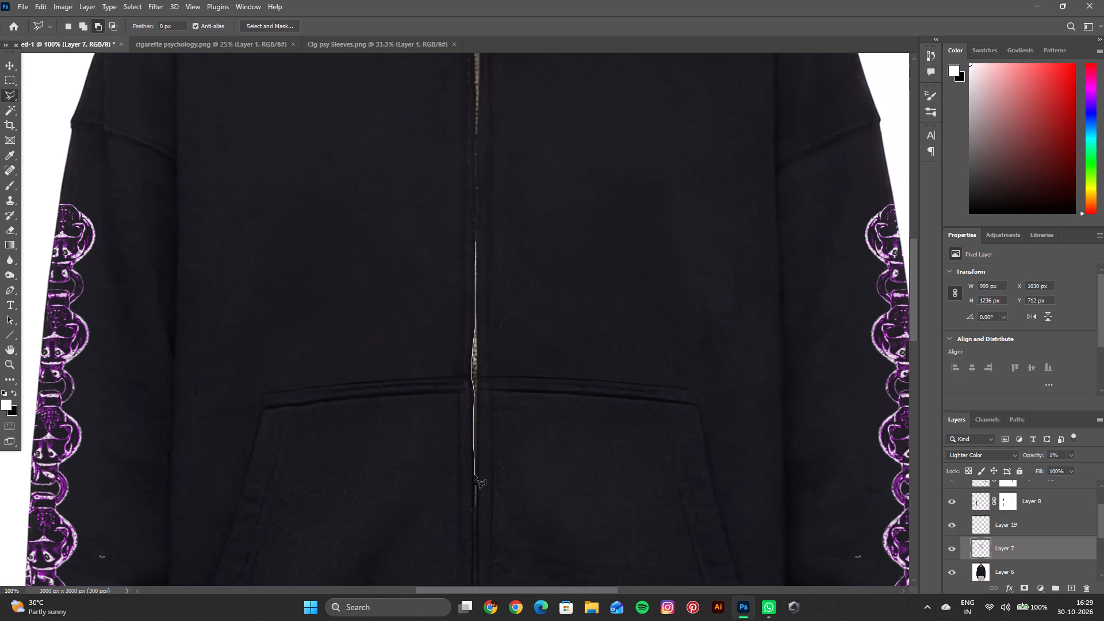
click(474, 487)
click(474, 506)
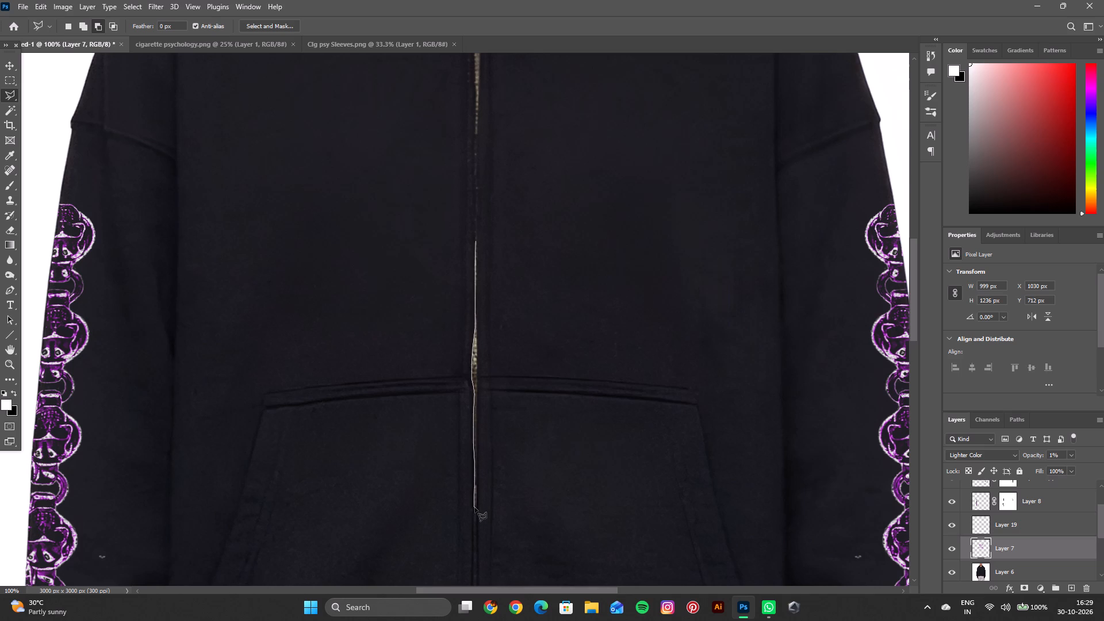
click(475, 508)
click(476, 505)
click(476, 494)
click(476, 481)
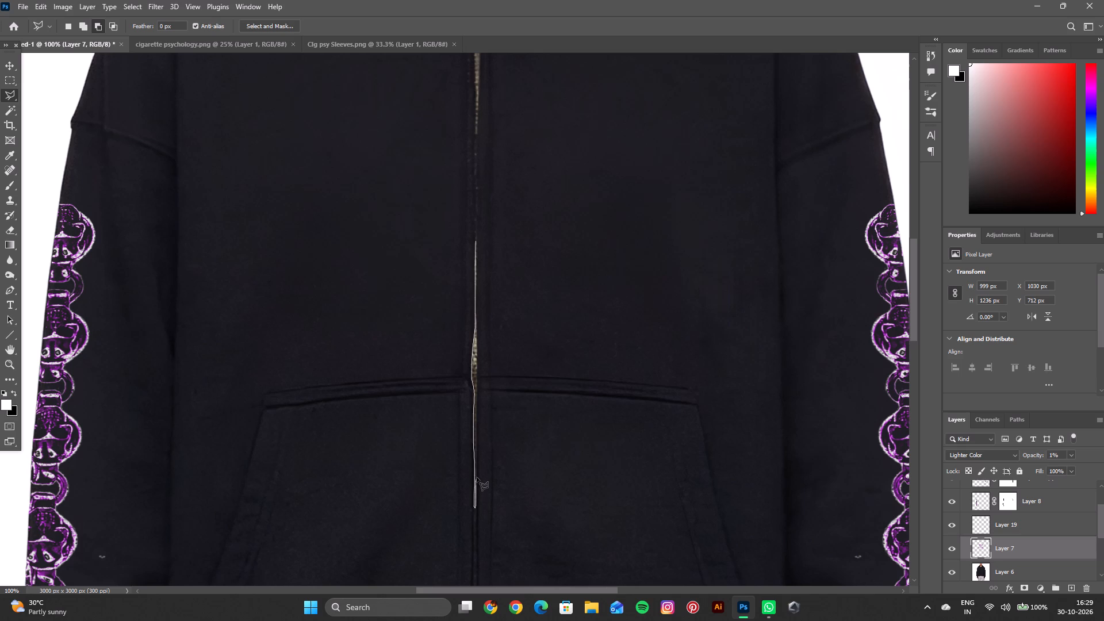
click(477, 466)
click(477, 449)
click(477, 432)
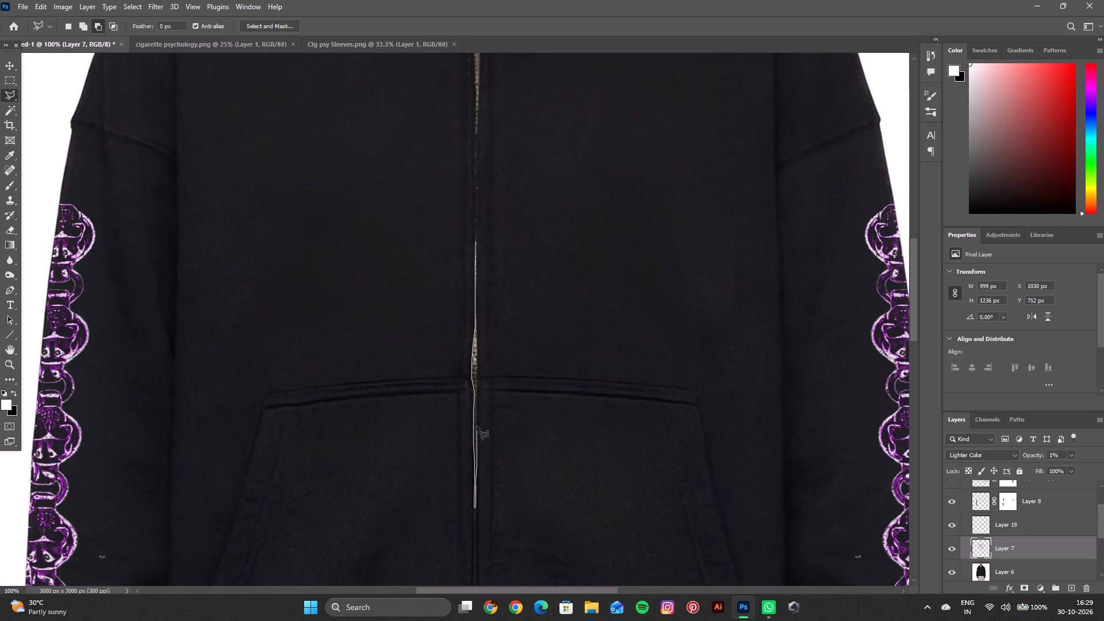
click(477, 413)
click(477, 397)
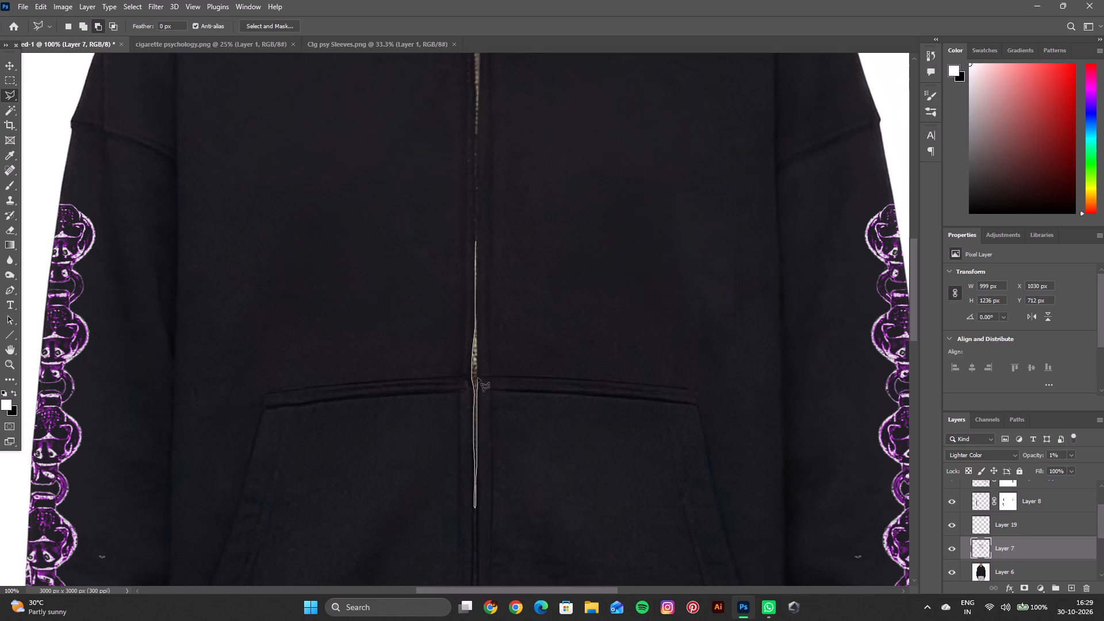
click(478, 378)
click(477, 359)
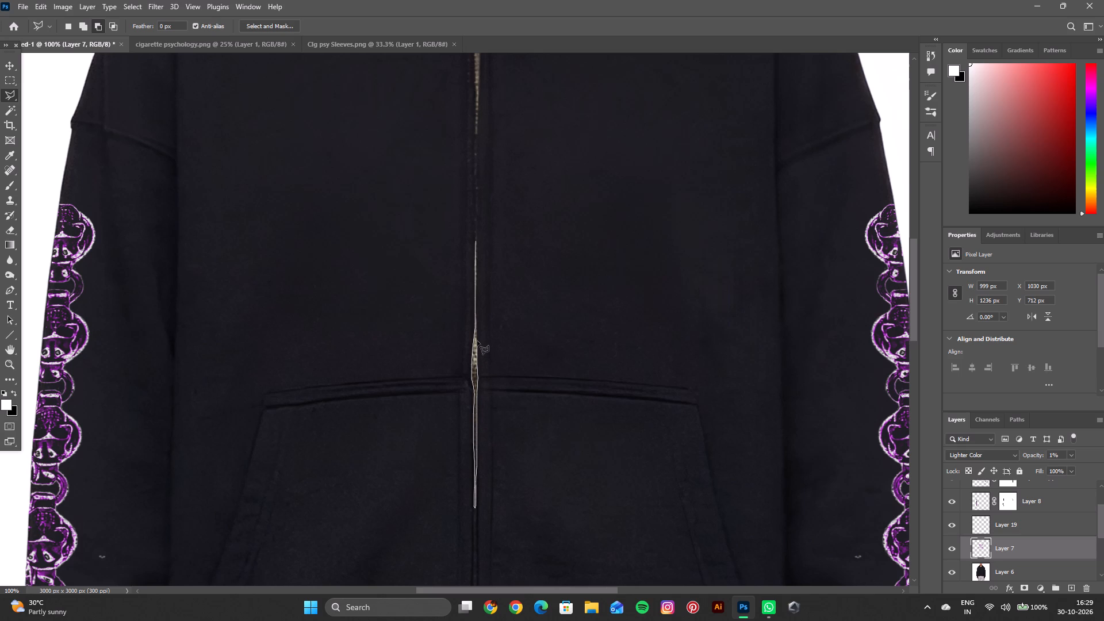
click(477, 340)
click(477, 318)
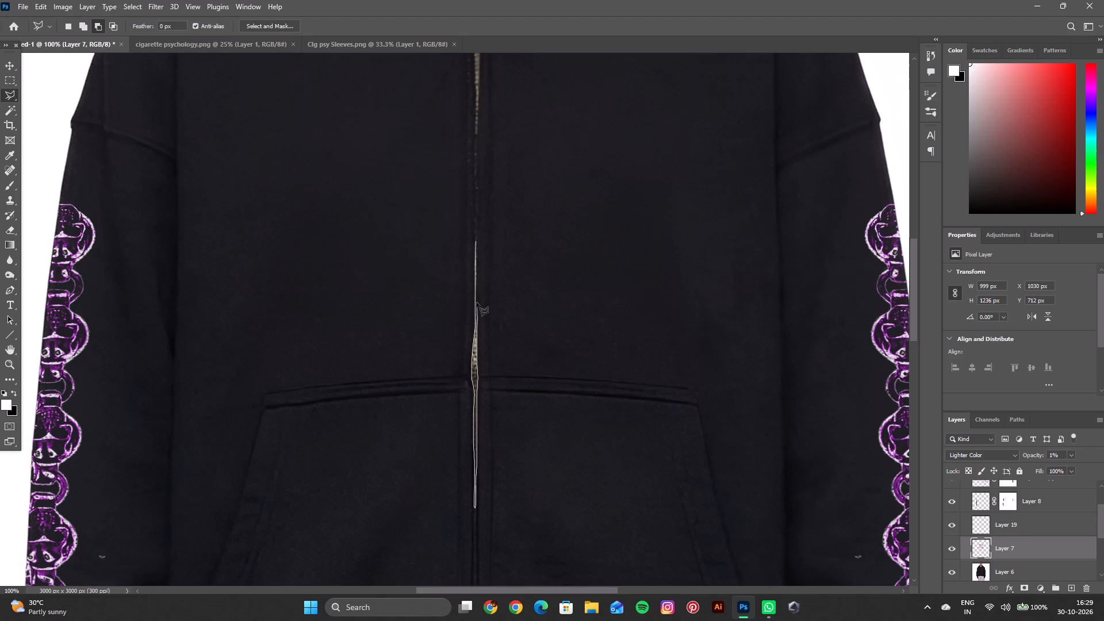
click(477, 296)
click(477, 279)
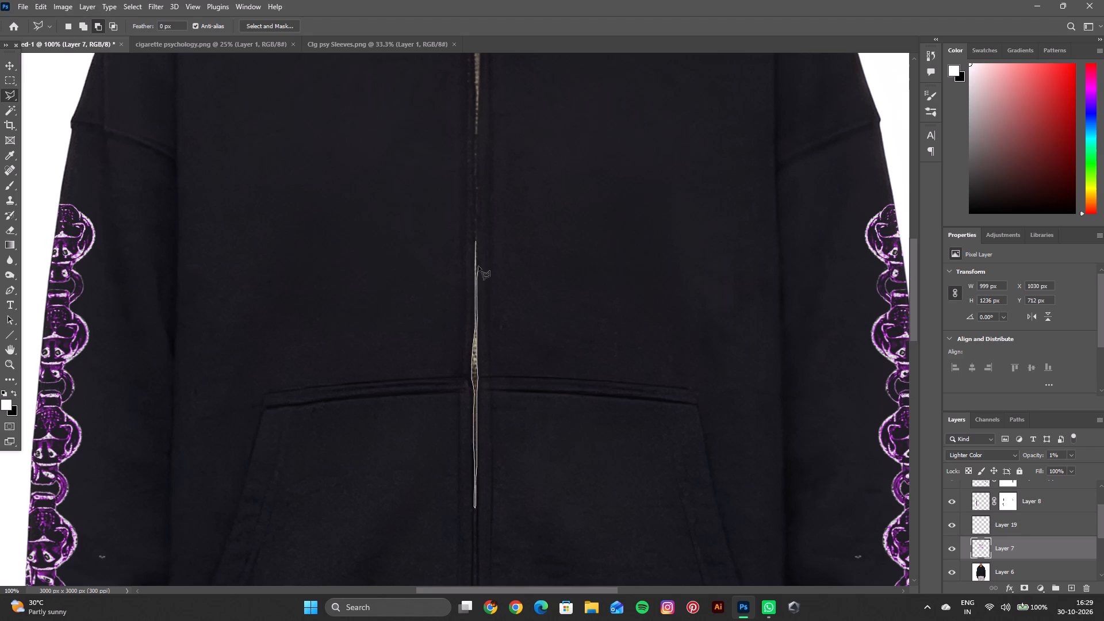
click(477, 256)
click(477, 246)
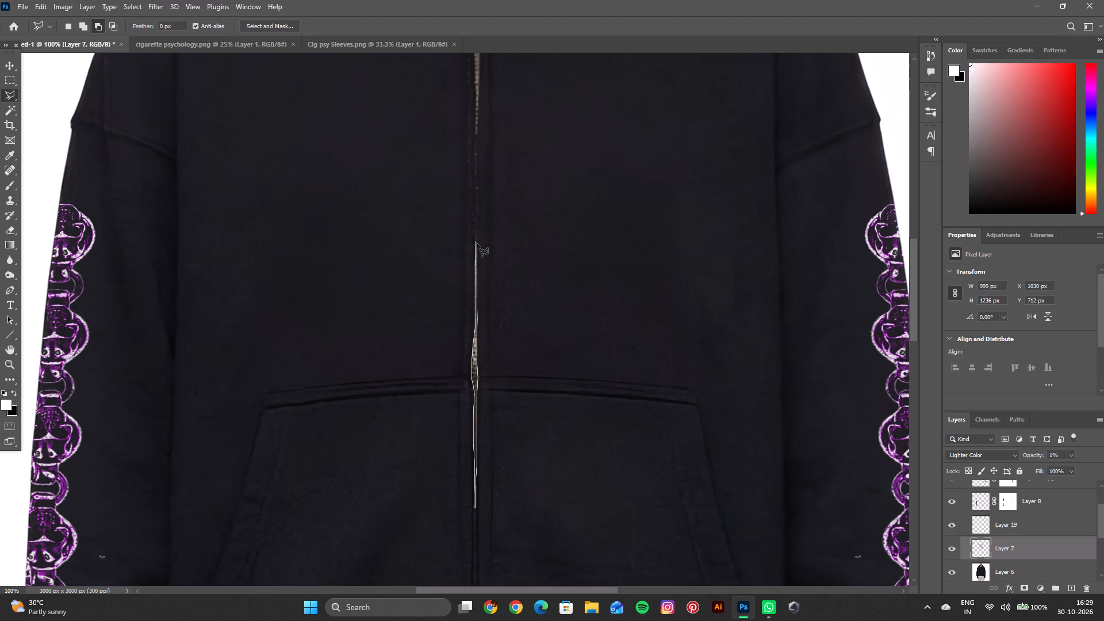
click(477, 240)
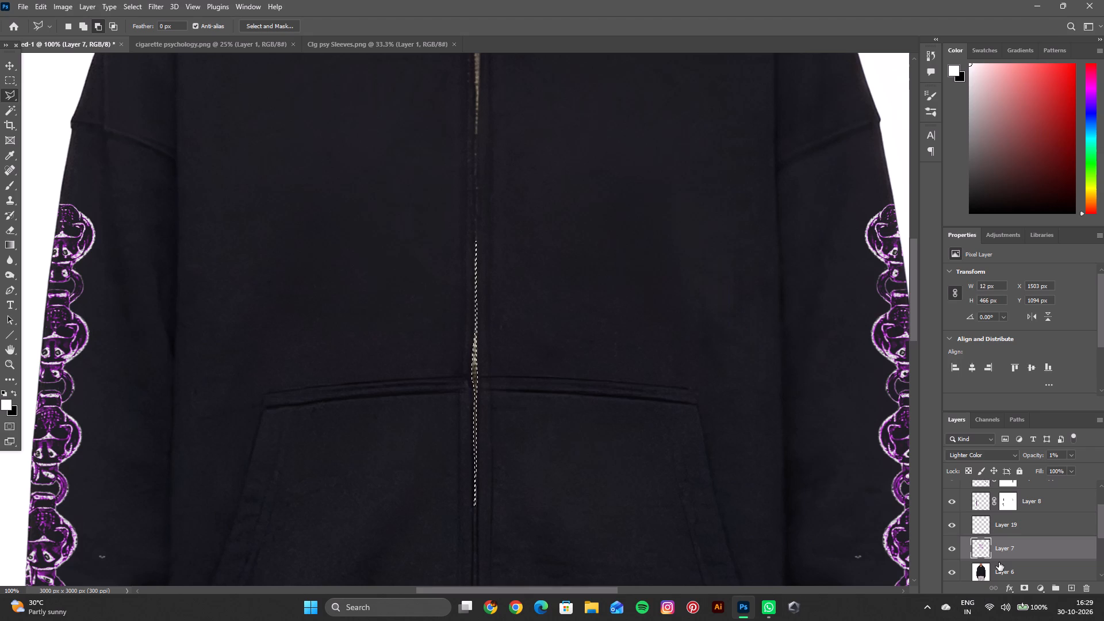
key(ctrl+shift+j)
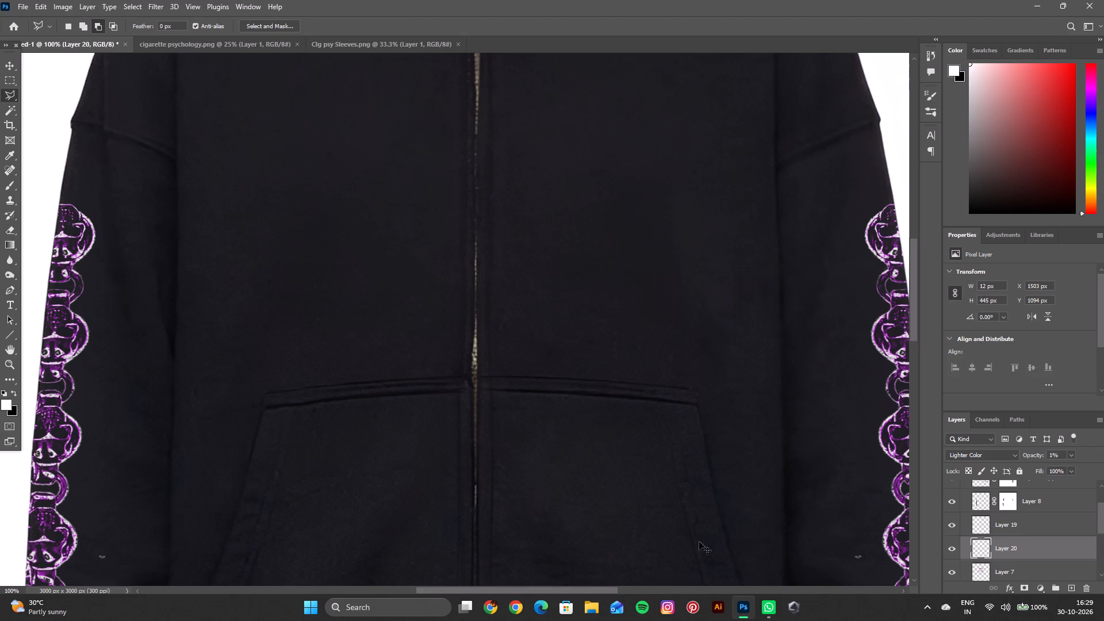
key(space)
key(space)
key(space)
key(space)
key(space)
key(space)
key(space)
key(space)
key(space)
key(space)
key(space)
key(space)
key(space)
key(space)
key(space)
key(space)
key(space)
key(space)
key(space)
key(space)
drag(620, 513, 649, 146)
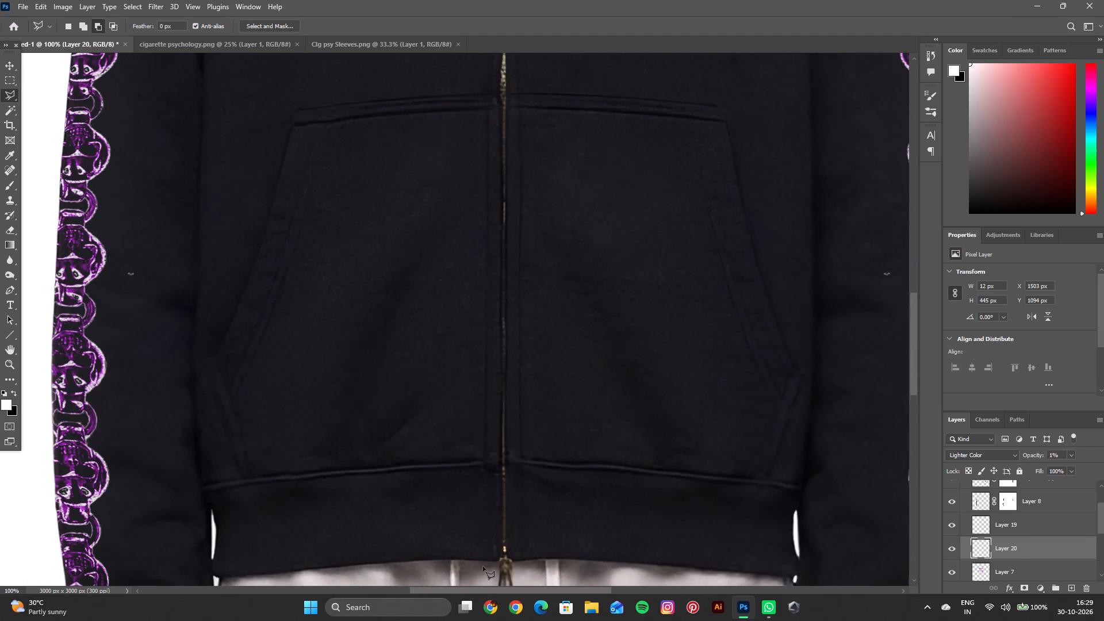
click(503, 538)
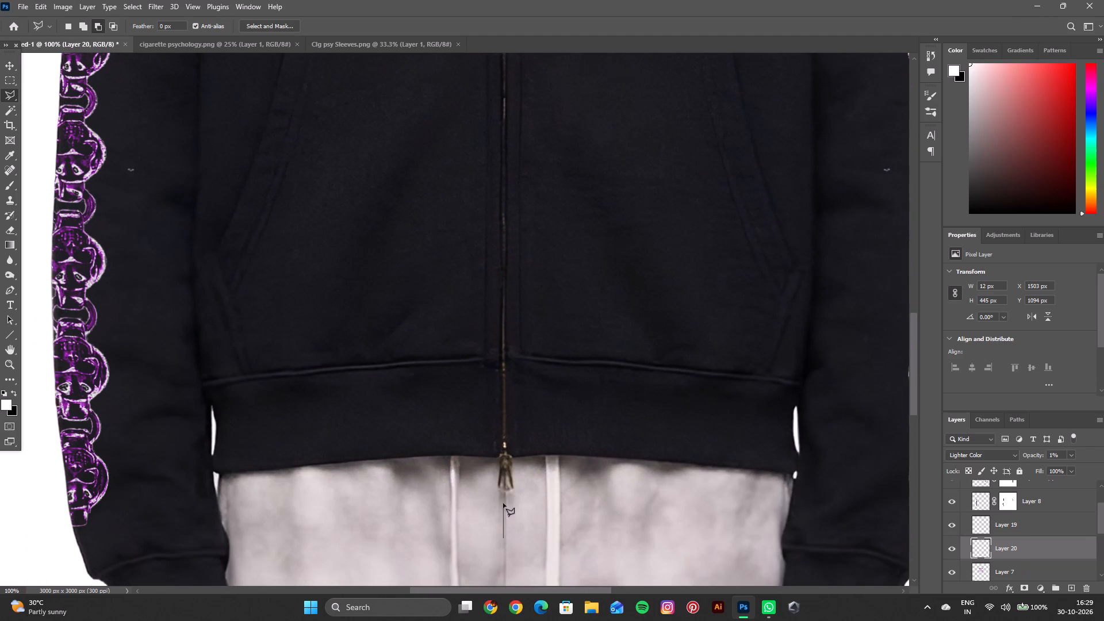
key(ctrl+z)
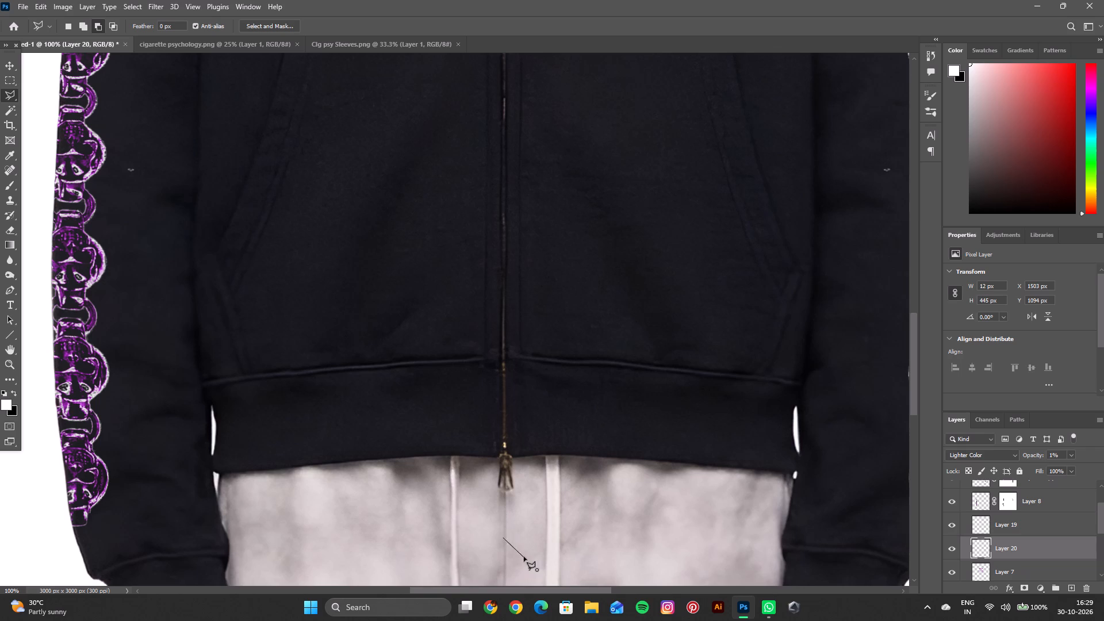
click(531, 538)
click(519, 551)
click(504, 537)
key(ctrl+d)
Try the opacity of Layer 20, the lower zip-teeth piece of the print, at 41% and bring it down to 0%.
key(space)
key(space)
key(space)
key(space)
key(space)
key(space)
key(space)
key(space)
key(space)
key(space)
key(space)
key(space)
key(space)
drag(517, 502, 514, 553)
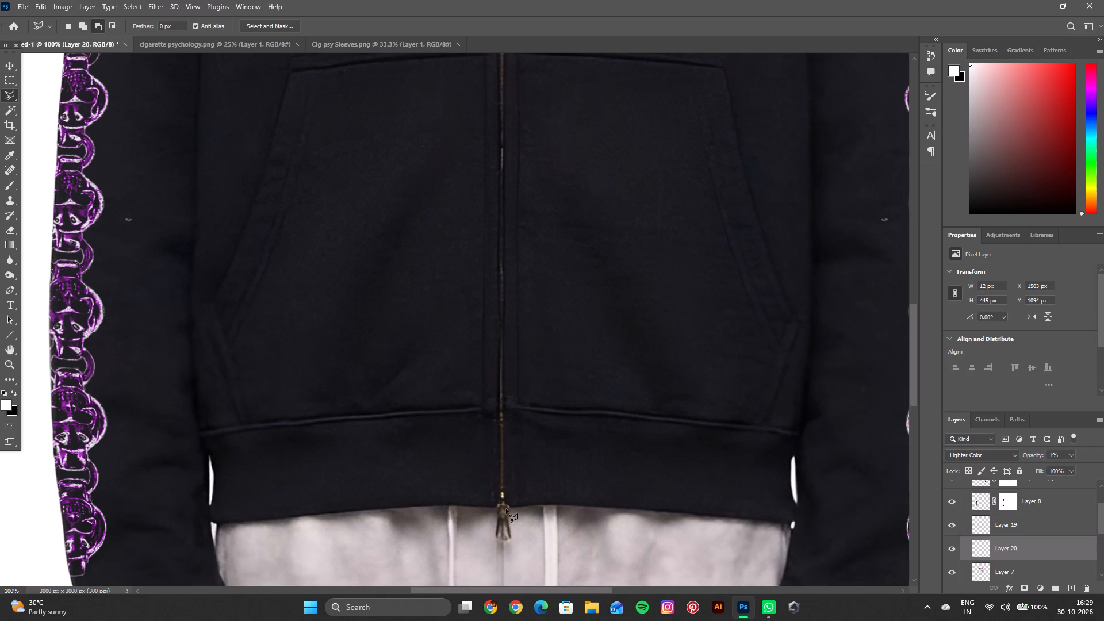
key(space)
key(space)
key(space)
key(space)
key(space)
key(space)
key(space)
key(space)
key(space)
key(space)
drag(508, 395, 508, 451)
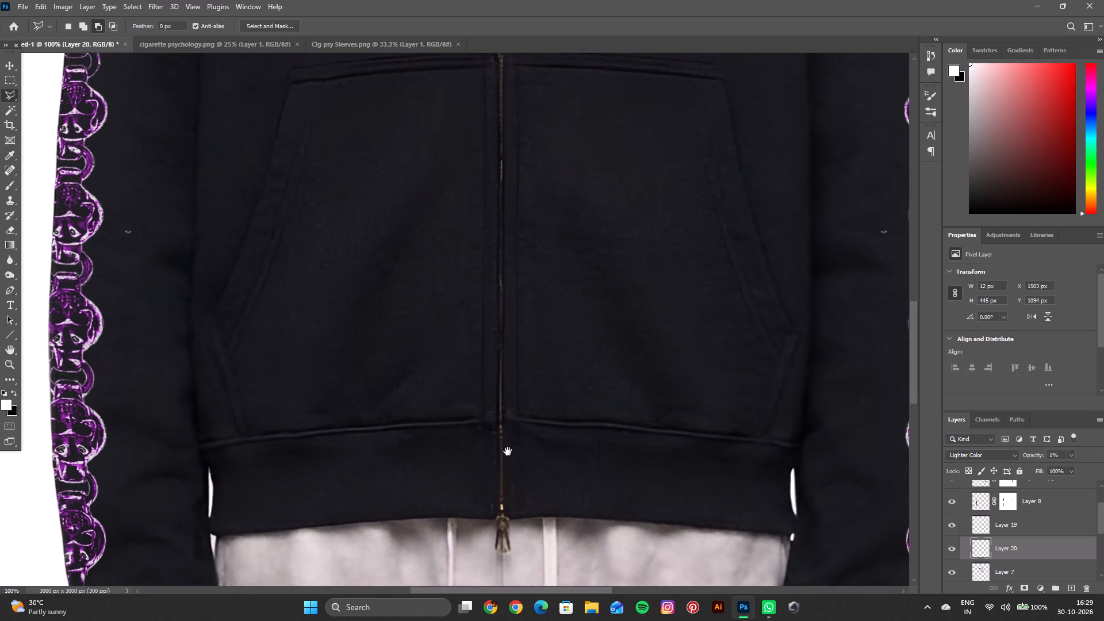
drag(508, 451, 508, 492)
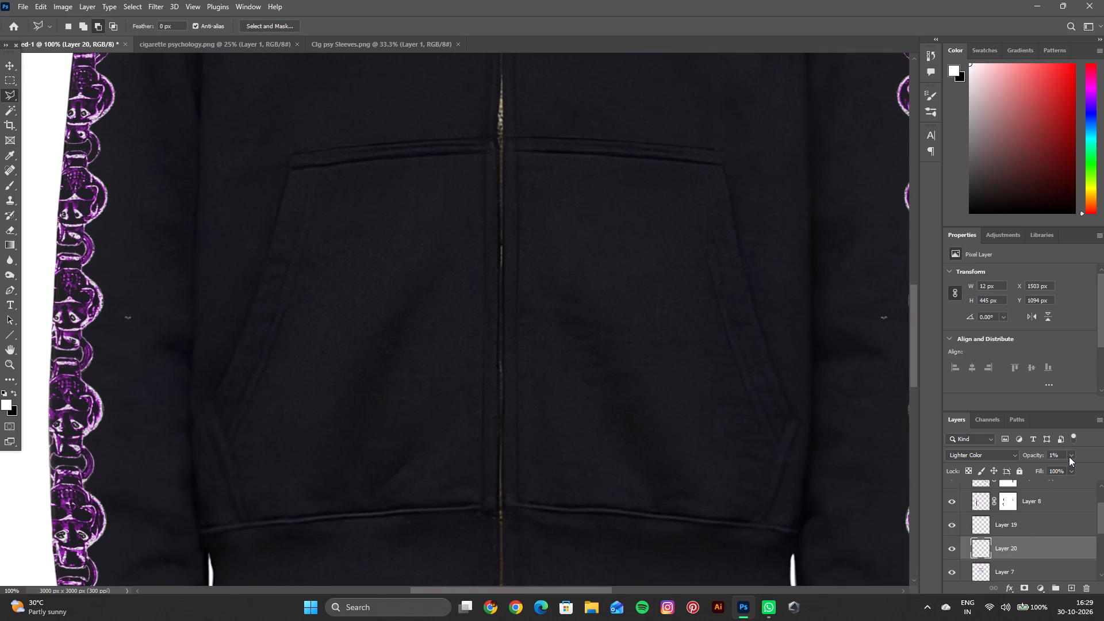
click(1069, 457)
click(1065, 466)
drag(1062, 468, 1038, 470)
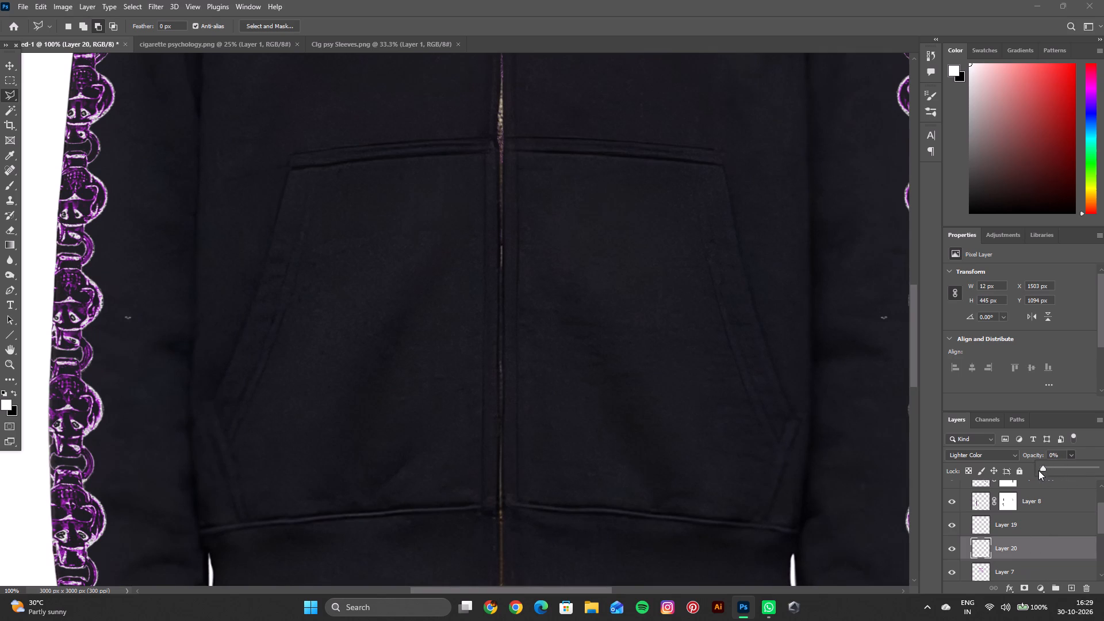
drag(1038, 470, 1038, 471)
Select Layer 19, Layer 20 and Layer 7 together and set their opacity to 77%.
click(1009, 570)
shift+click(1020, 531)
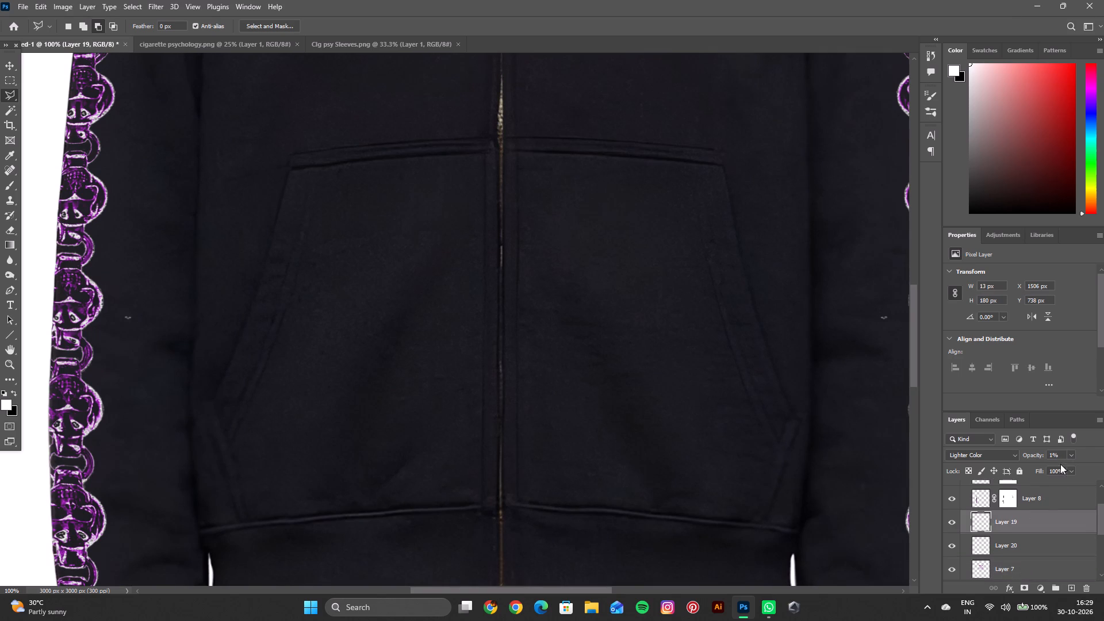
shift+click(1021, 574)
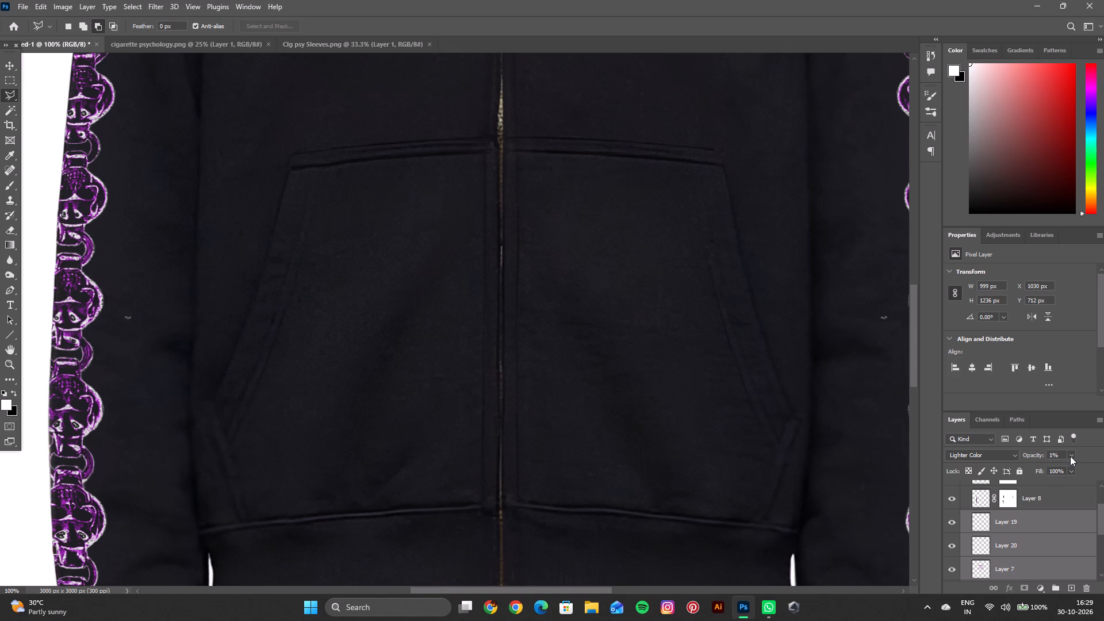
click(1070, 456)
drag(1071, 467, 1089, 469)
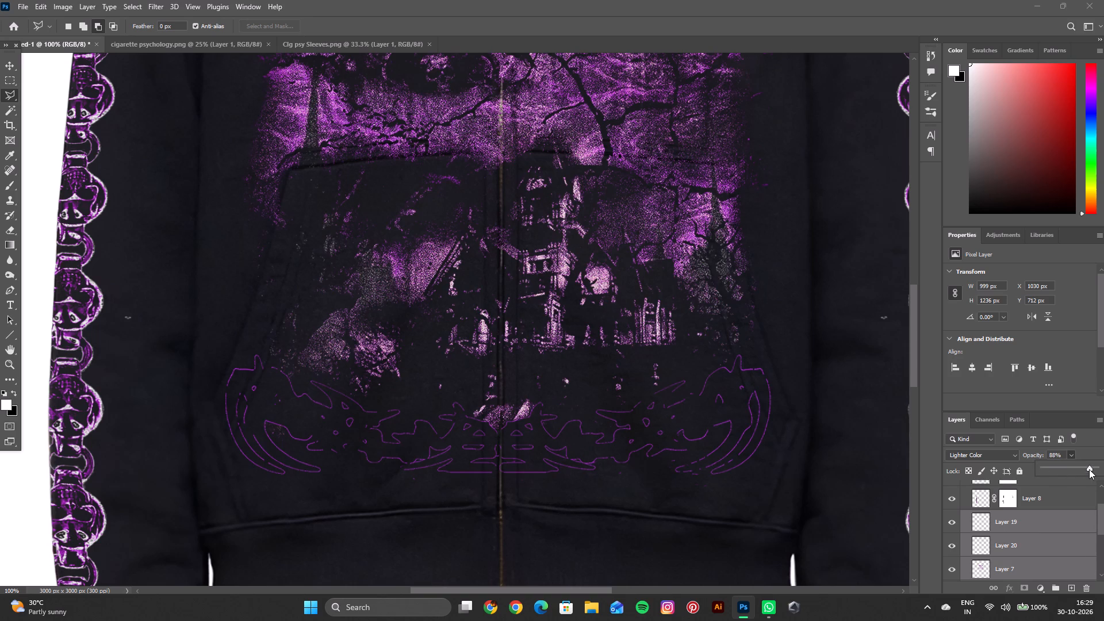
drag(1089, 469, 1084, 471)
Outline the zip teeth from mid-pocket to just above the hem with the Polygonal Lasso and cut that part of Layer 7 to a new layer.
key(space)
key(space)
key(space)
key(space)
key(space)
key(space)
key(space)
key(space)
key(space)
key(space)
key(space)
key(space)
key(space)
key(space)
key(space)
key(space)
key(space)
key(space)
key(space)
key(space)
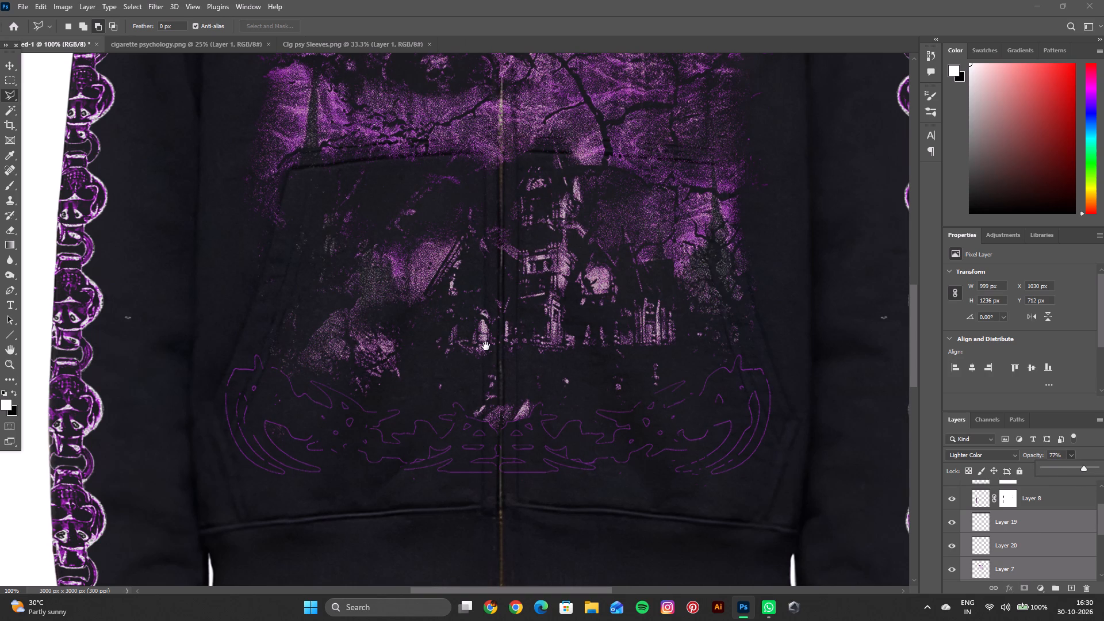
drag(486, 346, 487, 387)
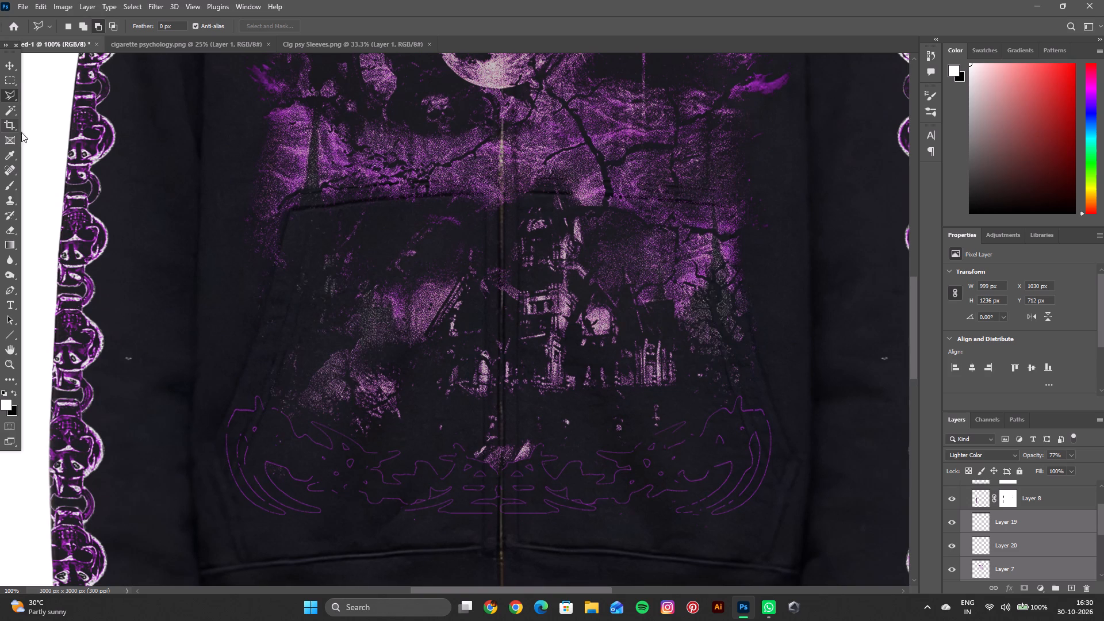
click(1052, 567)
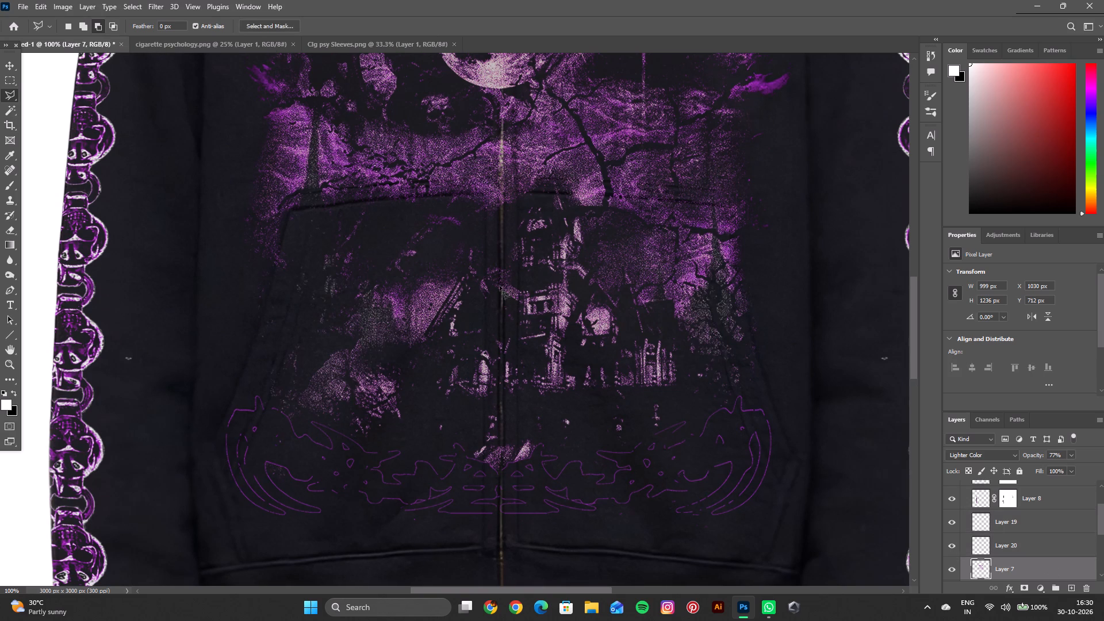
click(499, 268)
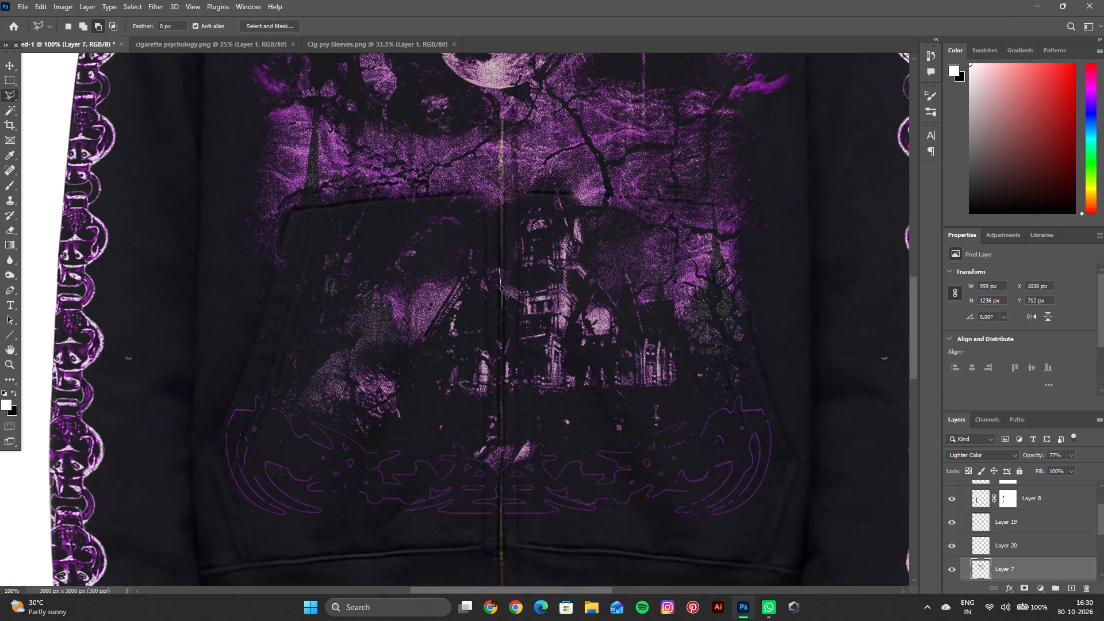
click(501, 286)
click(500, 307)
click(500, 326)
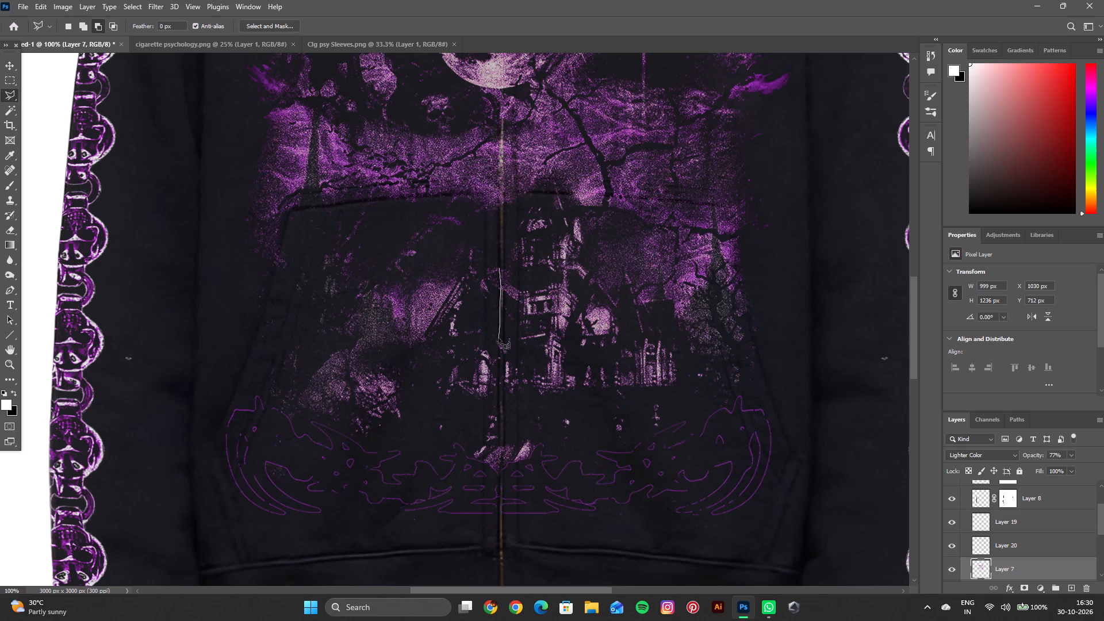
click(499, 342)
click(499, 359)
click(499, 386)
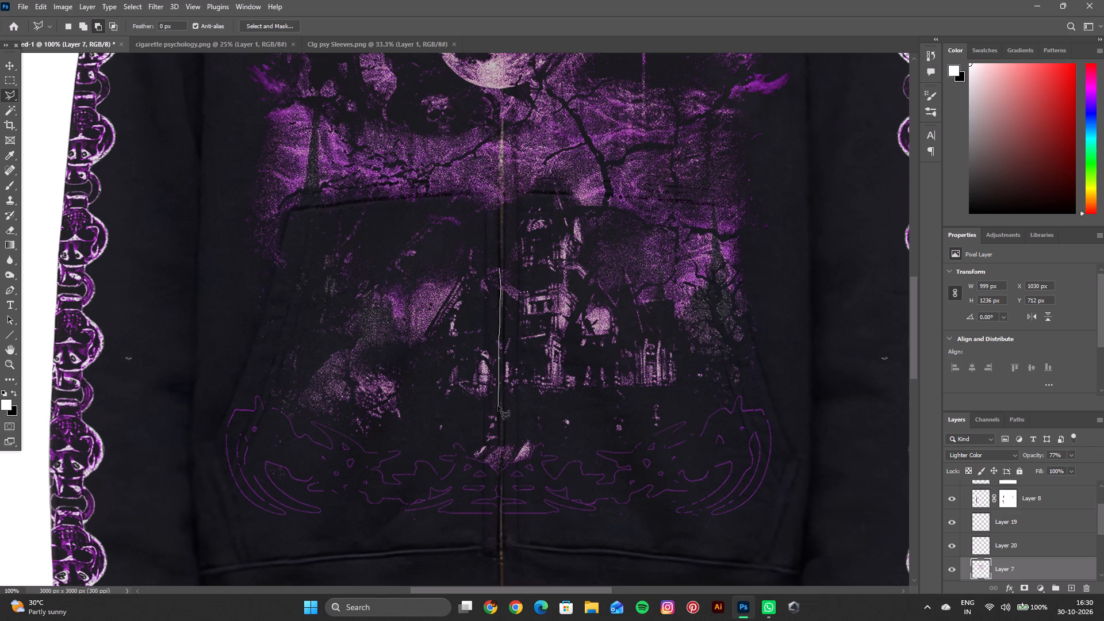
click(498, 407)
click(500, 427)
click(499, 444)
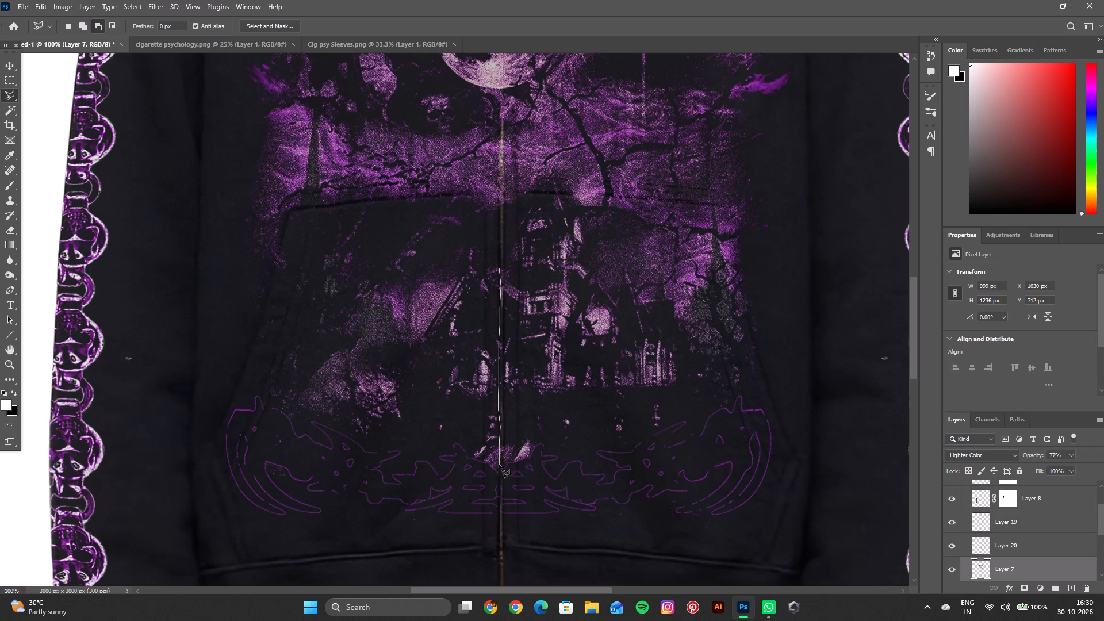
click(499, 466)
click(499, 484)
click(499, 505)
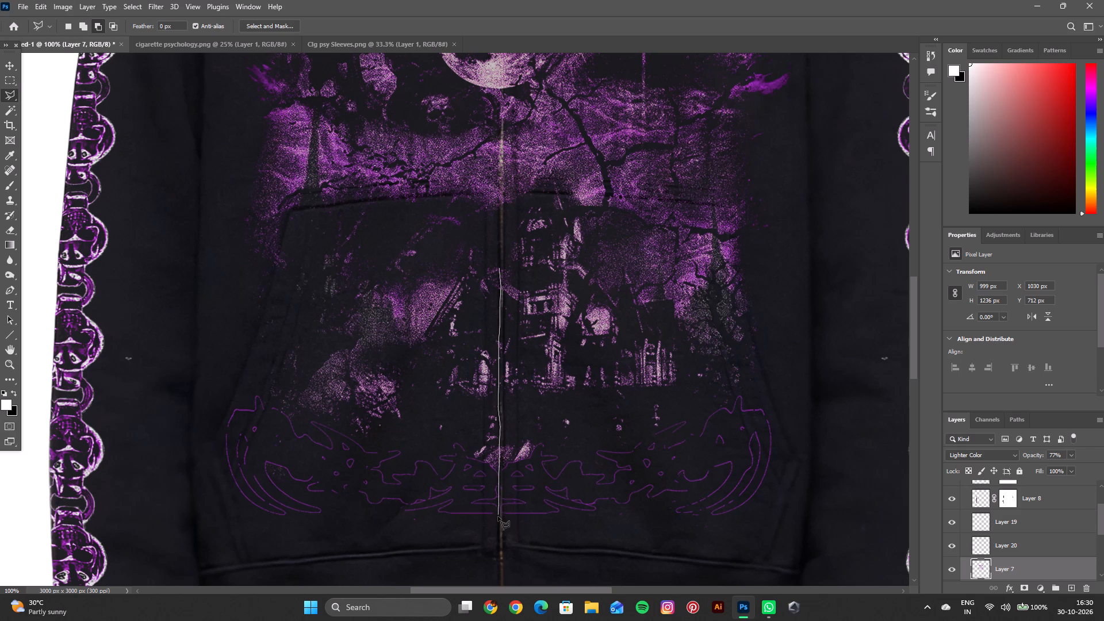
click(498, 527)
click(501, 527)
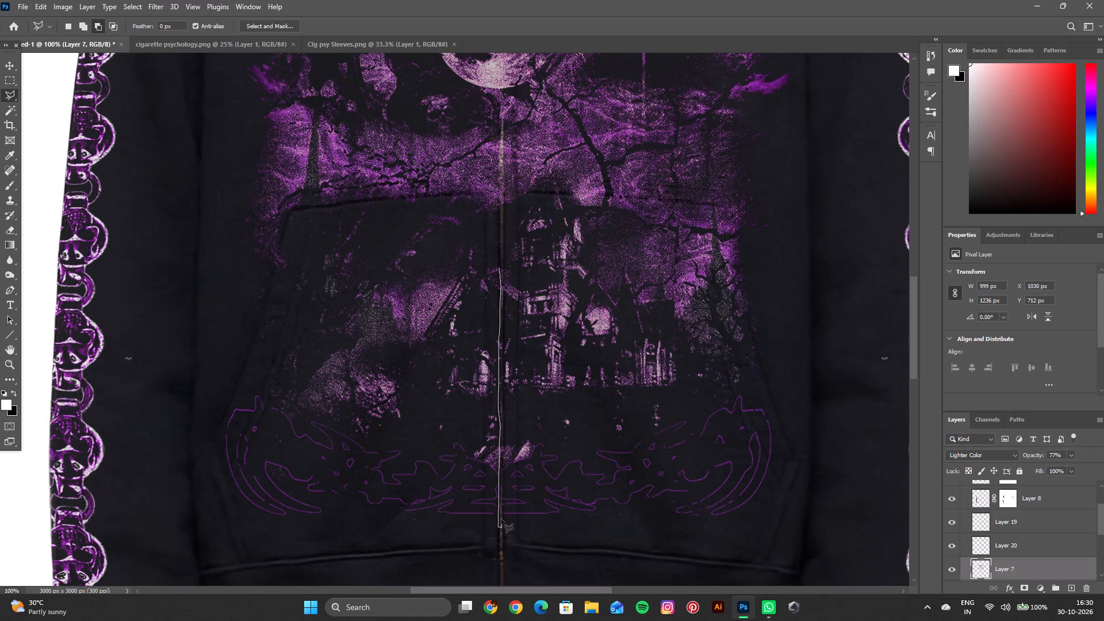
click(501, 506)
click(503, 476)
key(ctrl+d)
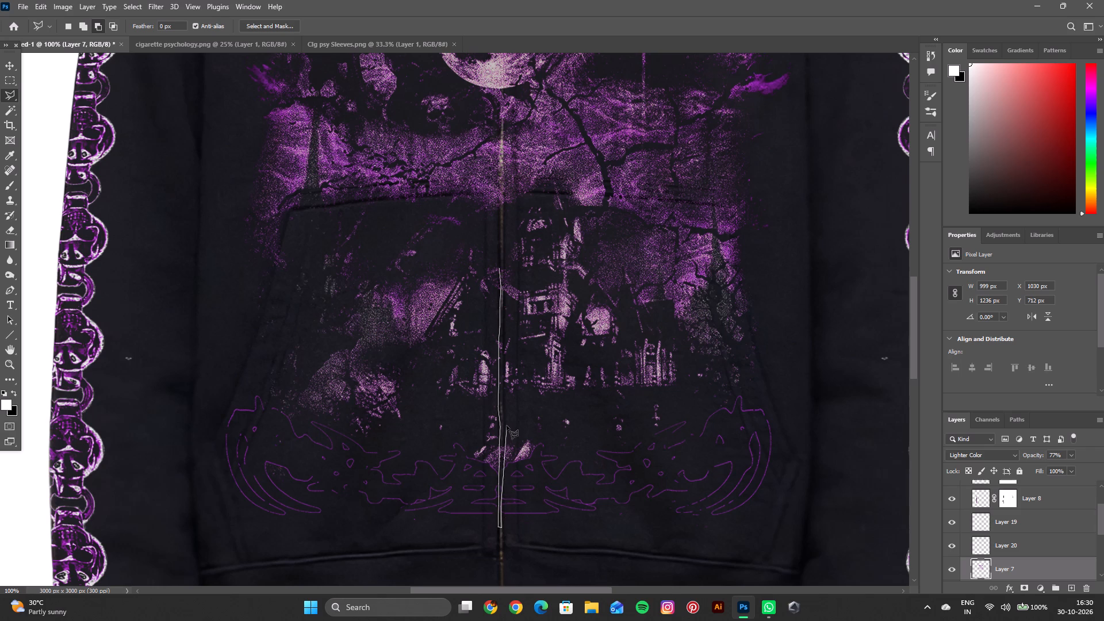
click(505, 423)
click(503, 400)
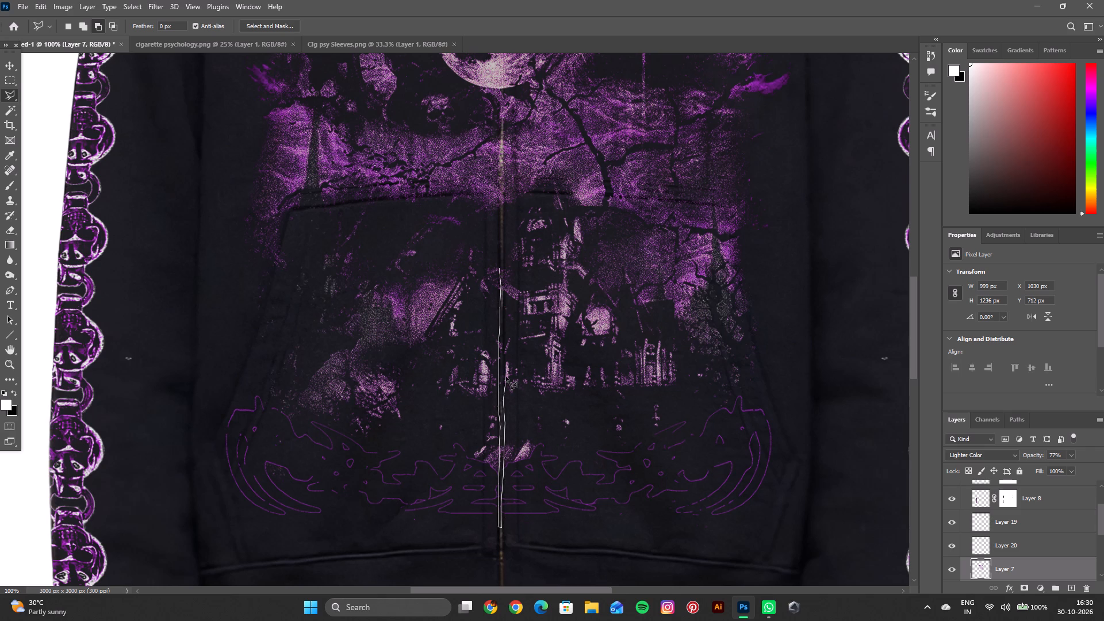
click(505, 370)
click(505, 334)
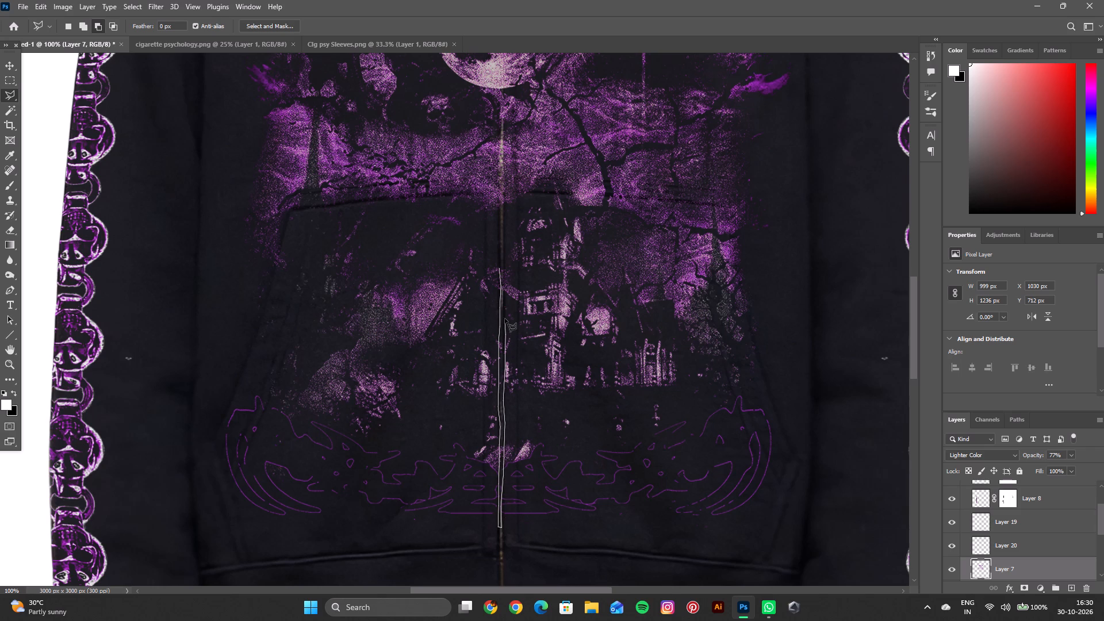
click(505, 319)
click(505, 294)
click(504, 273)
click(505, 266)
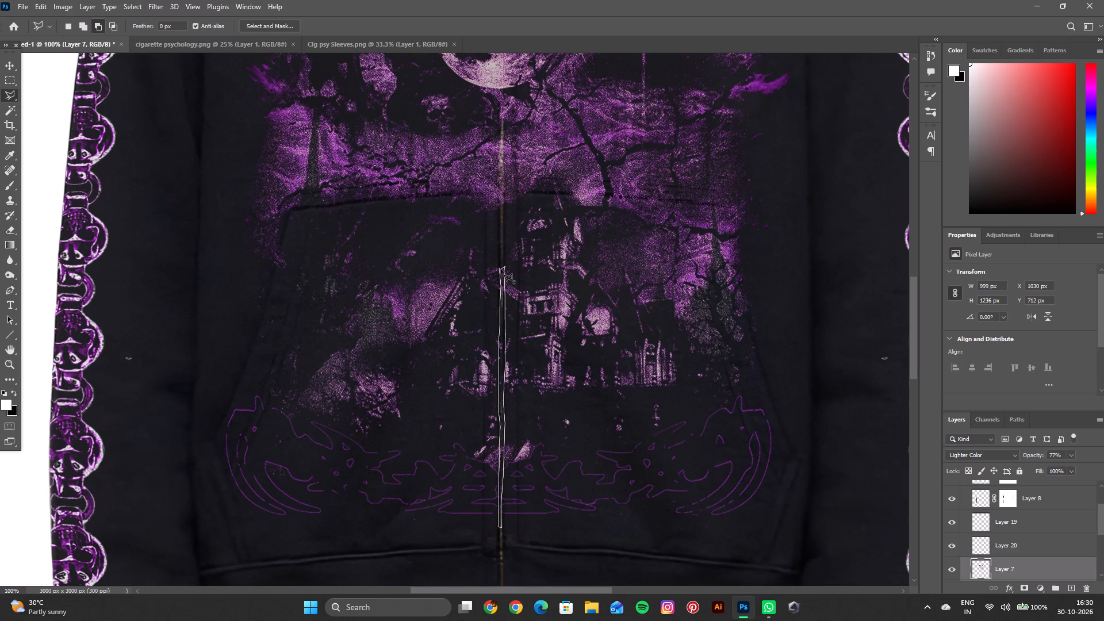
click(501, 269)
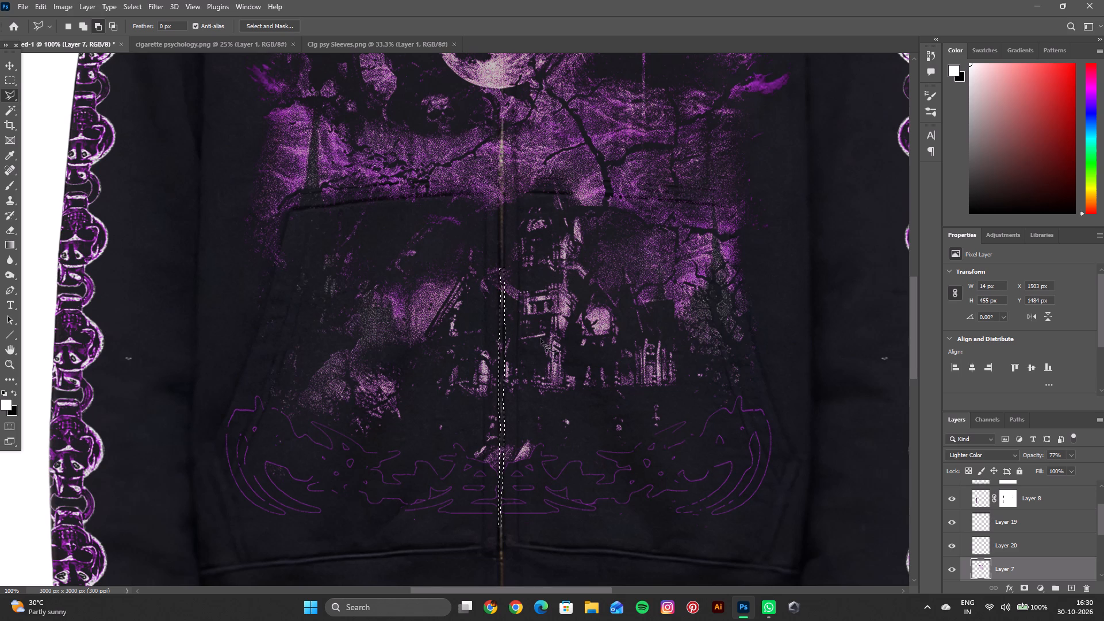
key(ctrl+shift+j)
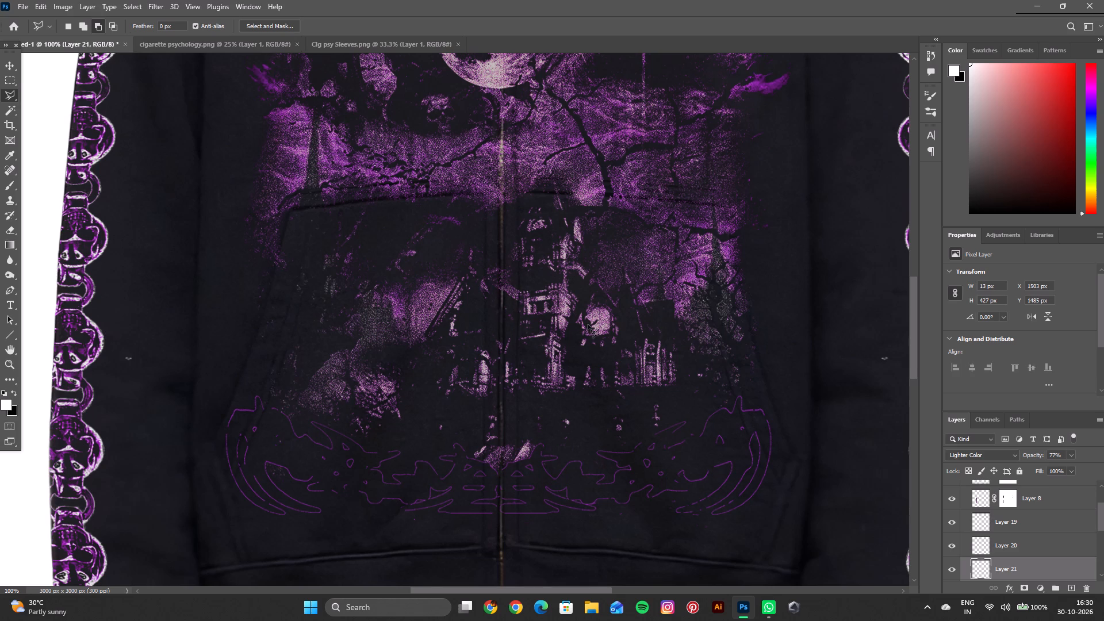
Compare the zip area with and without the cut-out print pieces, and leave Layer 20 and Layer 19 hidden.
key(space)
key(space)
key(space)
key(space)
key(space)
key(space)
key(space)
key(space)
key(space)
key(space)
key(space)
key(space)
key(space)
key(space)
key(space)
key(space)
key(space)
key(space)
key(space)
key(space)
drag(509, 324, 480, 543)
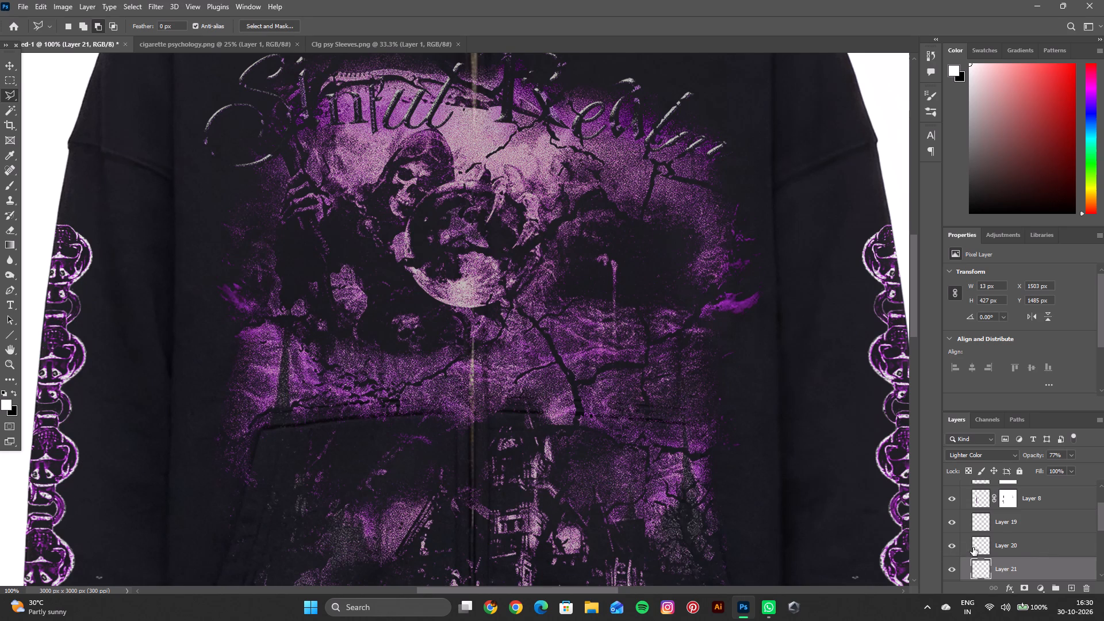
click(954, 547)
click(954, 547)
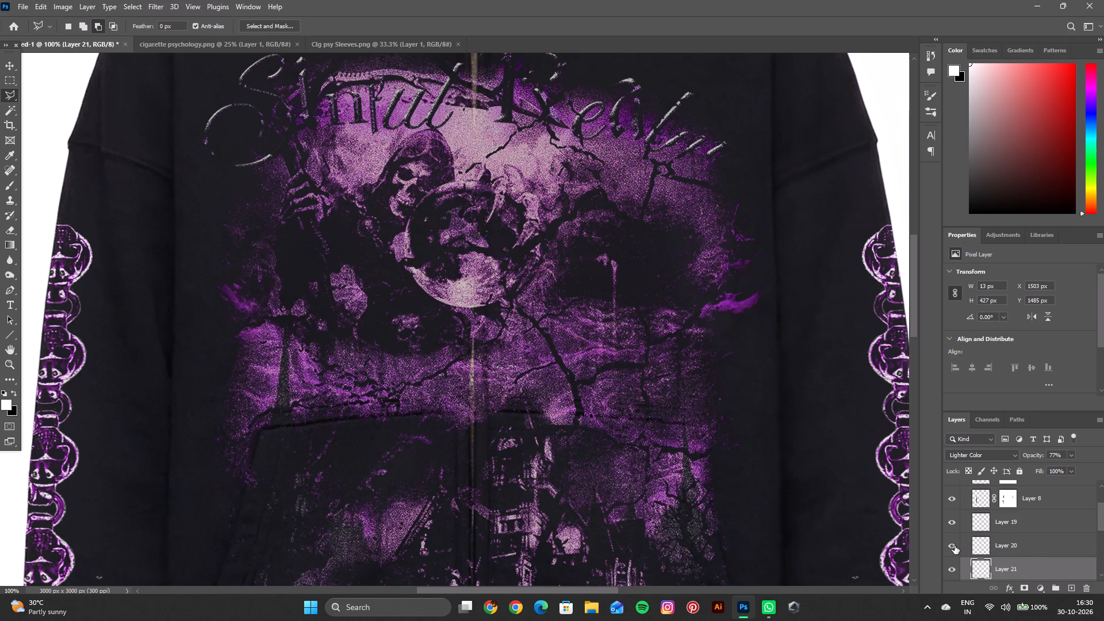
click(954, 546)
click(954, 546)
click(954, 546)
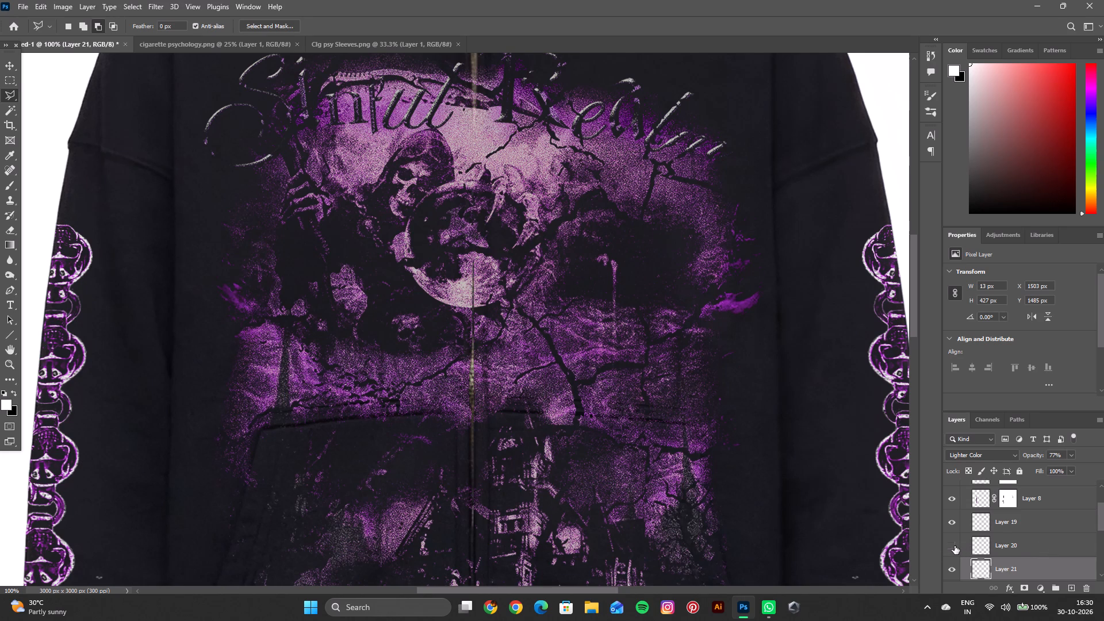
click(954, 546)
click(953, 521)
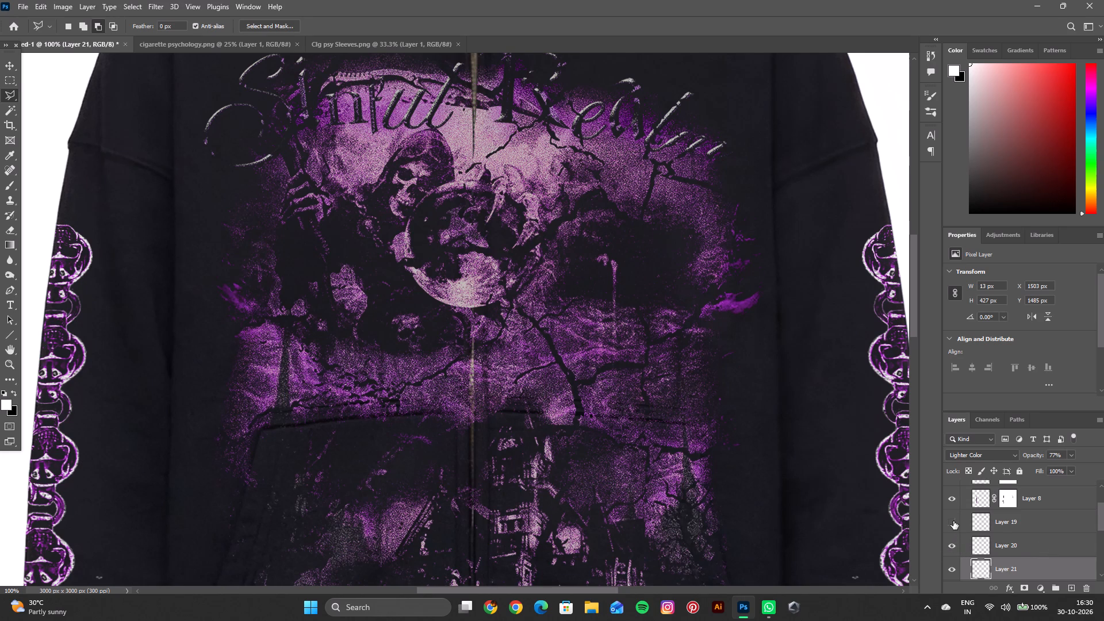
click(952, 542)
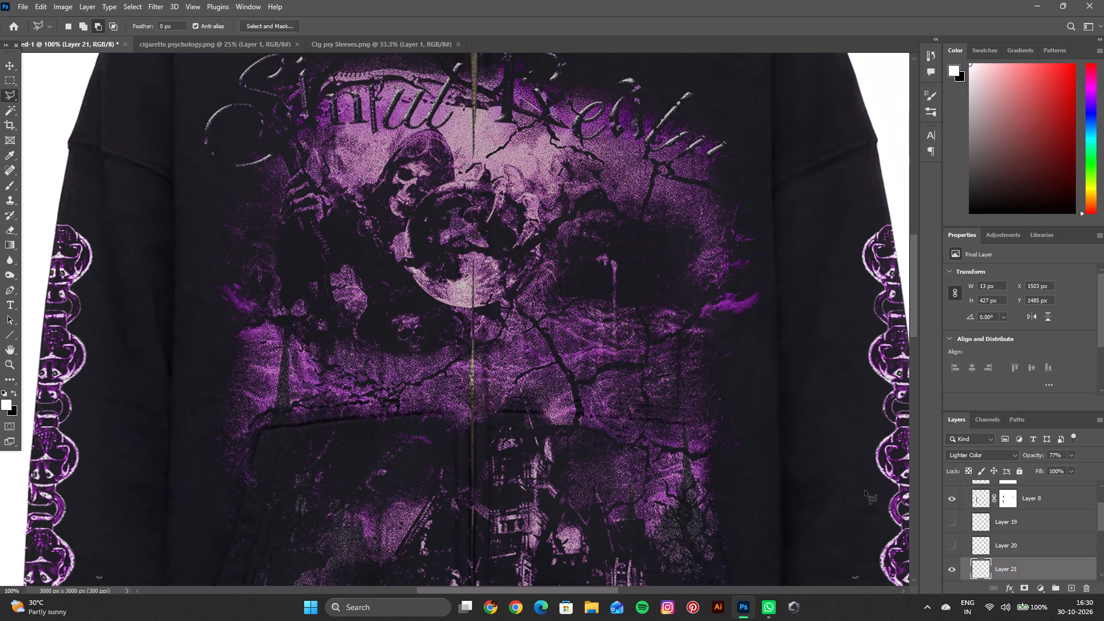
Examine how the zip line runs through the front print, up close and on the whole hoodie mockup.
key(space)
key(space)
key(space)
key(space)
key(space)
key(space)
key(space)
key(space)
key(space)
key(space)
key(space)
key(space)
key(space)
key(space)
key(space)
key(space)
key(space)
key(space)
key(space)
key(space)
drag(530, 266, 533, 367)
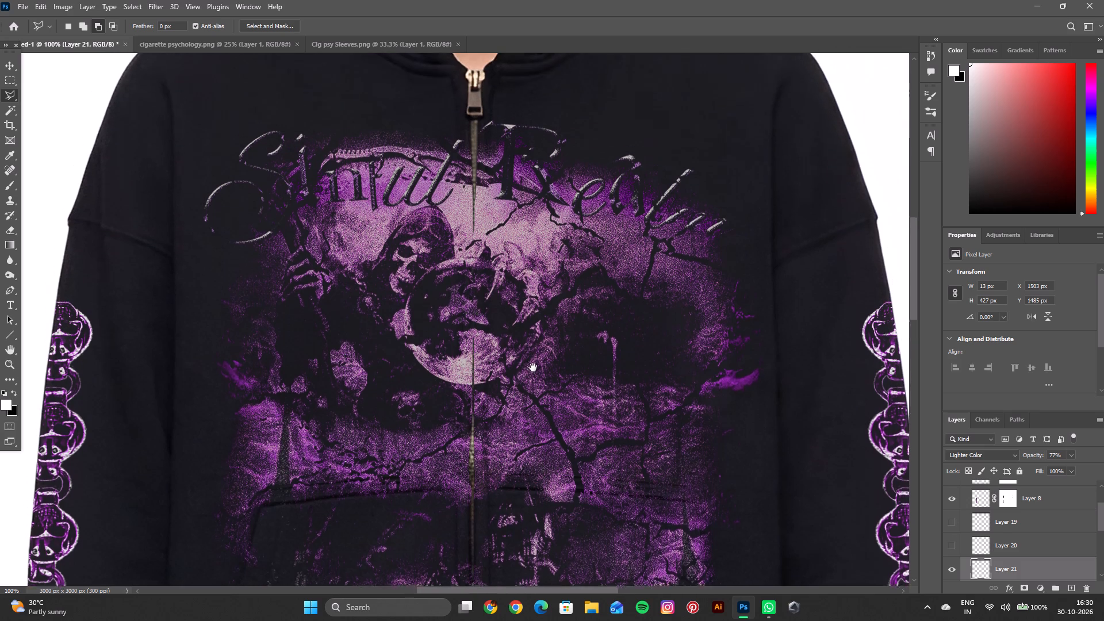
drag(533, 367, 534, 371)
key(ctrl+minus)
key(ctrl+minus)
key(ctrl+minus)
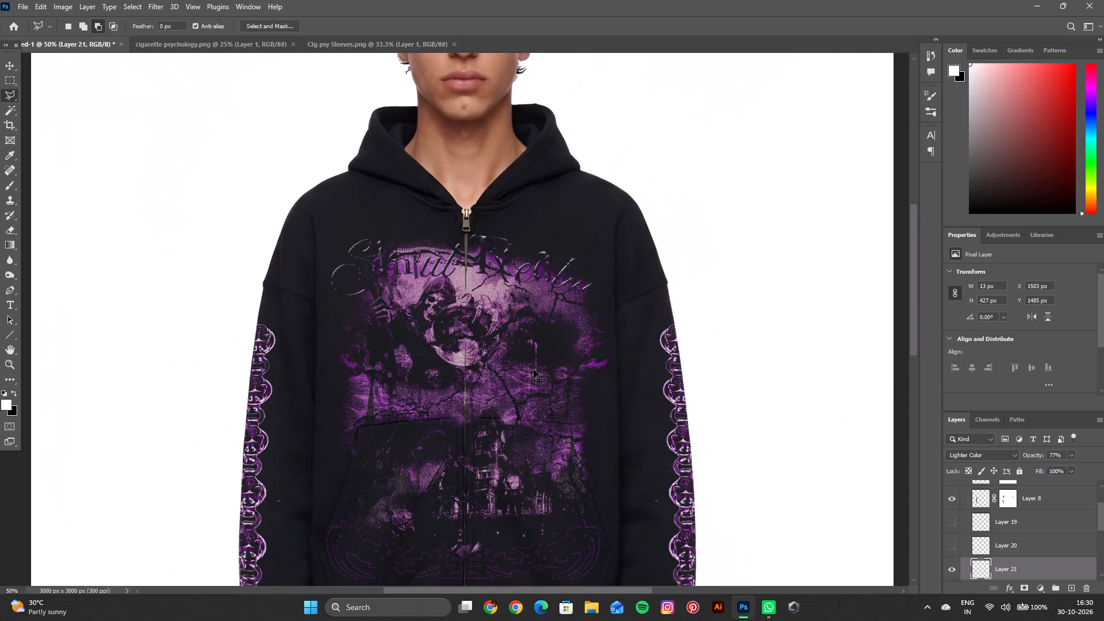
key(ctrl+minus)
key(ctrl+minus)
key(ctrl+minus)
Select Layer 7, the main front print, and lower its opacity to 18%.
key(ctrl+equal)
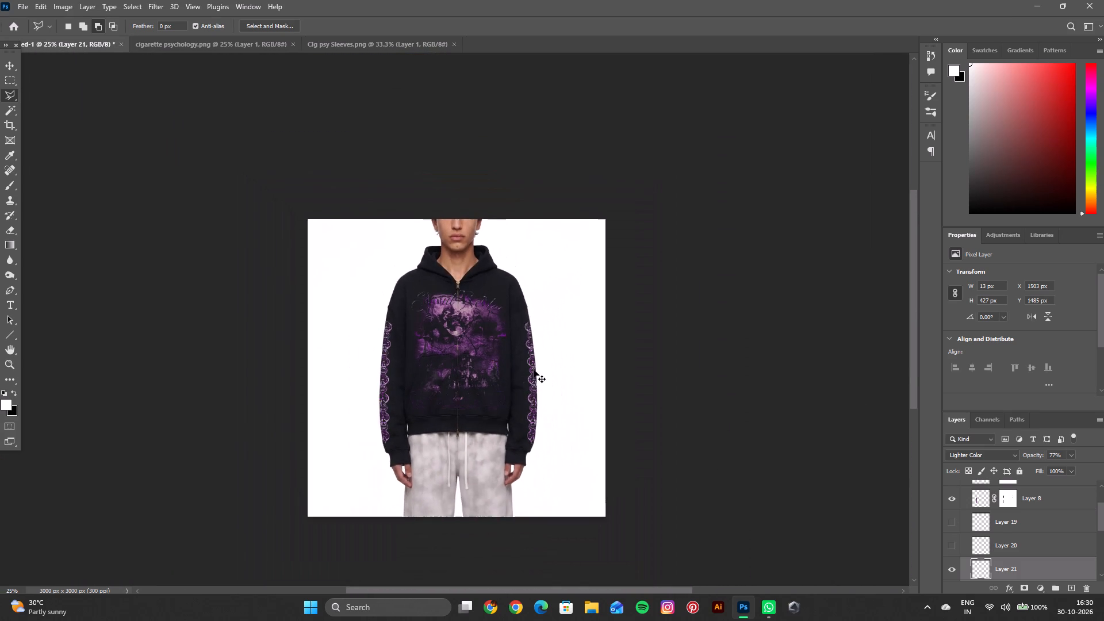
key(ctrl+equal)
key(ctrl+equal)
key(ctrl+equal)
key(ctrl+equal)
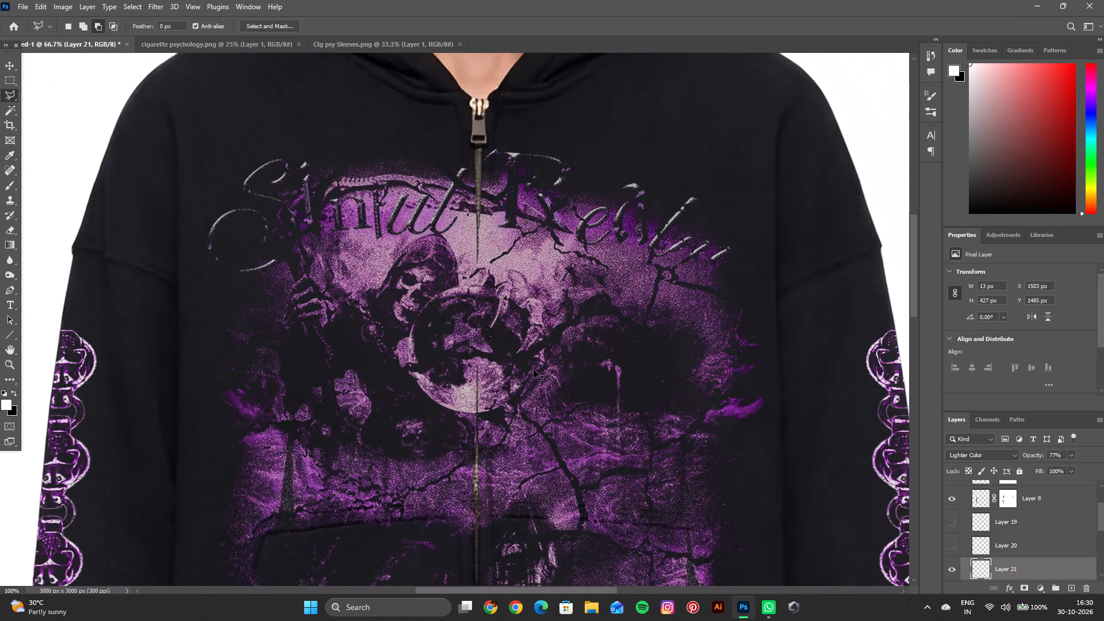
key(ctrl+equal)
key(space)
key(space)
key(space)
key(space)
key(space)
key(space)
key(space)
key(space)
key(space)
key(space)
key(space)
key(space)
key(space)
key(space)
key(space)
key(space)
key(space)
key(space)
key(space)
key(space)
drag(532, 359, 530, 359)
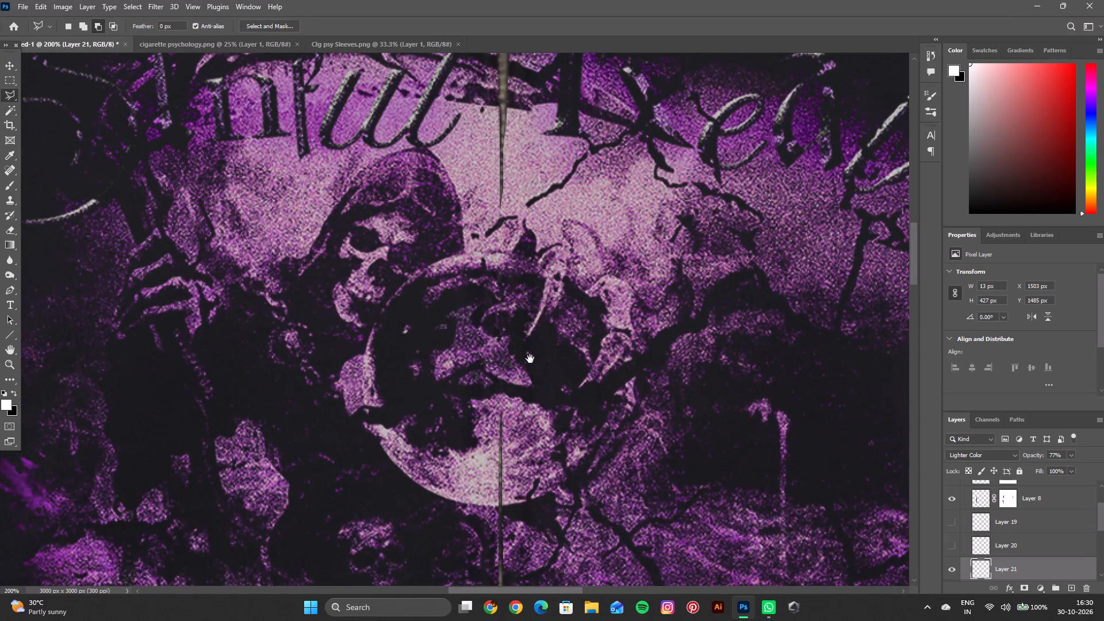
drag(530, 359, 519, 369)
scroll(994, 531, down, 2)
scroll(994, 540, up, 1)
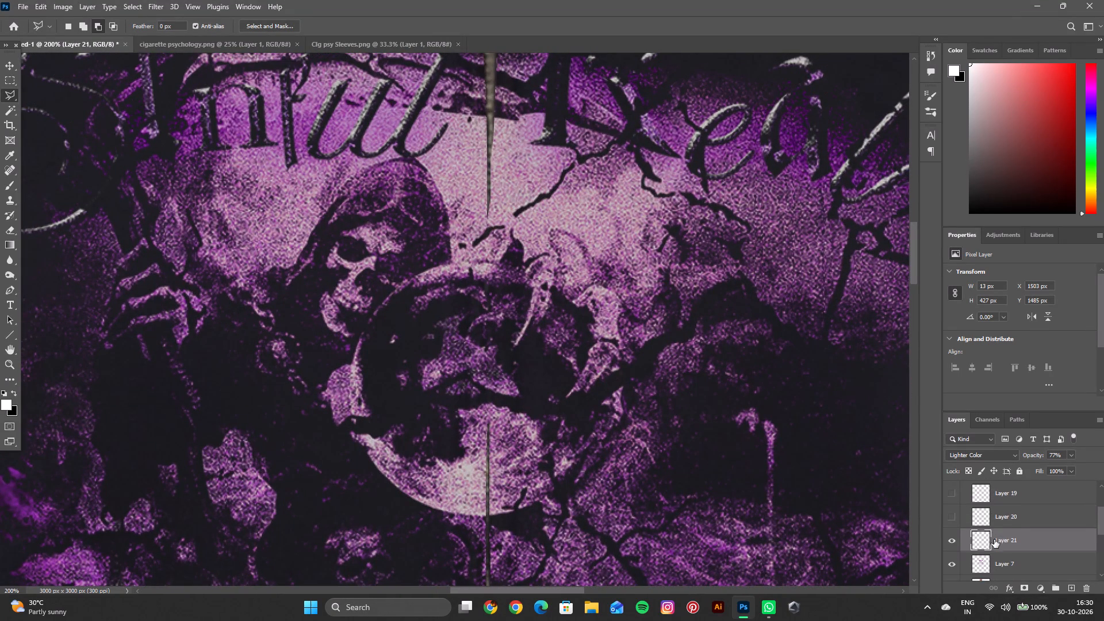
shift+click(1018, 531)
click(1004, 544)
click(1005, 560)
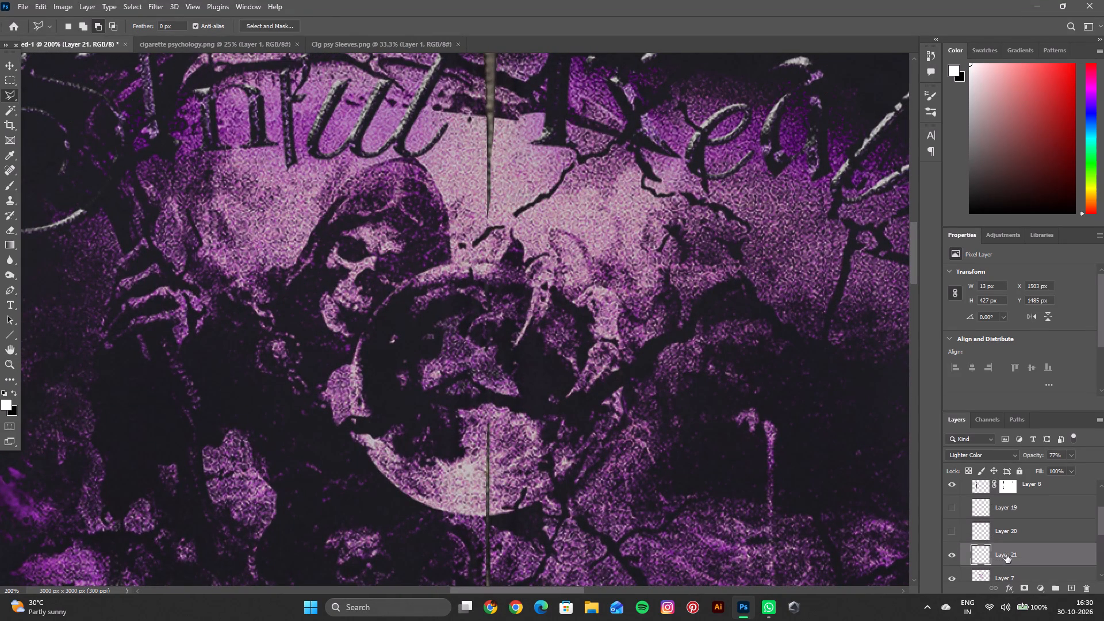
scroll(1007, 554, down, 2)
click(1004, 554)
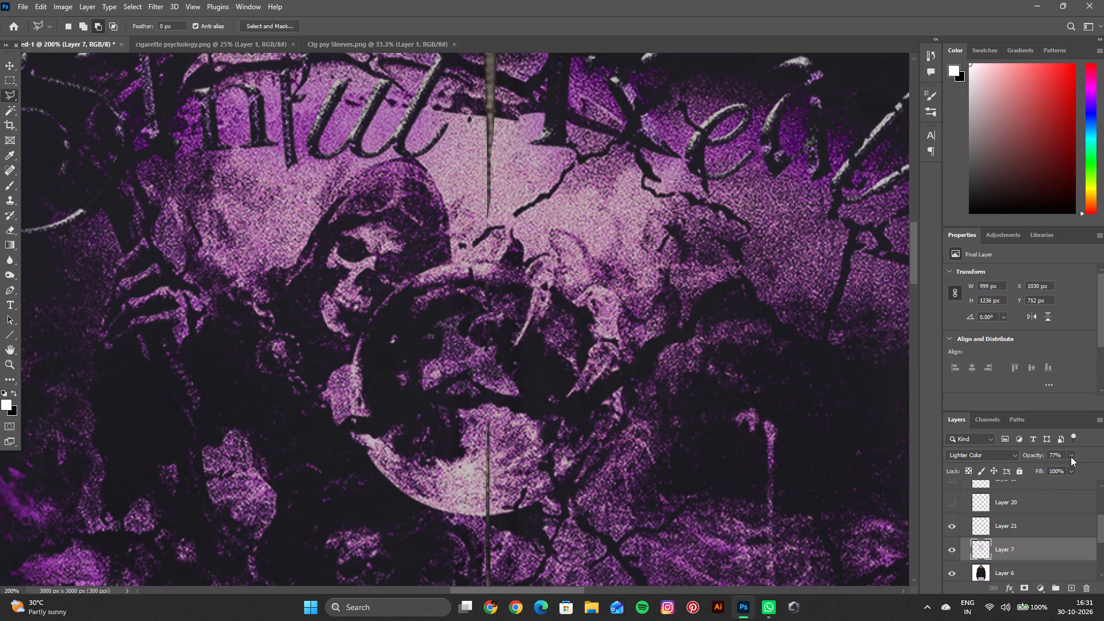
click(1071, 457)
click(1039, 463)
click(1041, 465)
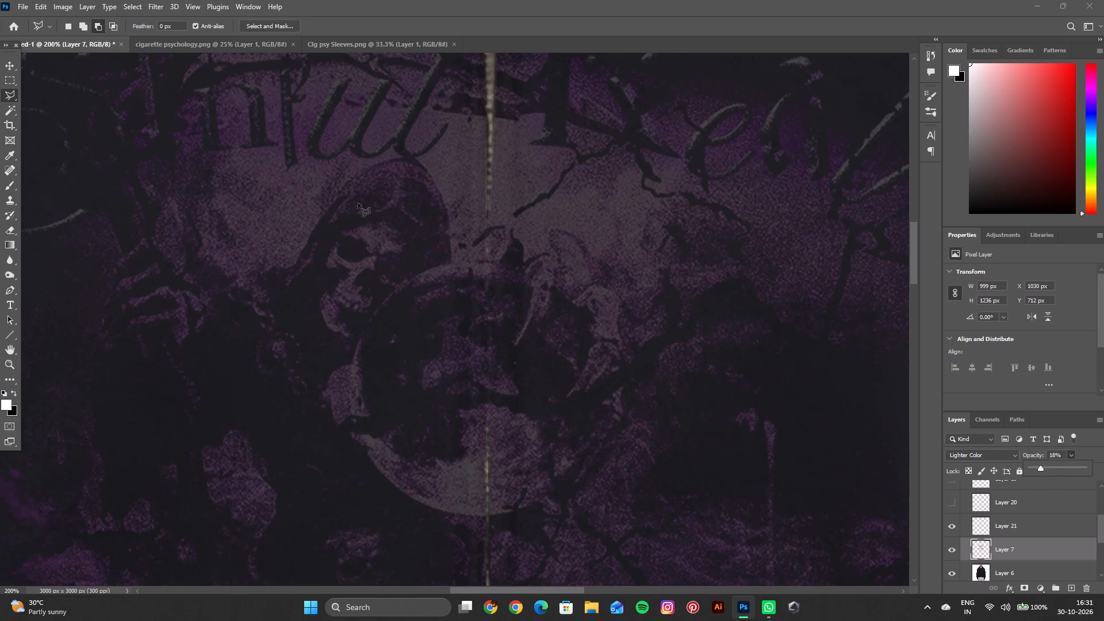
Outline the zip teeth from the moon's top to its bottom edge with the Polygonal Lasso, cut that part of Layer 7 to a new layer and hide it.
click(488, 151)
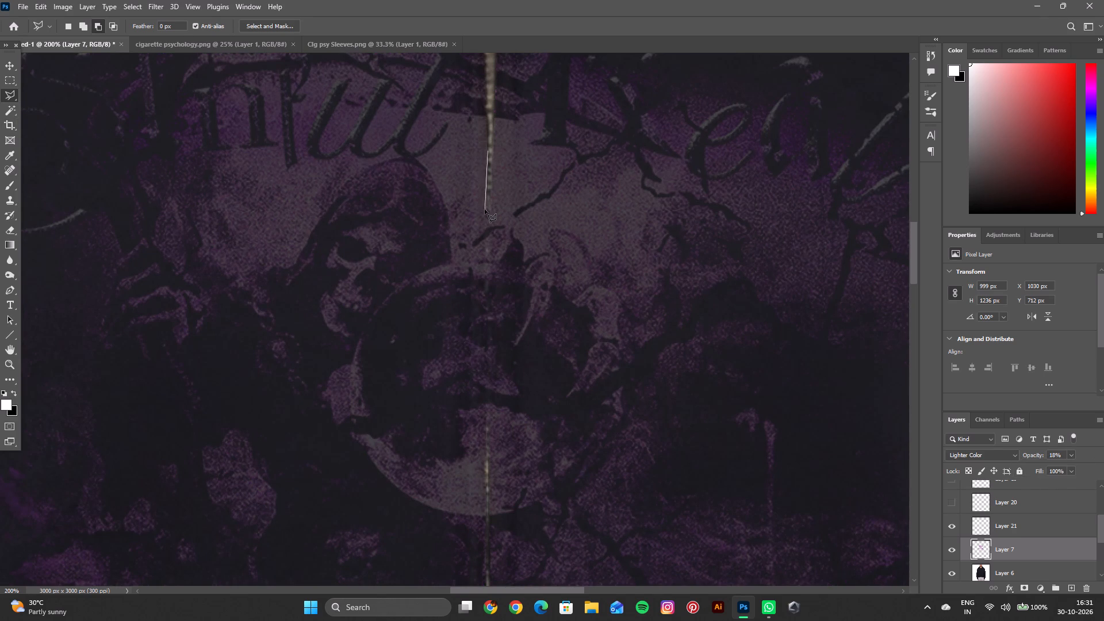
click(485, 212)
click(485, 258)
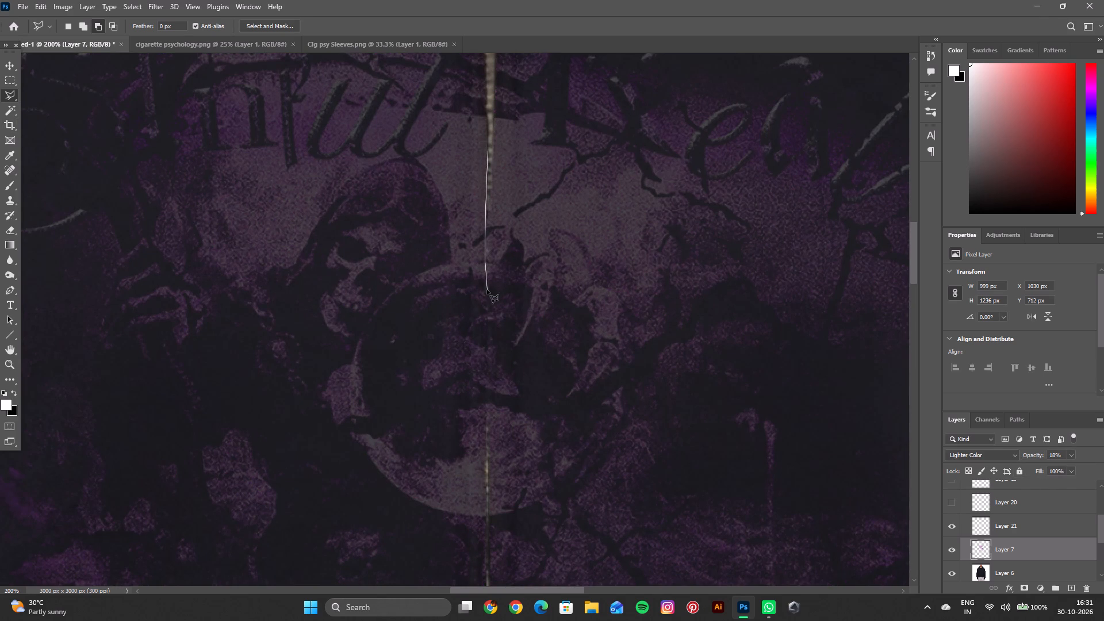
click(484, 302)
click(484, 341)
click(482, 403)
click(482, 449)
click(482, 491)
click(481, 513)
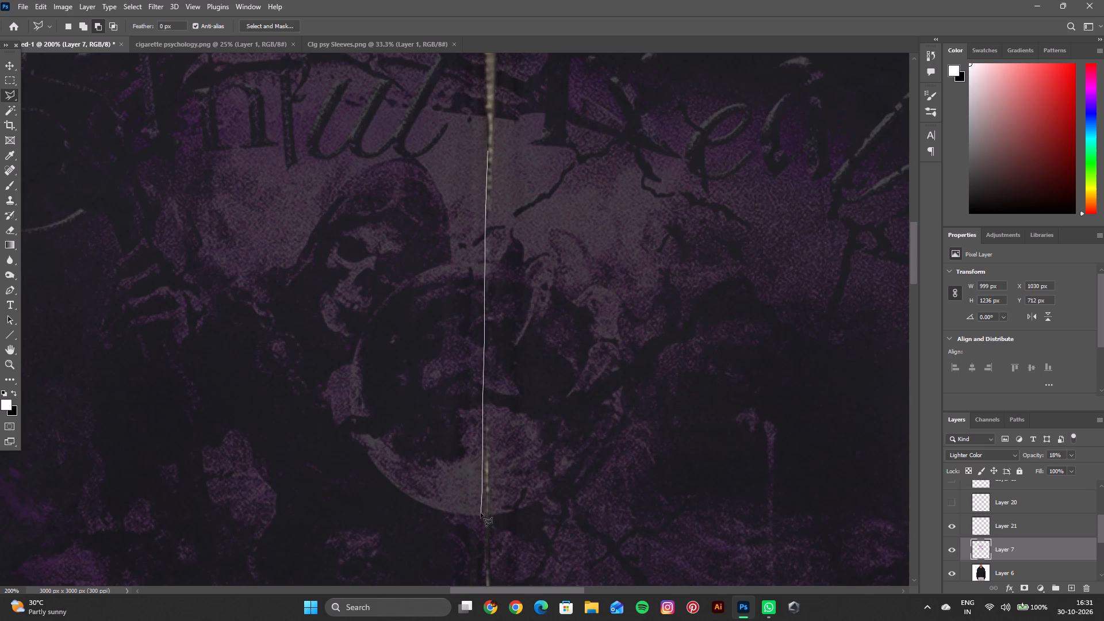
click(481, 516)
click(488, 516)
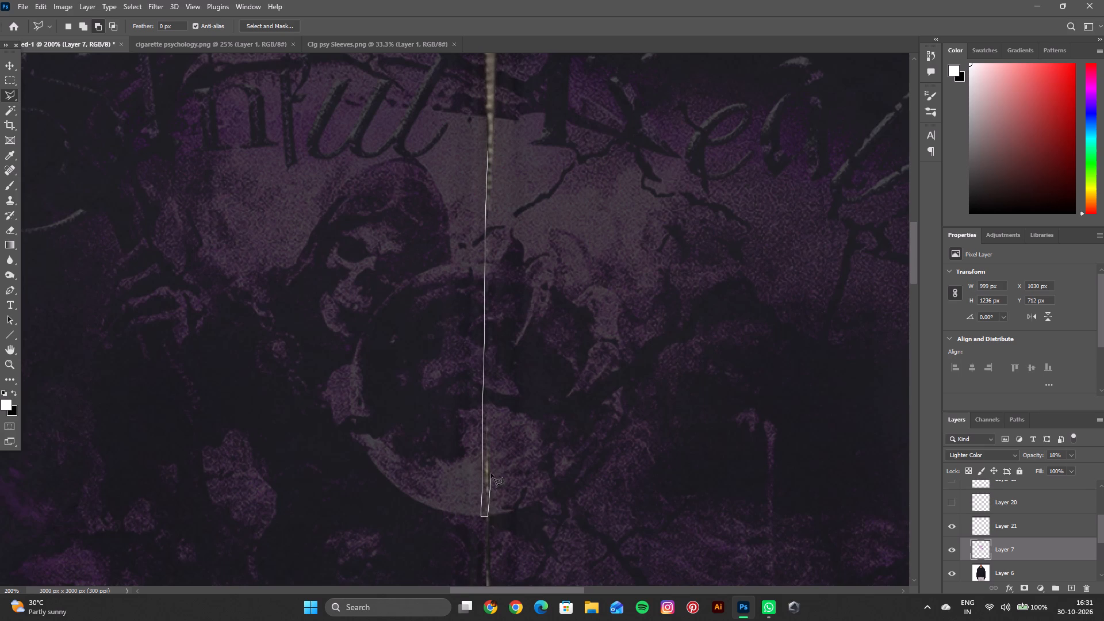
click(488, 464)
click(490, 400)
click(490, 303)
click(492, 223)
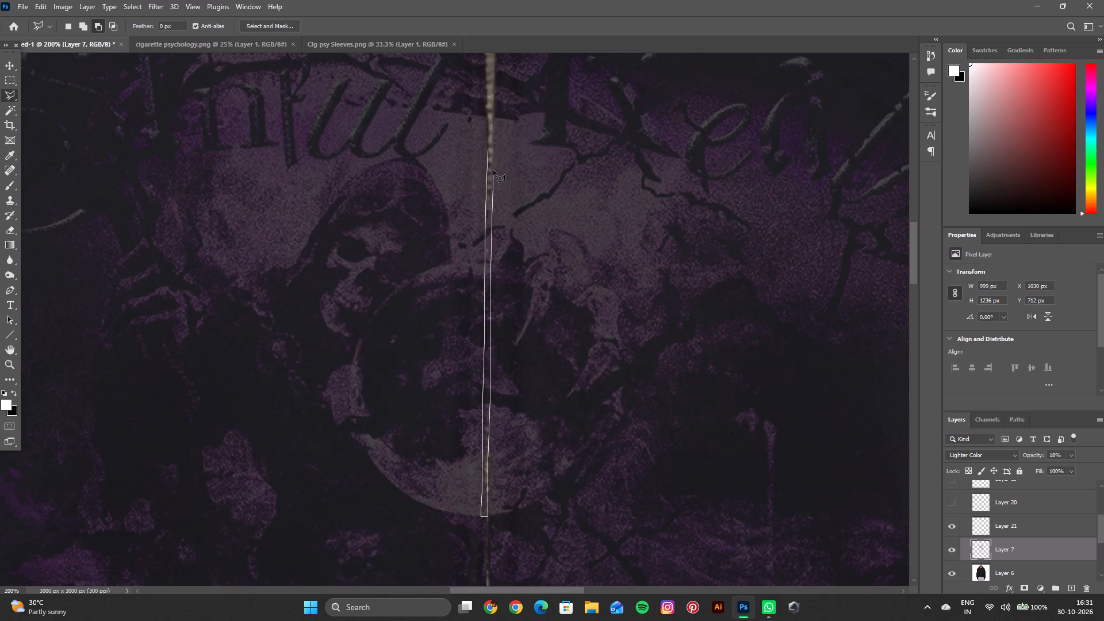
click(493, 170)
click(494, 151)
click(488, 150)
key(ctrl+shift+j)
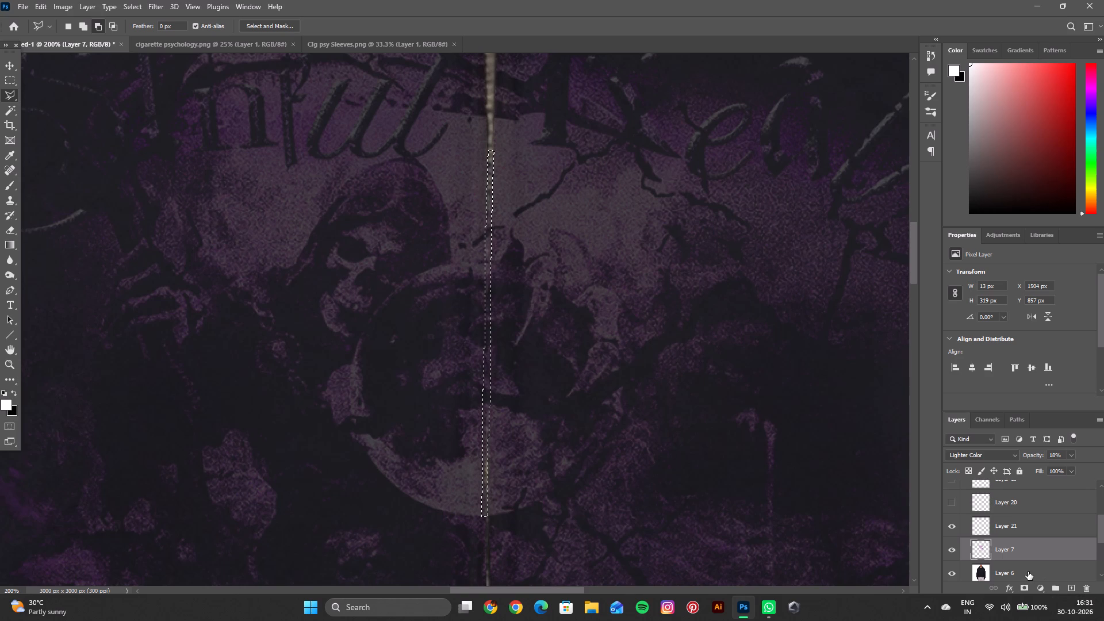
click(948, 553)
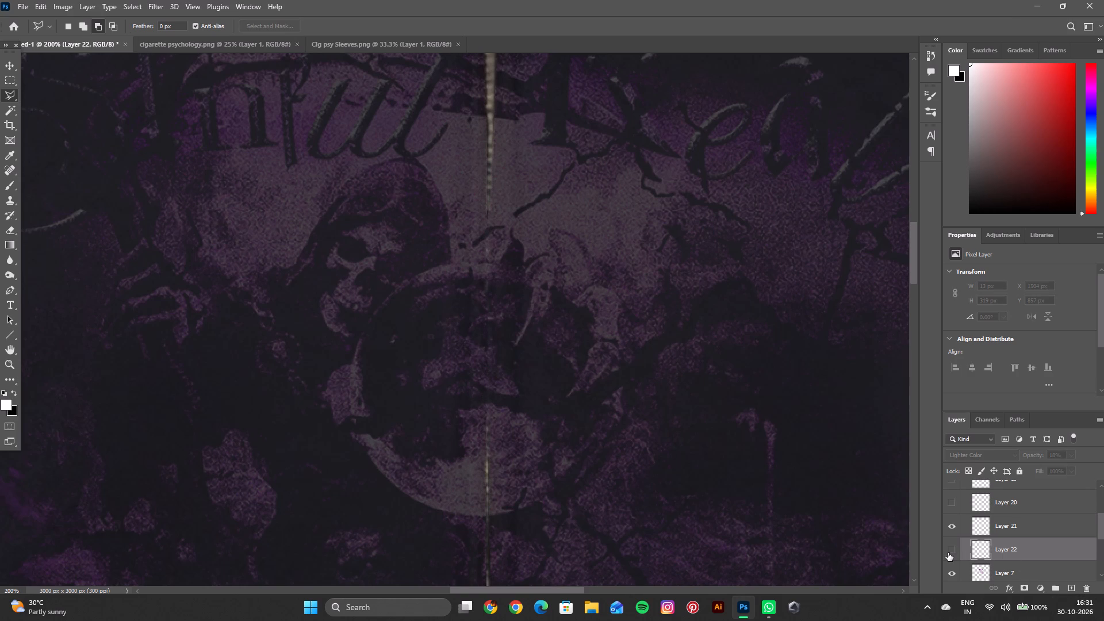
Select Layer 7, the main front print, and restore its opacity to 100%.
key(ctrl+minus)
key(ctrl+minus)
key(ctrl+minus)
key(ctrl+minus)
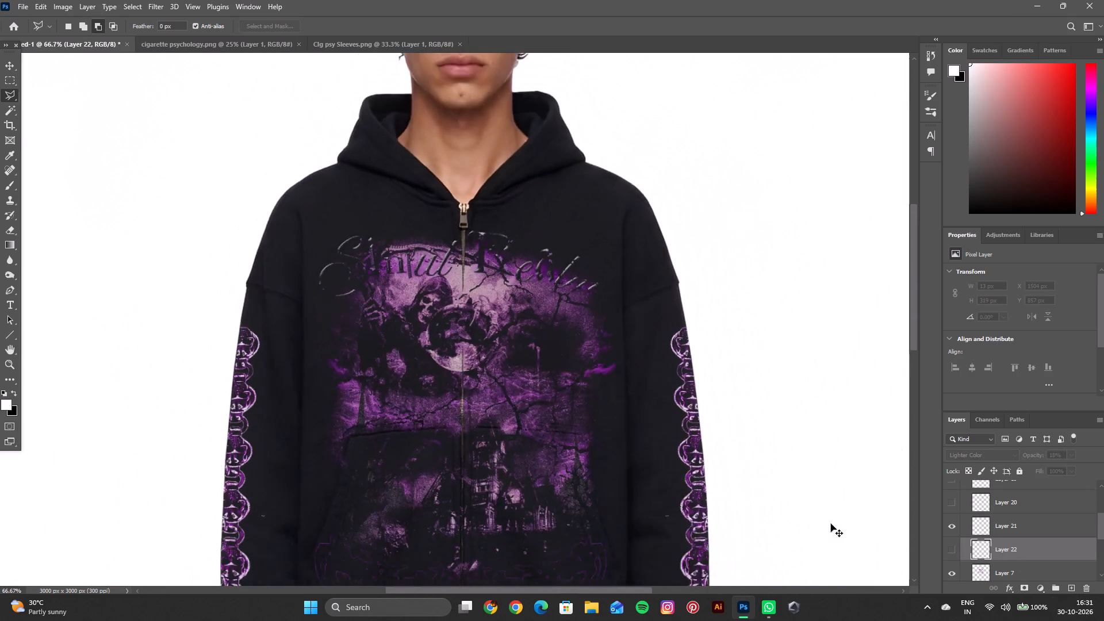
key(ctrl+minus)
key(ctrl+equal)
key(space)
key(space)
key(space)
key(space)
key(space)
key(space)
key(space)
key(space)
key(space)
key(space)
key(space)
key(space)
key(space)
key(space)
key(space)
key(space)
key(space)
key(space)
key(space)
key(space)
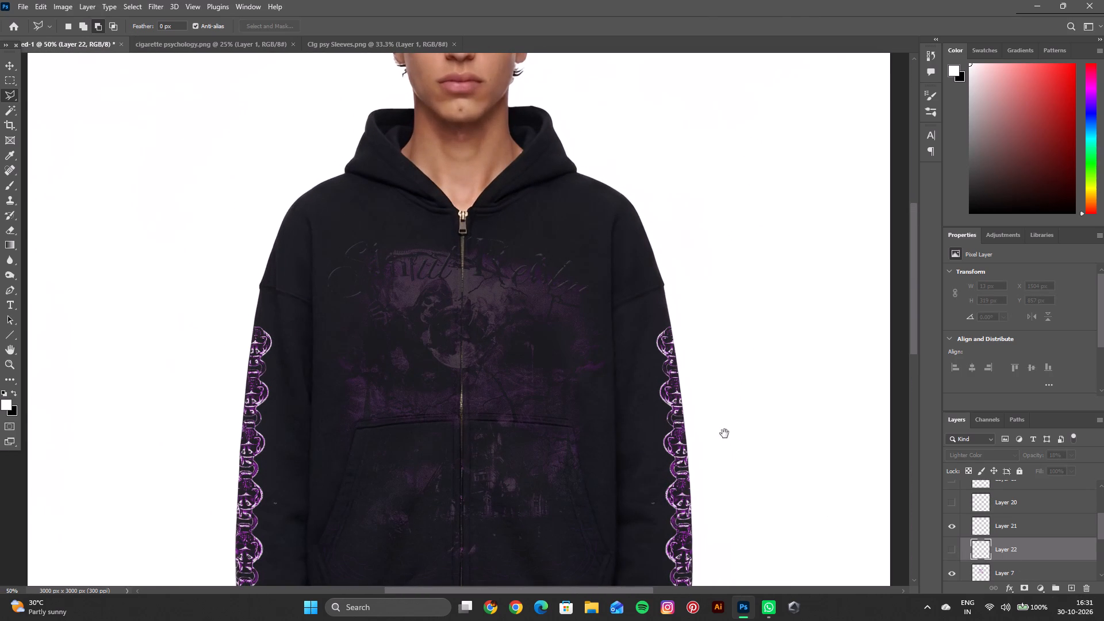
drag(508, 402, 497, 355)
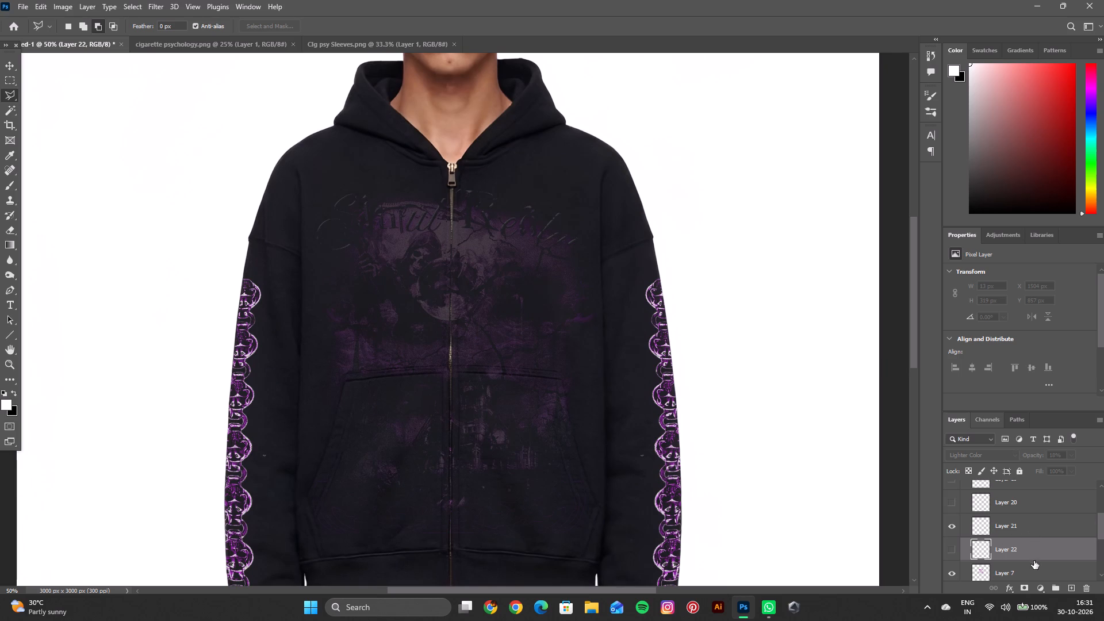
click(1021, 566)
click(1068, 452)
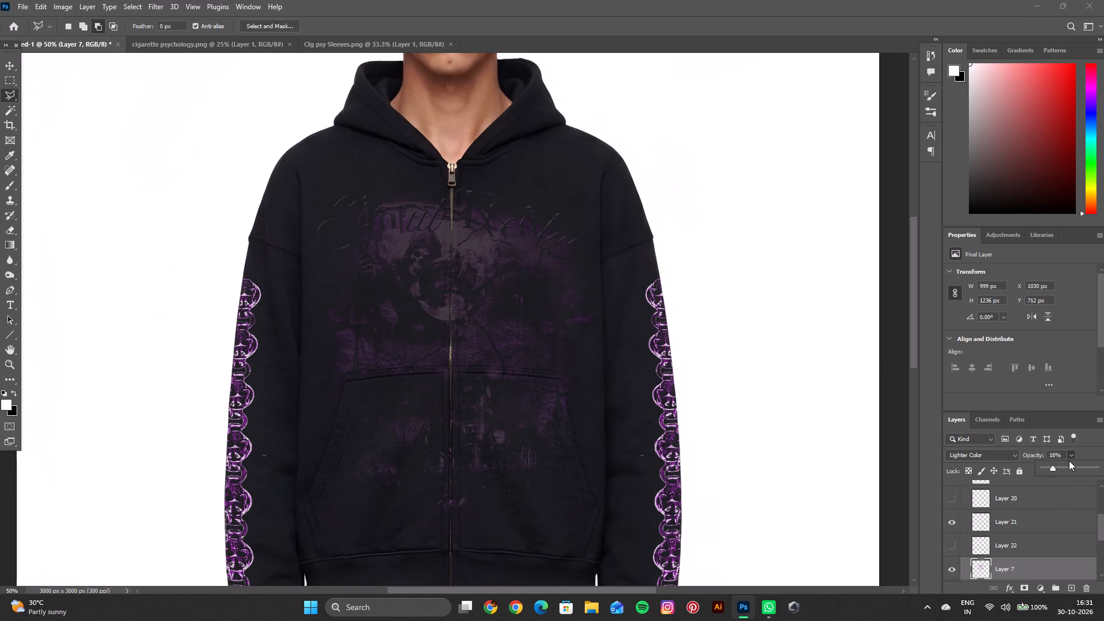
drag(1071, 466, 1103, 466)
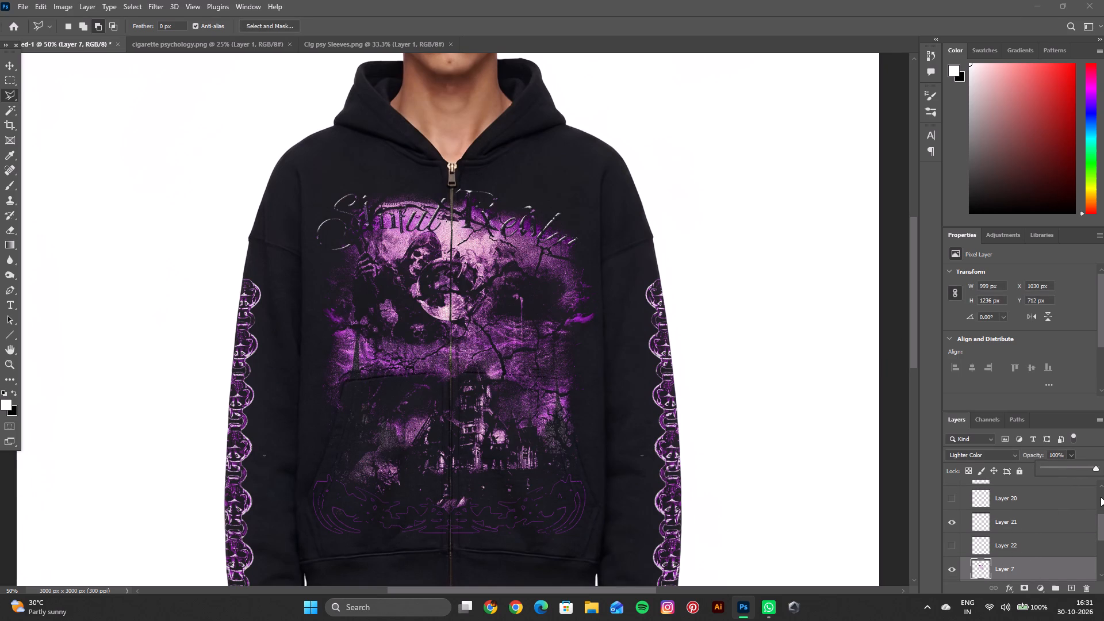
Hide Layer 21, the zip piece cut out between mid-pocket and hem.
click(1048, 527)
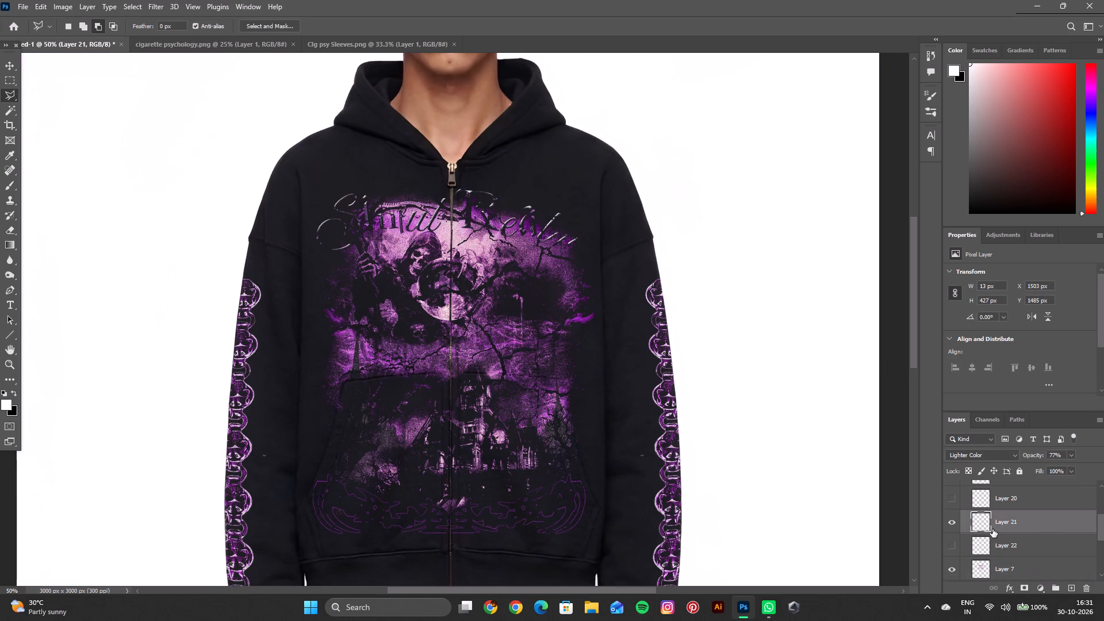
click(948, 522)
key(space)
key(space)
key(space)
key(space)
key(space)
key(space)
key(space)
key(space)
key(space)
key(space)
key(space)
key(space)
key(space)
key(space)
key(space)
key(space)
key(space)
drag(544, 417, 544, 441)
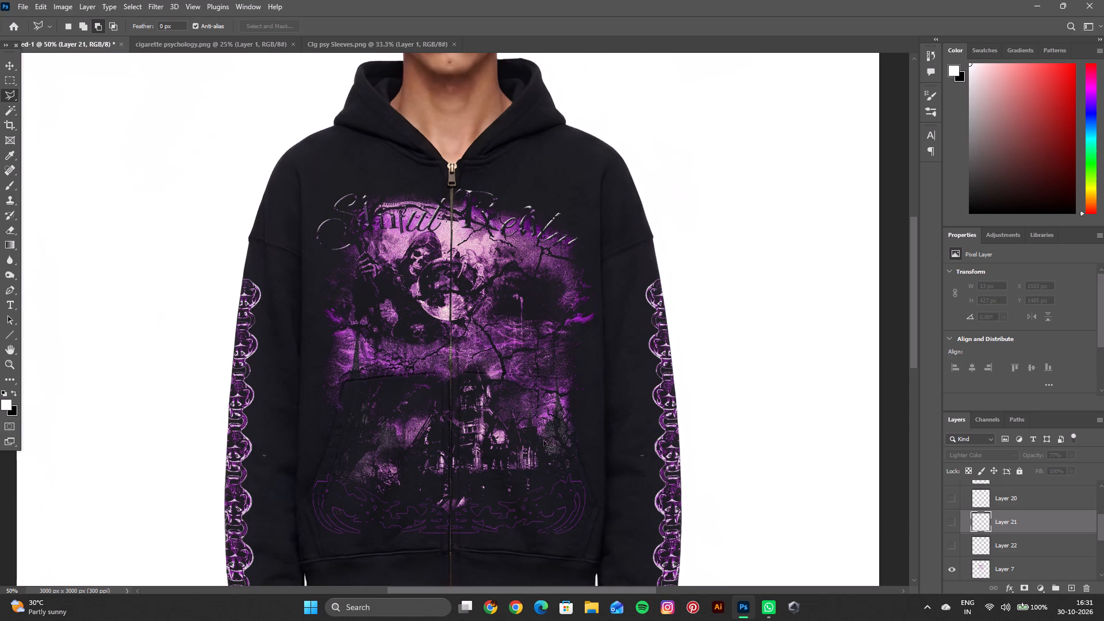
drag(544, 441, 544, 430)
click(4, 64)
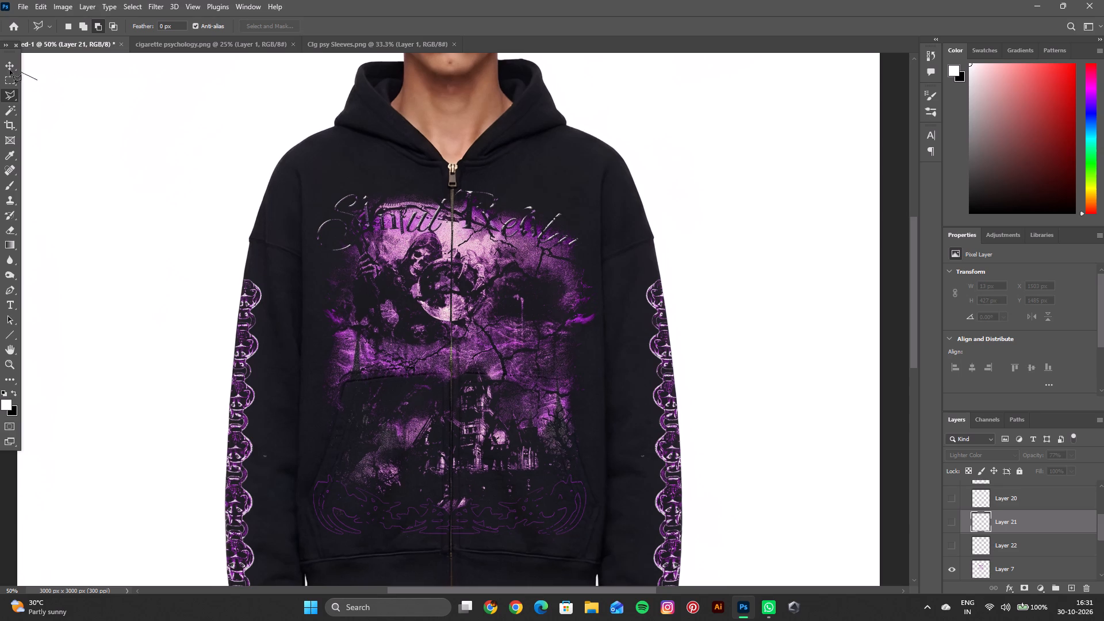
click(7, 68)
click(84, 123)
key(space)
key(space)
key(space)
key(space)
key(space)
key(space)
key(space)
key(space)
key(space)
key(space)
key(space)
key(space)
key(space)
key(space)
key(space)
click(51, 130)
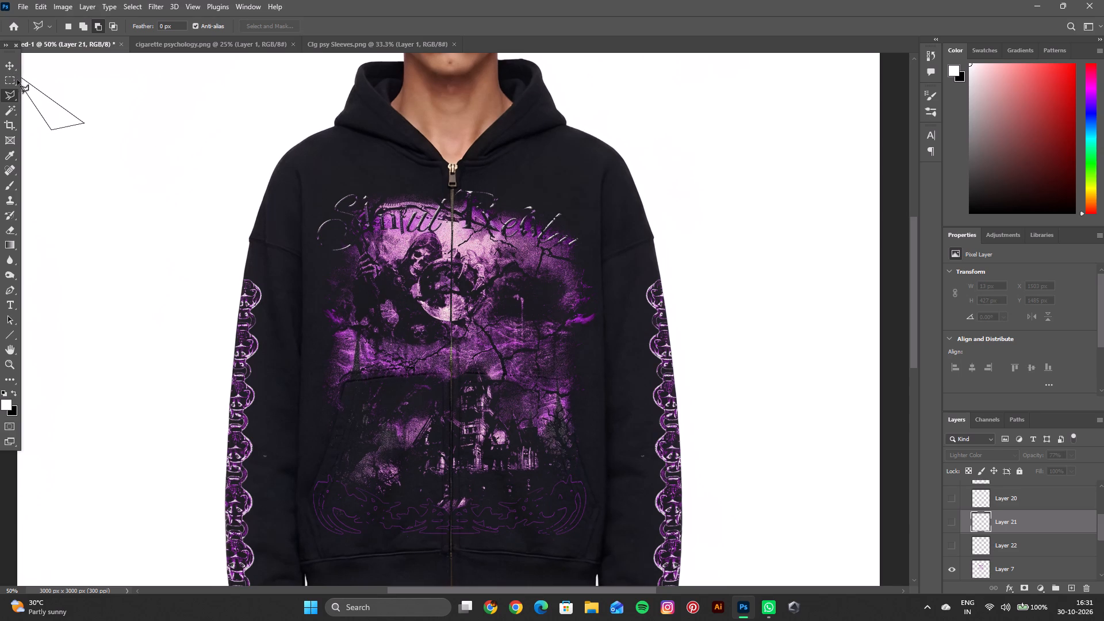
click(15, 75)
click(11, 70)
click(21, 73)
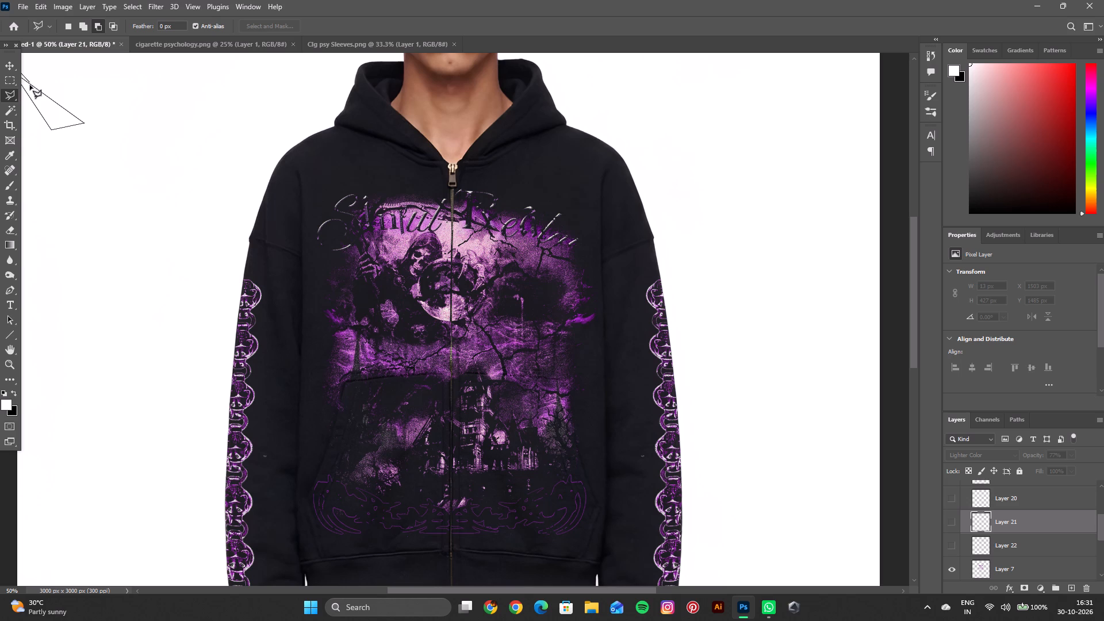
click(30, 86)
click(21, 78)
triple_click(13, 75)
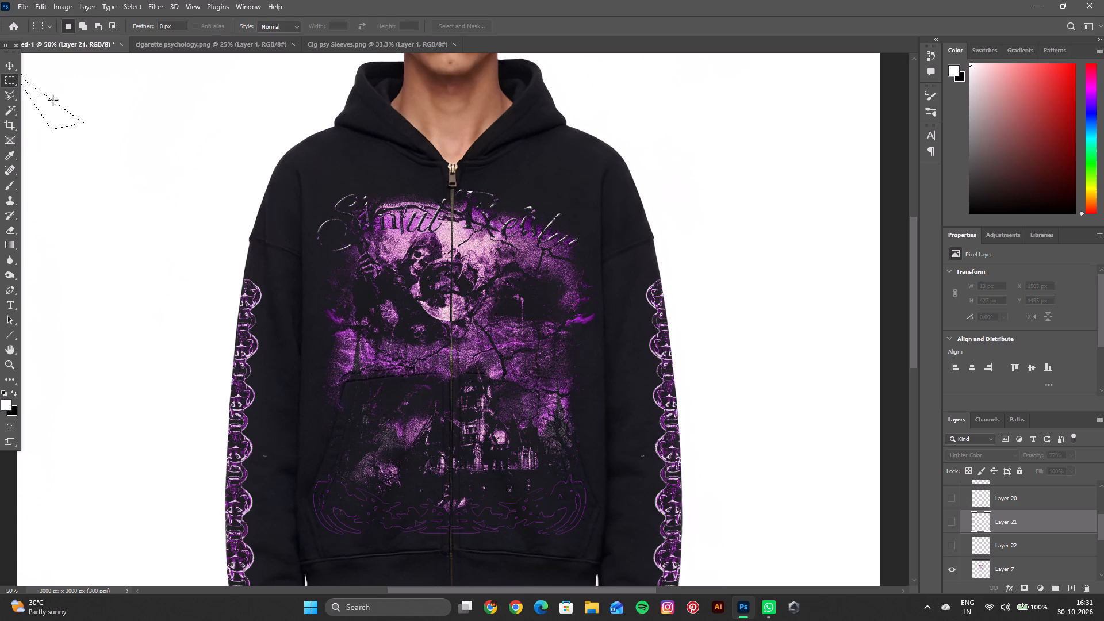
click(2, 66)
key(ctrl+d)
Check how the whole hoodie mockup looks with the zip pieces of the print hidden.
key(space)
key(space)
key(space)
key(space)
key(space)
key(space)
key(space)
key(space)
key(space)
key(space)
key(space)
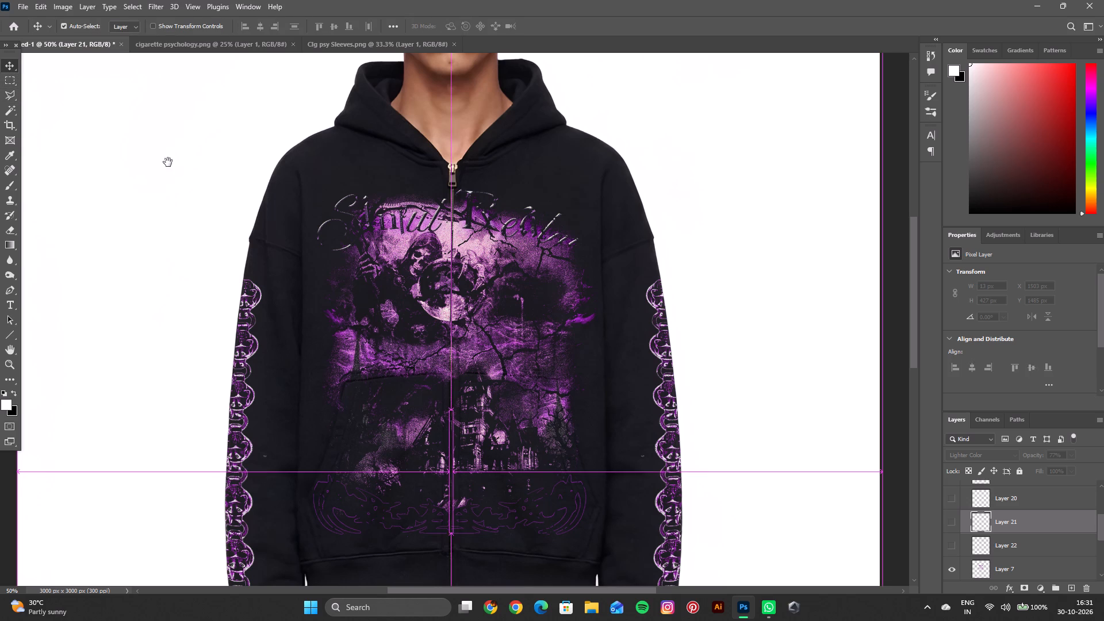
drag(168, 162, 231, 152)
key(ctrl+minus)
key(ctrl+minus)
key(ctrl+minus)
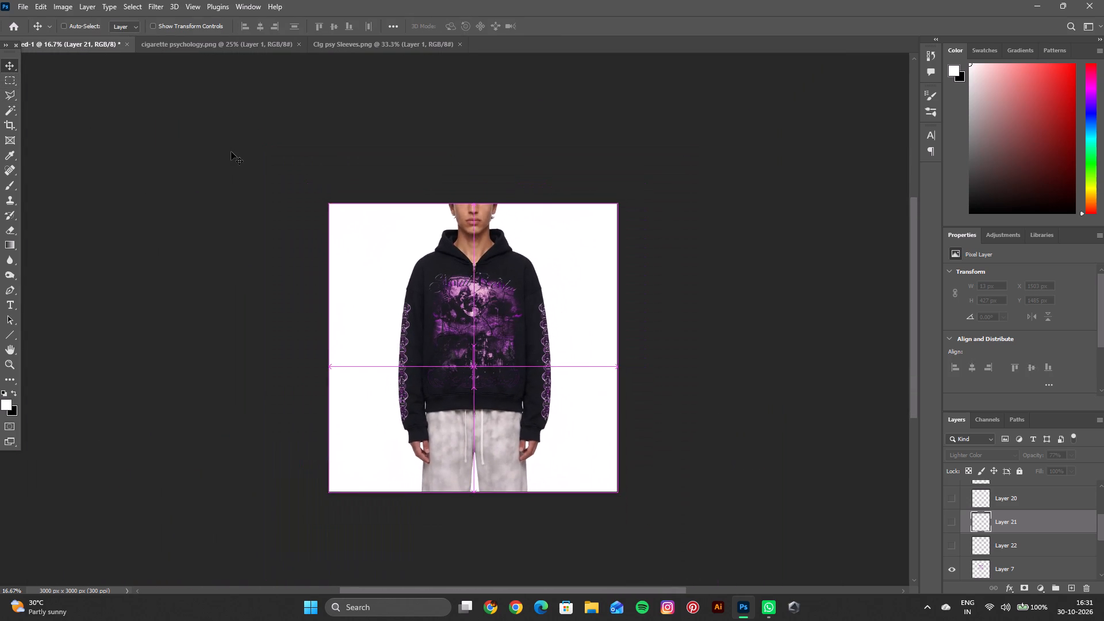
key(space)
key(space)
key(space)
key(space)
key(space)
key(space)
key(space)
key(space)
key(space)
key(space)
key(space)
key(space)
key(space)
key(space)
key(space)
key(space)
key(space)
key(space)
key(space)
key(space)
drag(534, 289, 532, 302)
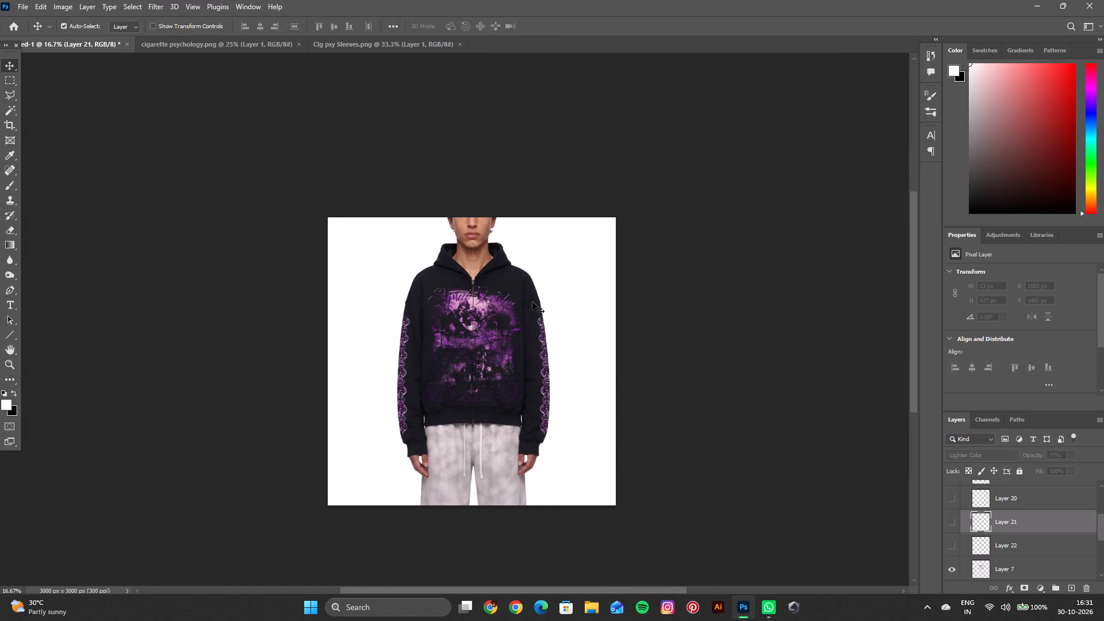
key(ctrl+equal)
Export the hoodie mockup as a PNG to the GB S25 folder, replacing the existing Sinful realm model.png.
click(22, 7)
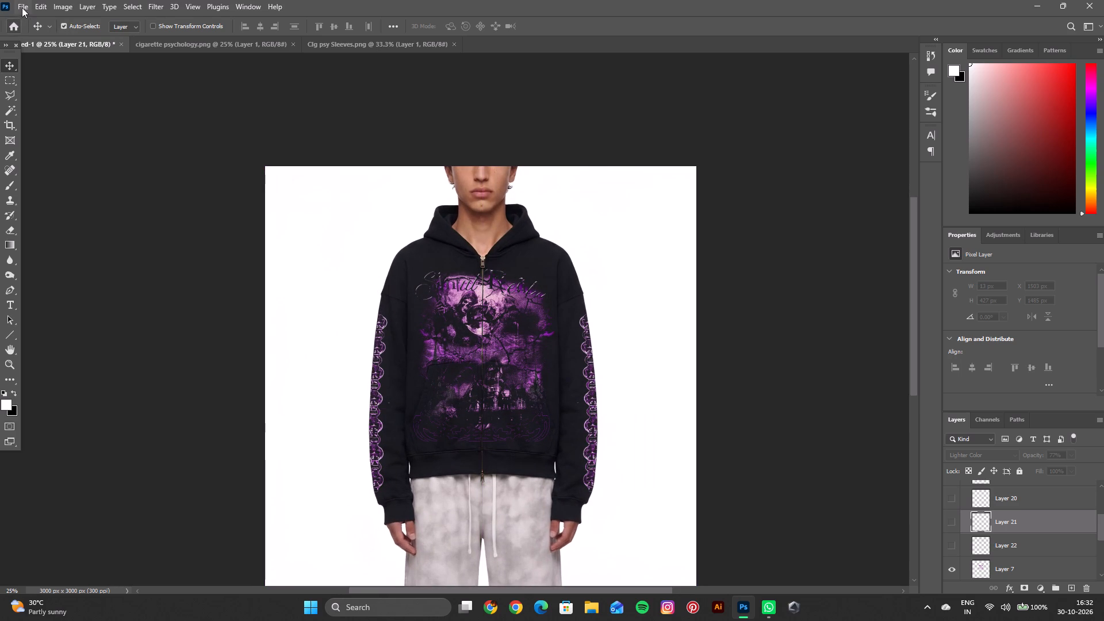
click(168, 185)
key(BackSpace)
text(Sin)
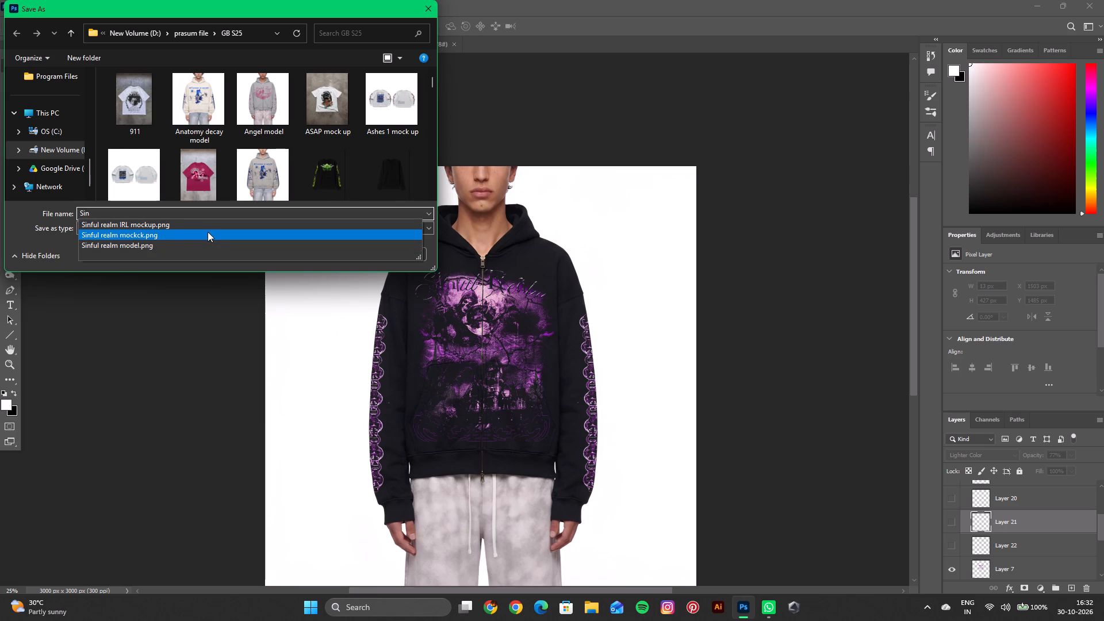
click(204, 244)
click(204, 244)
click(335, 251)
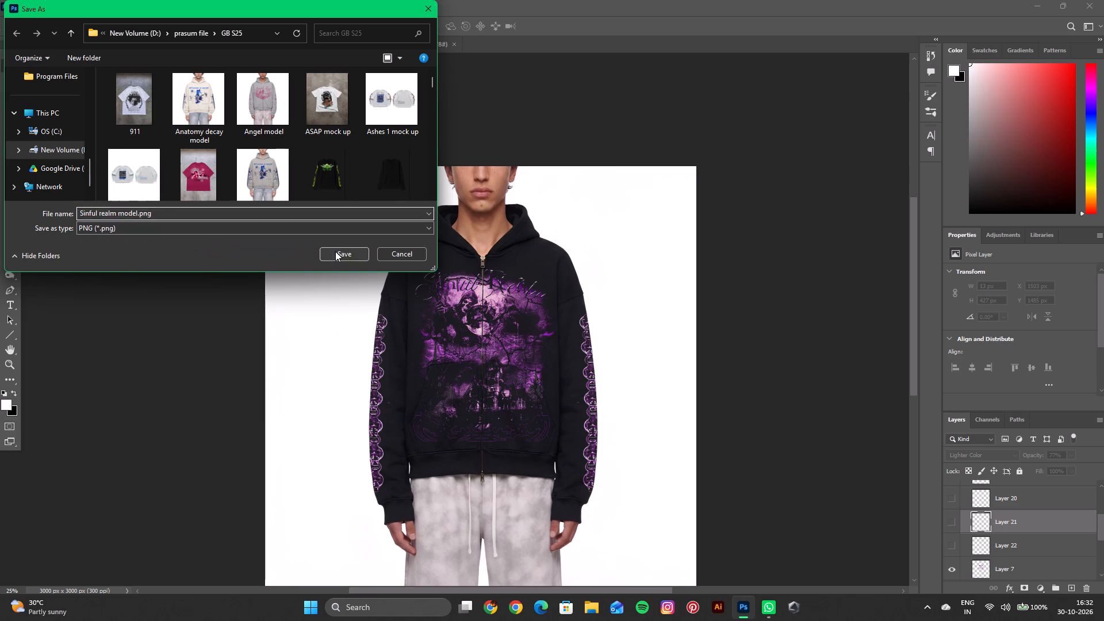
click(588, 304)
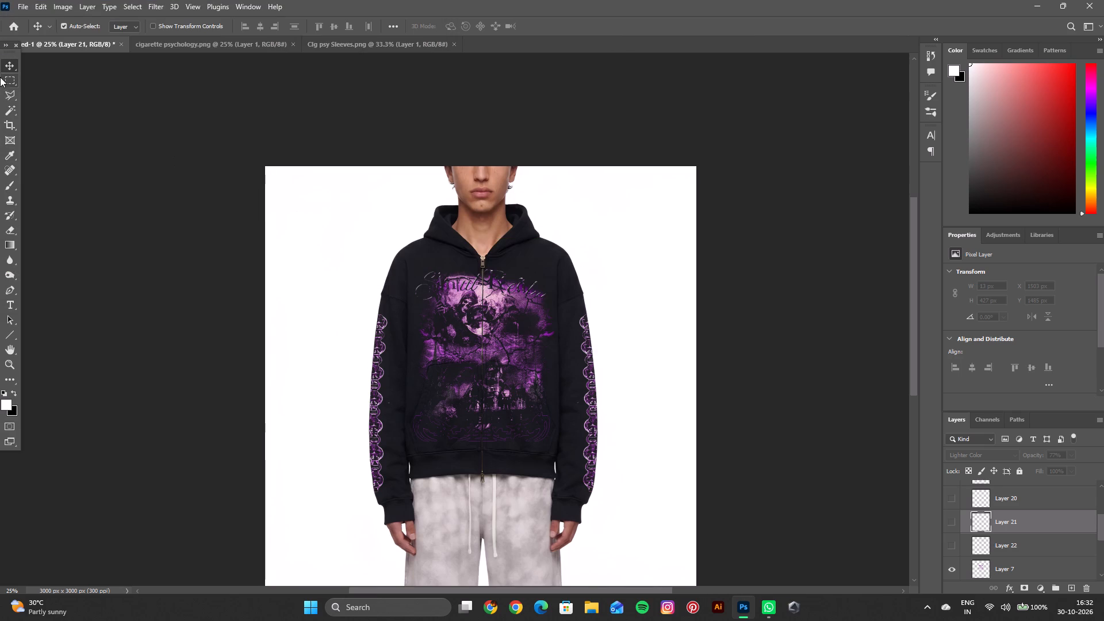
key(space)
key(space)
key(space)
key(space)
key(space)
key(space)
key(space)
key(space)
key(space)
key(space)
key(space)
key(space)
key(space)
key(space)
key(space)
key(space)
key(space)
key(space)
Delete the hidden zip pieces Layer 20, Layer 21 and Layer 22 from the Sinful realm group.
click(997, 545)
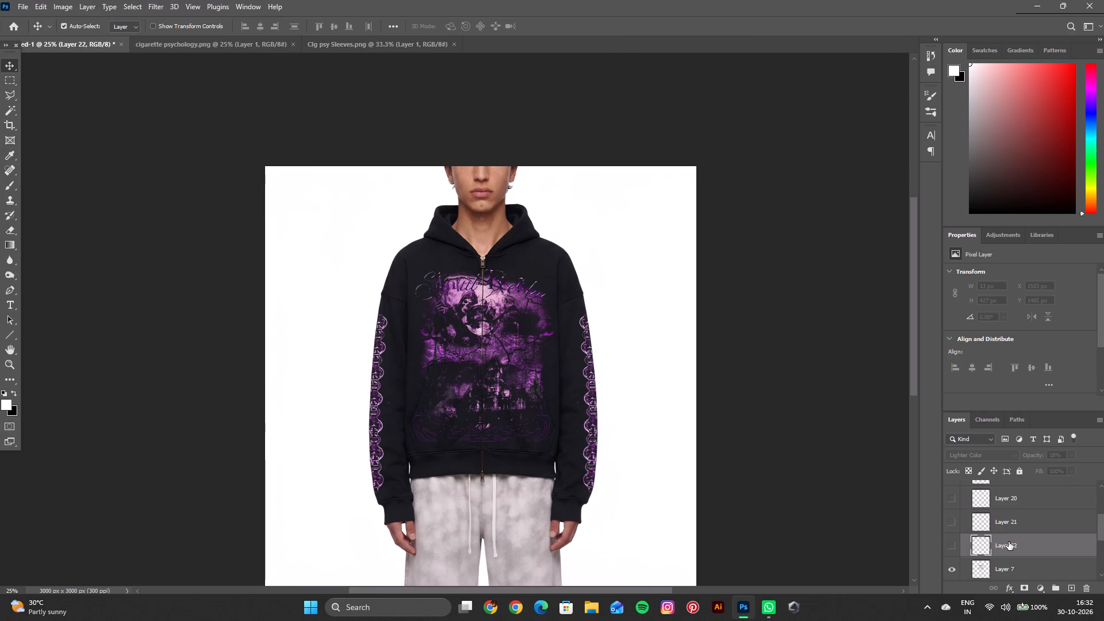
click(1021, 526)
click(1022, 541)
shift+click(1032, 503)
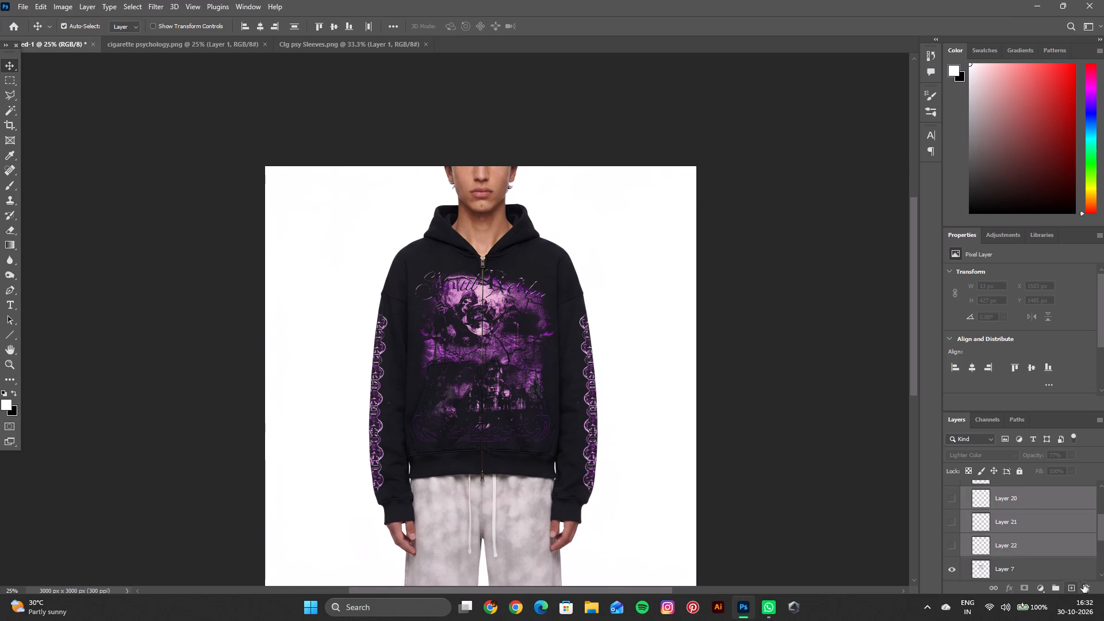
click(1085, 583)
click(508, 227)
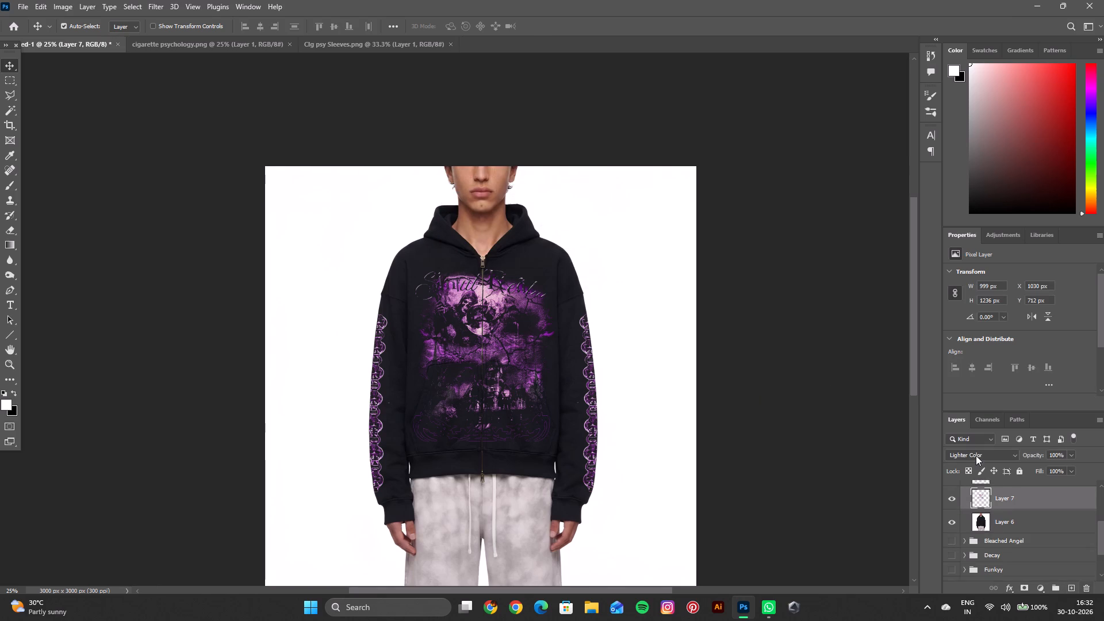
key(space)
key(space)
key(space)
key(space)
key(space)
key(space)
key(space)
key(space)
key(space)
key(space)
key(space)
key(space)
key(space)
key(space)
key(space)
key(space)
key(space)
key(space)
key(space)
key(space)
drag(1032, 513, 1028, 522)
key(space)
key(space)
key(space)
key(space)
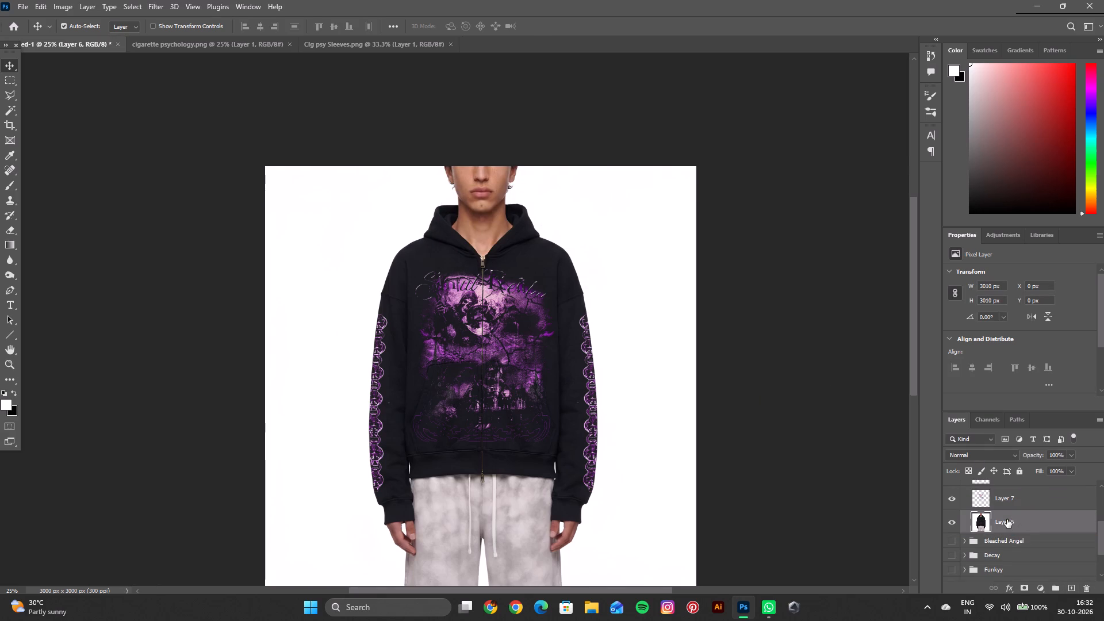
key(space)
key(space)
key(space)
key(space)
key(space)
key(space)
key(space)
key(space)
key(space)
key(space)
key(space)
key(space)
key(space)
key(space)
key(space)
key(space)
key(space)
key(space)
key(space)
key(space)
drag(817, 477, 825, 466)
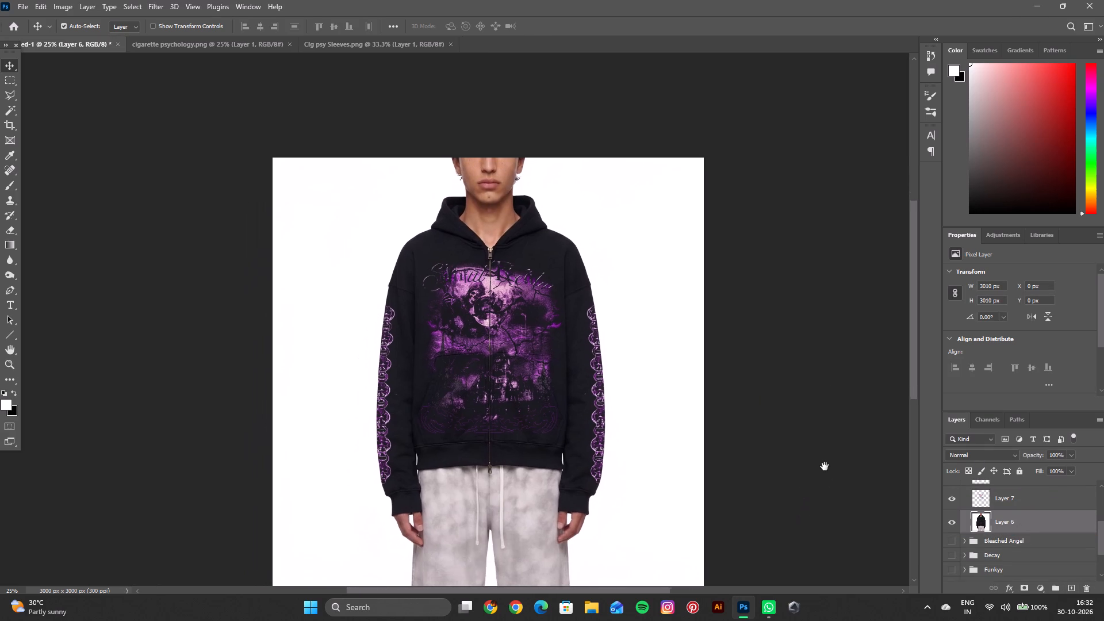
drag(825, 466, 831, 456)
Delete the remaining hidden zip piece, Layer 19, above the main front print.
scroll(1034, 534, up, 5)
click(1005, 558)
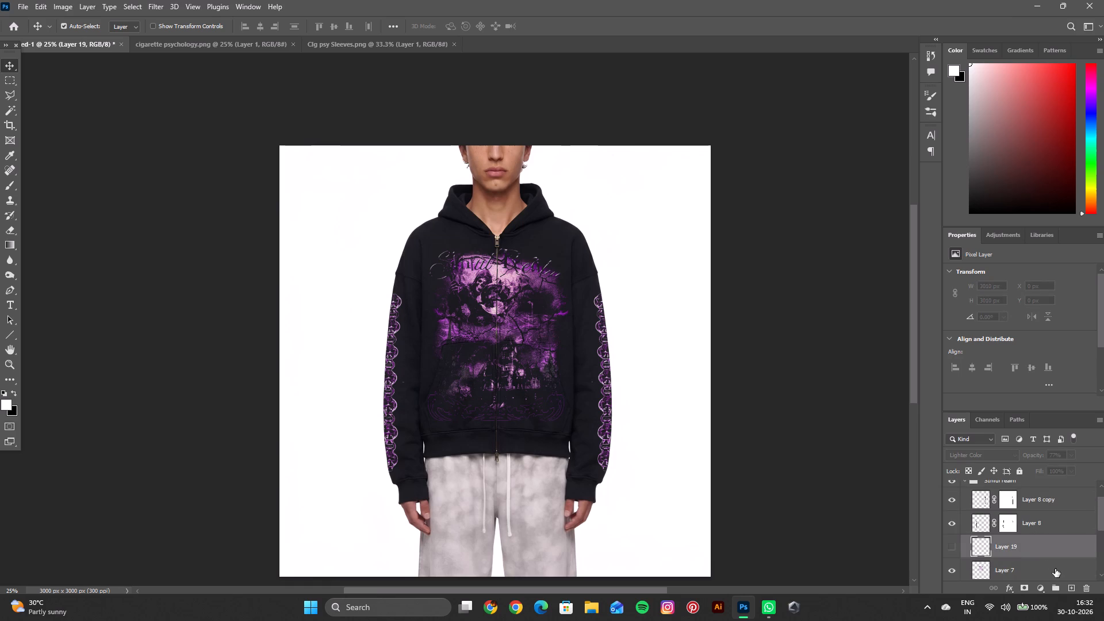
click(1082, 584)
click(501, 228)
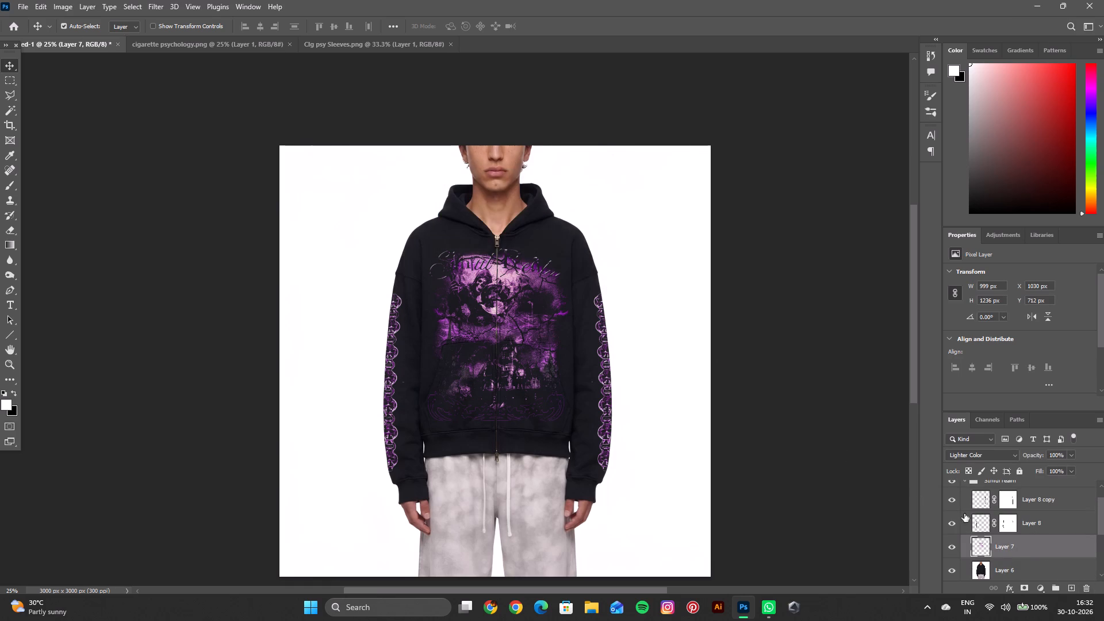
Collapse the Sinful realm group and hide it.
key(space)
scroll(1018, 538, up, 6)
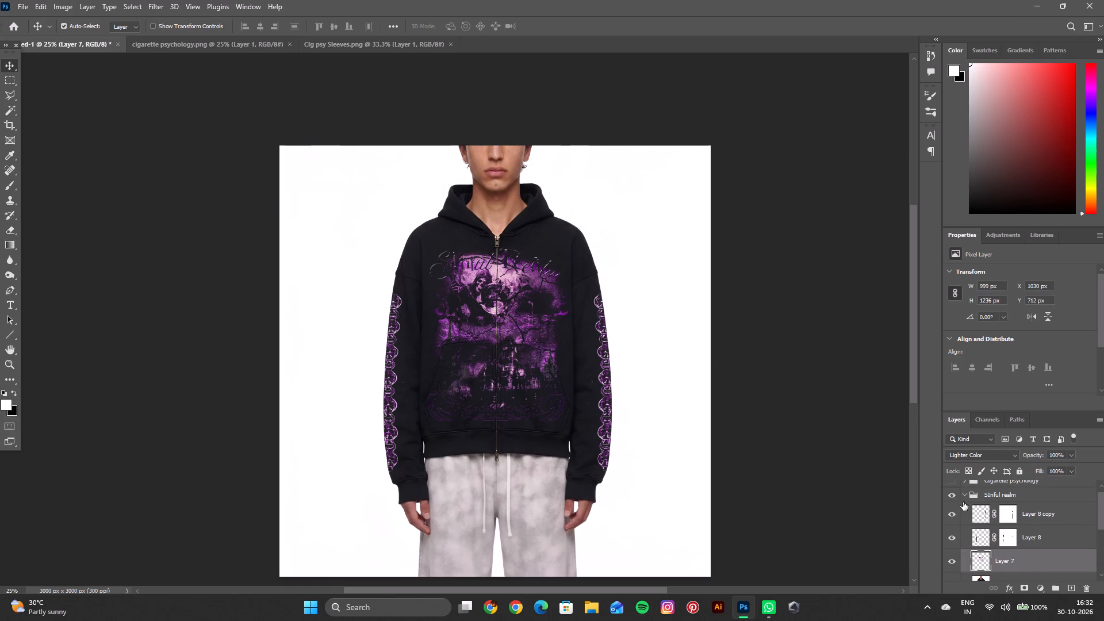
click(963, 502)
click(949, 501)
Check the Bleached Angel, Decay, Funkyy, Floral front and Floral back groups by toggling their visibility one at a time.
click(953, 516)
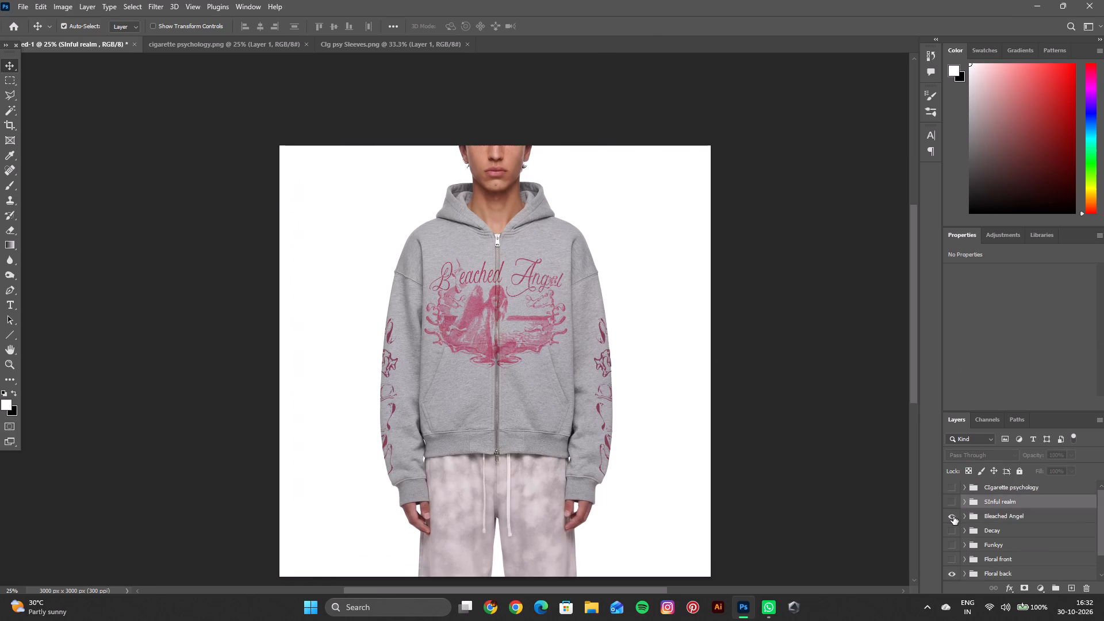
click(953, 516)
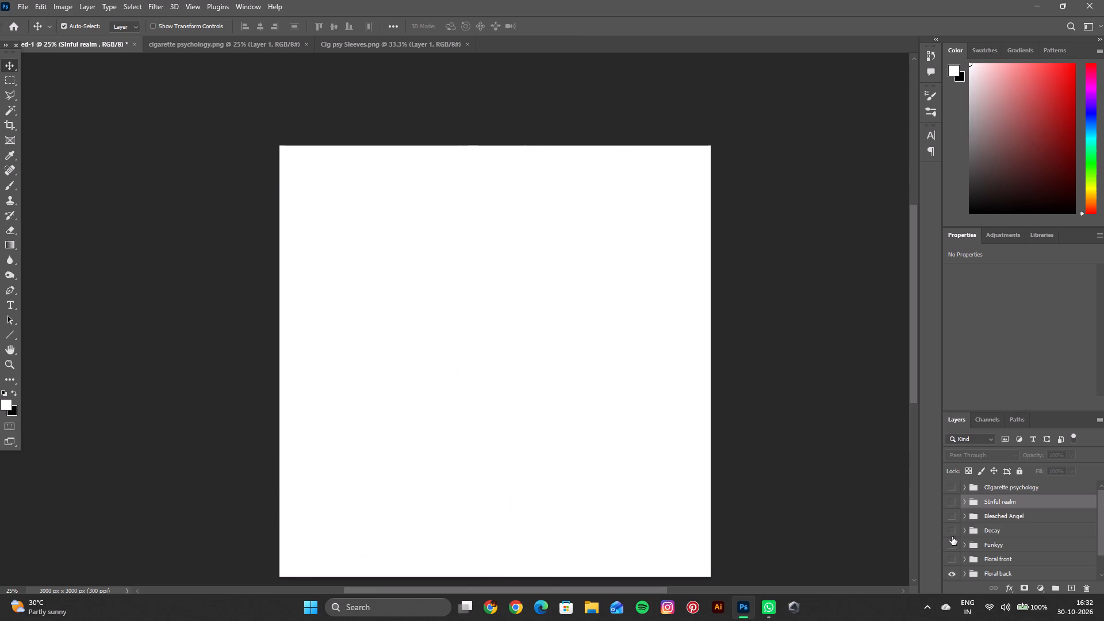
click(952, 536)
click(952, 533)
click(950, 547)
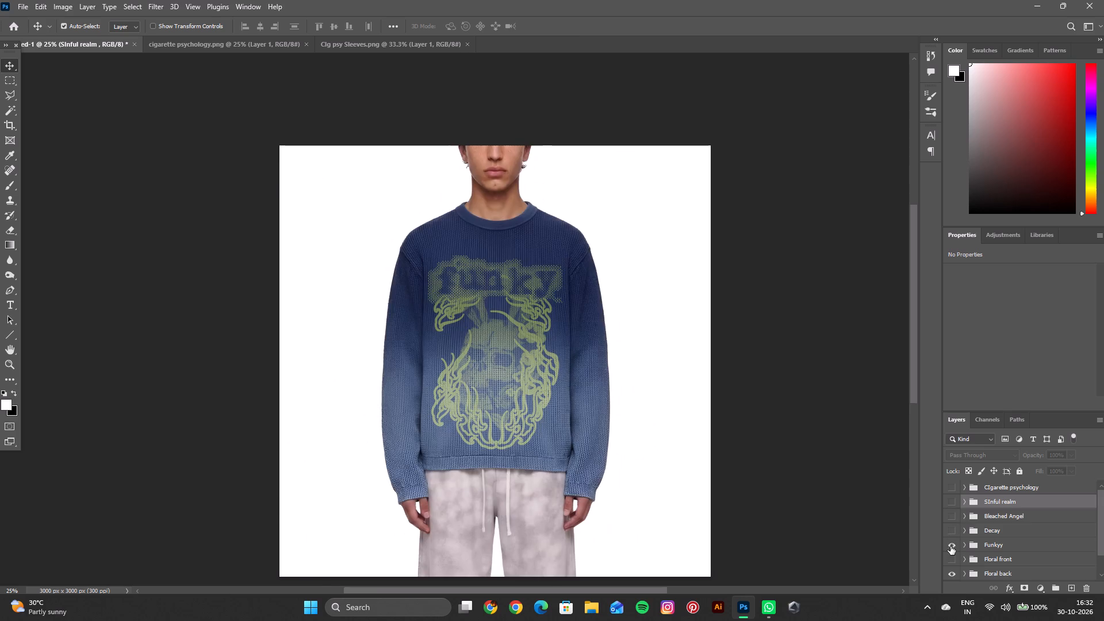
click(950, 546)
click(950, 556)
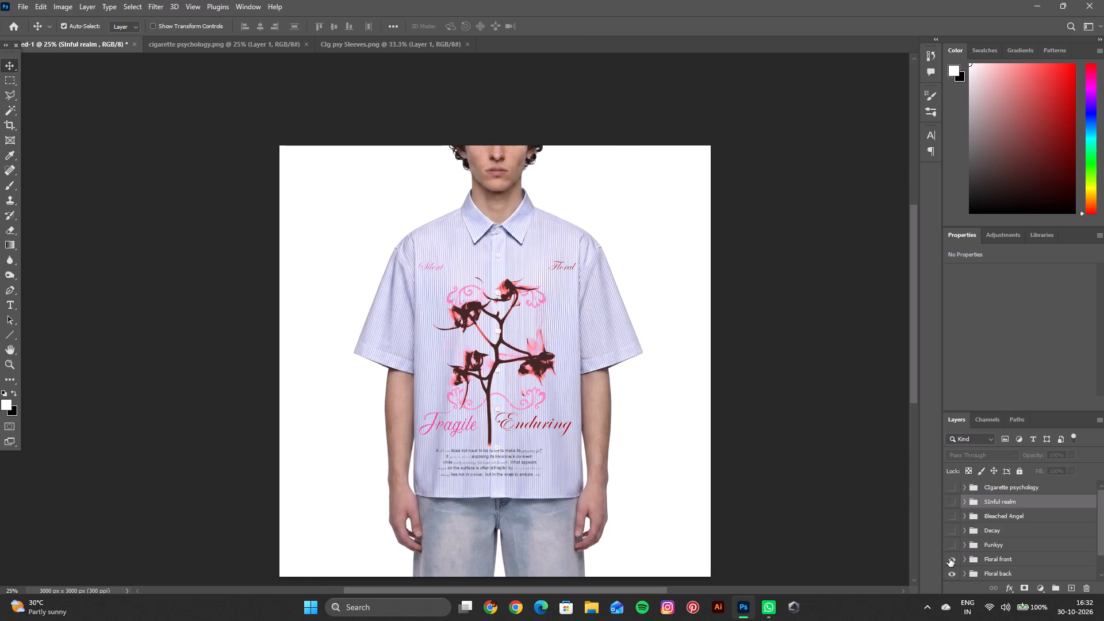
click(949, 558)
scroll(952, 549, down, 2)
click(954, 553)
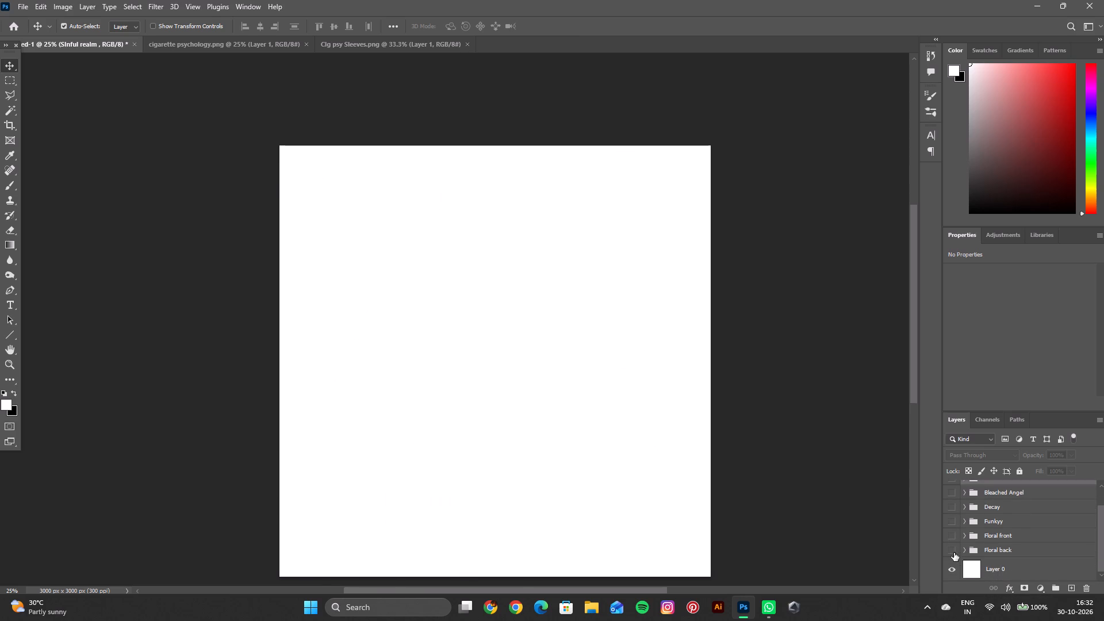
click(954, 553)
scroll(959, 540, up, 3)
scroll(959, 540, down, 3)
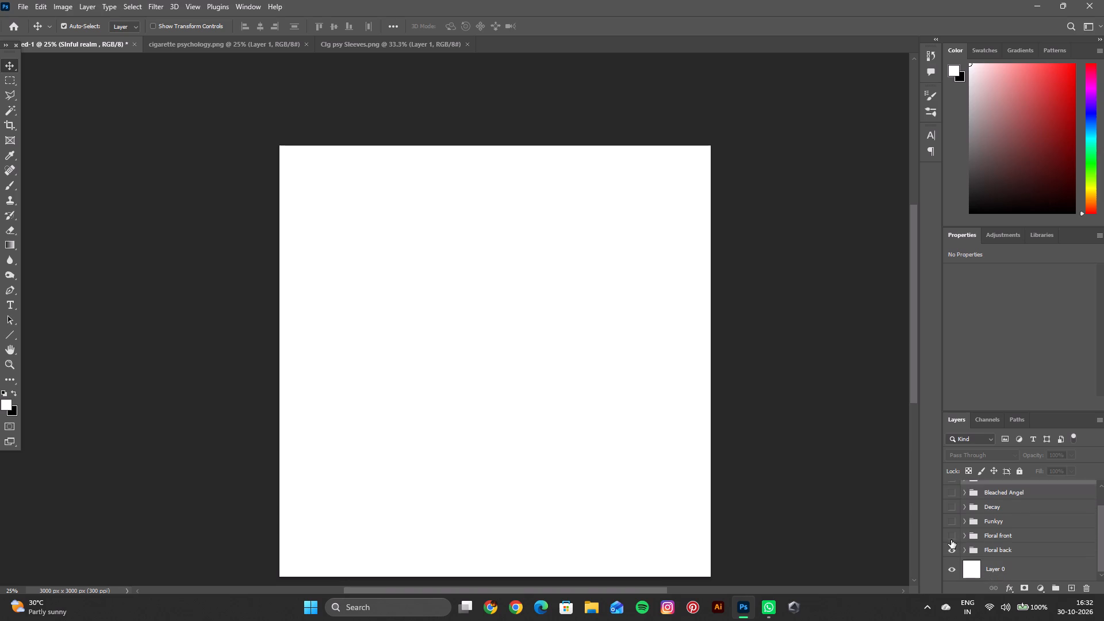
click(951, 539)
click(951, 538)
Make Layer 16 and Layer 2 visible inside the Floral back group and collapse the group.
click(964, 549)
scroll(967, 548, down, 4)
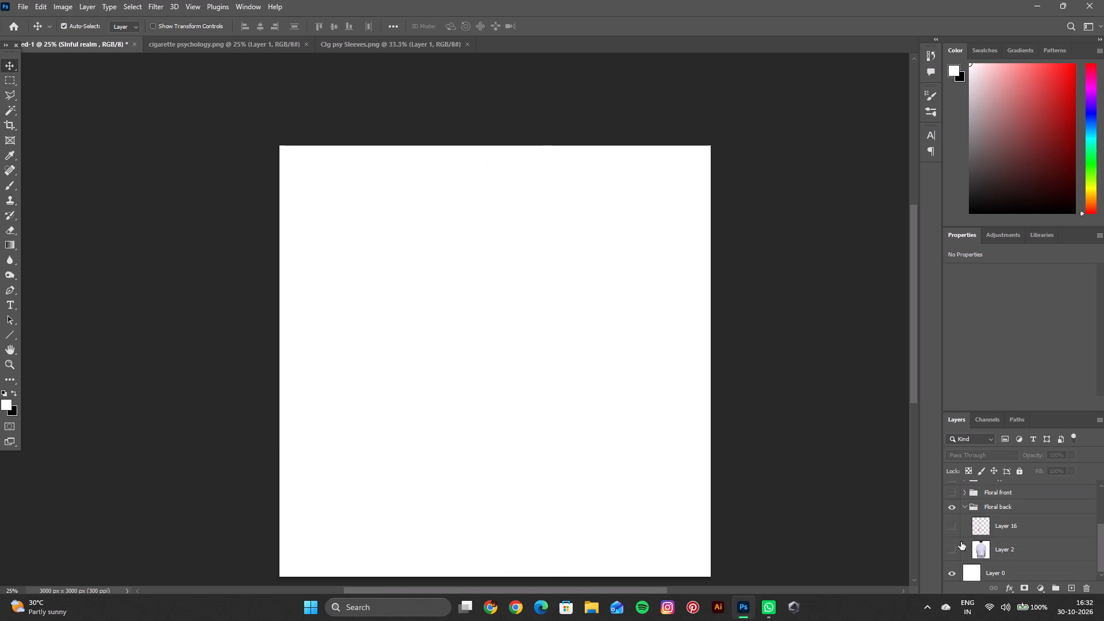
click(956, 526)
click(952, 547)
scroll(957, 529, up, 1)
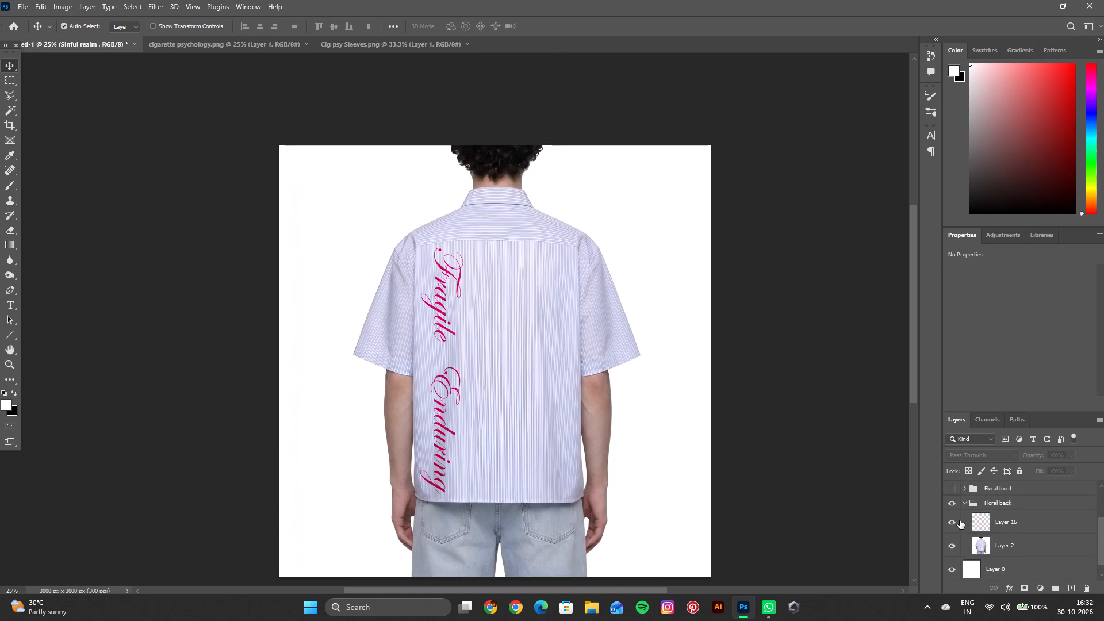
click(963, 516)
Hide the Floral back group after checking its shirt mockup.
click(954, 552)
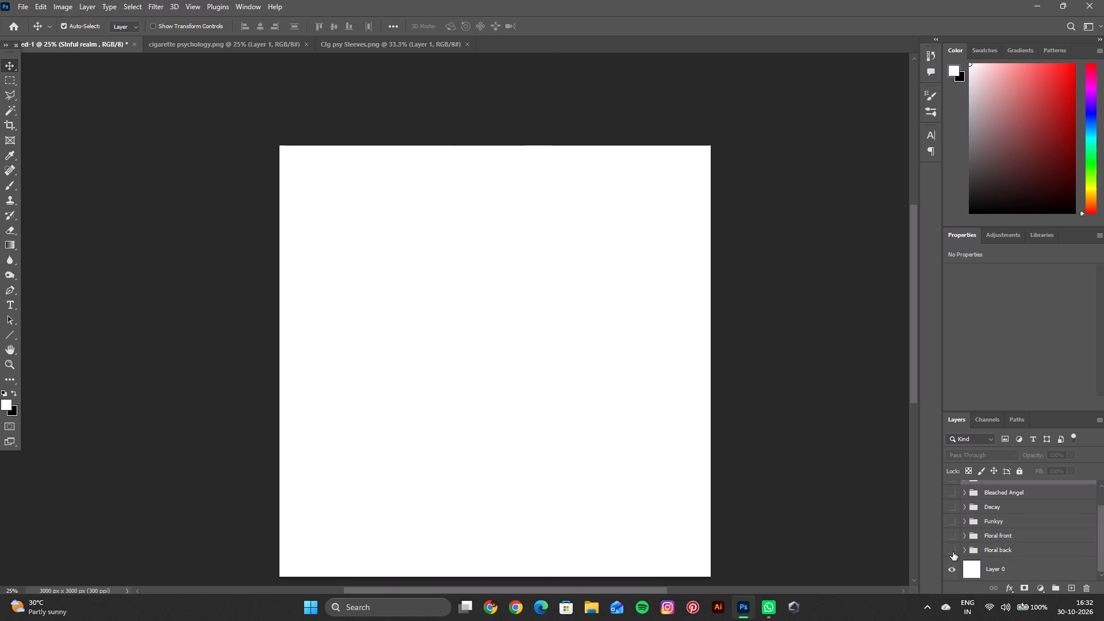
click(953, 552)
click(951, 552)
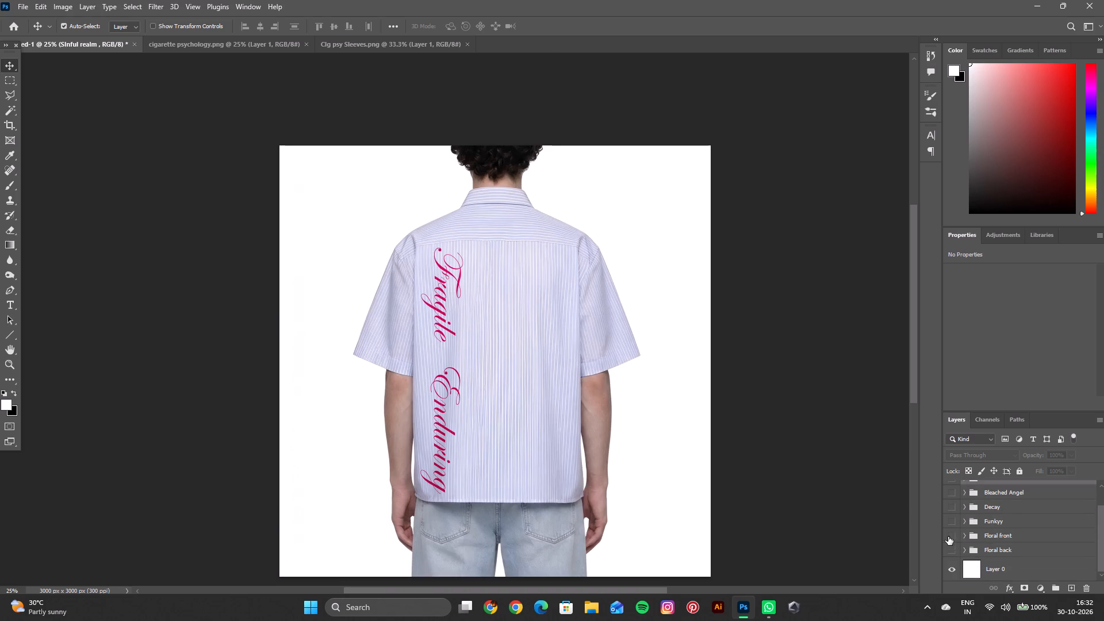
Preview each remaining mockup group in turn, from Floral front up to Cigarette psychology, hiding each one again.
double_click(948, 536)
click(946, 521)
click(946, 521)
double_click(950, 506)
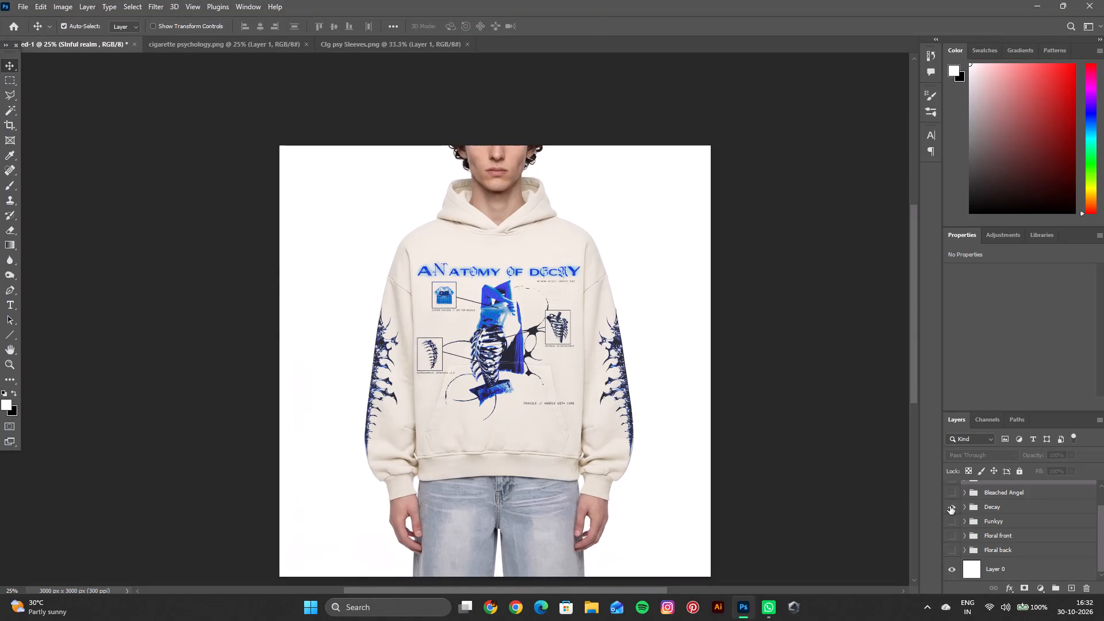
click(950, 490)
scroll(953, 492, up, 2)
click(952, 517)
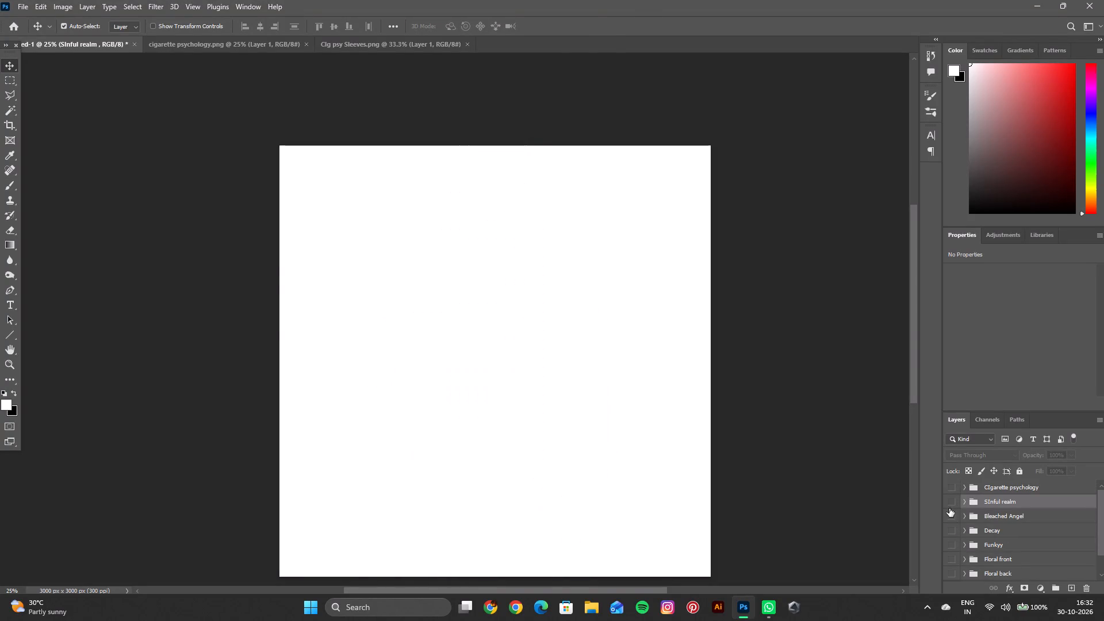
click(949, 501)
scroll(950, 502, up, 2)
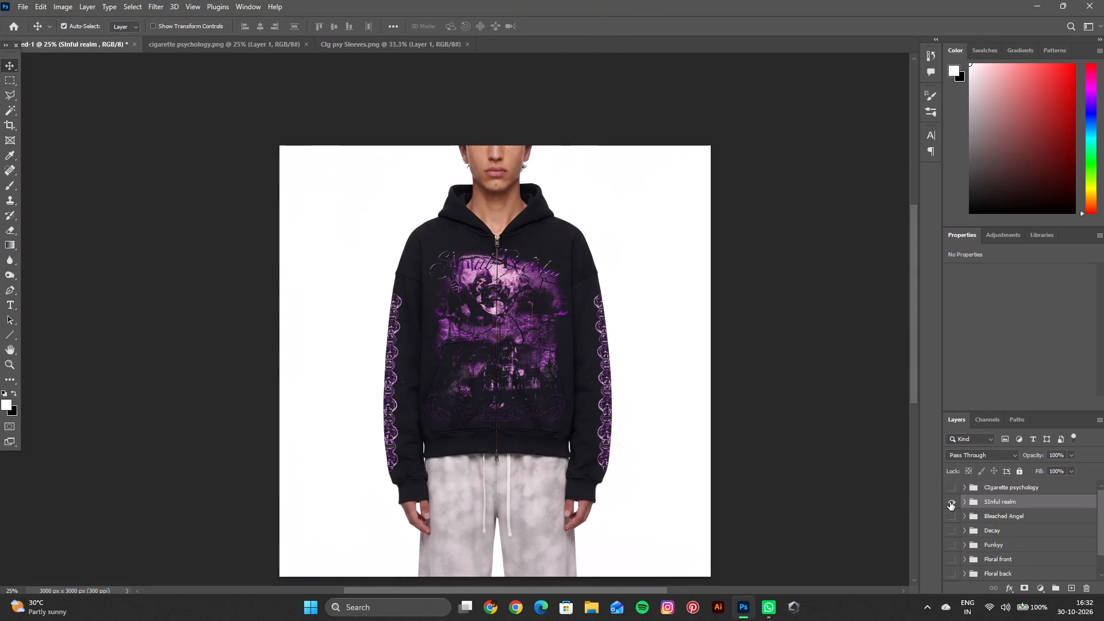
click(950, 502)
scroll(950, 501, up, 1)
click(951, 492)
click(952, 489)
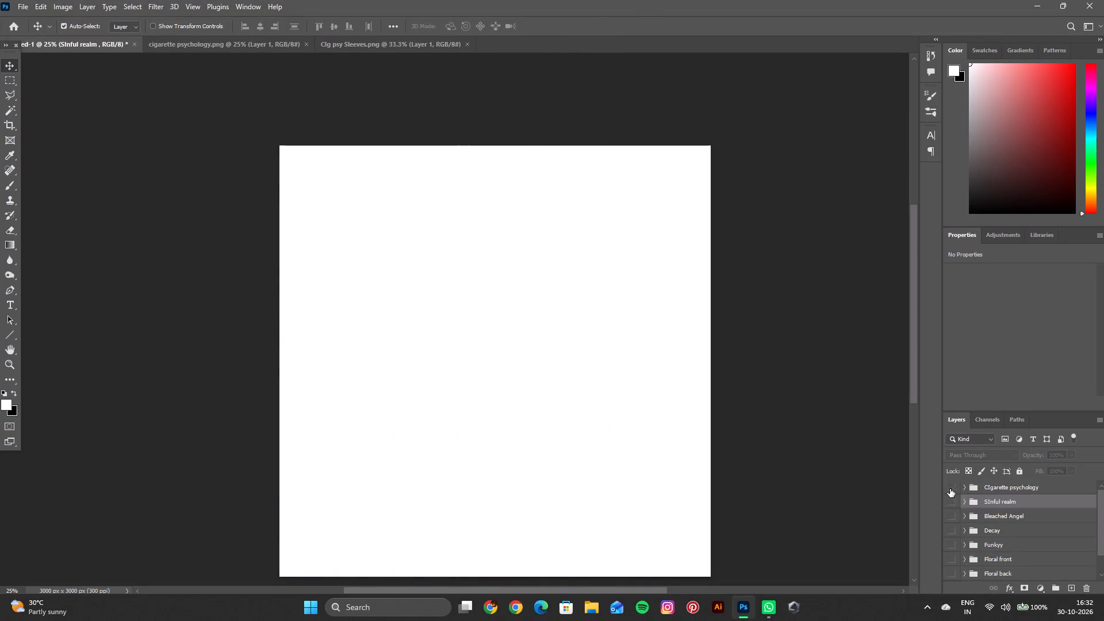
Show the Cigarette psychology hoodie group as the only visible mockup.
key(space)
key(space)
key(space)
key(space)
key(space)
key(space)
key(space)
key(space)
key(space)
key(space)
key(space)
key(space)
key(space)
key(space)
key(space)
key(space)
key(space)
key(space)
key(space)
key(space)
drag(673, 450, 670, 401)
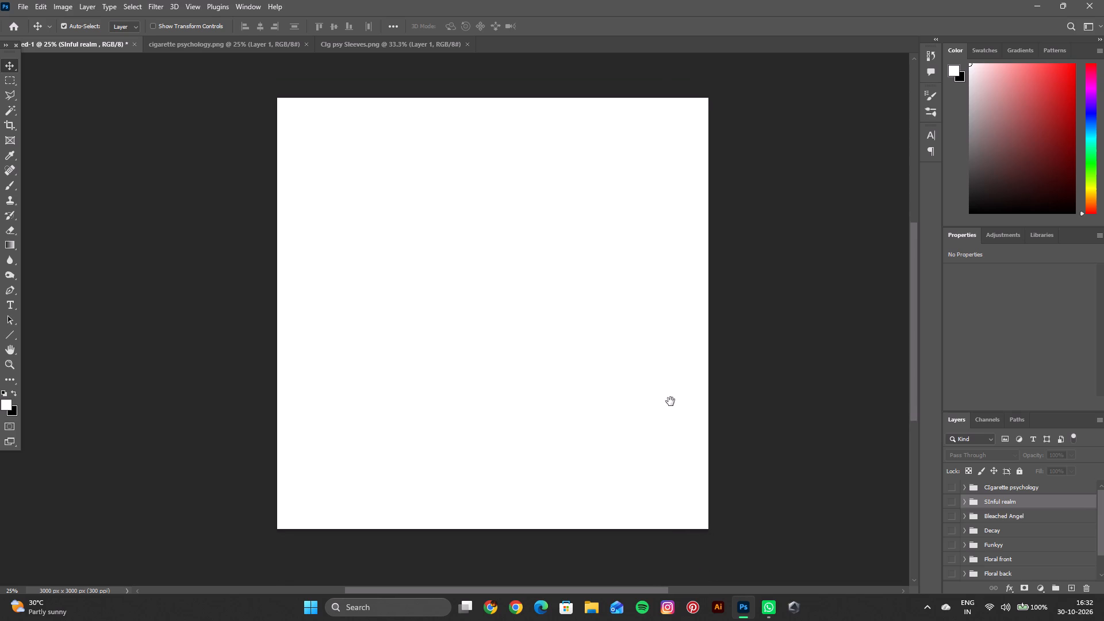
drag(670, 401, 667, 394)
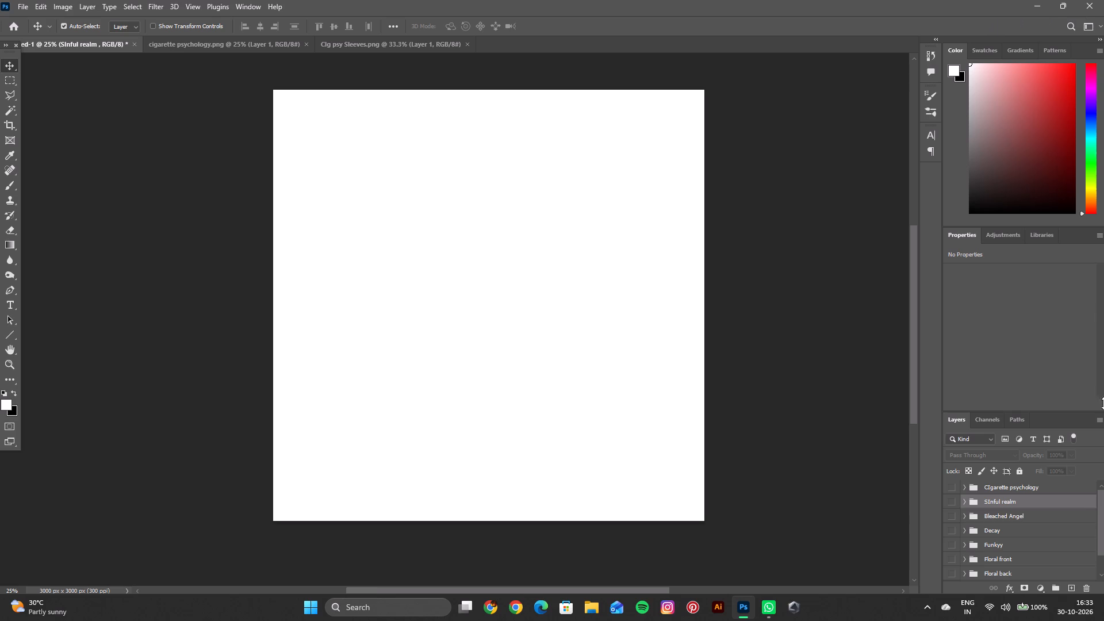
click(953, 484)
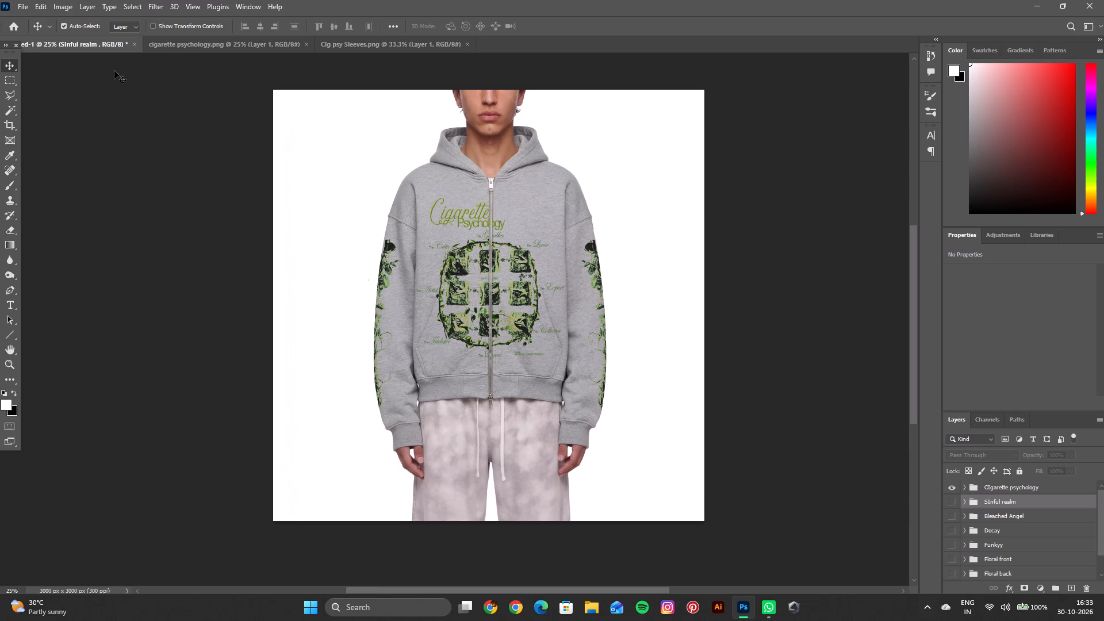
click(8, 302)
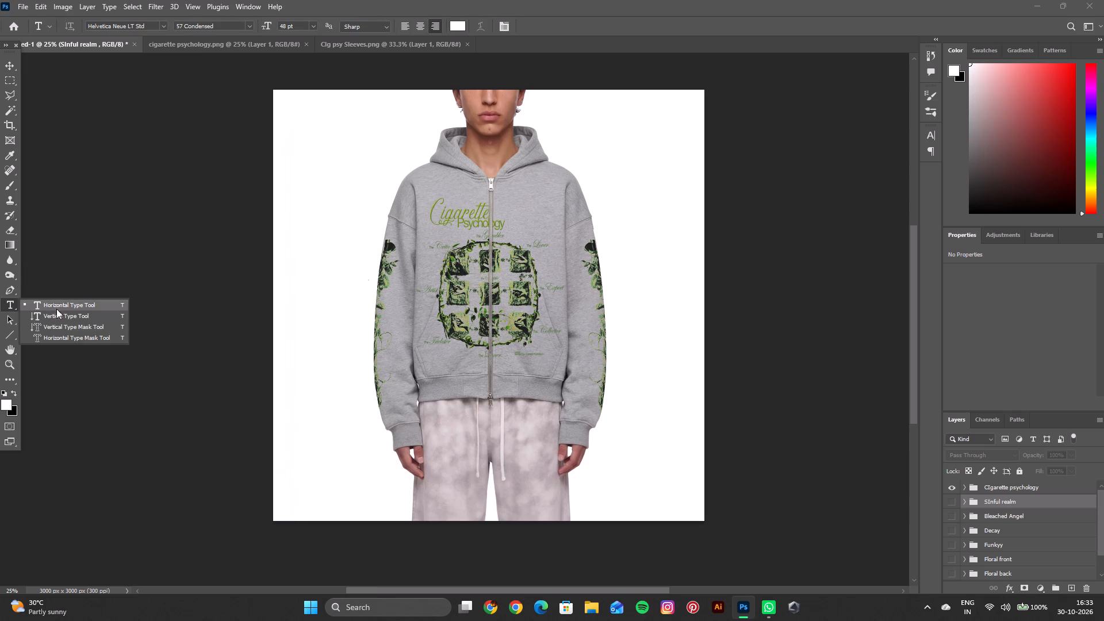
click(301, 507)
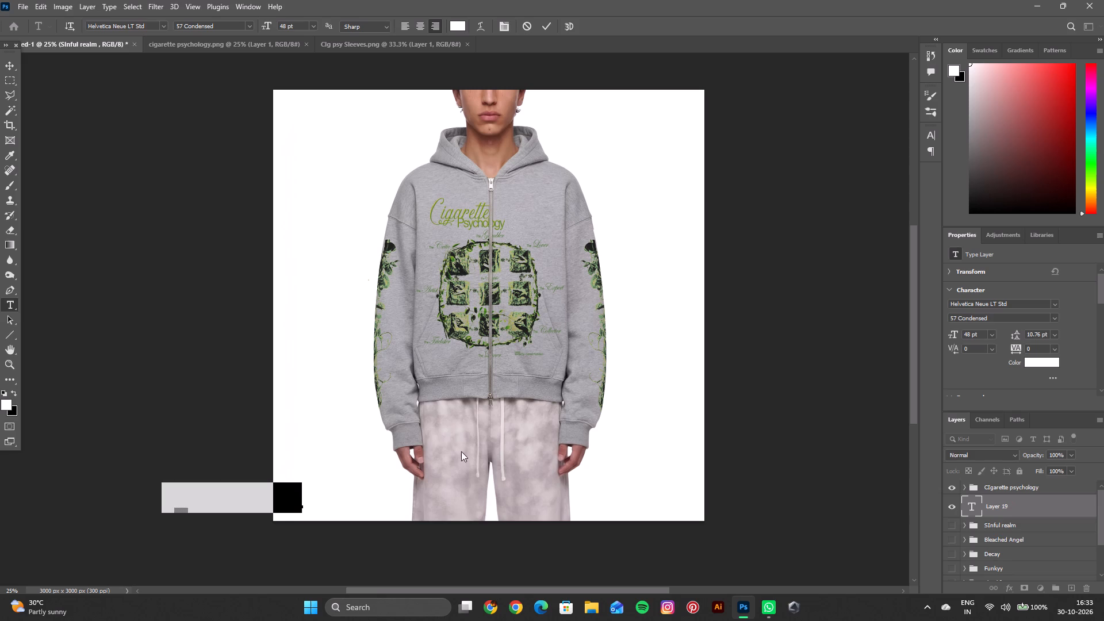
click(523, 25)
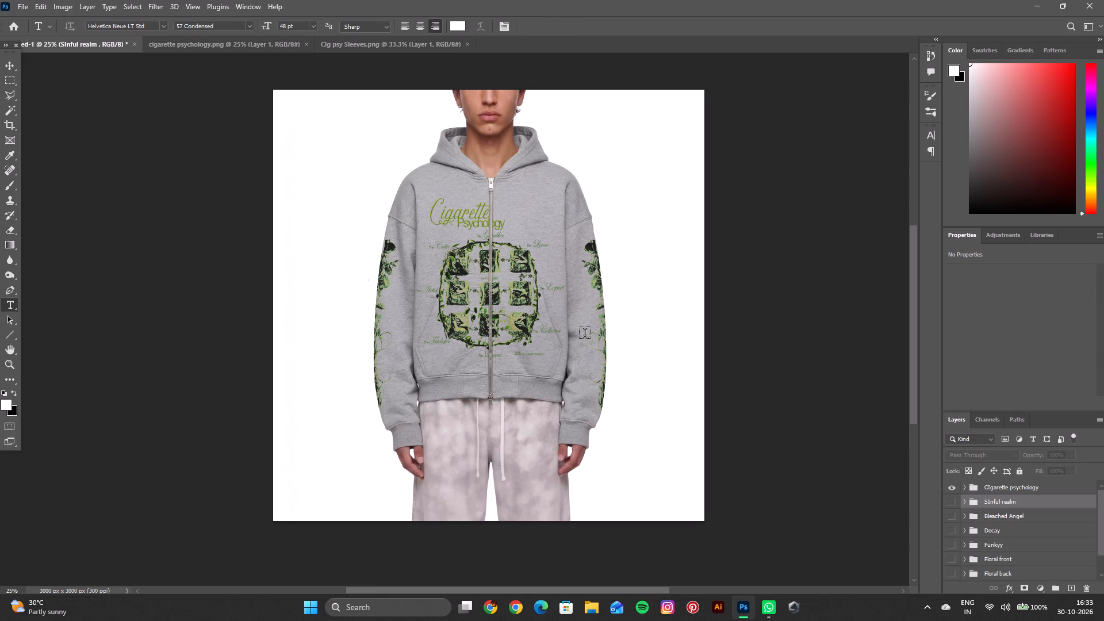
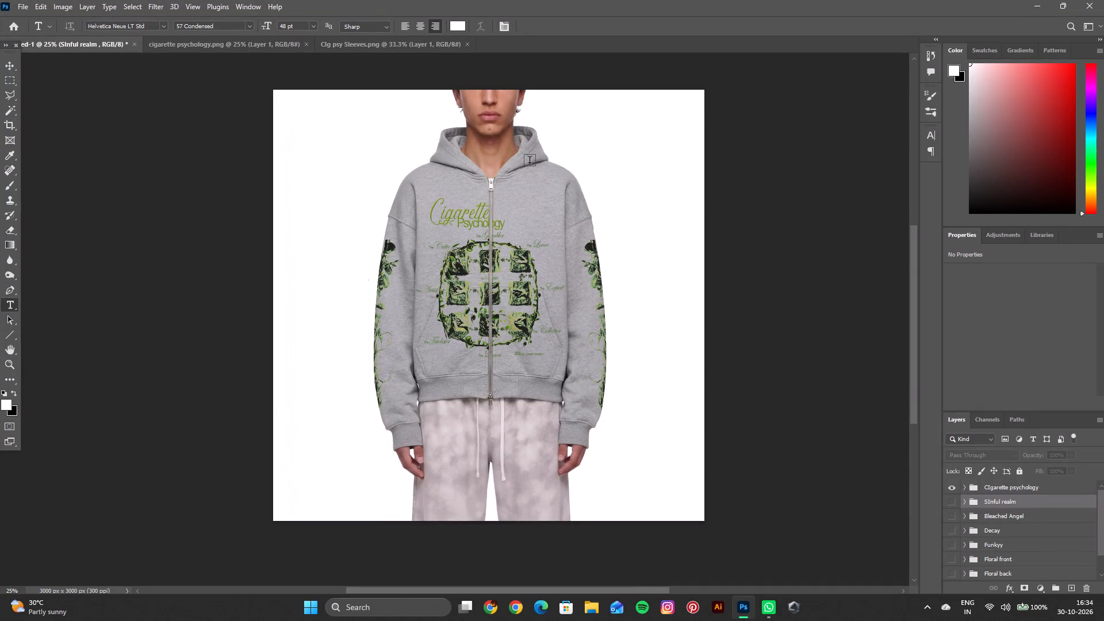
Add a text layer reading "status" over the hoodie's shoulder area.
click(559, 167)
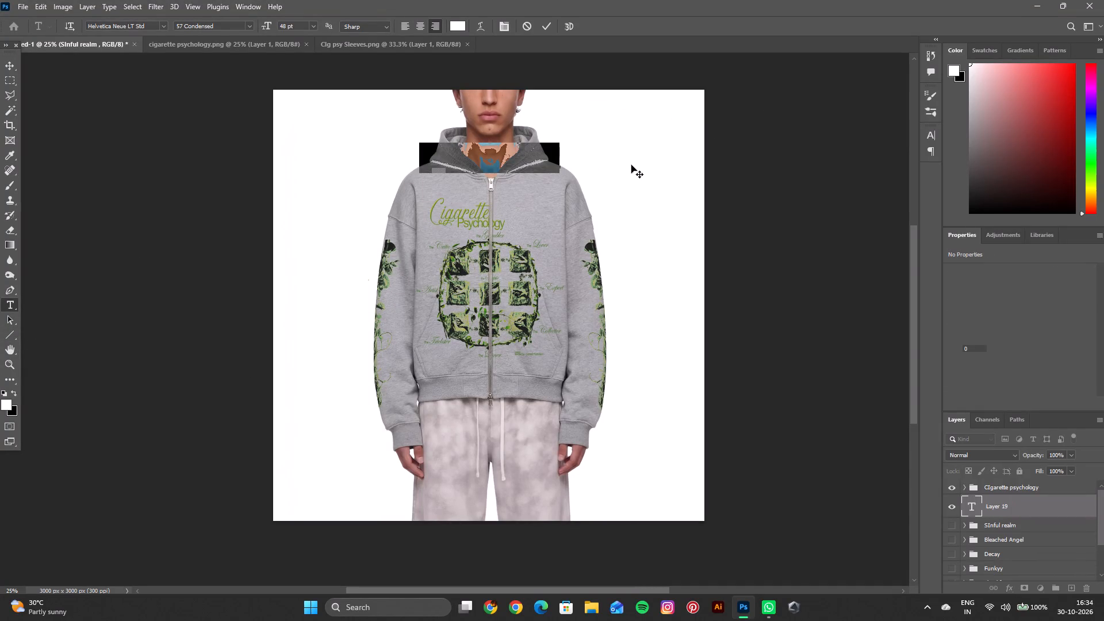
key(BackSpace)
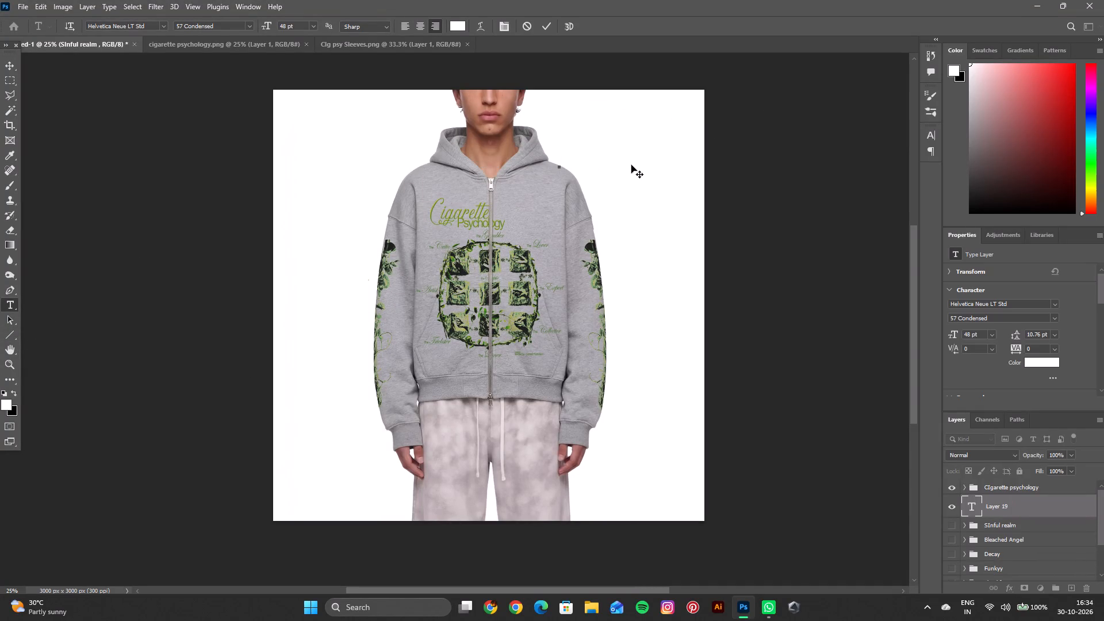
text(st)
text(atus)
Set the "status" text color to black (000000) and commit the text.
drag(554, 159, 491, 158)
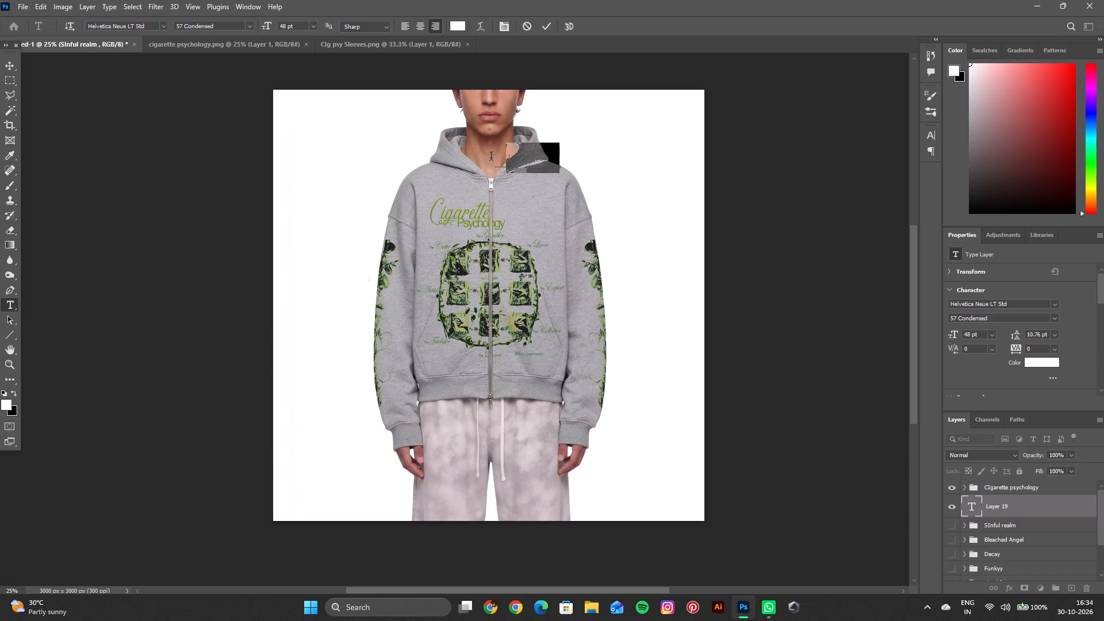
drag(491, 158, 472, 152)
click(454, 29)
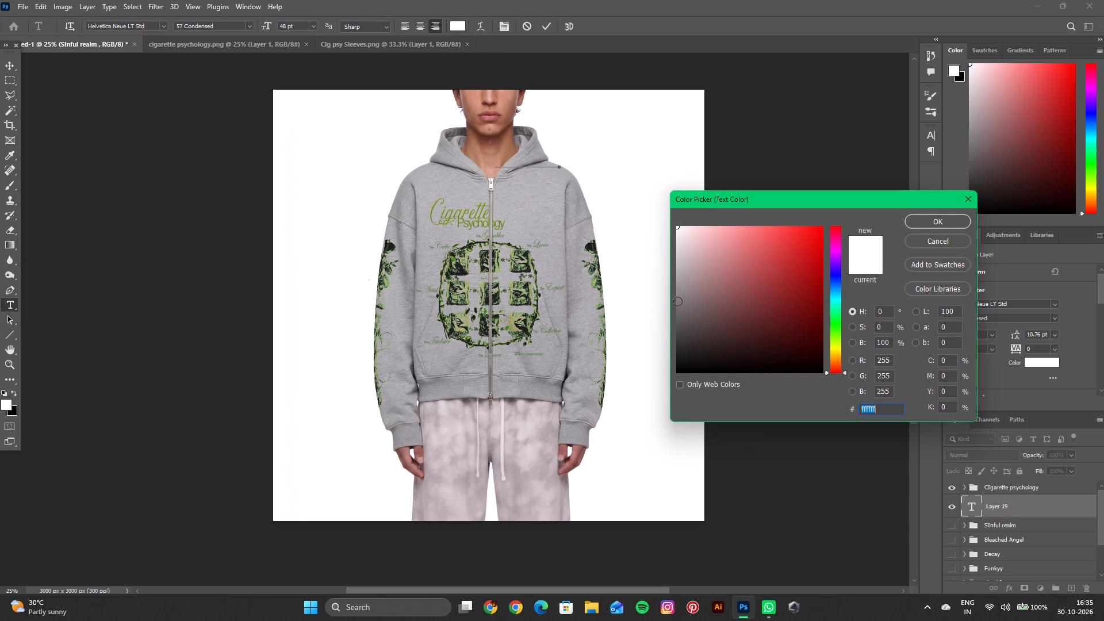
drag(700, 315, 662, 384)
click(924, 216)
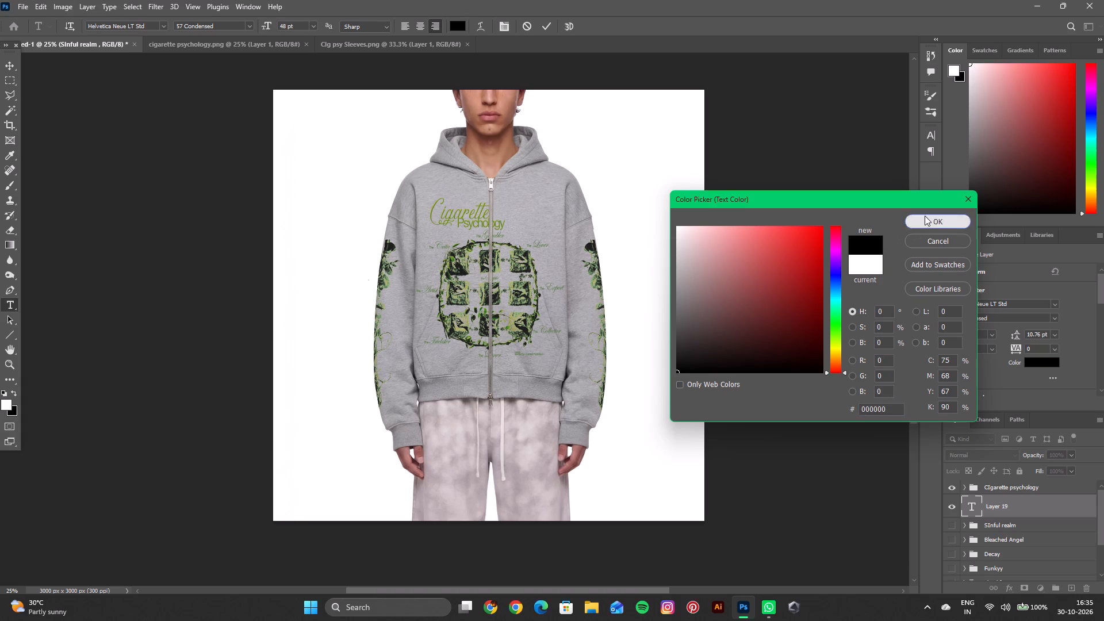
click(542, 28)
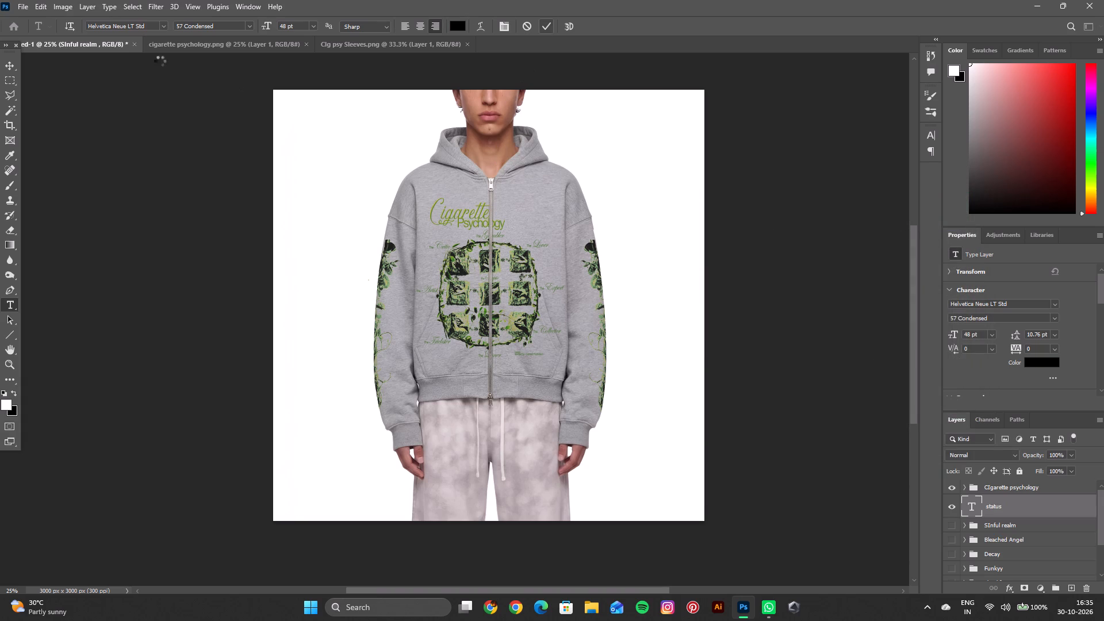
Place the status layer above the Cigarette psychology group and move its text onto the white background beside the hood.
click(9, 65)
drag(1056, 505, 1056, 485)
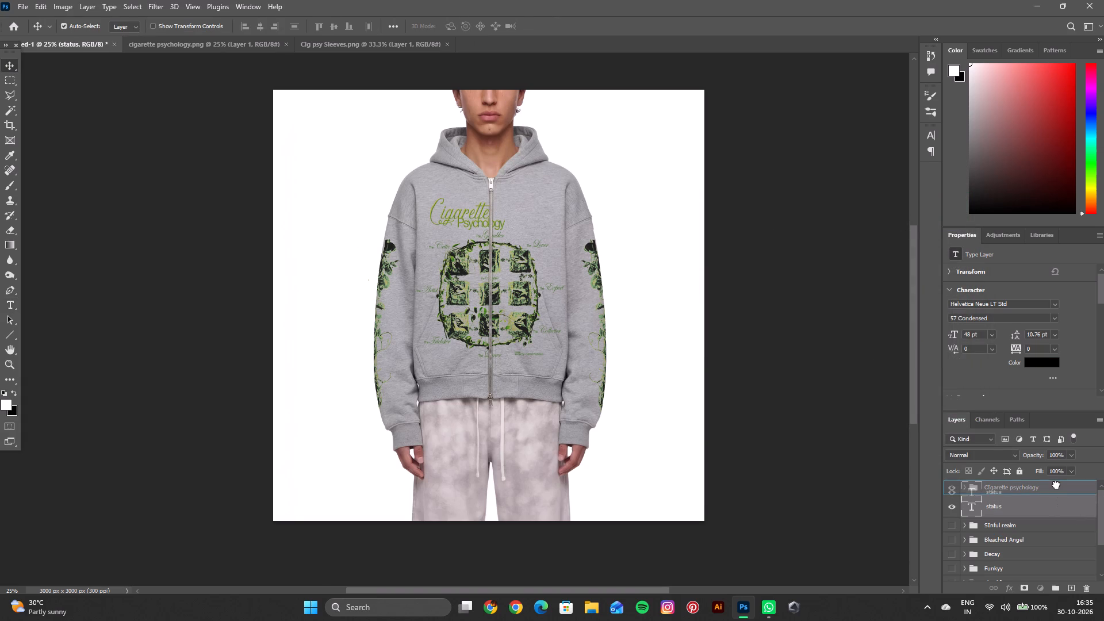
drag(1056, 485, 1059, 481)
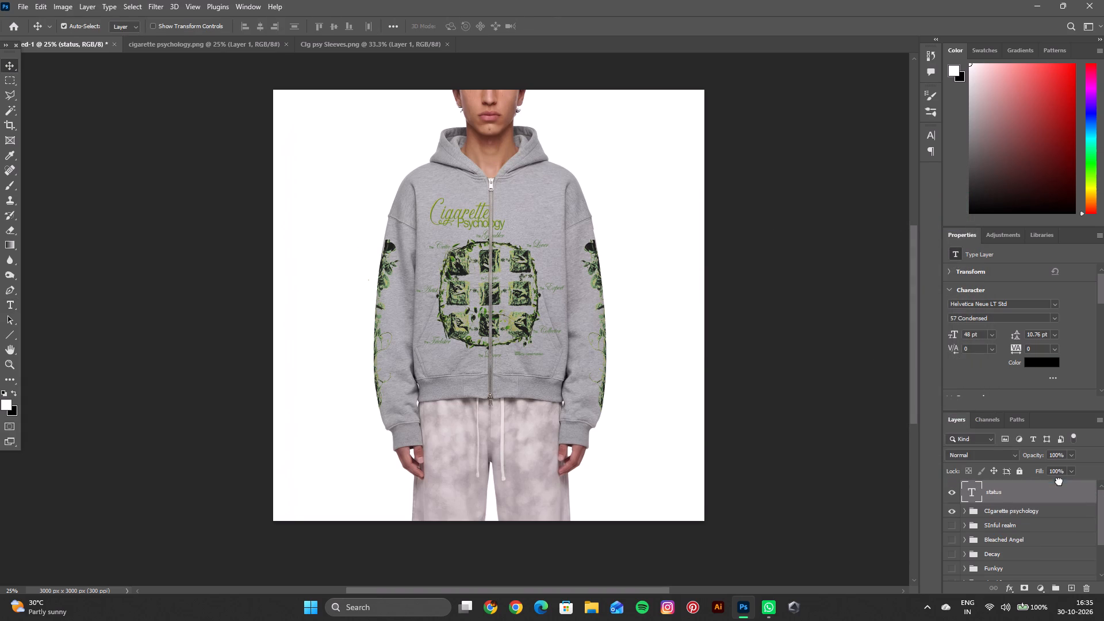
drag(554, 158, 561, 159)
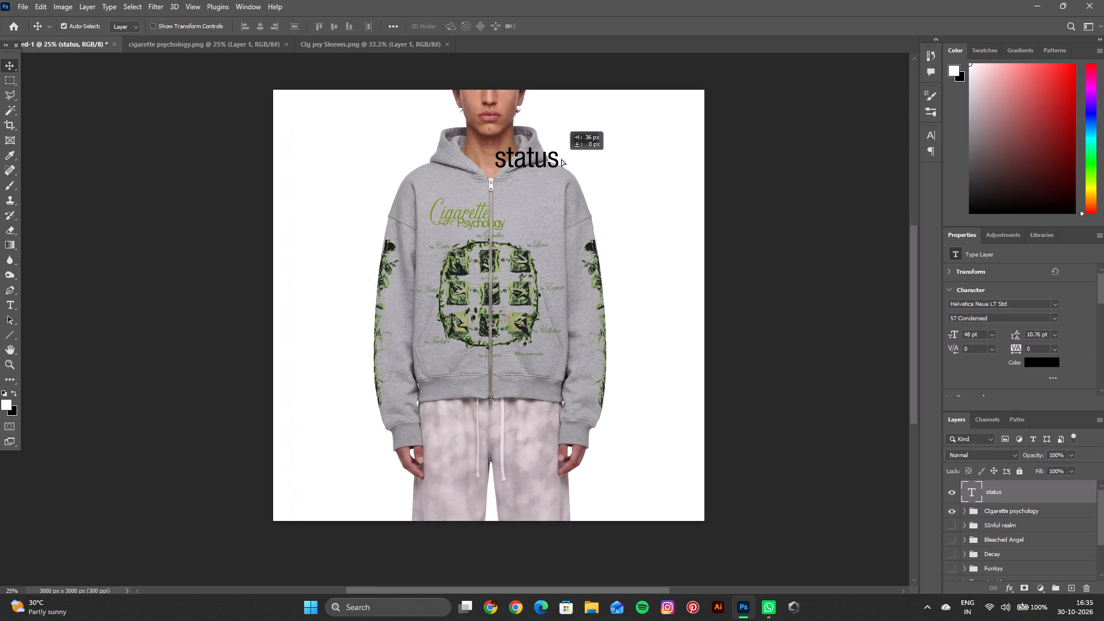
drag(561, 159, 635, 147)
Replace the text with "STATUS" in capitals and set its tracking to -100.
double_click(635, 147)
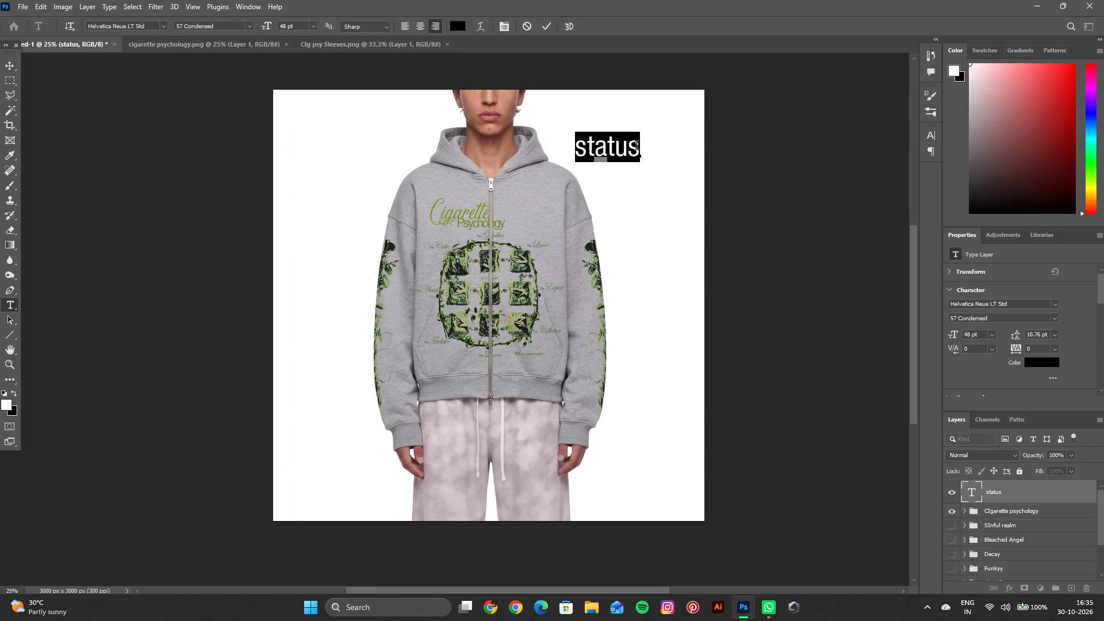
key(BackSpace)
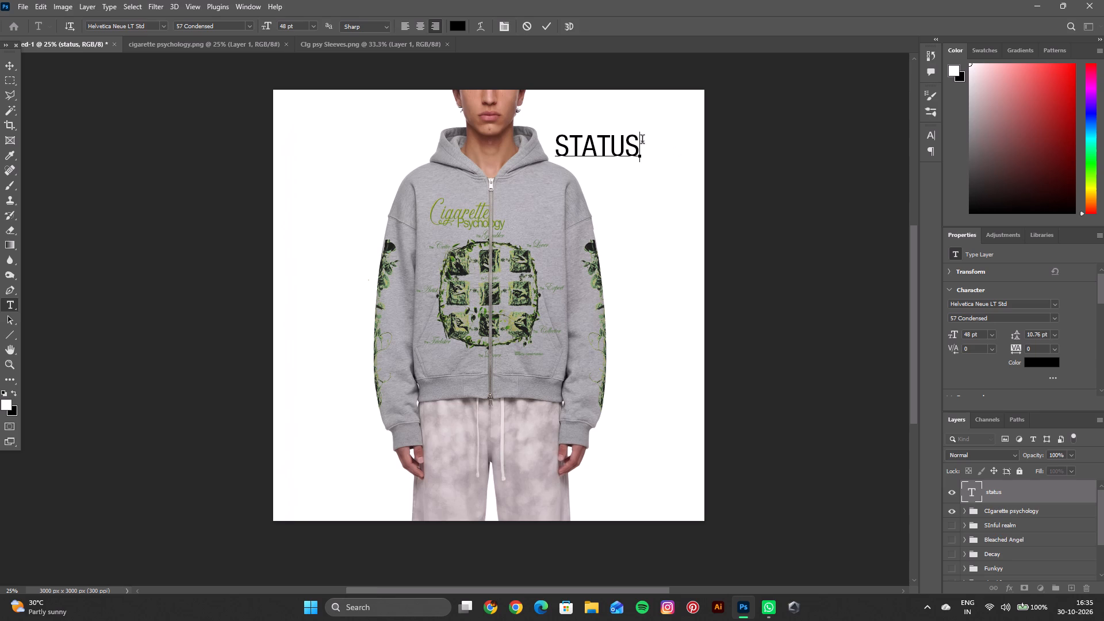
drag(559, 149, 649, 148)
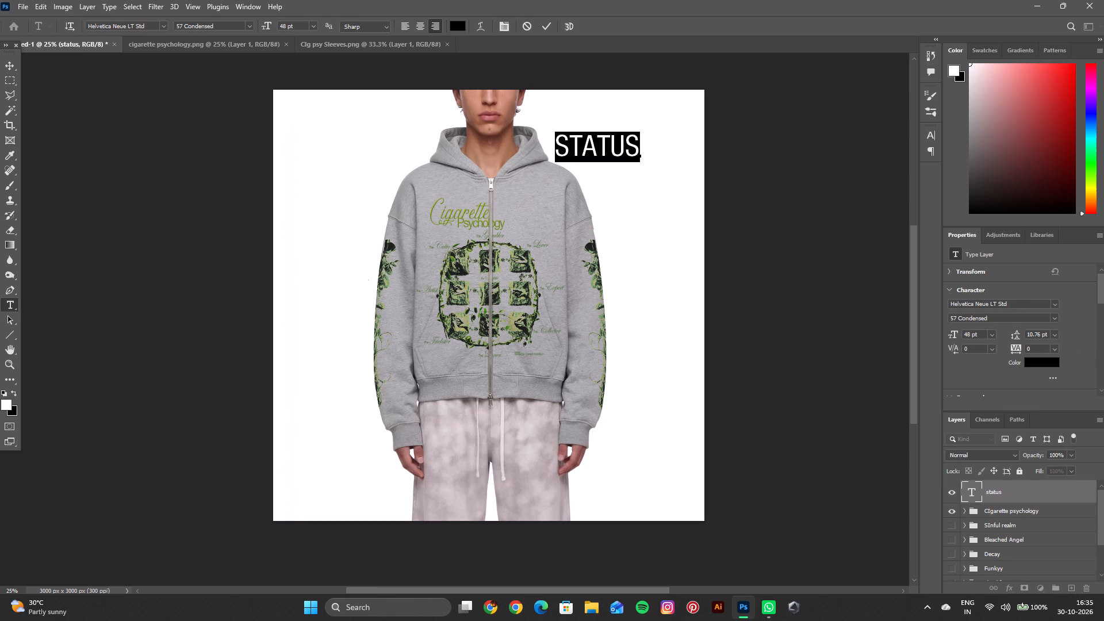
click(1056, 348)
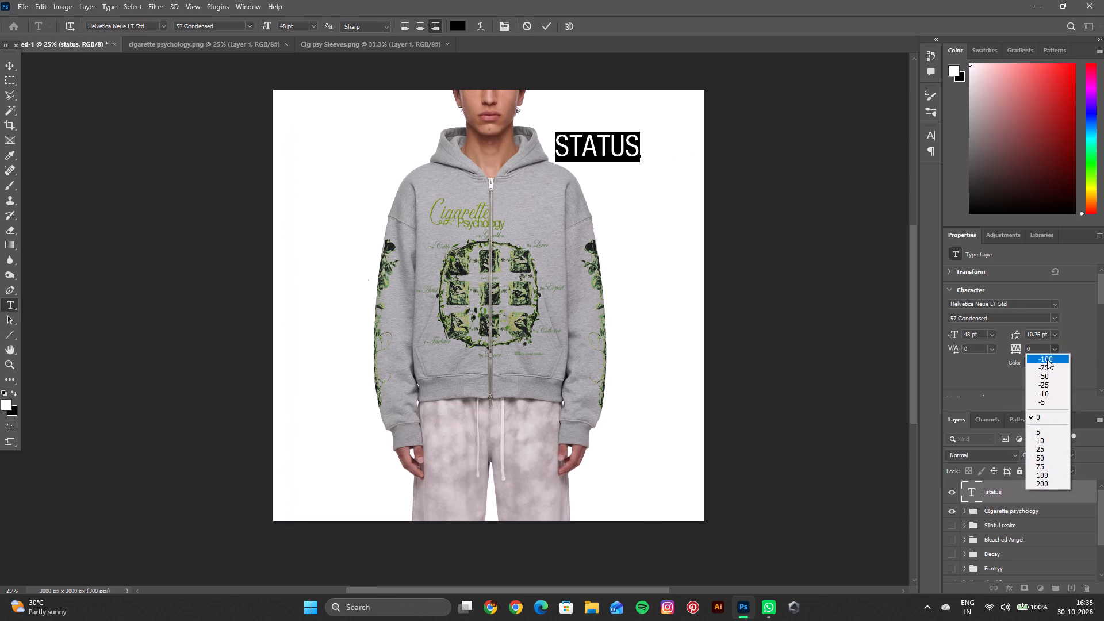
click(1047, 359)
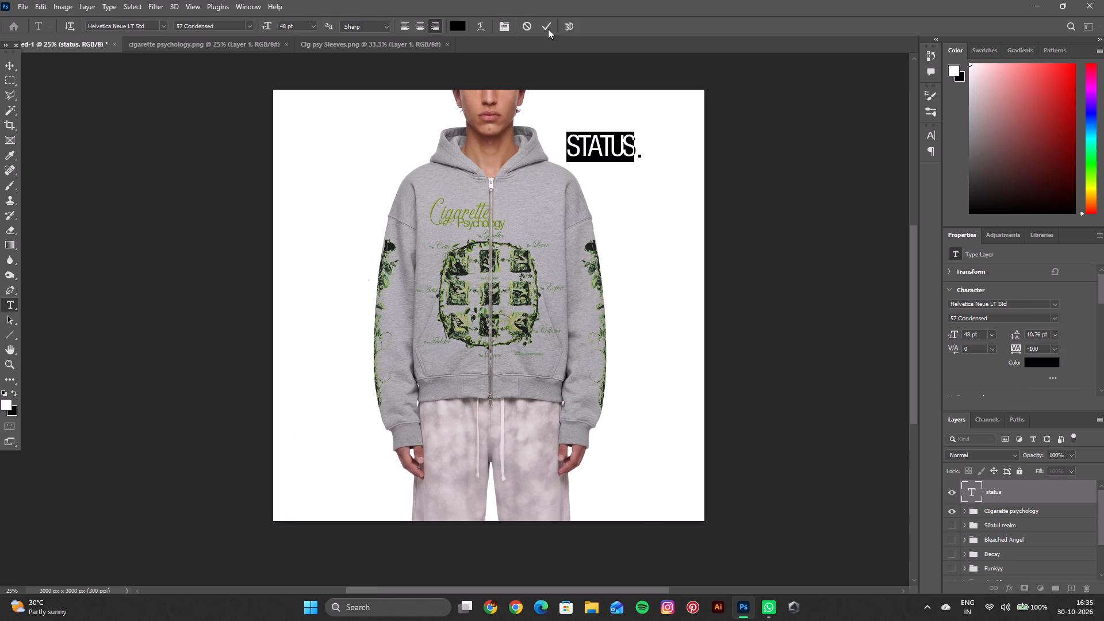
click(547, 28)
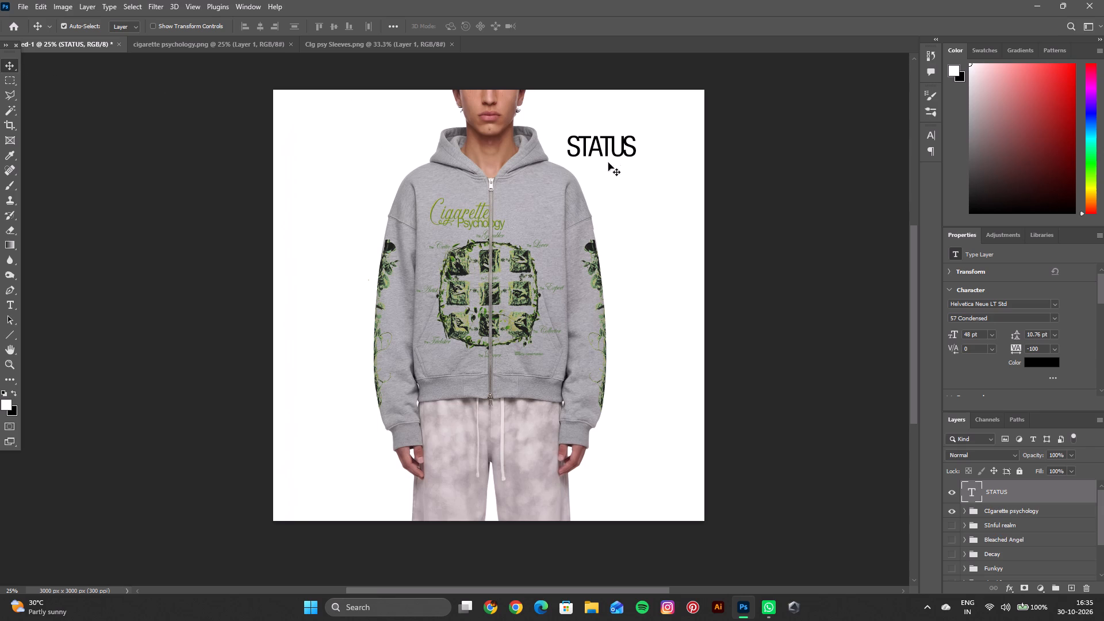
Scale the STATUS text down to about 27.75% and place it on the white background beside the model's head.
drag(634, 149, 635, 131)
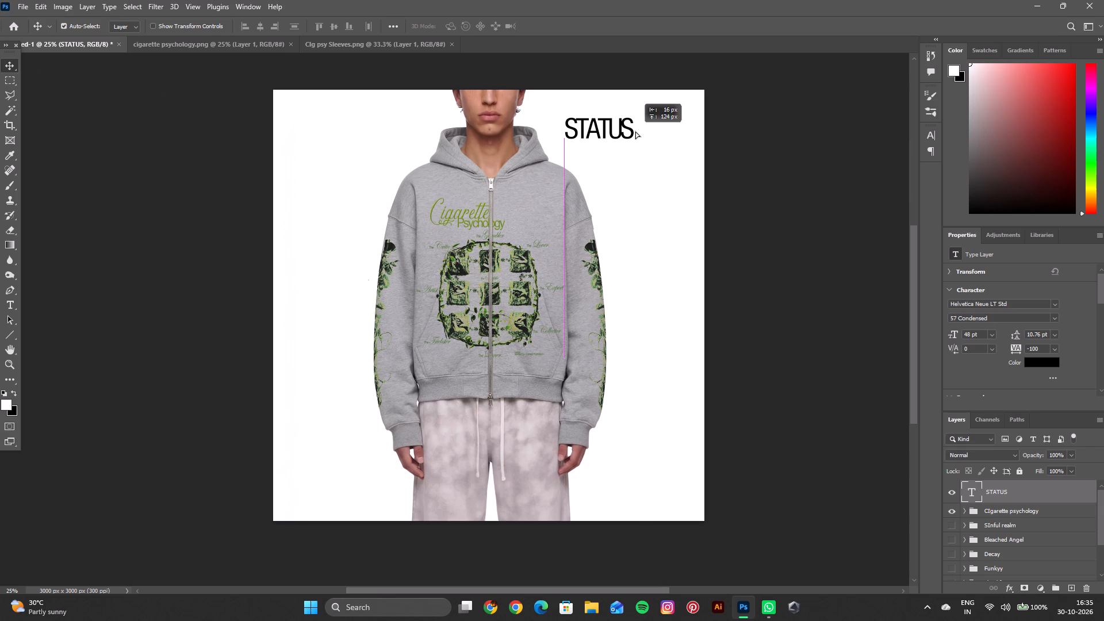
key(ctrl+t)
drag(631, 129, 589, 132)
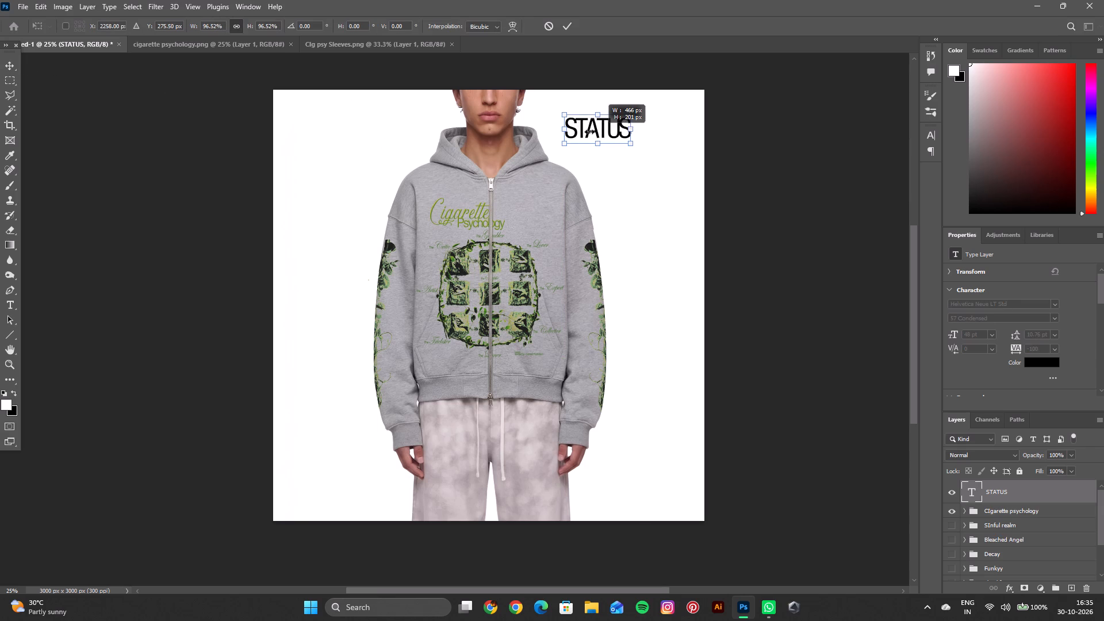
drag(589, 132, 581, 132)
click(562, 26)
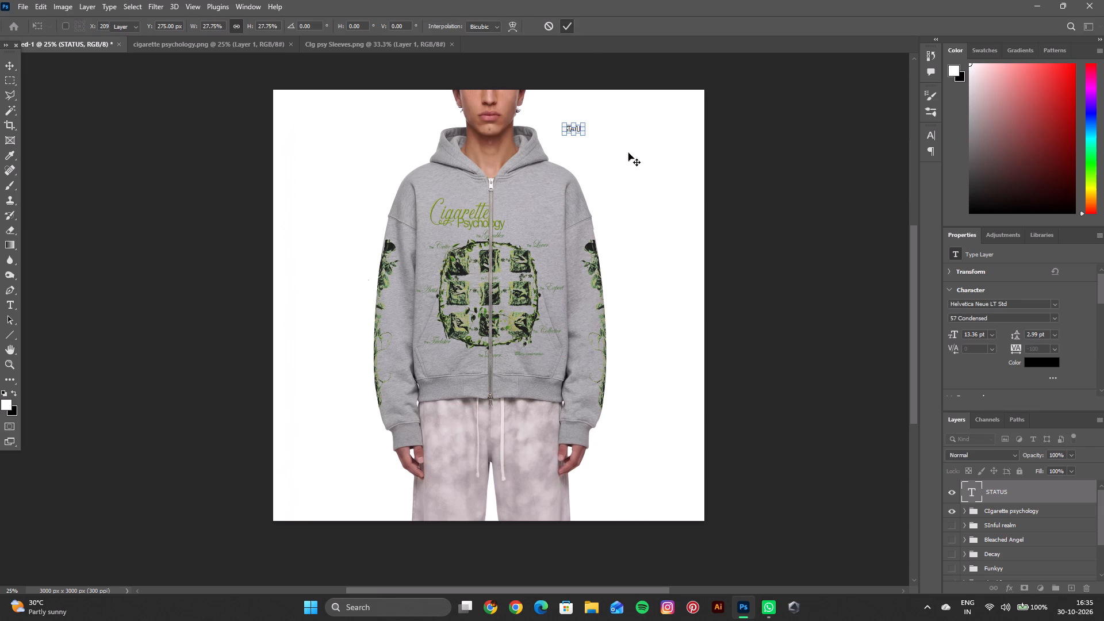
drag(578, 131, 637, 115)
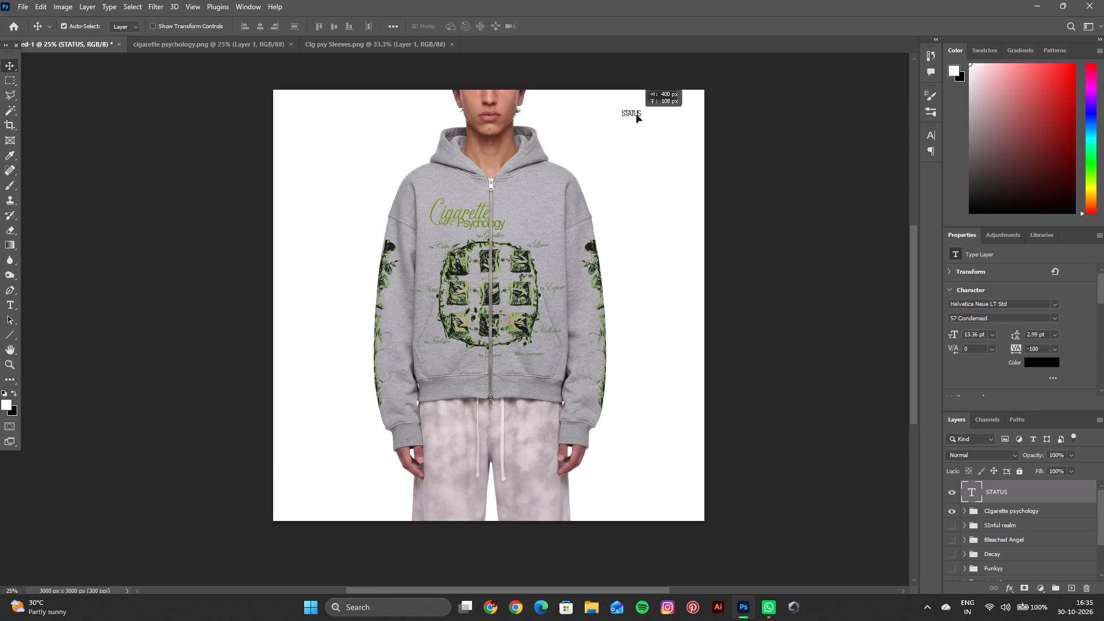
drag(637, 115, 601, 133)
Move the STATUS text up and farther from the hood, toward the corner of the white background.
key(ctrl+equal)
key(ctrl+equal)
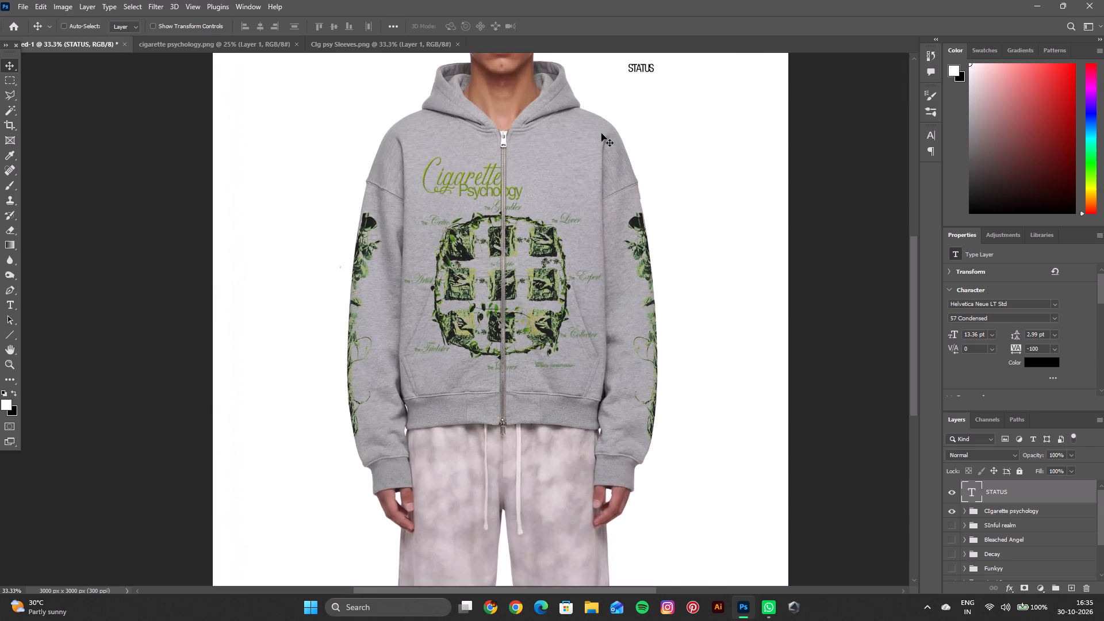
key(space)
key(space)
key(space)
key(space)
key(space)
key(space)
key(space)
key(space)
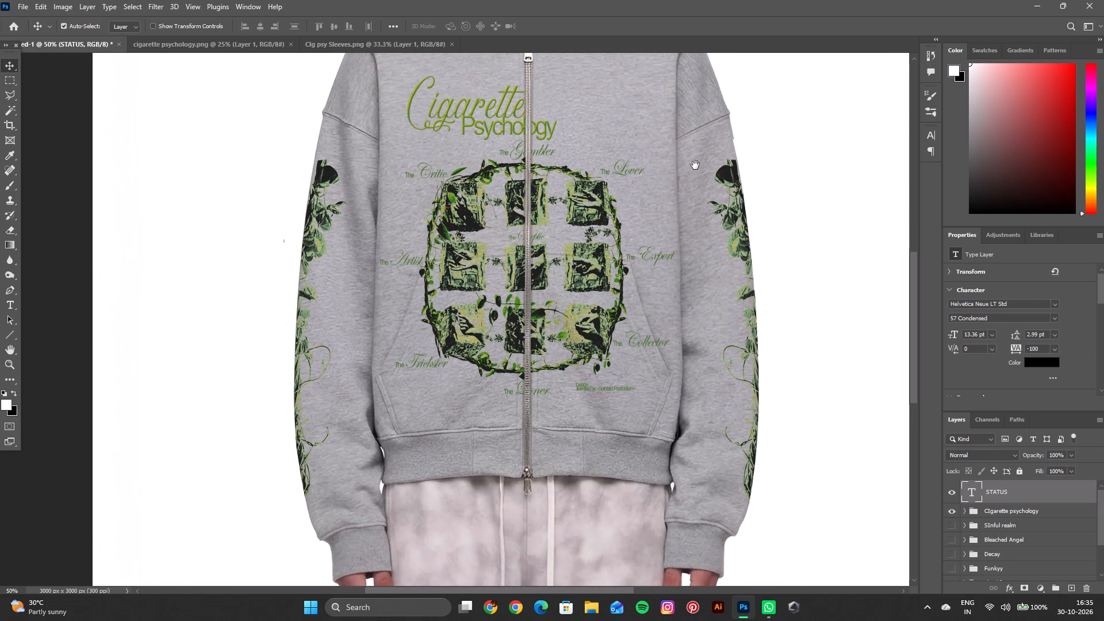
drag(749, 158, 546, 454)
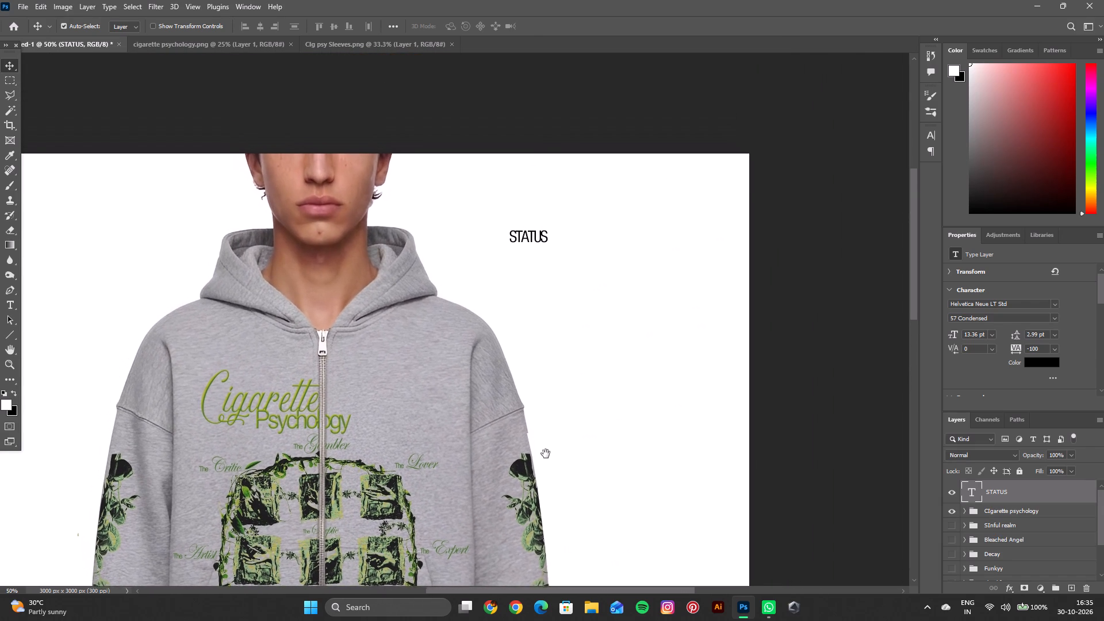
drag(546, 454, 553, 456)
key(space)
key(space)
key(space)
key(space)
key(space)
key(space)
key(space)
key(space)
key(space)
key(space)
key(space)
key(space)
key(space)
key(space)
key(space)
key(space)
key(space)
key(space)
key(space)
key(space)
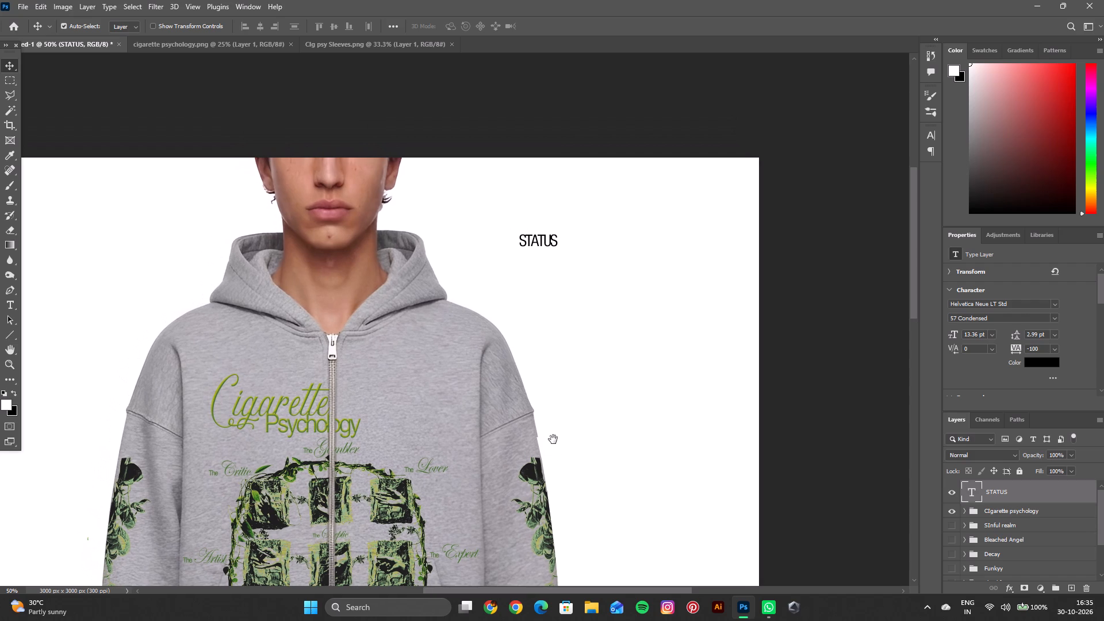
key(ctrl+equal)
key(space)
key(space)
key(space)
key(space)
key(space)
key(space)
key(space)
key(space)
key(space)
key(space)
key(space)
key(space)
key(space)
key(space)
key(space)
key(space)
key(space)
key(space)
key(space)
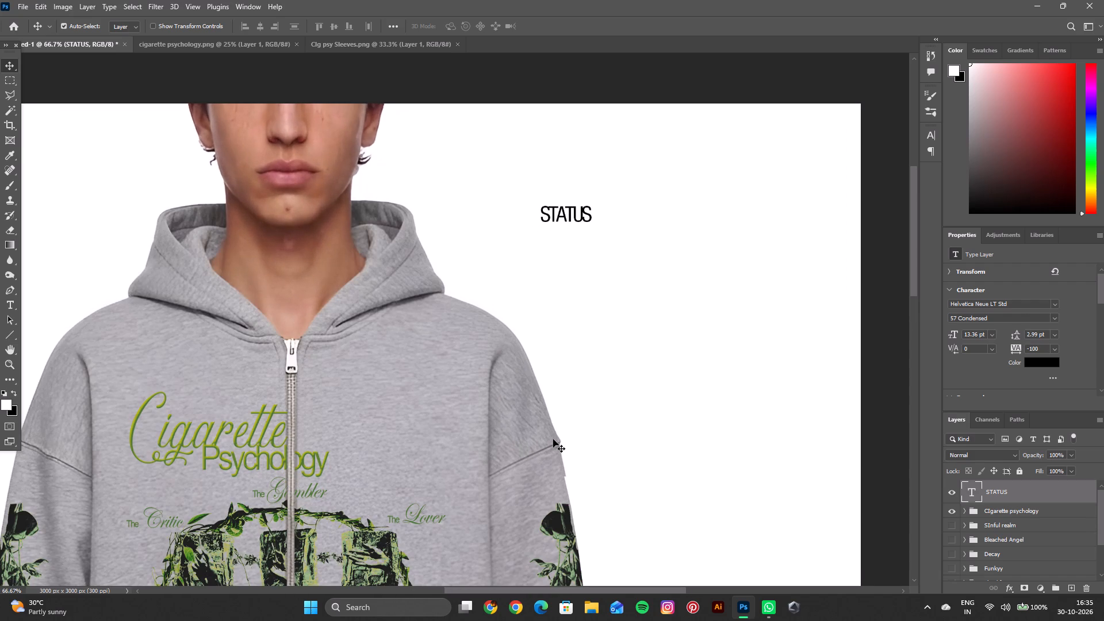
drag(596, 317, 574, 351)
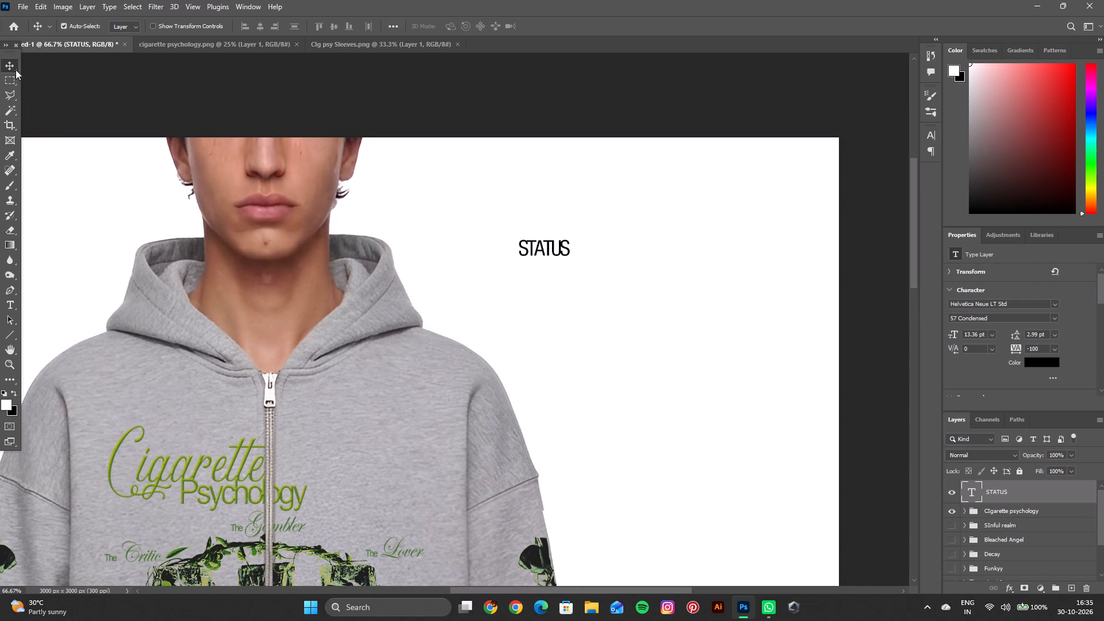
click(6, 64)
drag(565, 254, 635, 216)
Extend the STATUS text so it reads "STATUS: DESIGNED APPROVED".
double_click(635, 216)
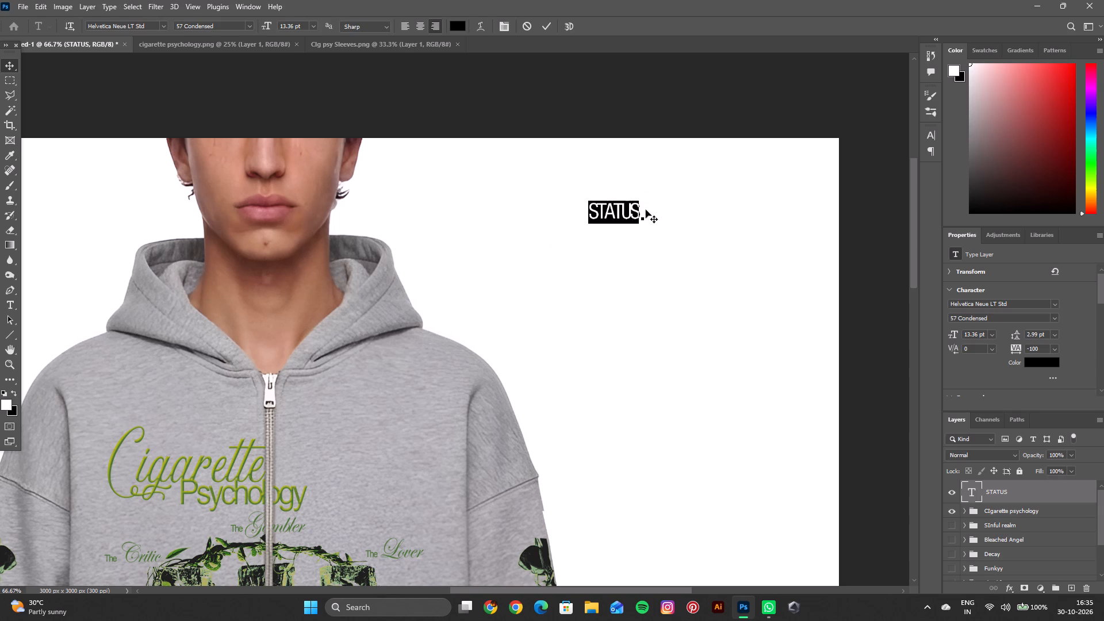
click(642, 210)
text(:)
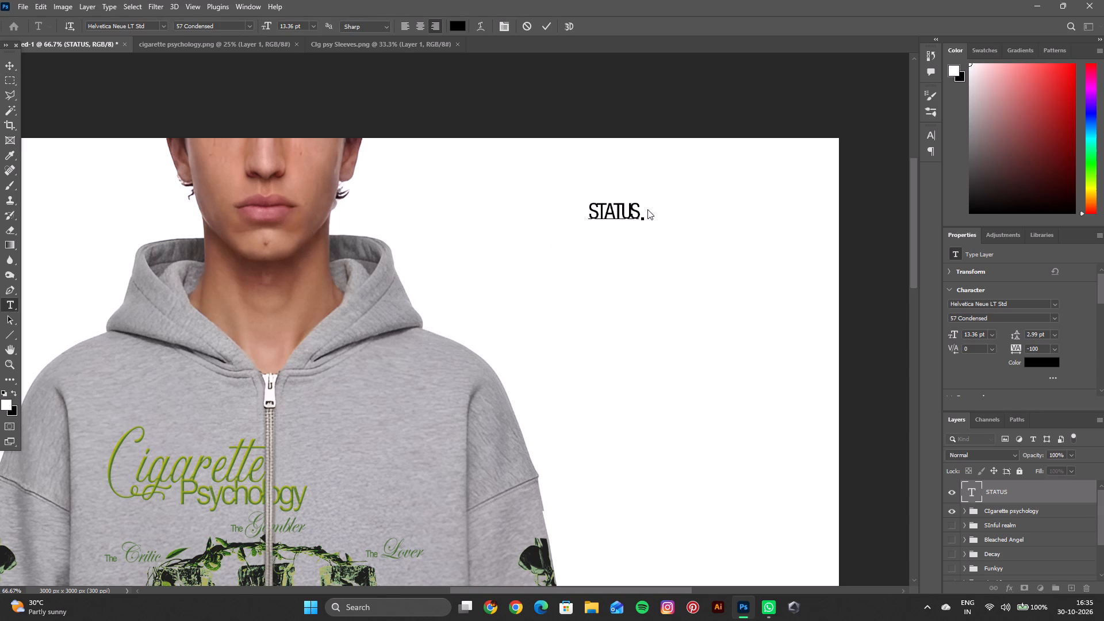
key(space)
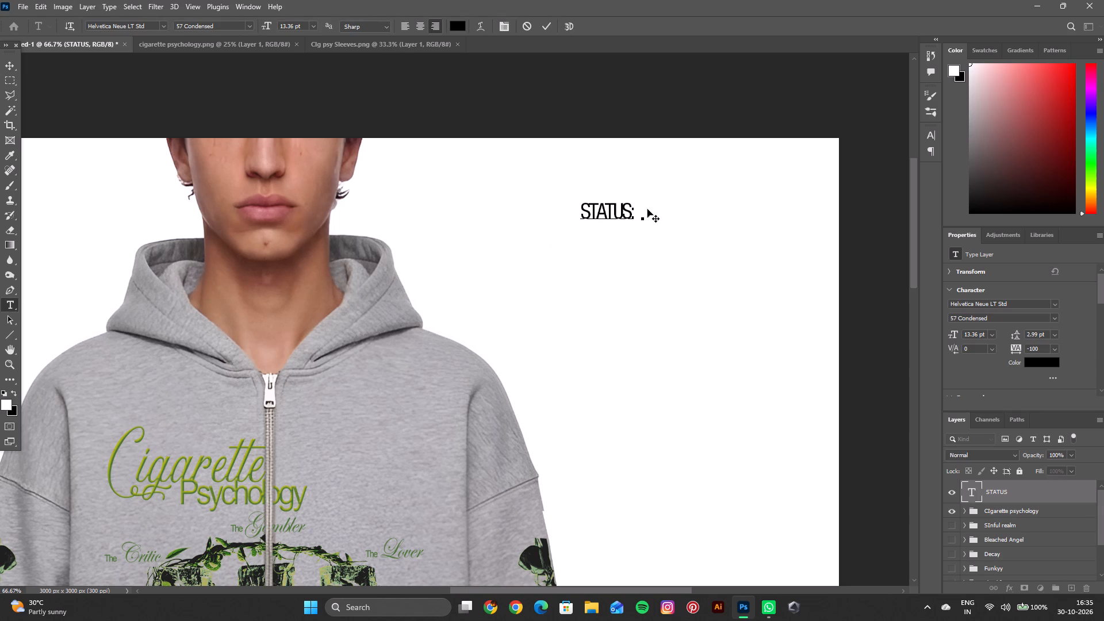
text(DESI)
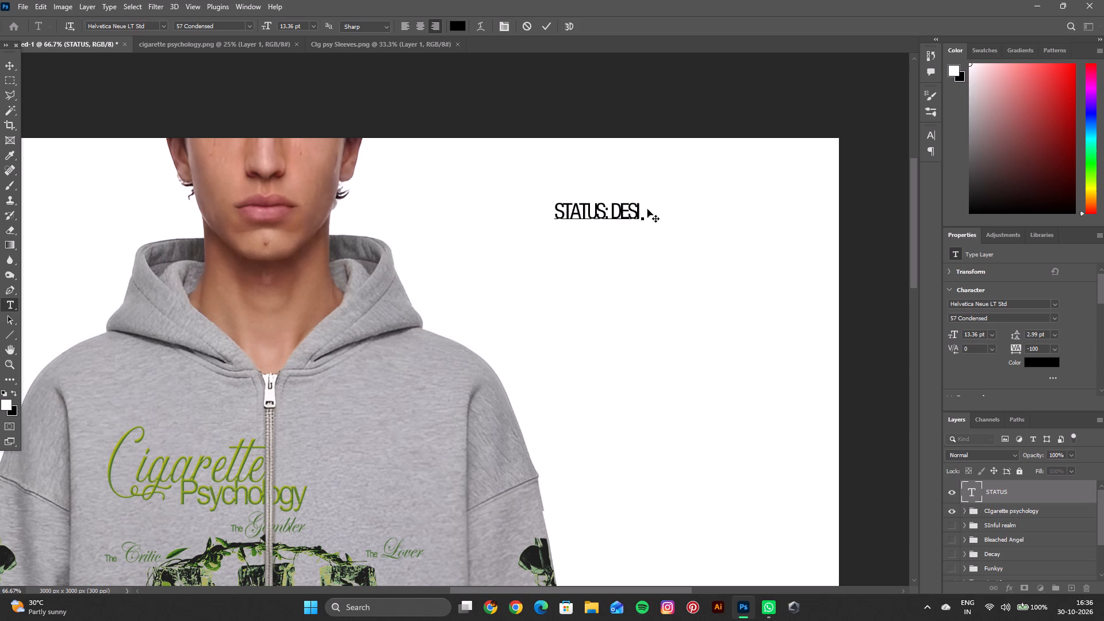
text(GNED)
key(space)
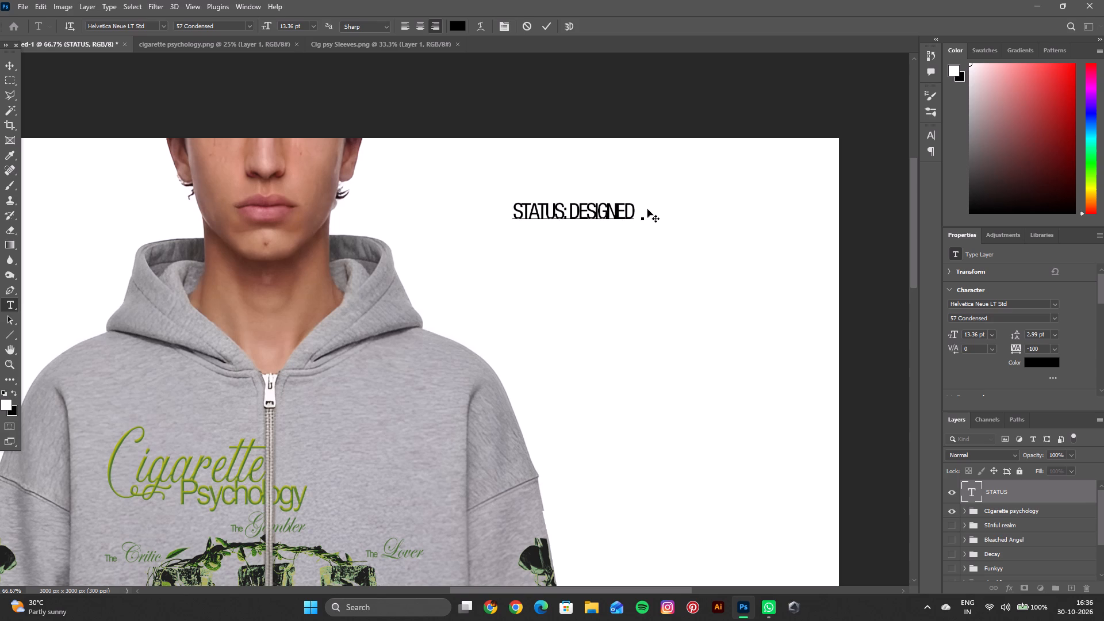
text(APP)
text(ROVED)
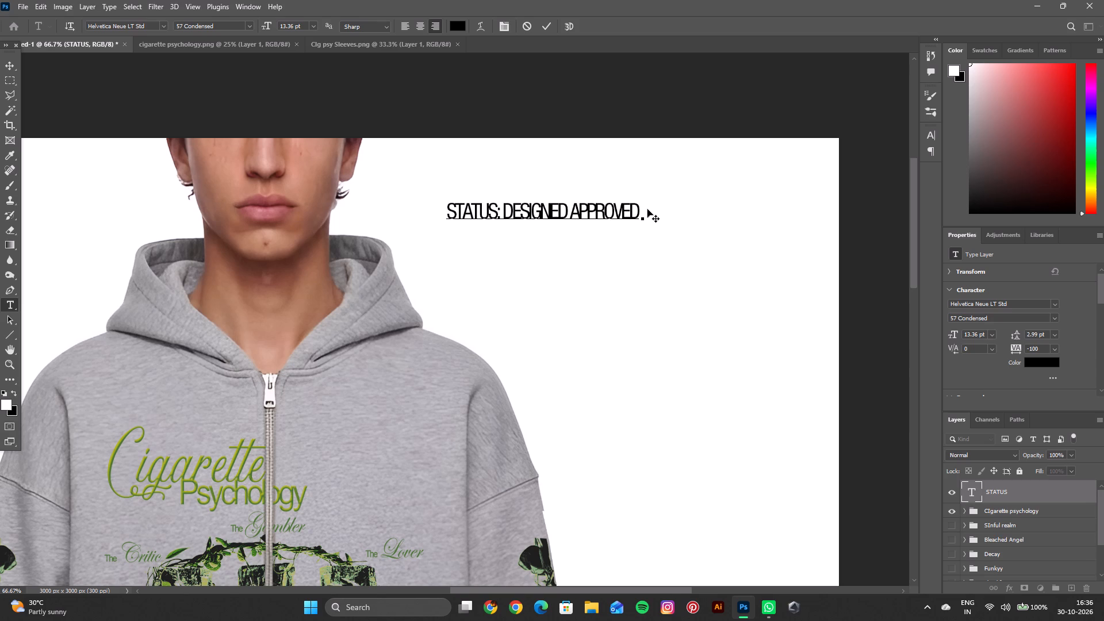
Correct "DESIGNED" in the status label so the text reads "STATUS: DESIGN APPROVED".
key(Left)
key(Left)
key(Left)
key(Left)
key(Left)
key(Left)
key(Left)
key(Left)
key(Left)
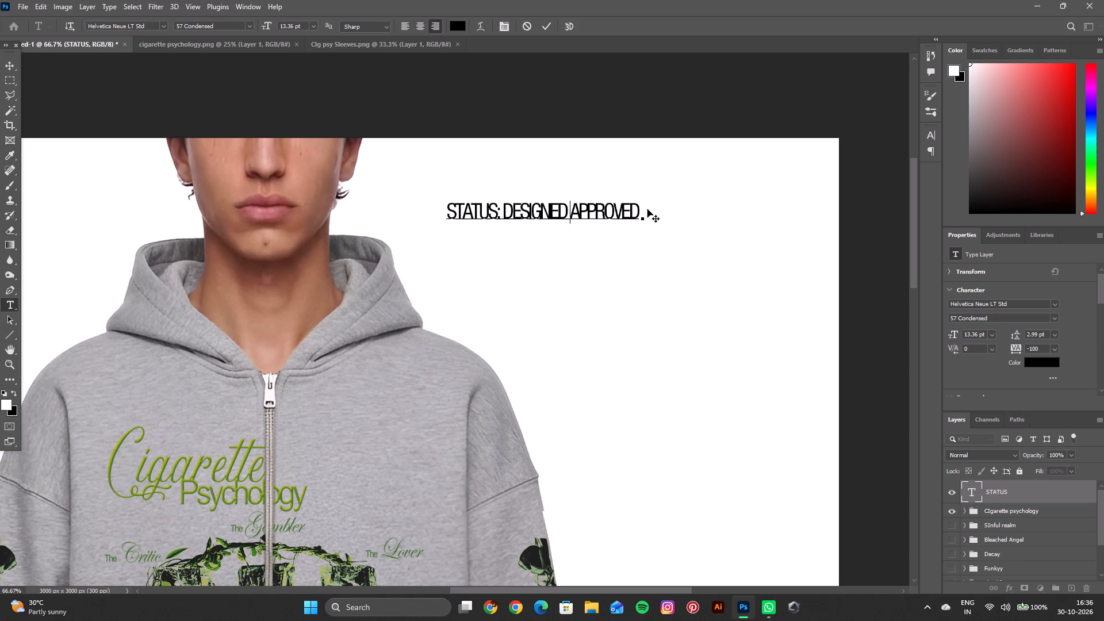
key(BackSpace)
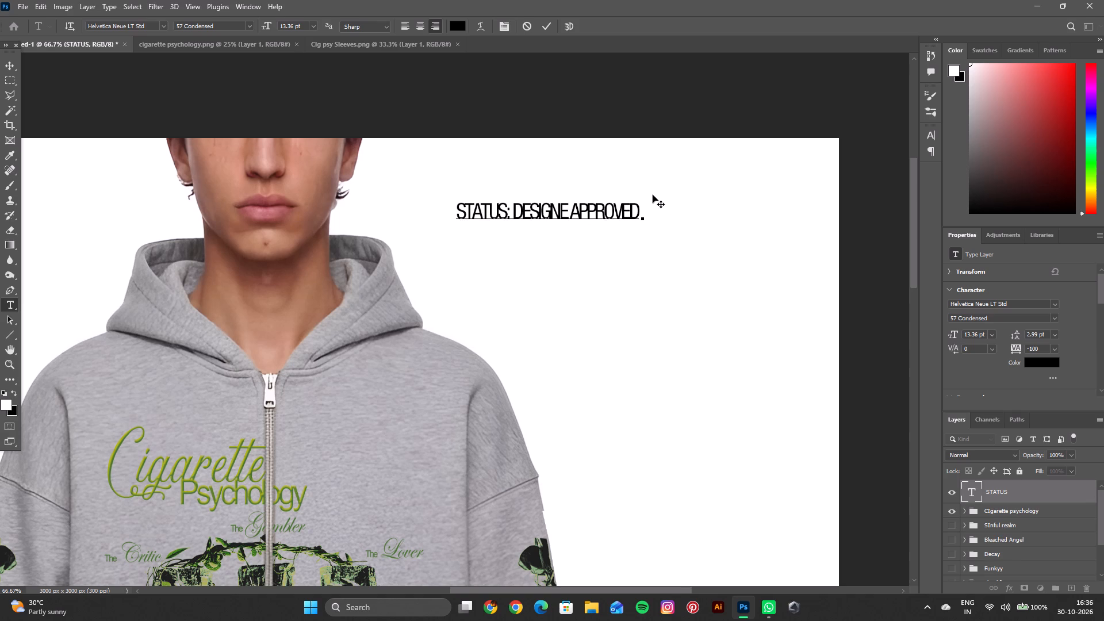
key(BackSpace)
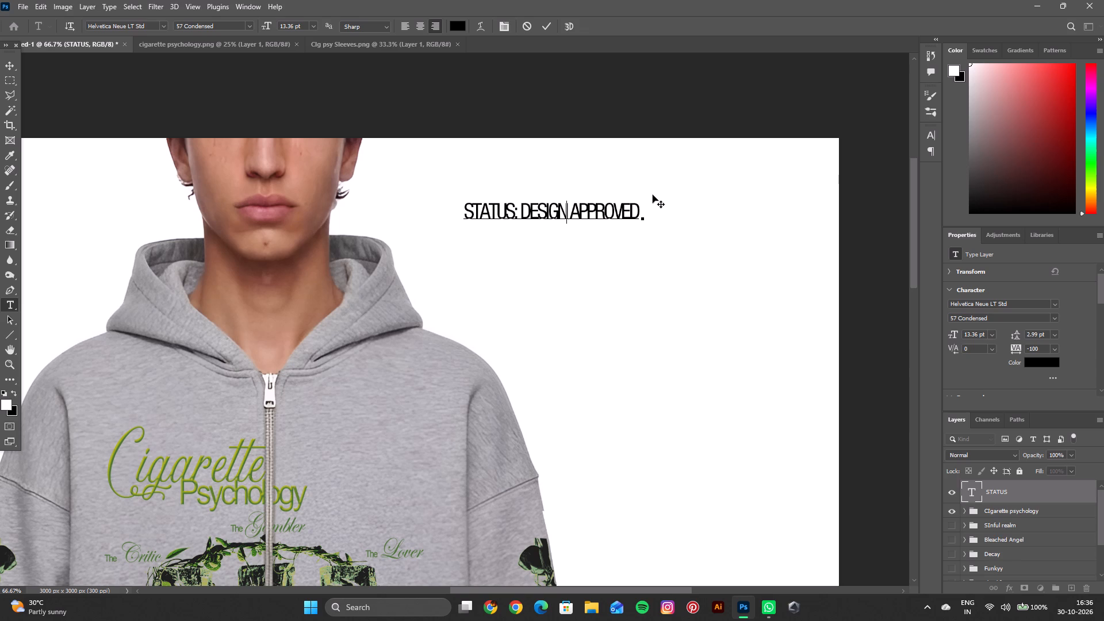
click(545, 29)
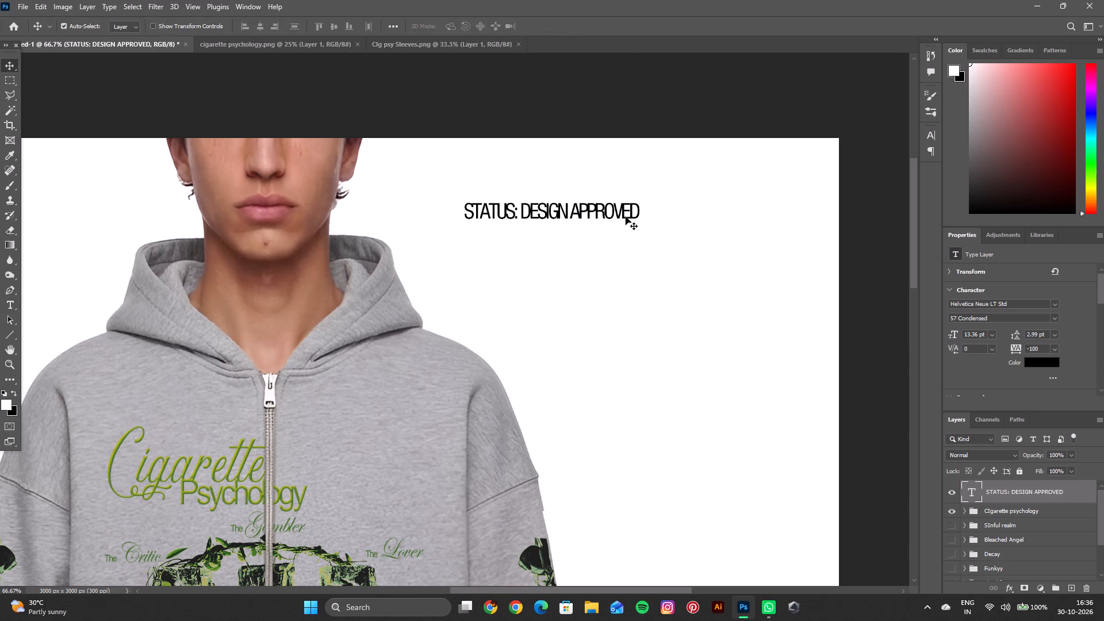
Move the "STATUS: DESIGN APPROVED" label into the canvas's upper-right corner, just inside the edges.
drag(626, 217, 821, 164)
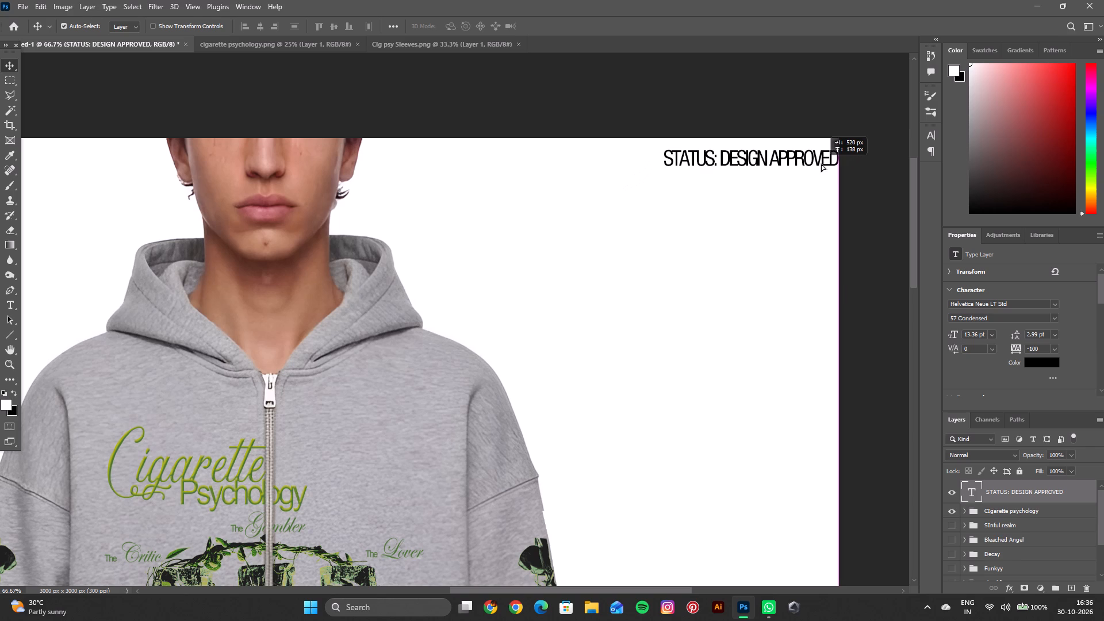
drag(821, 164, 821, 158)
Scale the status label down to about 8.29 pt and shift it up about 12 px toward the canvas's top edge.
key(ctrl+t)
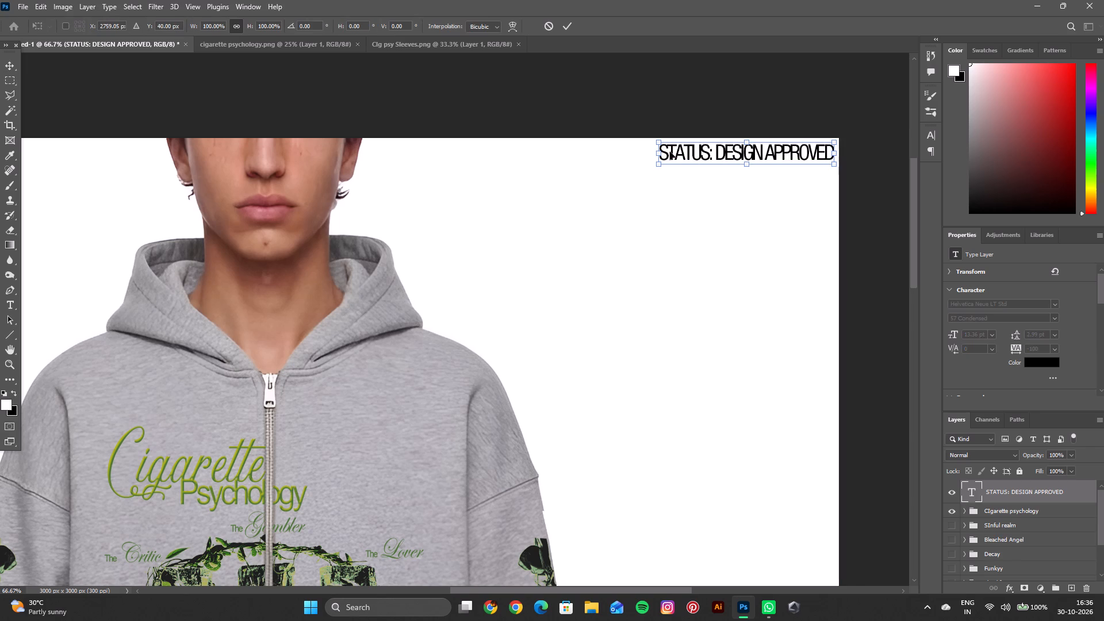
drag(662, 152, 703, 149)
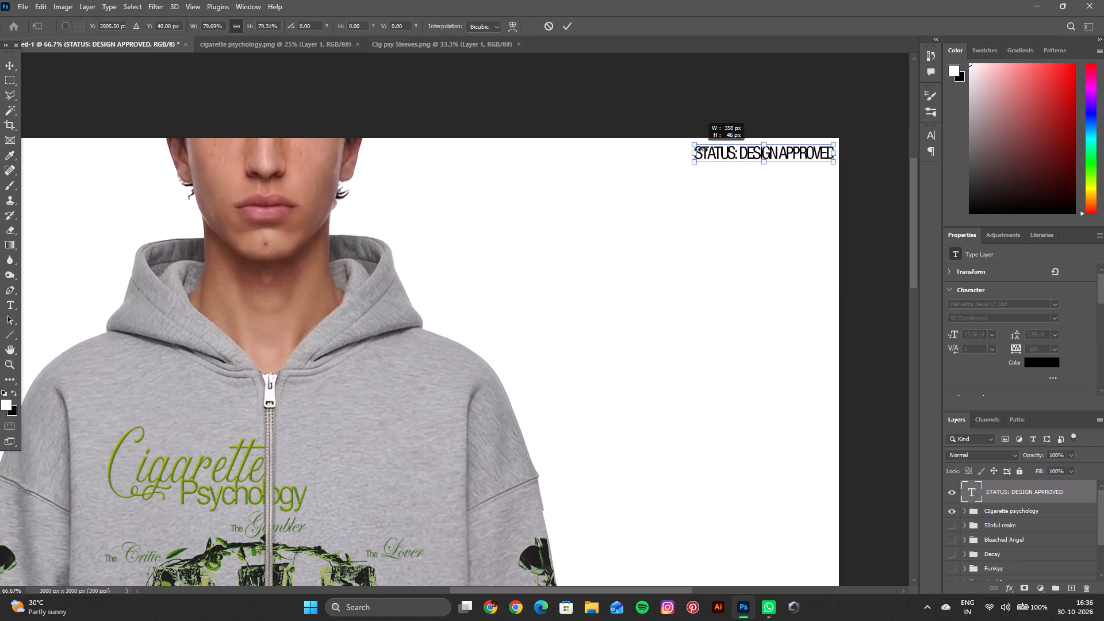
drag(703, 149, 730, 148)
click(572, 28)
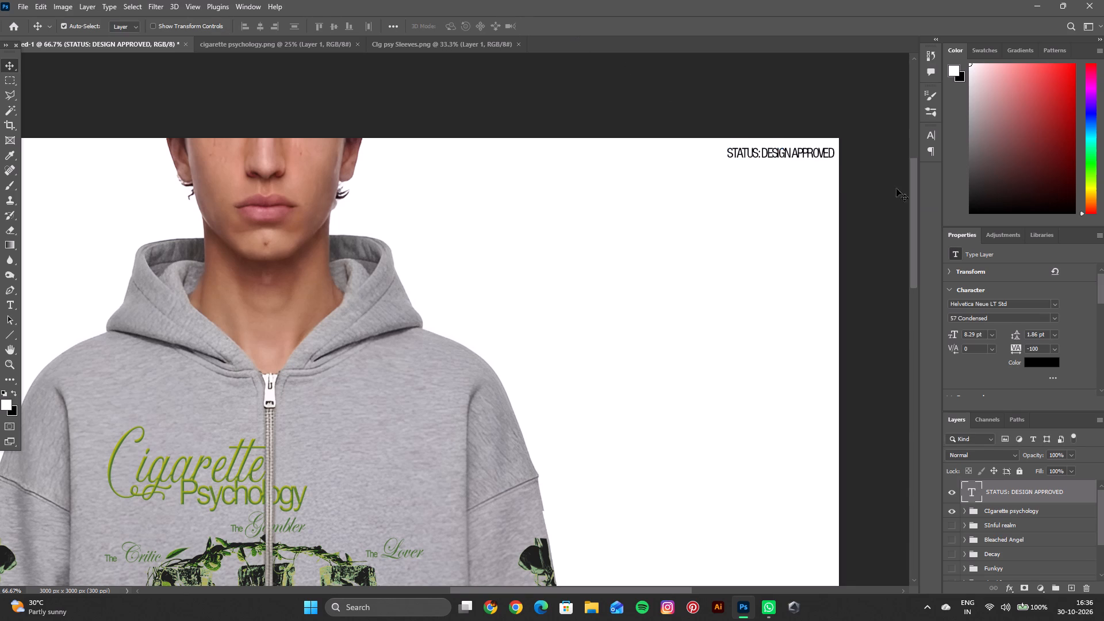
click(830, 156)
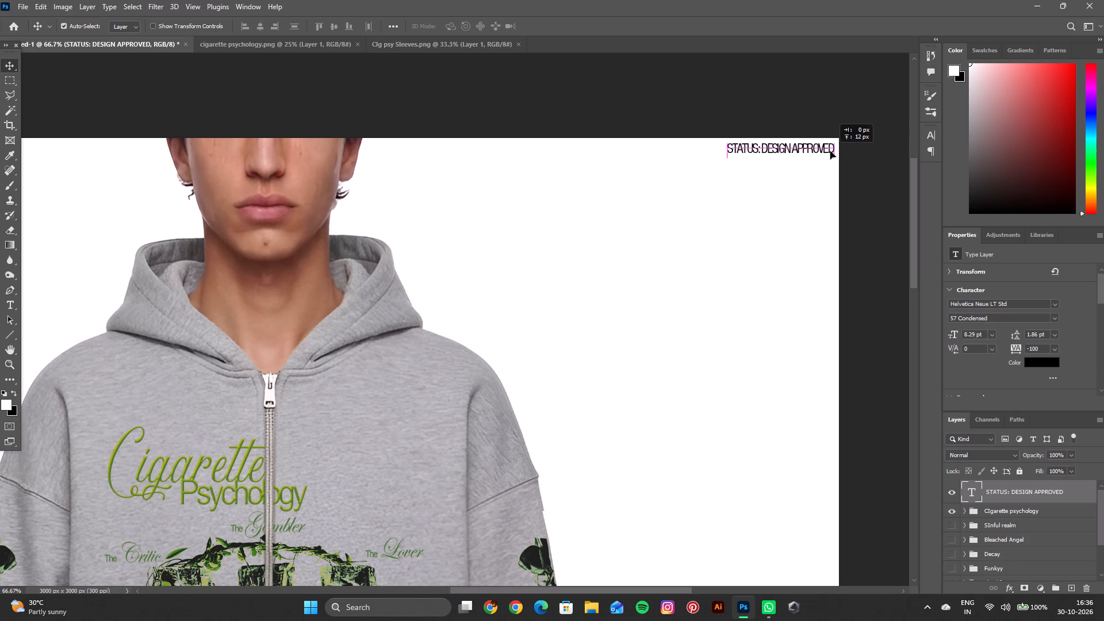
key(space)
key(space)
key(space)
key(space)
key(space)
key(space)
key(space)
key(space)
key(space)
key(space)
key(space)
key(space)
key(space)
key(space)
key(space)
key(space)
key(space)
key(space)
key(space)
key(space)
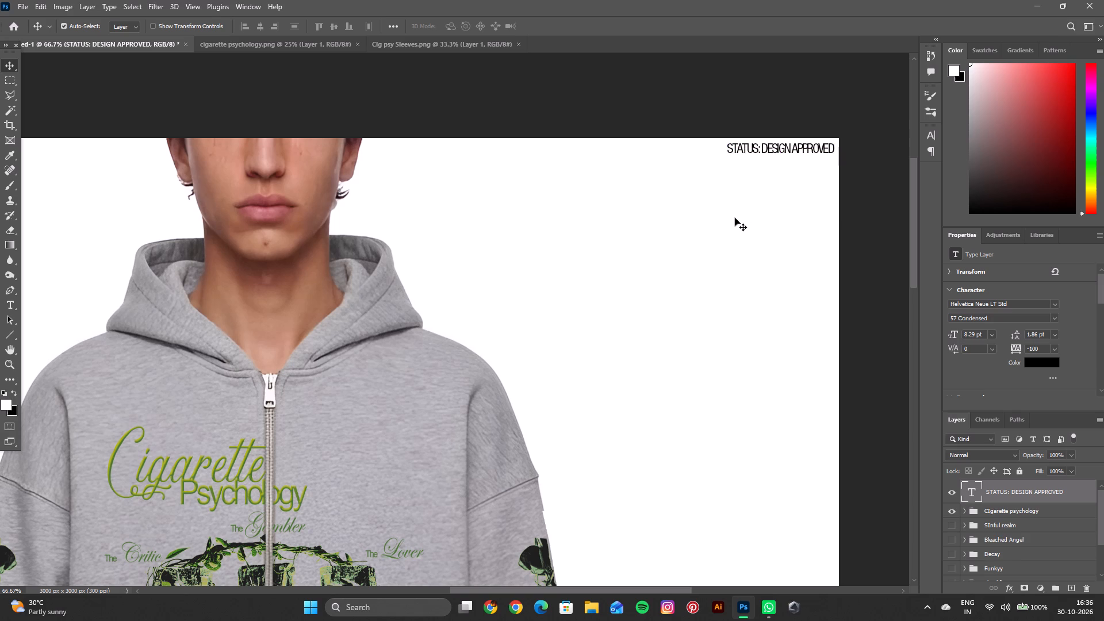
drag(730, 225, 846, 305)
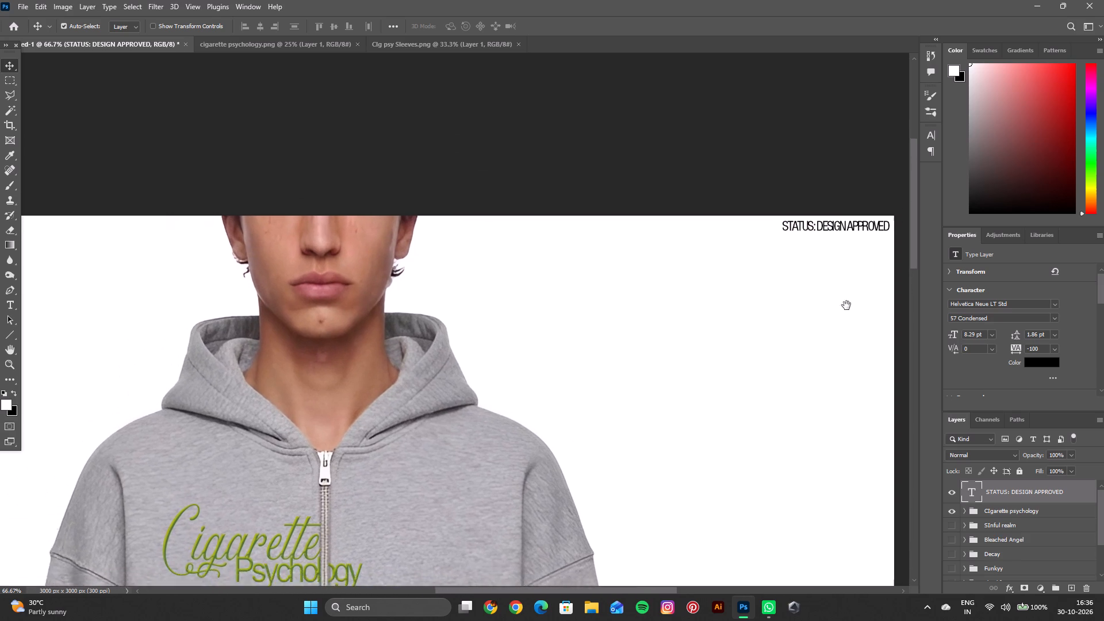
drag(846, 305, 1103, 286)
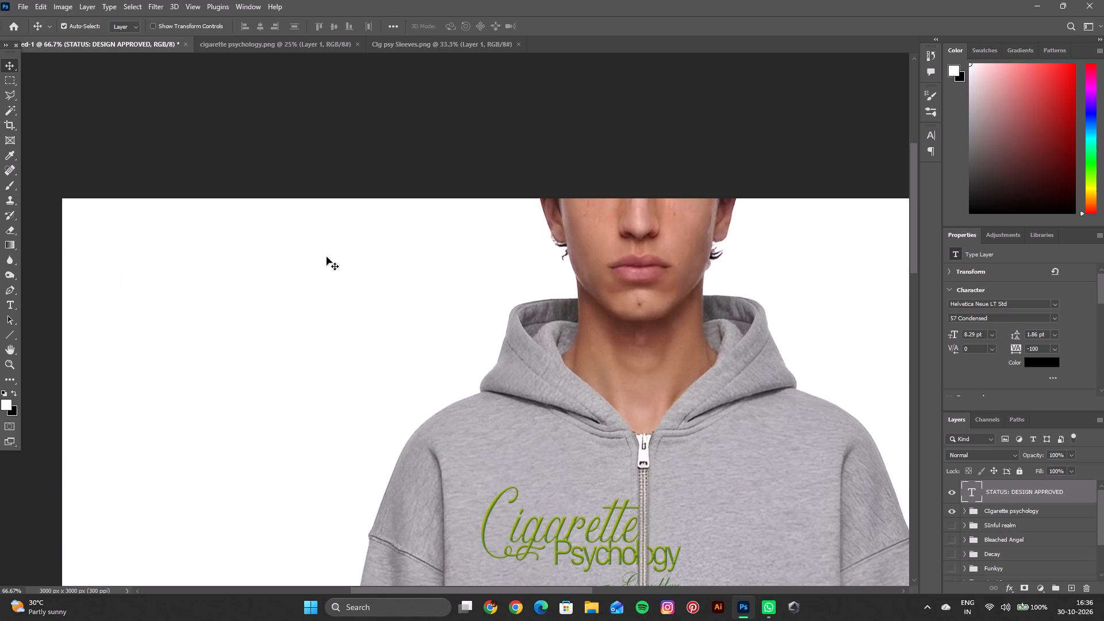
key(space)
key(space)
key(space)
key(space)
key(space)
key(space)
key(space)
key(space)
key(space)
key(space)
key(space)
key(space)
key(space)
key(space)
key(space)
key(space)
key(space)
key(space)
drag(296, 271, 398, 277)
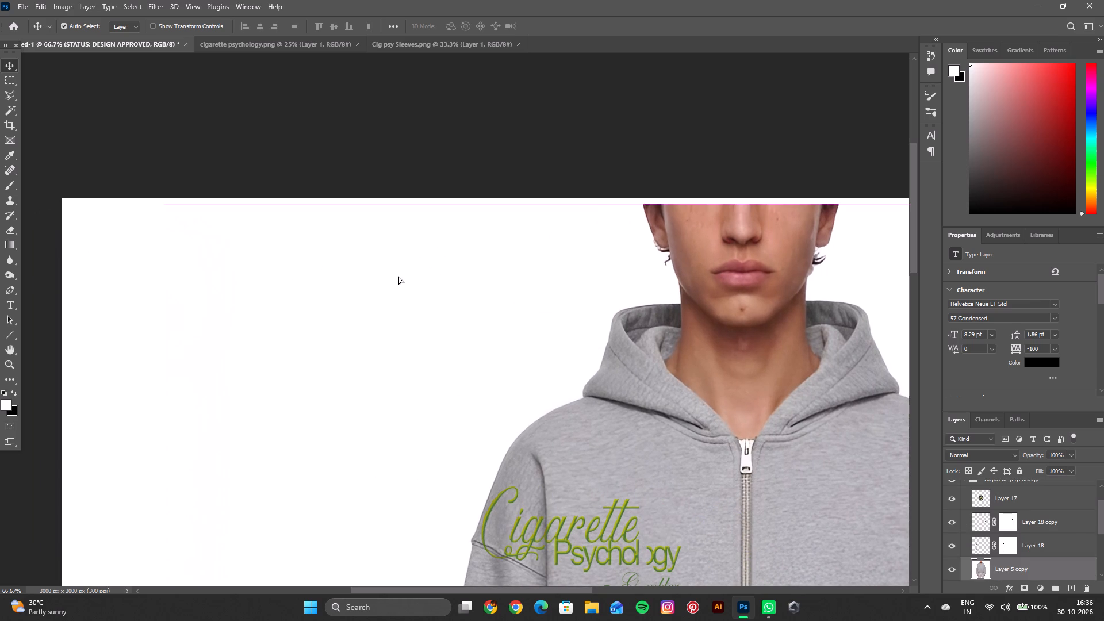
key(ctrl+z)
Add a new 12 pt text on the blank white background near the canvas's upper-left corner, starting with "PROJECT:".
key(space)
key(space)
key(space)
key(space)
key(space)
key(space)
key(space)
key(space)
key(space)
key(space)
key(space)
key(space)
key(space)
key(space)
key(space)
key(space)
key(space)
key(space)
key(space)
key(space)
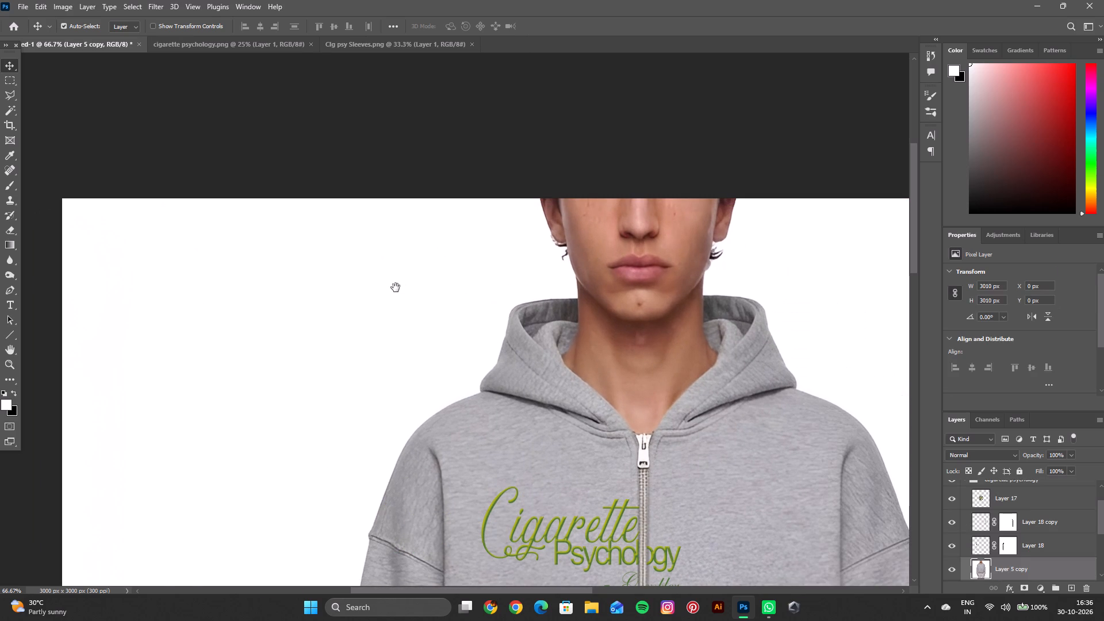
drag(396, 287, 565, 212)
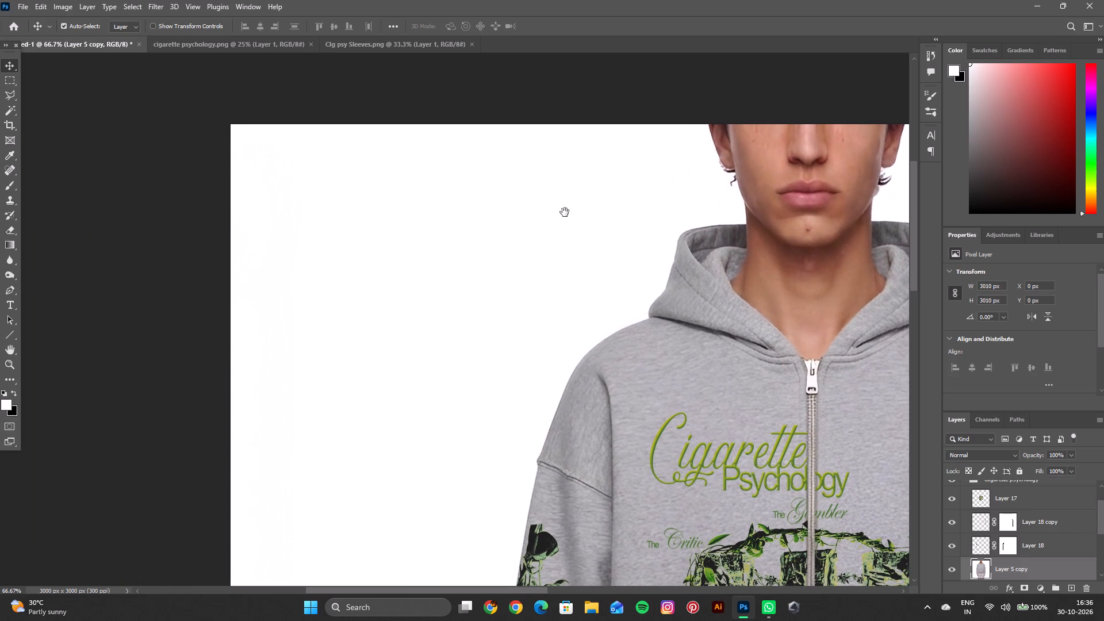
drag(565, 212, 609, 270)
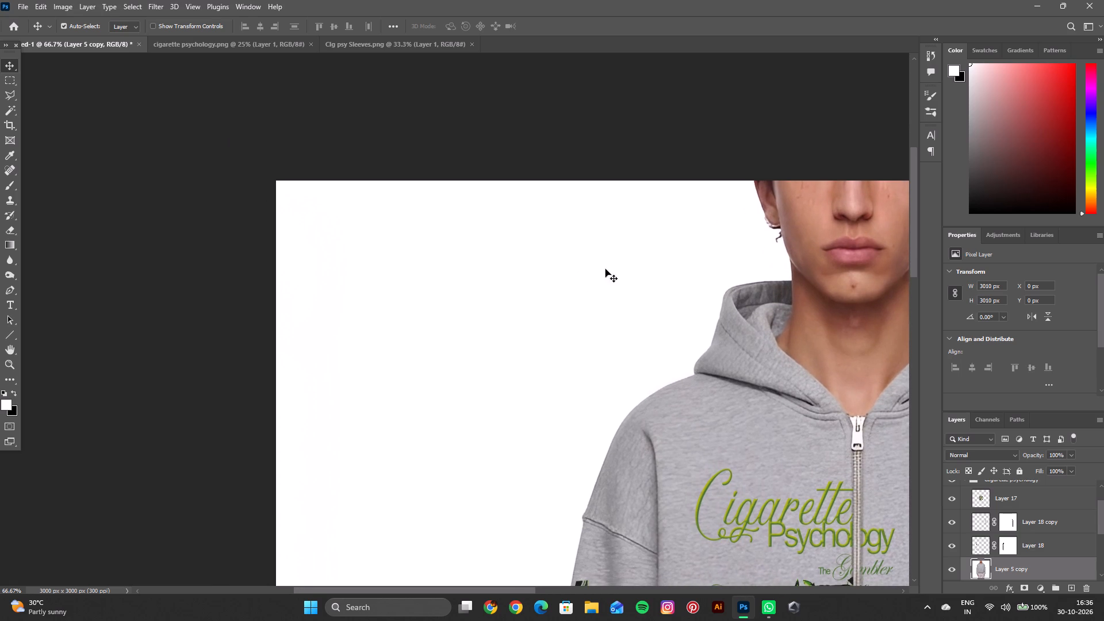
click(11, 300)
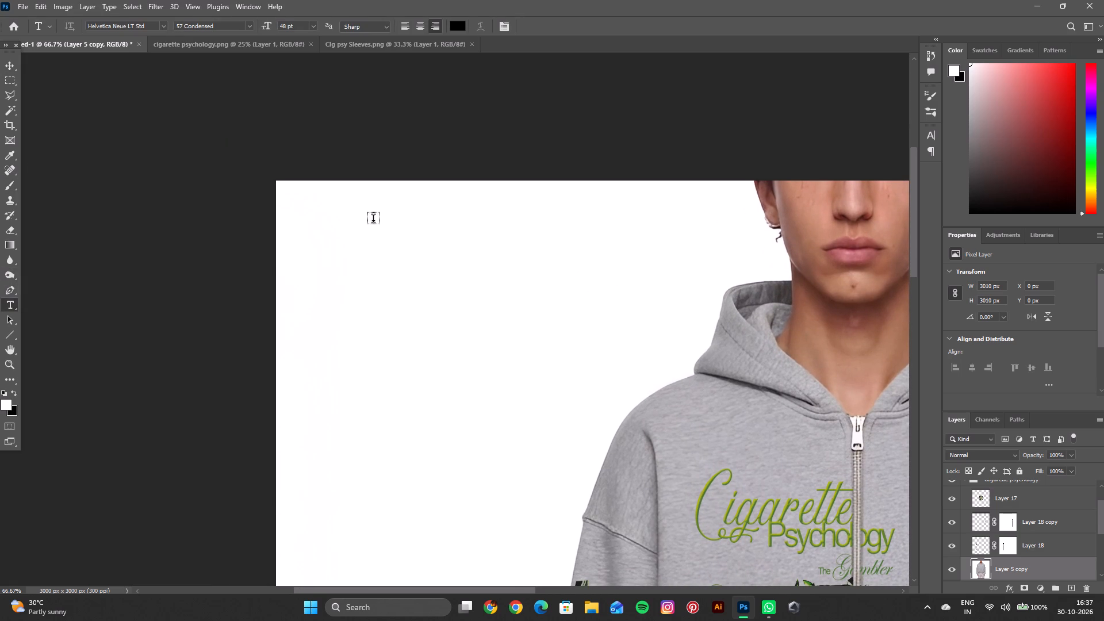
click(359, 231)
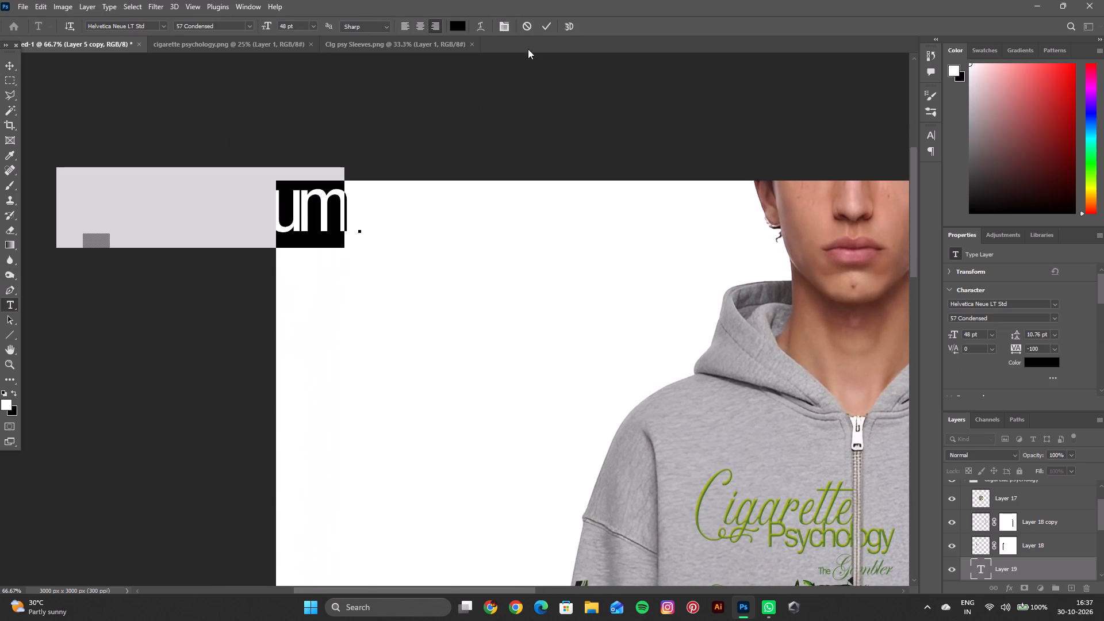
click(523, 26)
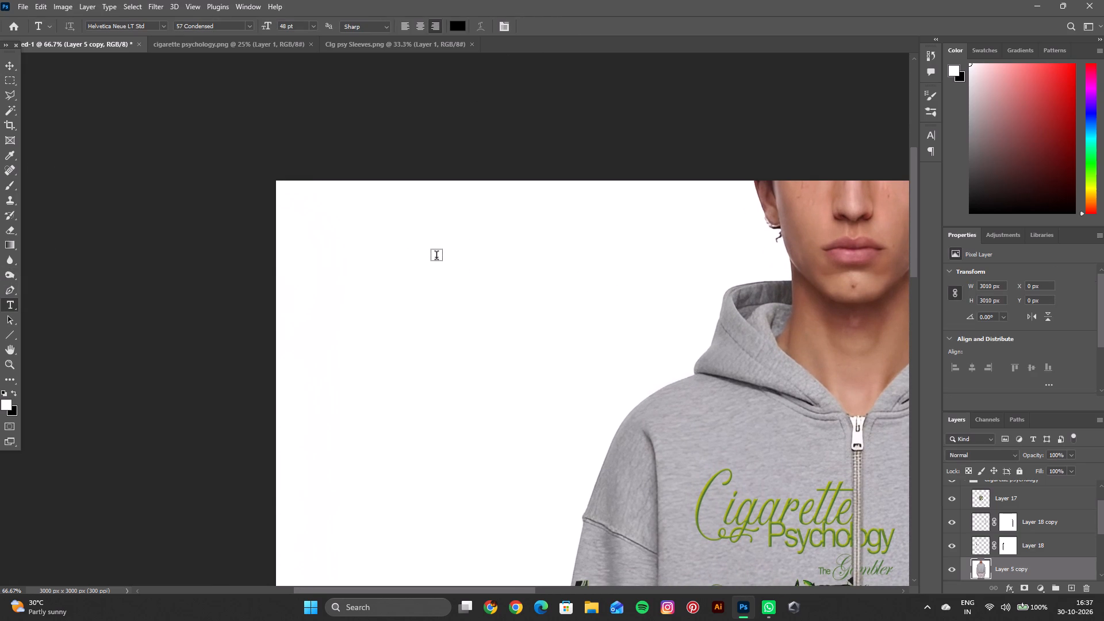
click(436, 257)
click(313, 24)
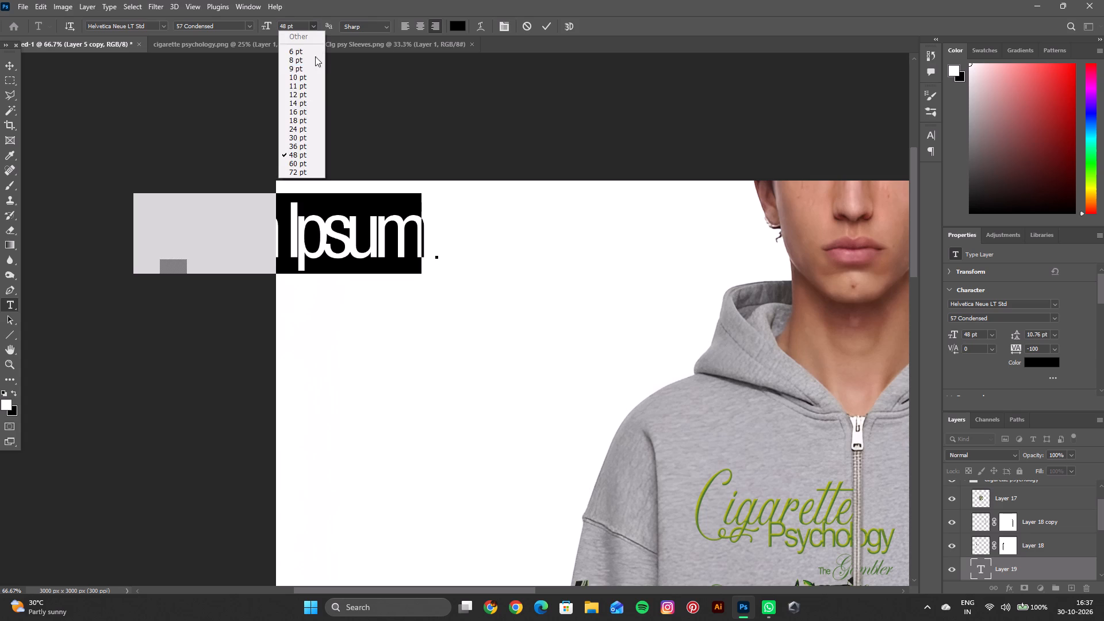
click(306, 94)
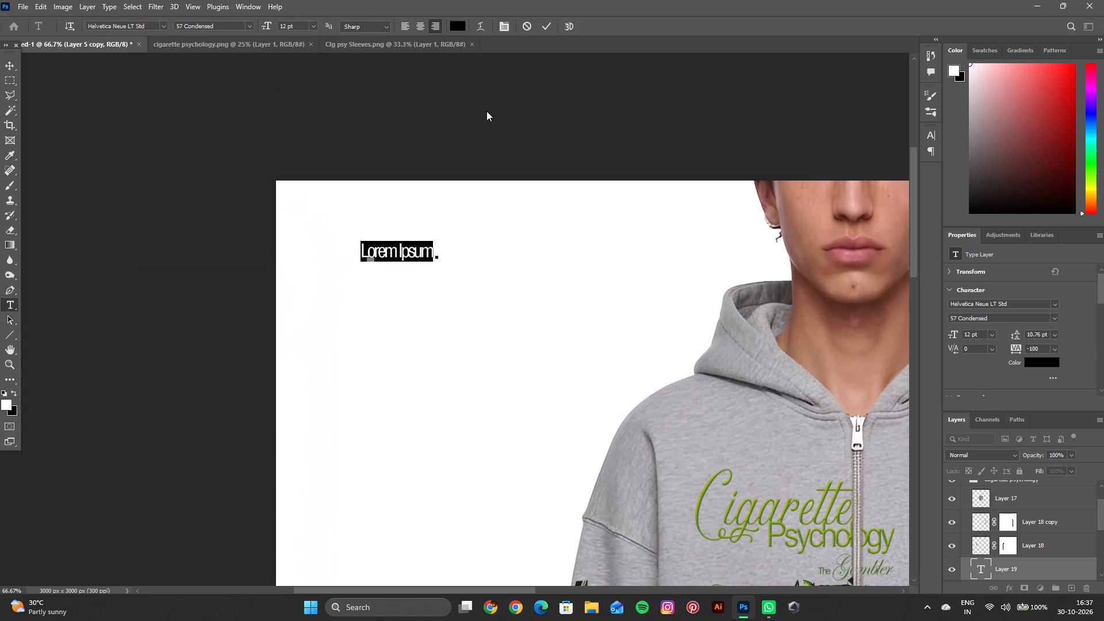
key(BackSpace)
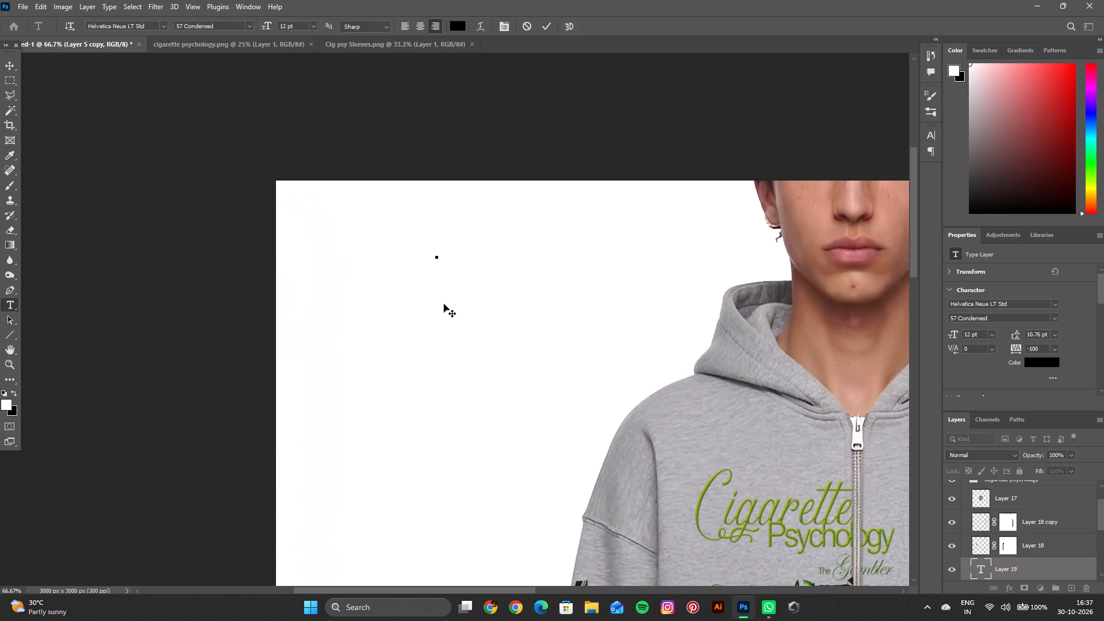
text(PROJECT)
key(space)
key(BackSpace)
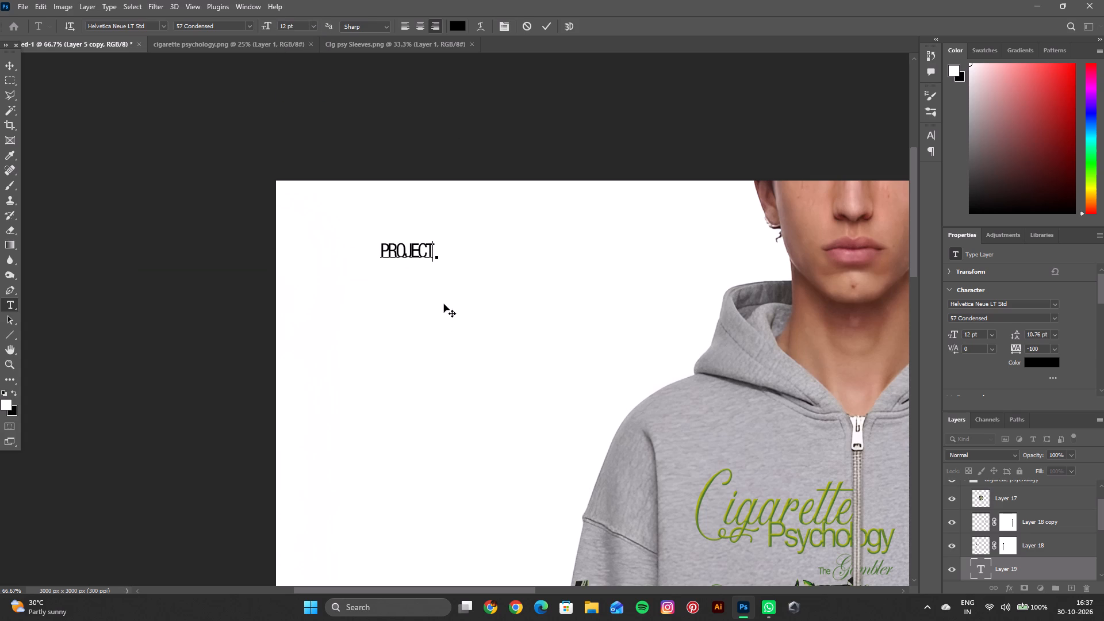
text(:)
key(space)
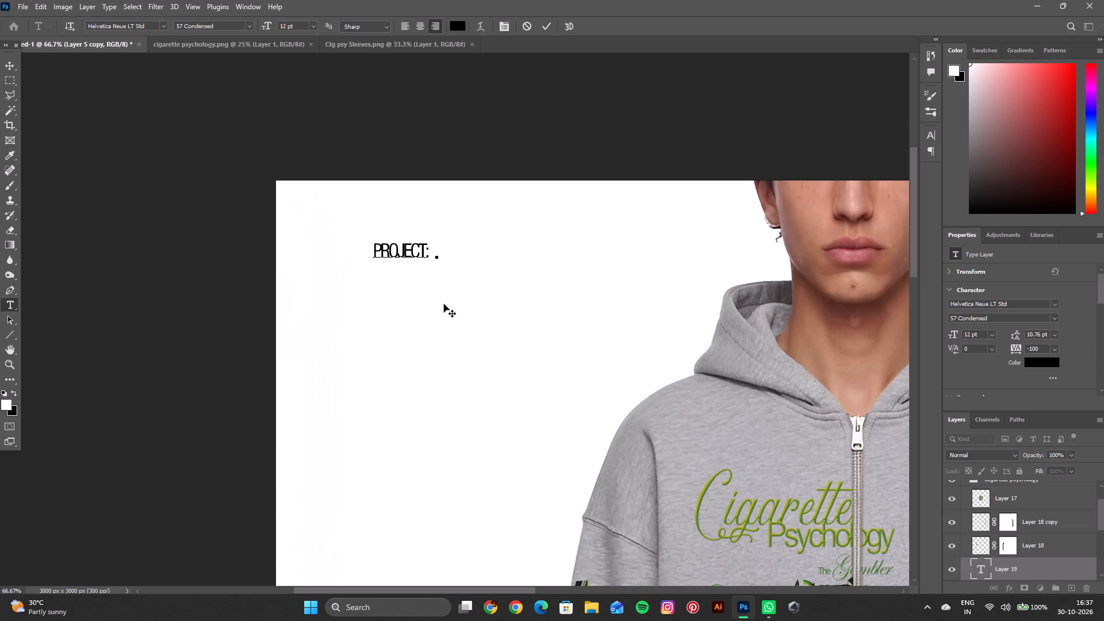
Complete the project label's first line in capitals so it reads "PROJECT: HEATHER GREY/MULTI".
text(hEATHER)
key(space)
key(BackSpace)
key(BackSpace)
key(BackSpace)
key(BackSpace)
key(BackSpace)
key(BackSpace)
key(BackSpace)
key(BackSpace)
key(BackSpace)
key(BackSpace)
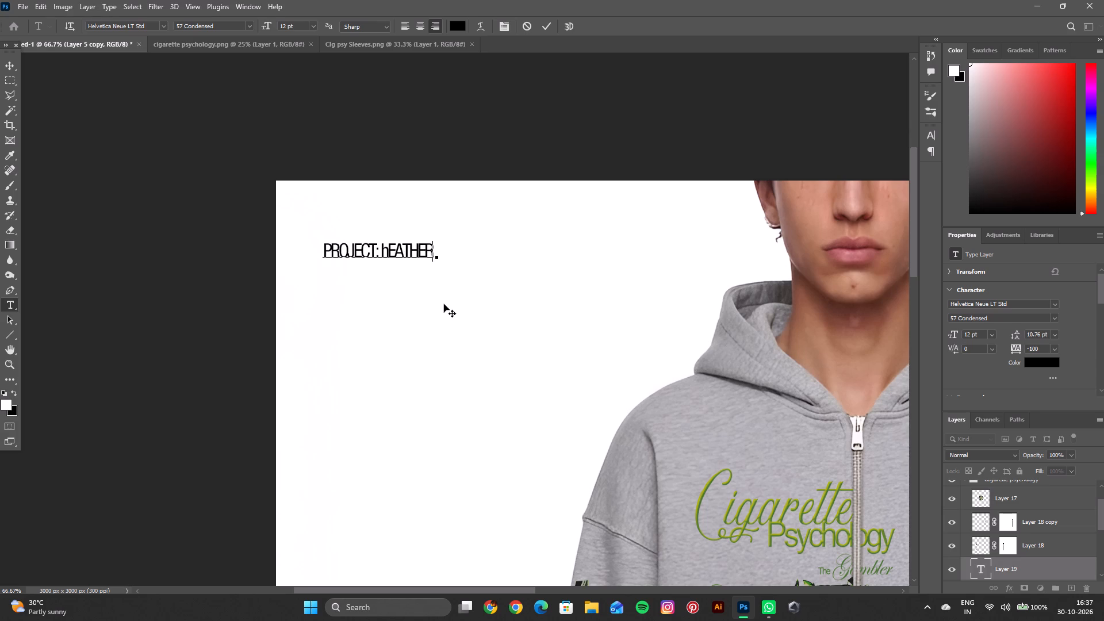
key(BackSpace)
key(BackSpace)
text(HEA)
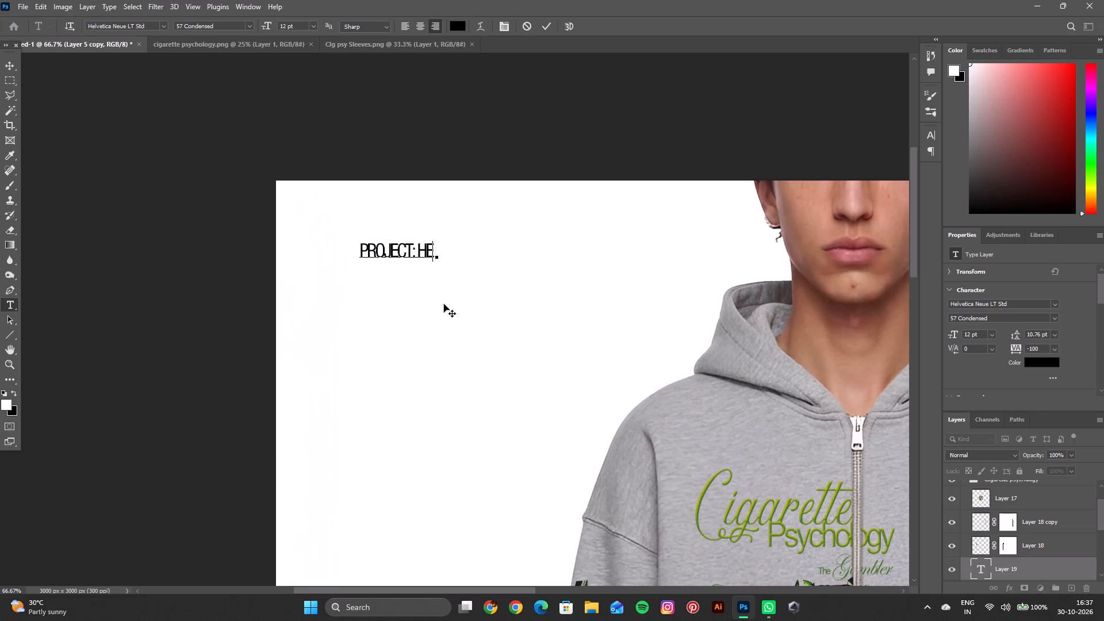
text(THER GREYU)
key(space)
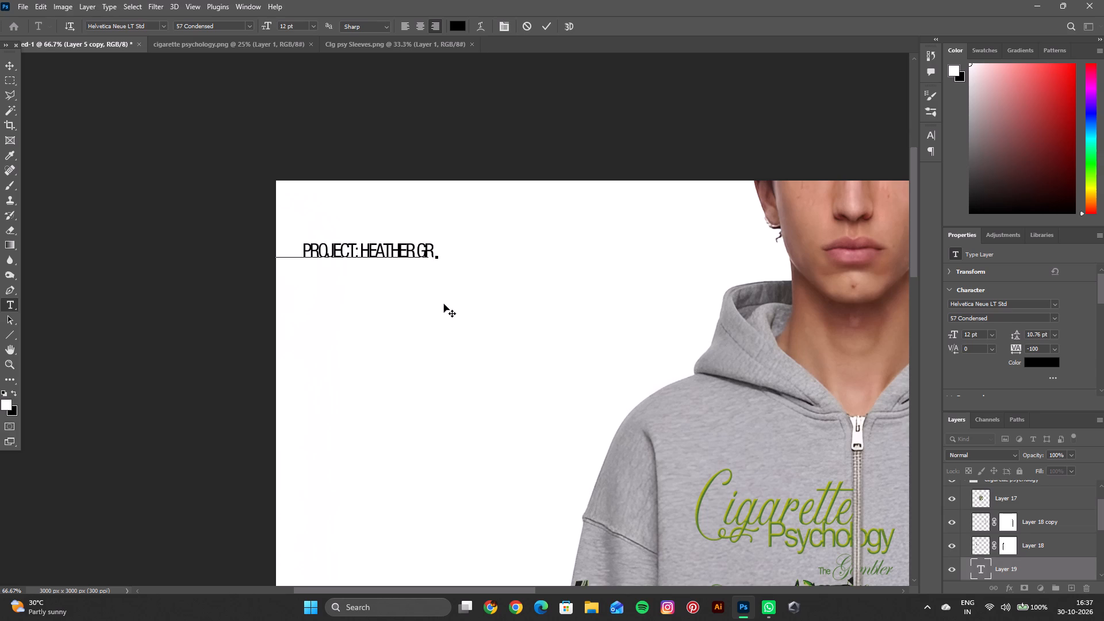
key(BackSpace)
key(BackSpace)
key(BackSpace)
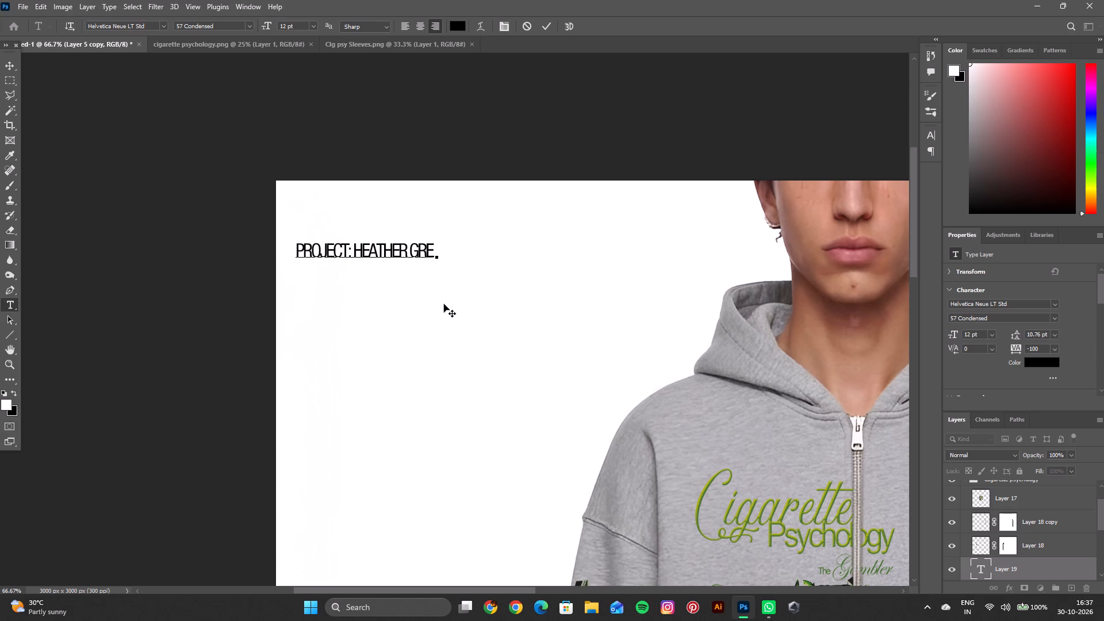
key(y)
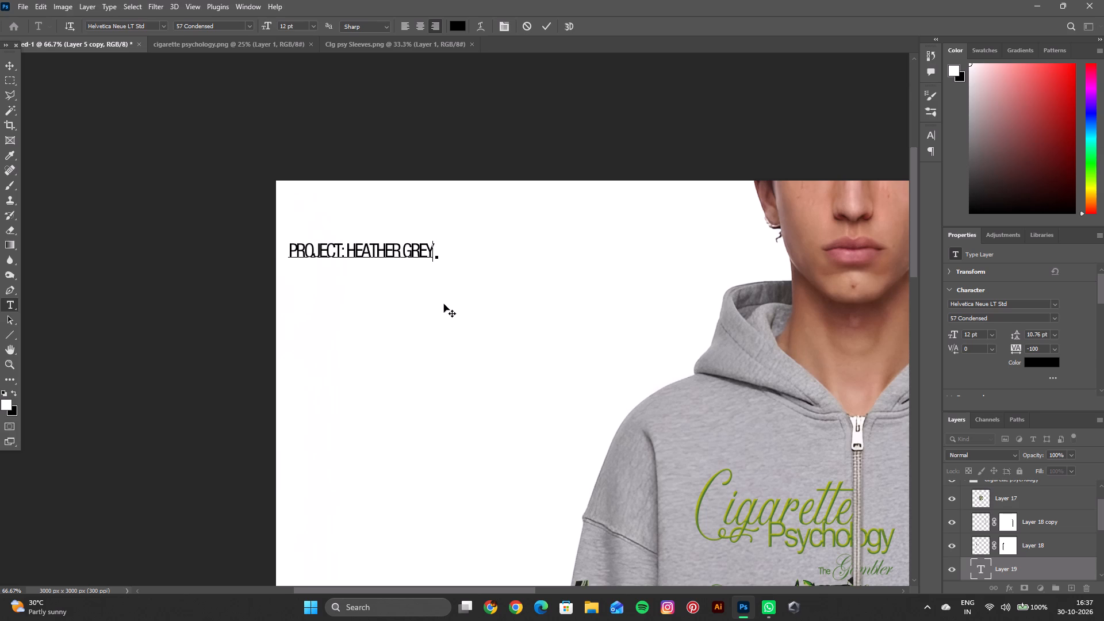
key(shift+question)
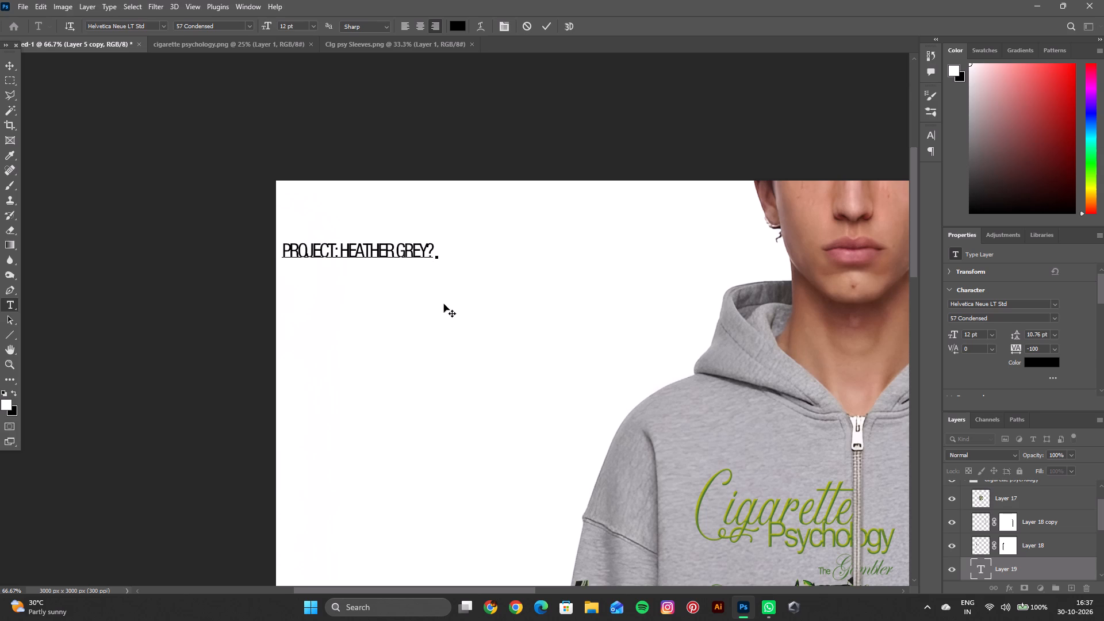
key(BackSpace)
text(/MULTI)
key(space)
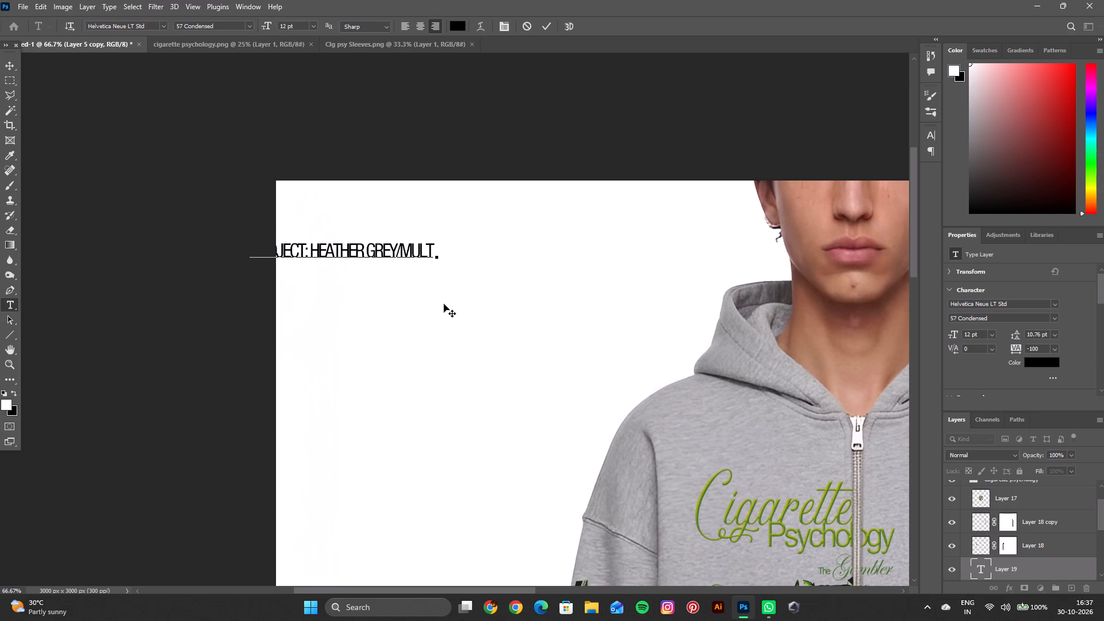
key(BackSpace)
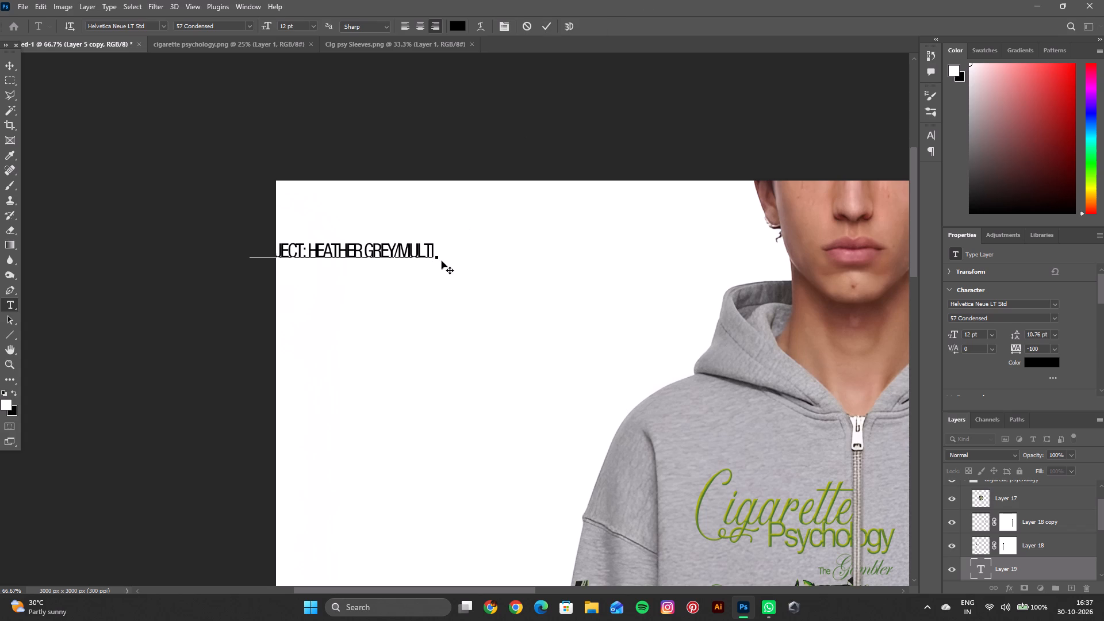
Add a second line reading "360 HEAVY WEIGHT" beneath the project label's first line.
key(Return)
text(360)
key(space)
text(HEAV)
text(Y WEIGHT)
key(space)
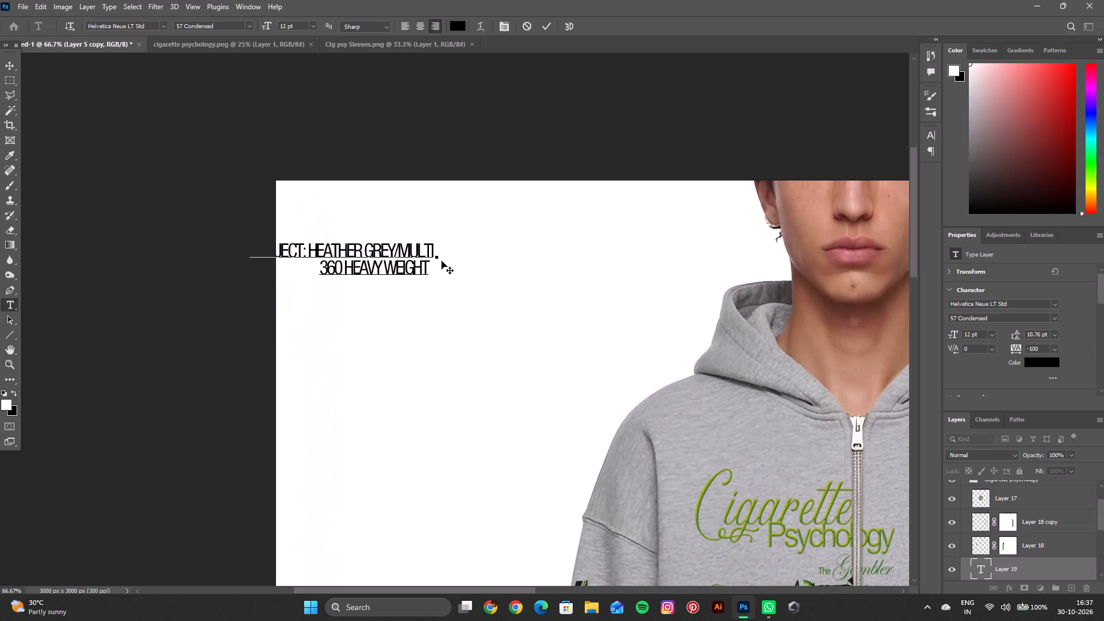
Insert "GSM" after "360" so the label's second line reads "360 GSM HEAVY WEIGHT".
key(Left)
key(Left)
key(Left)
key(Left)
key(Left)
key(Left)
key(Left)
key(Left)
key(Left)
key(Left)
key(Left)
key(Left)
key(Left)
key(Left)
key(Left)
key(Left)
key(Left)
key(Left)
key(Left)
key(Left)
key(Left)
key(Left)
text(GSM)
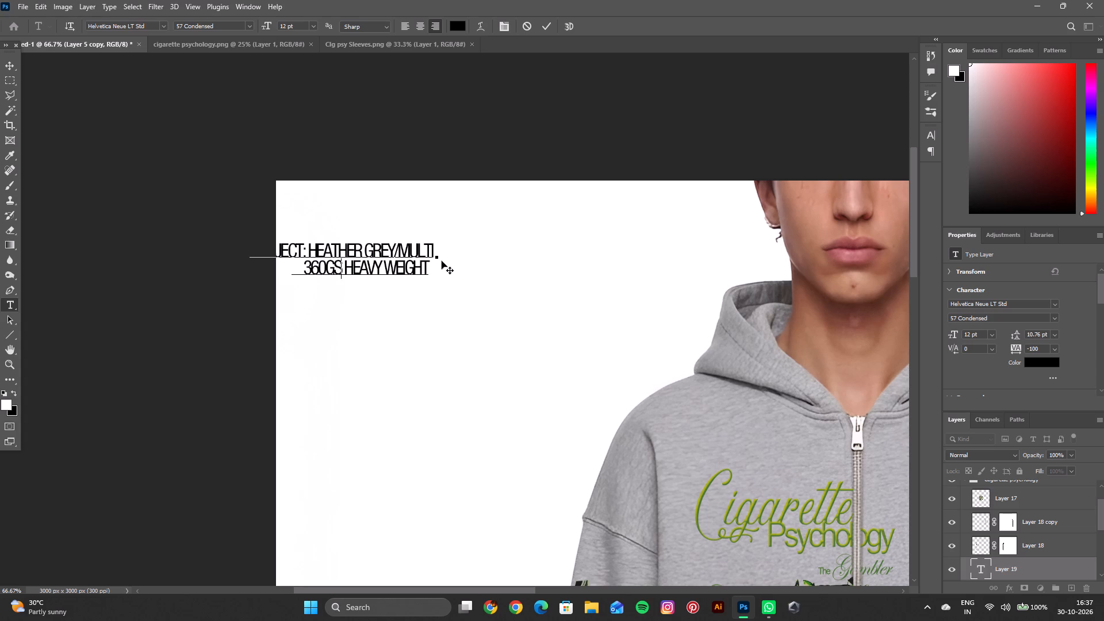
key(Left)
key(Left)
key(Left)
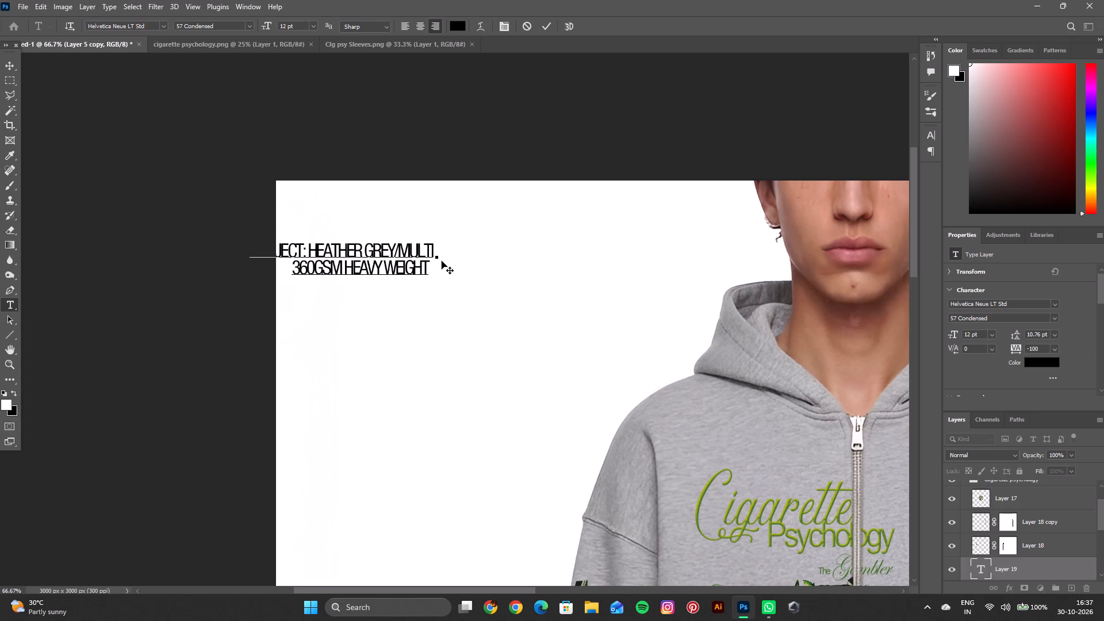
key(space)
Remove the second line's trailing space, add a third line reading "UNISEX", and commit the project label.
click(432, 273)
key(Return)
key(BackSpace)
key(BackSpace)
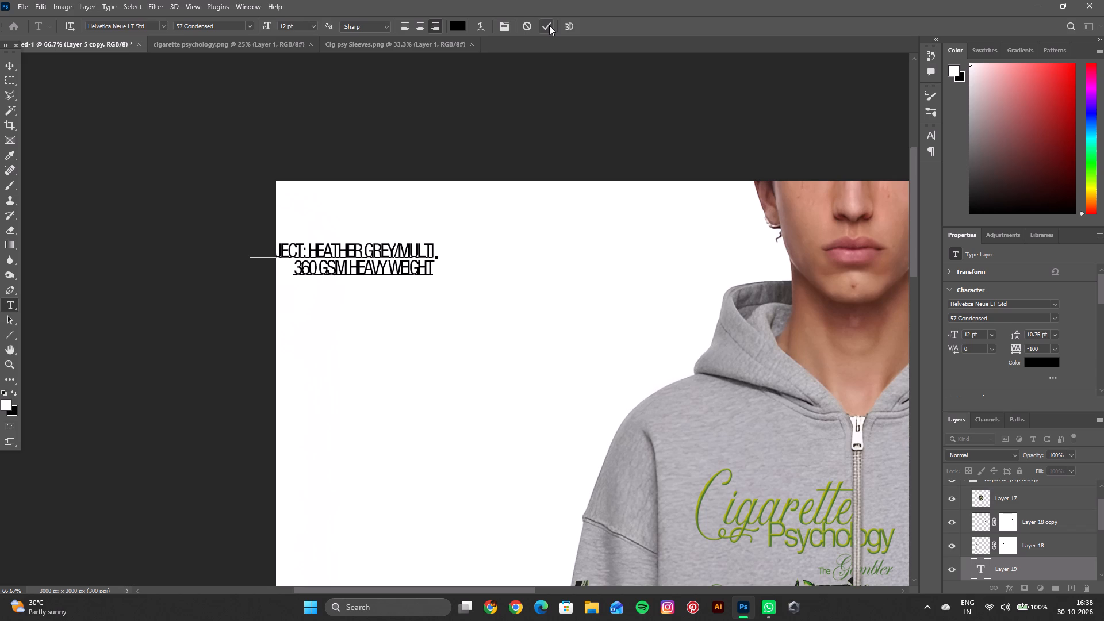
key(Return)
text(UNISEC)
key(BackSpace)
key(x)
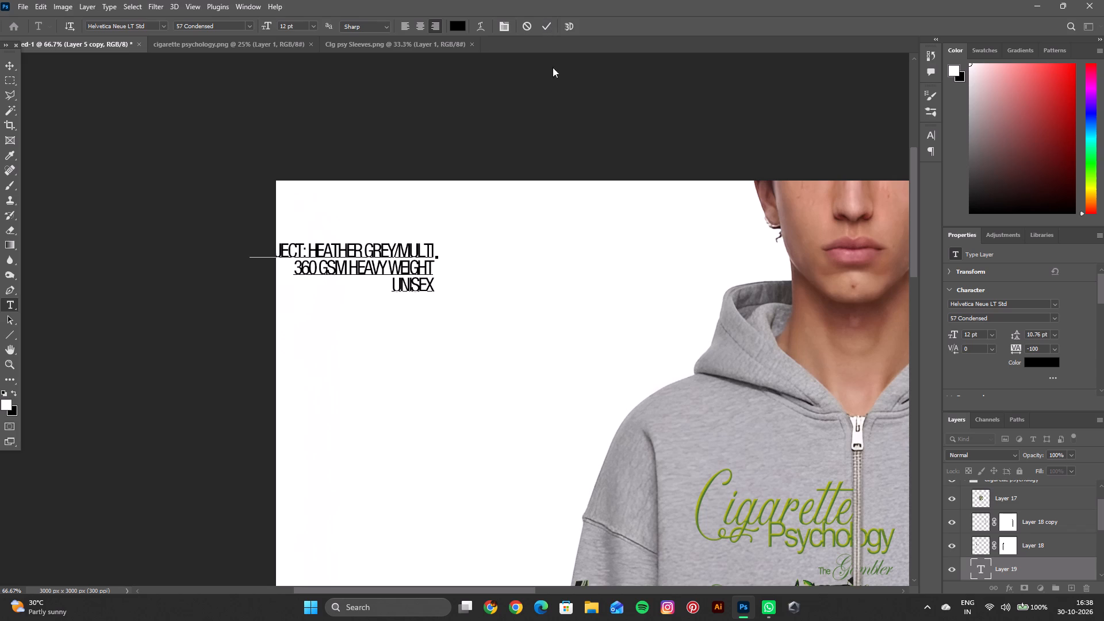
click(544, 27)
Move the project label about 88 px right and 150 px up, into the canvas's upper-left corner.
click(1, 64)
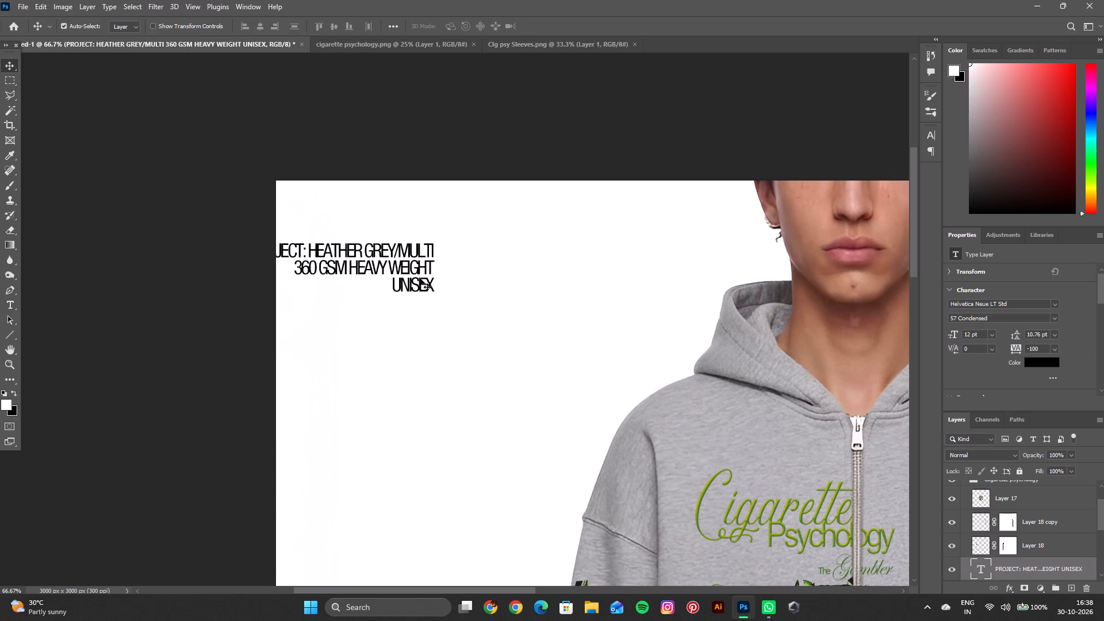
drag(413, 266, 447, 211)
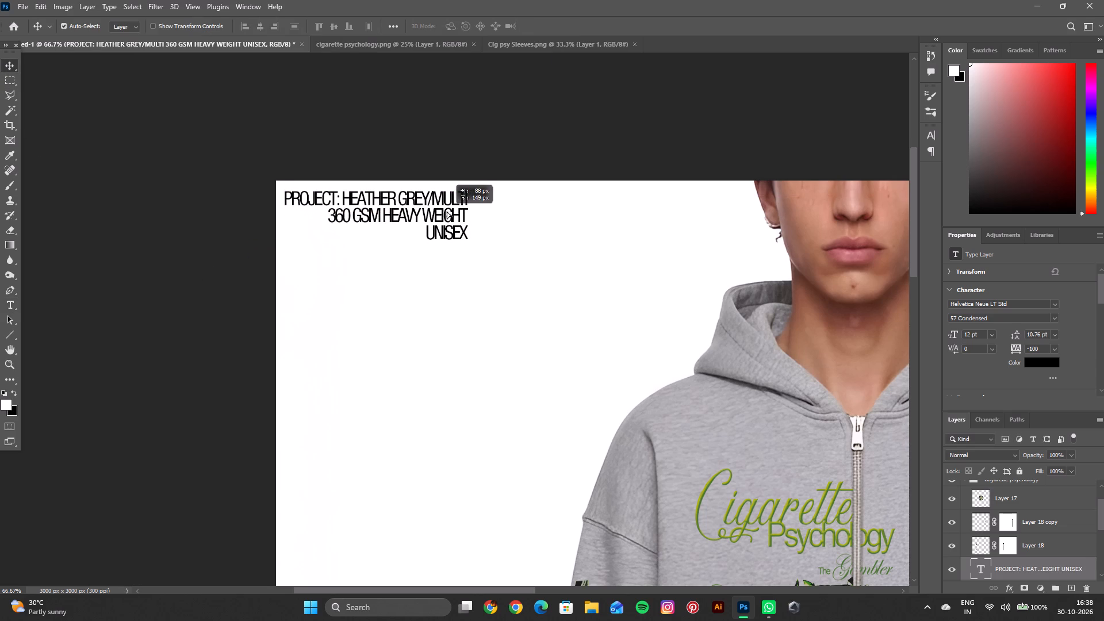
drag(447, 211, 445, 209)
Left-align all three lines of the project label.
double_click(445, 209)
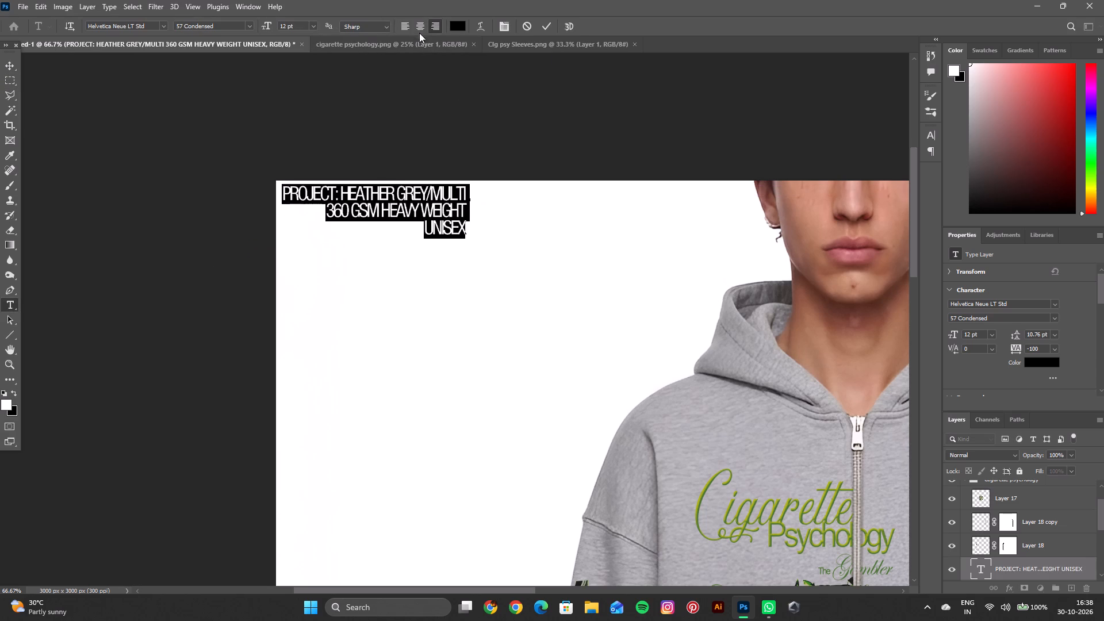
click(416, 26)
click(399, 31)
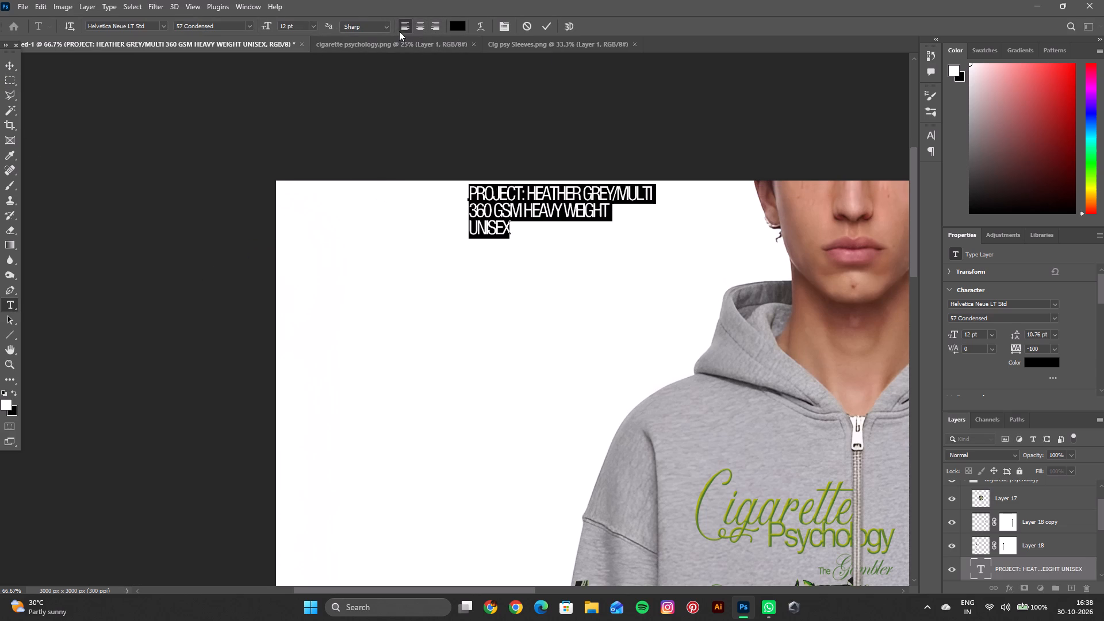
click(543, 24)
Move the left-aligned project label about 485 px left, just inside the canvas's upper-left corner.
drag(527, 211, 516, 212)
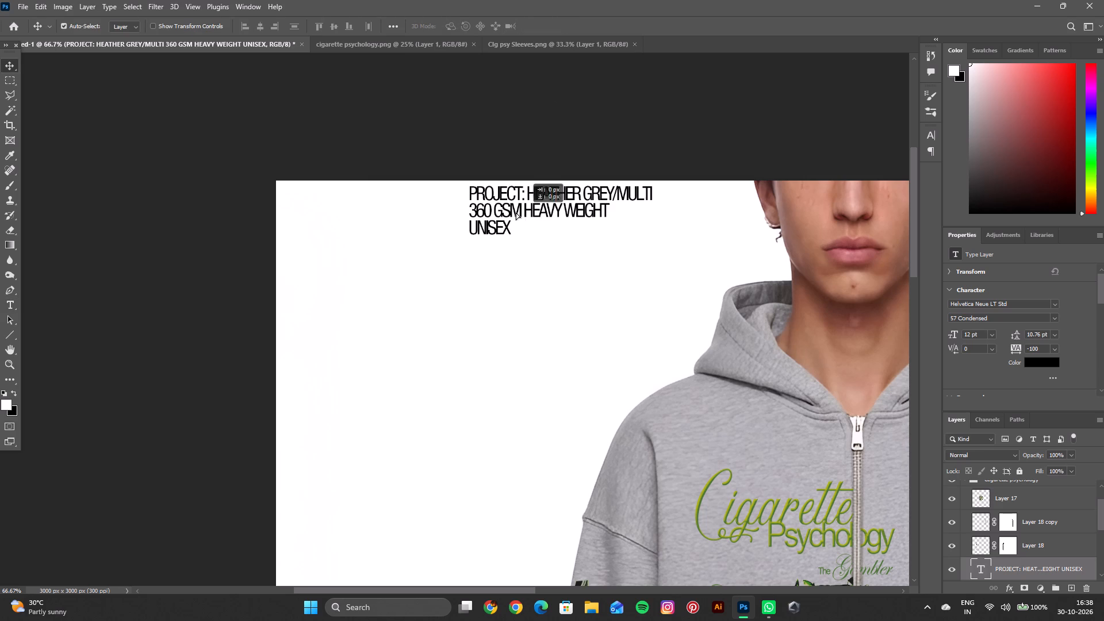
drag(516, 212, 340, 212)
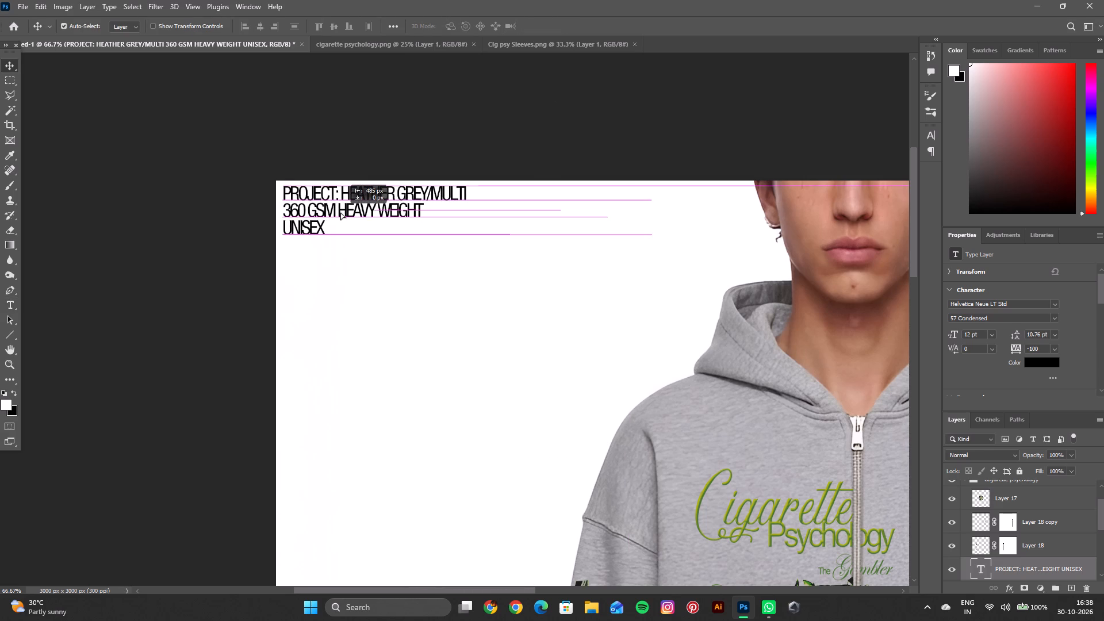
drag(340, 212, 339, 211)
Compare the project label with the status label across the canvas and check the project label's font size.
key(space)
key(space)
key(space)
key(space)
key(space)
key(space)
key(space)
key(space)
key(space)
key(space)
key(space)
key(space)
key(space)
key(space)
key(space)
key(space)
key(space)
key(space)
key(space)
key(space)
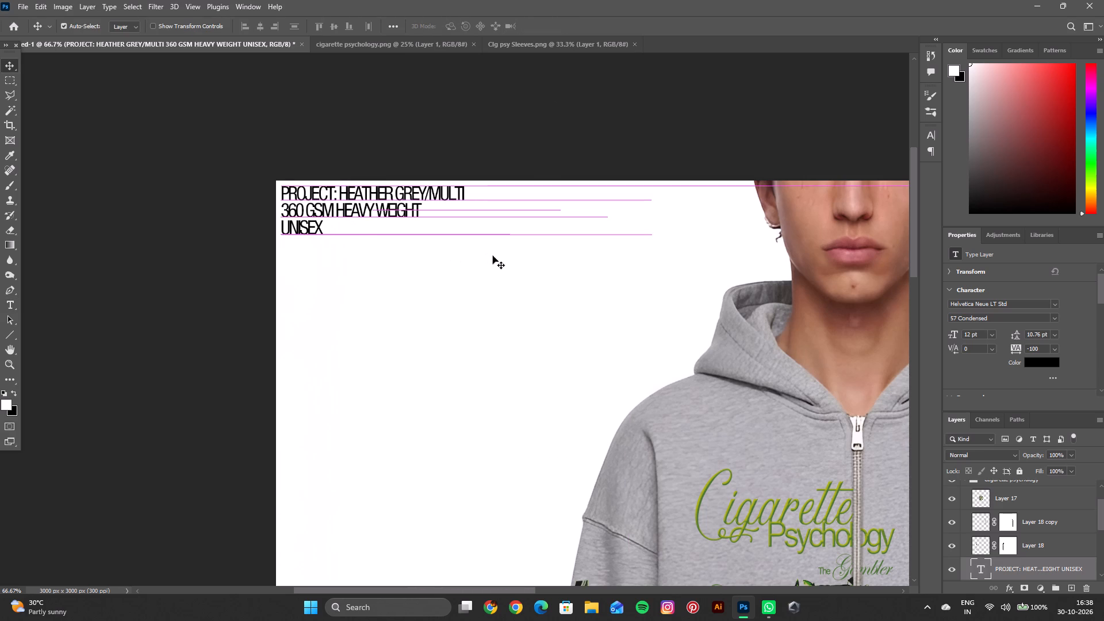
drag(502, 276, 400, 266)
key(ctrl+minus)
key(ctrl+minus)
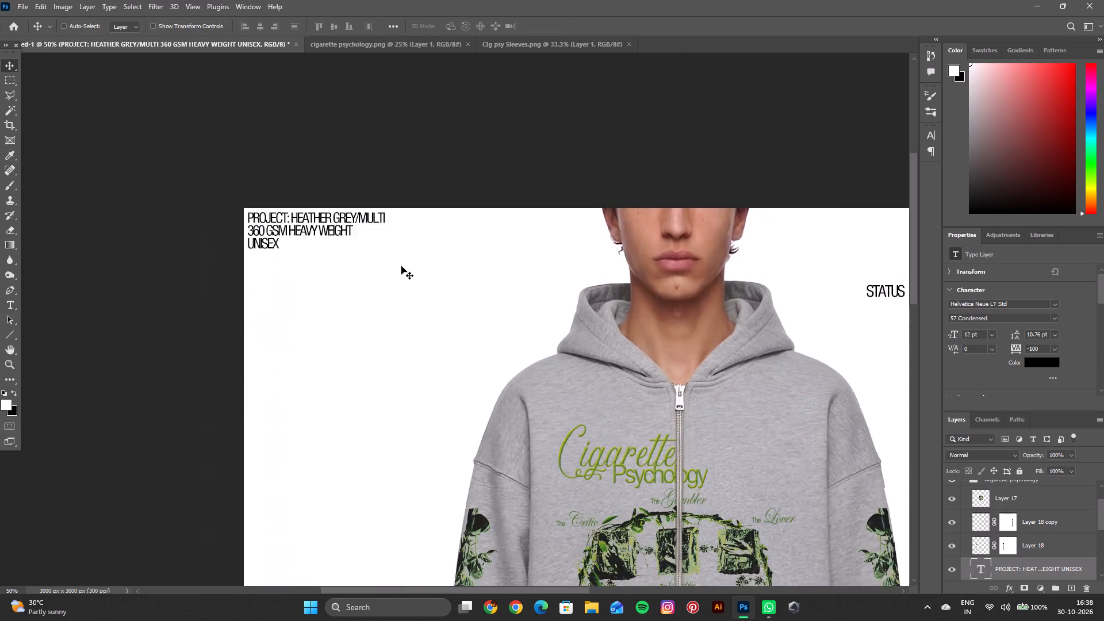
key(ctrl+minus)
key(ctrl+minus)
key(ctrl+minus)
key(ctrl+equal)
key(ctrl+equal)
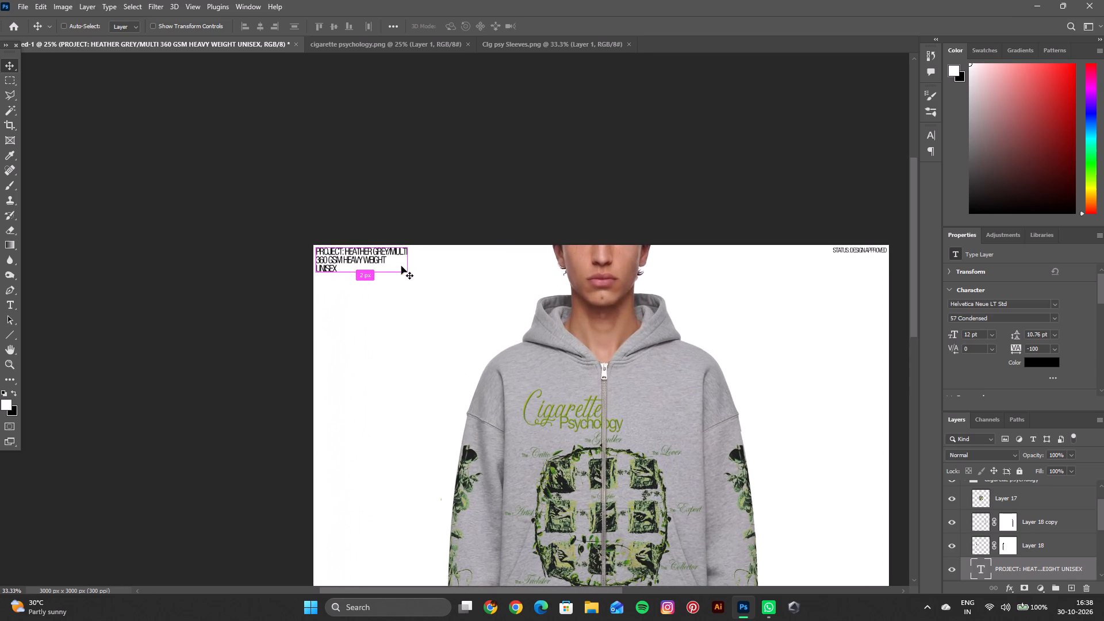
key(space)
key(space)
key(space)
key(space)
key(space)
key(space)
key(space)
key(space)
key(space)
key(space)
key(space)
key(space)
key(space)
key(space)
drag(426, 297, 377, 296)
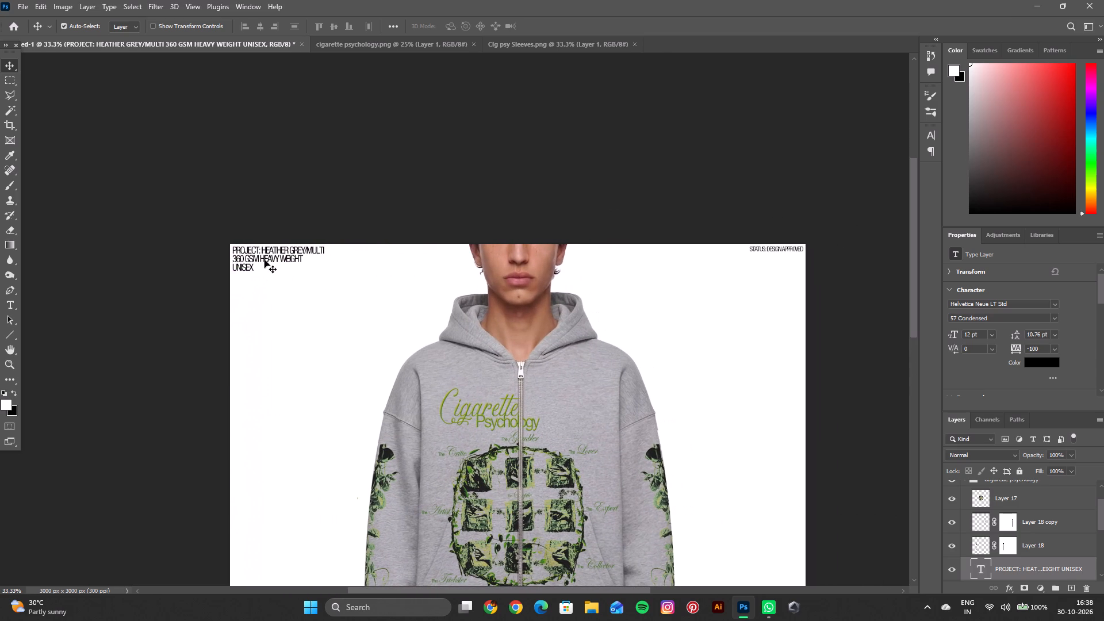
click(265, 257)
click(271, 252)
double_click(273, 253)
click(546, 23)
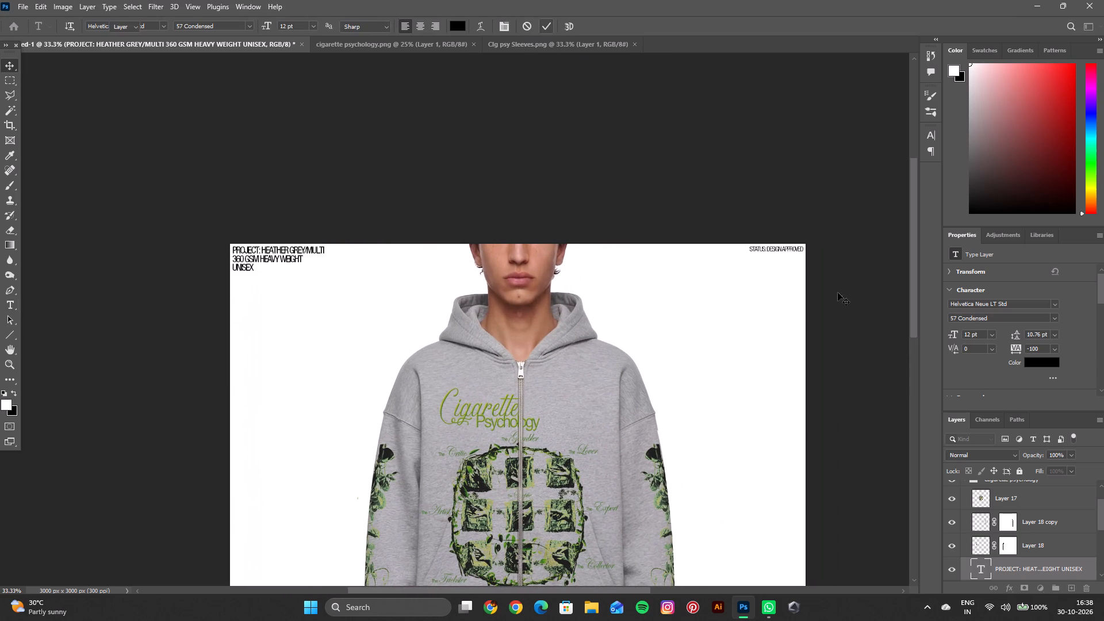
Set the "STATUS: DESIGN APPROVED" label's font size to 12 pt.
click(788, 248)
double_click(786, 247)
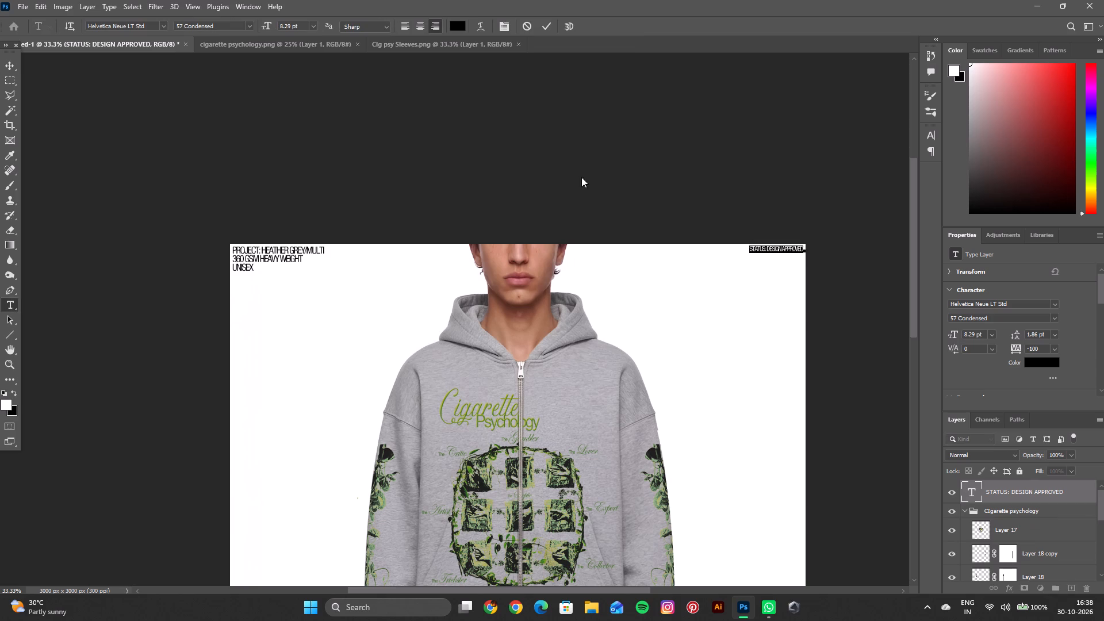
click(312, 28)
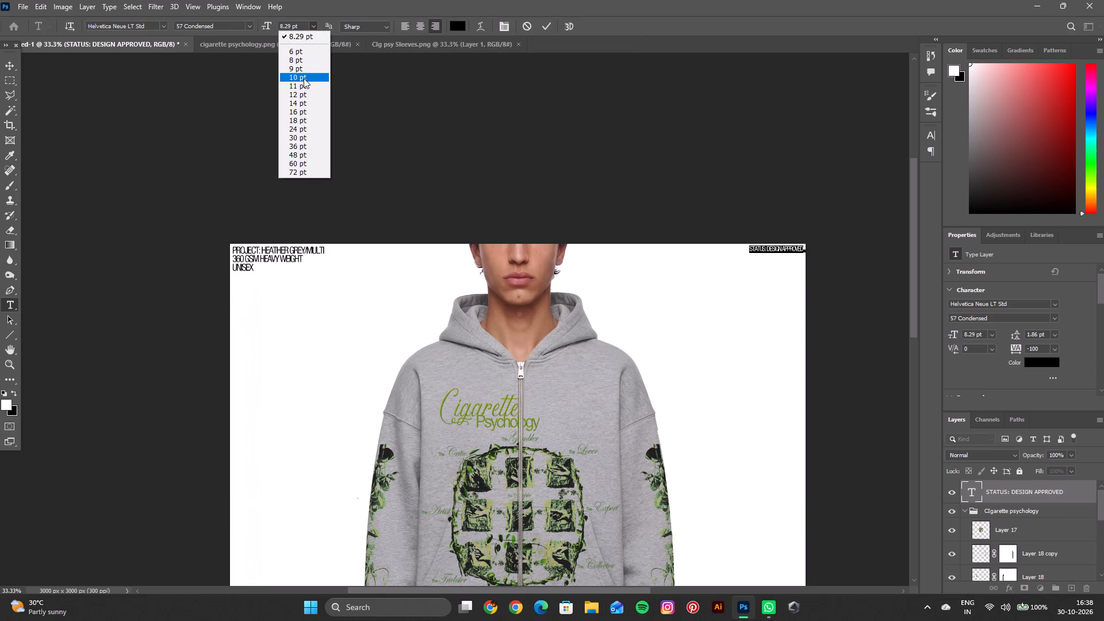
click(303, 94)
click(543, 28)
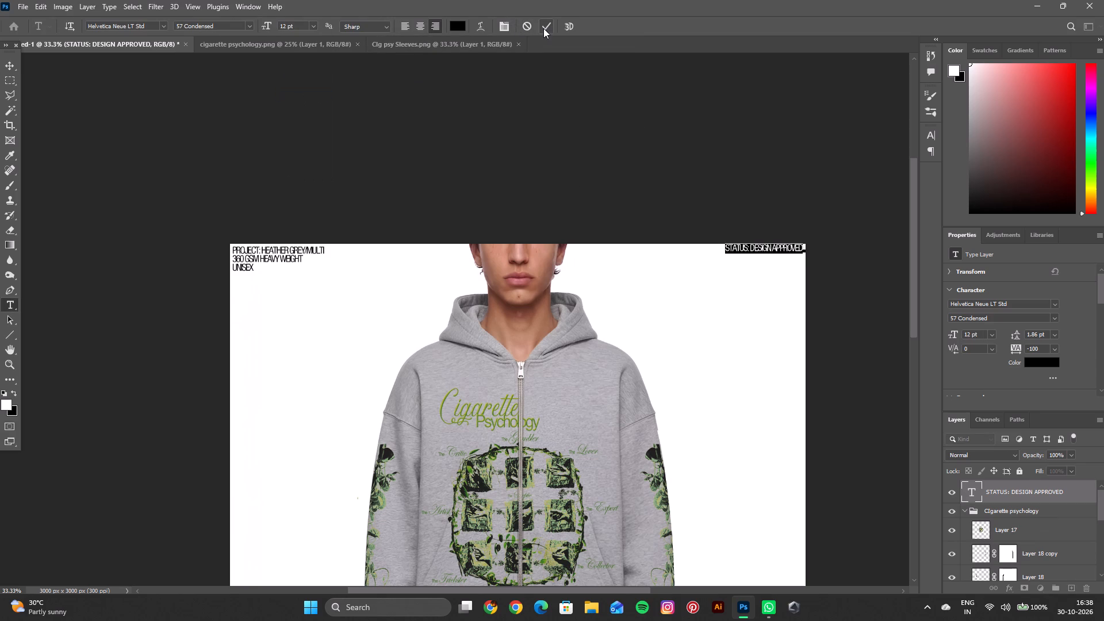
Move the status label down about 11 px to line up with the project label's first line.
click(764, 250)
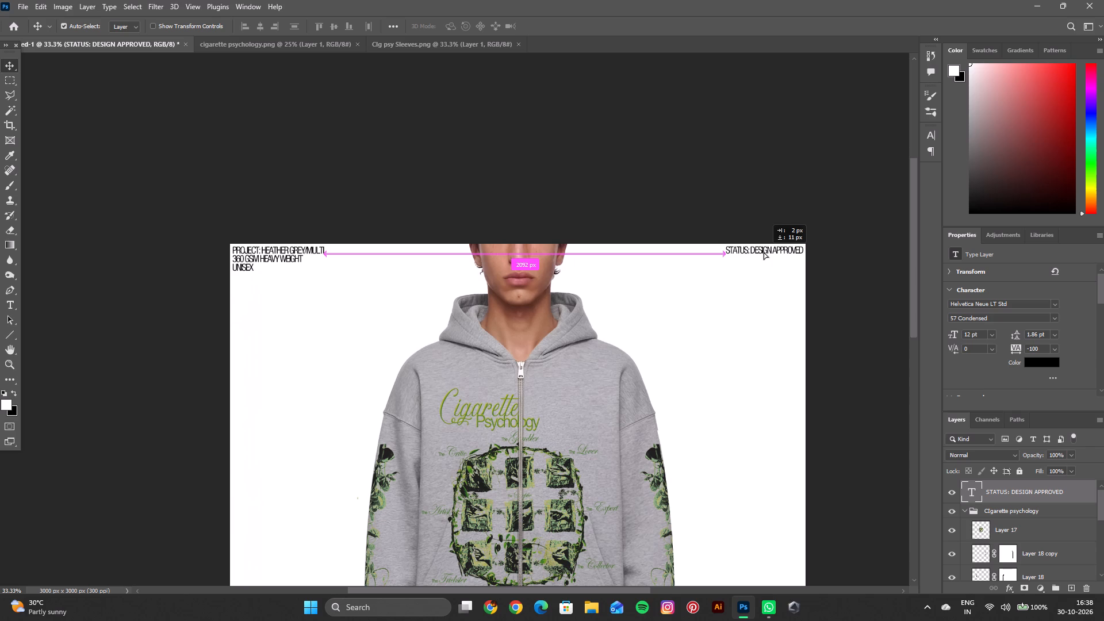
Review the whole hoodie mockup, examining the corner labels' size and placement against the full canvas.
key(space)
key(space)
key(space)
key(space)
key(space)
key(space)
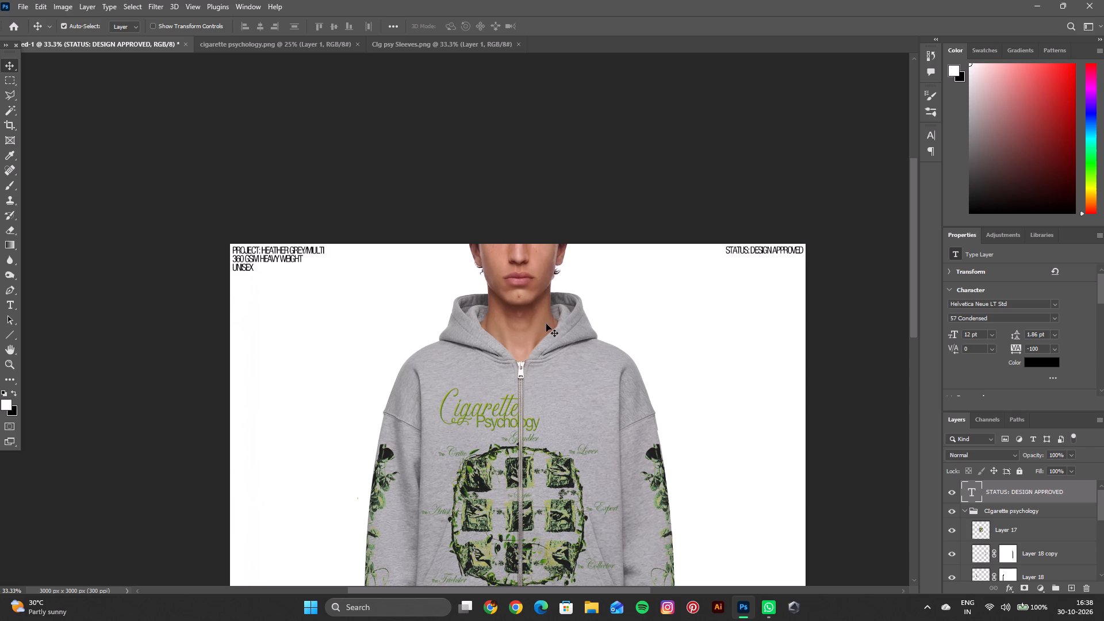
key(space)
key(space)
key(space)
key(space)
key(space)
key(space)
key(space)
key(space)
key(space)
key(space)
key(space)
key(space)
key(space)
key(space)
key(space)
key(space)
key(space)
key(space)
key(space)
key(space)
drag(486, 325, 659, 306)
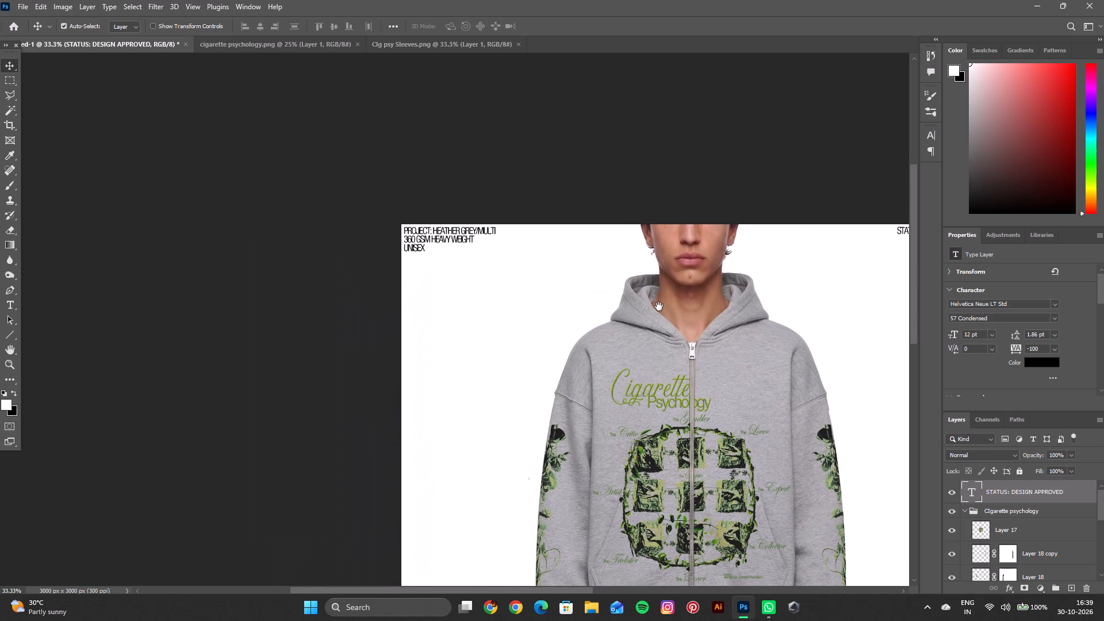
drag(659, 306, 664, 317)
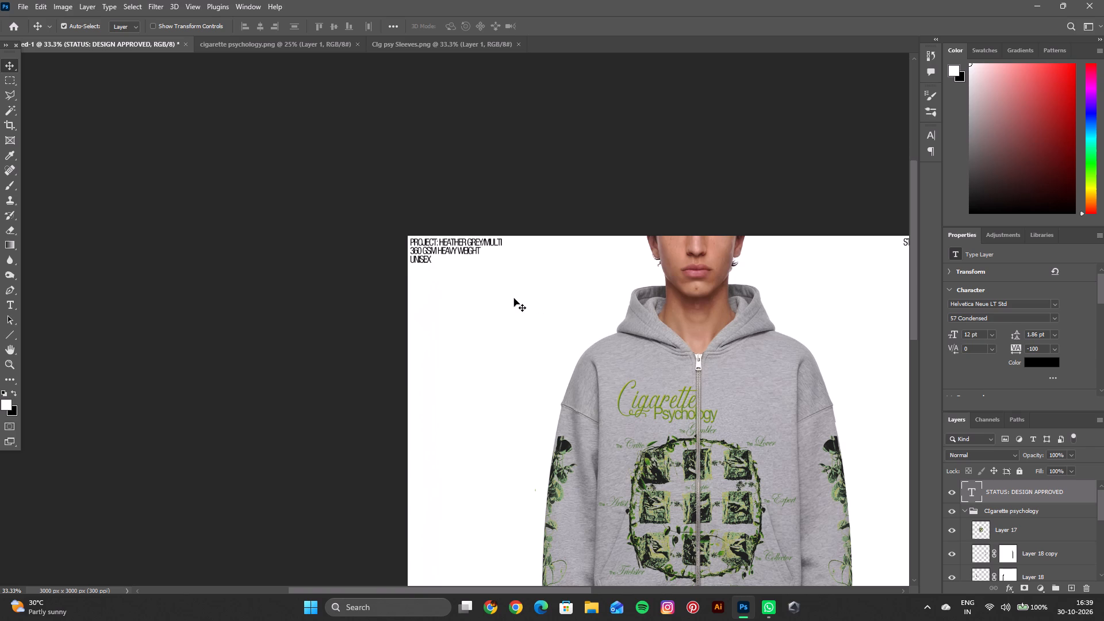
scroll(519, 299, up, 2)
scroll(522, 296, down, 7)
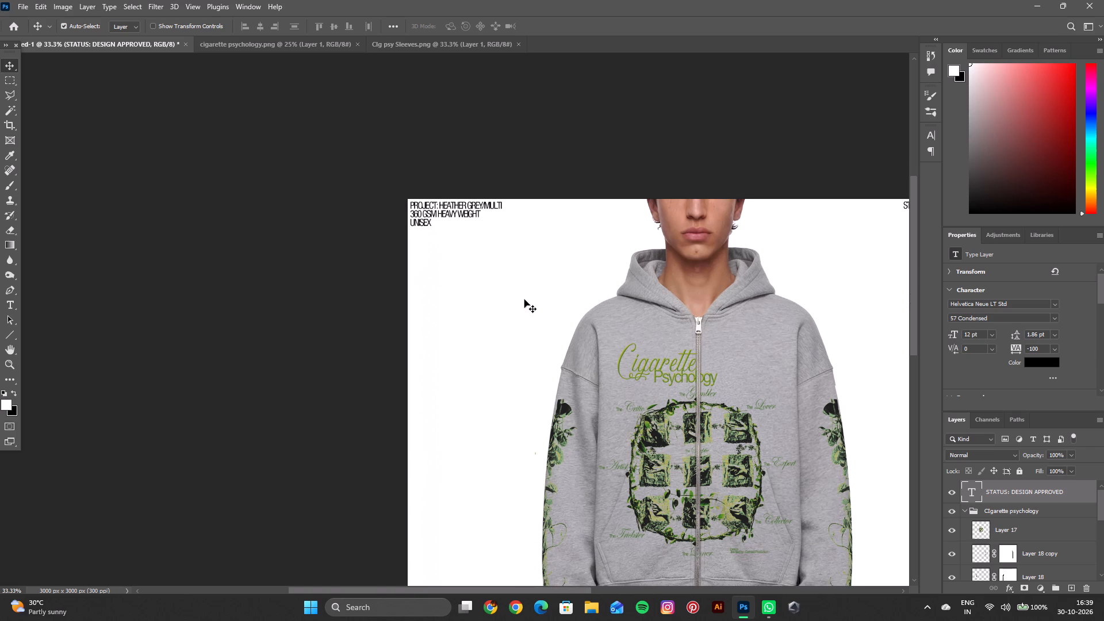
key(ctrl+minus)
key(ctrl+minus)
key(ctrl+minus)
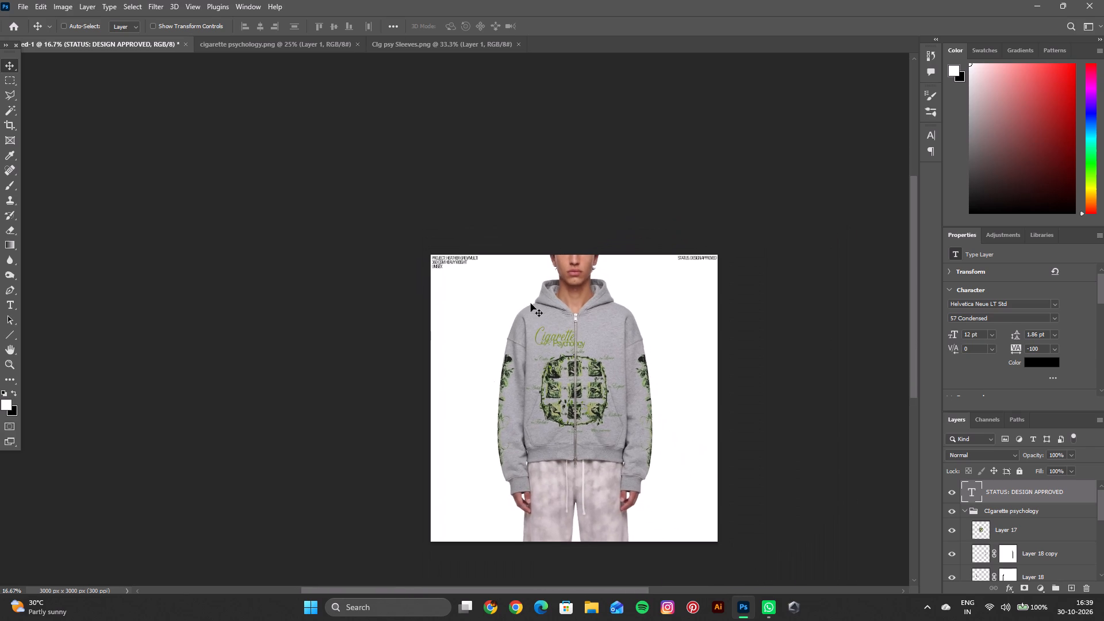
key(ctrl+minus)
ctrl+drag(524, 303, 507, 281)
key(space)
key(space)
key(space)
key(space)
key(space)
key(space)
key(space)
key(space)
key(space)
key(space)
key(space)
key(space)
key(space)
key(space)
key(space)
key(space)
key(space)
key(space)
key(space)
key(space)
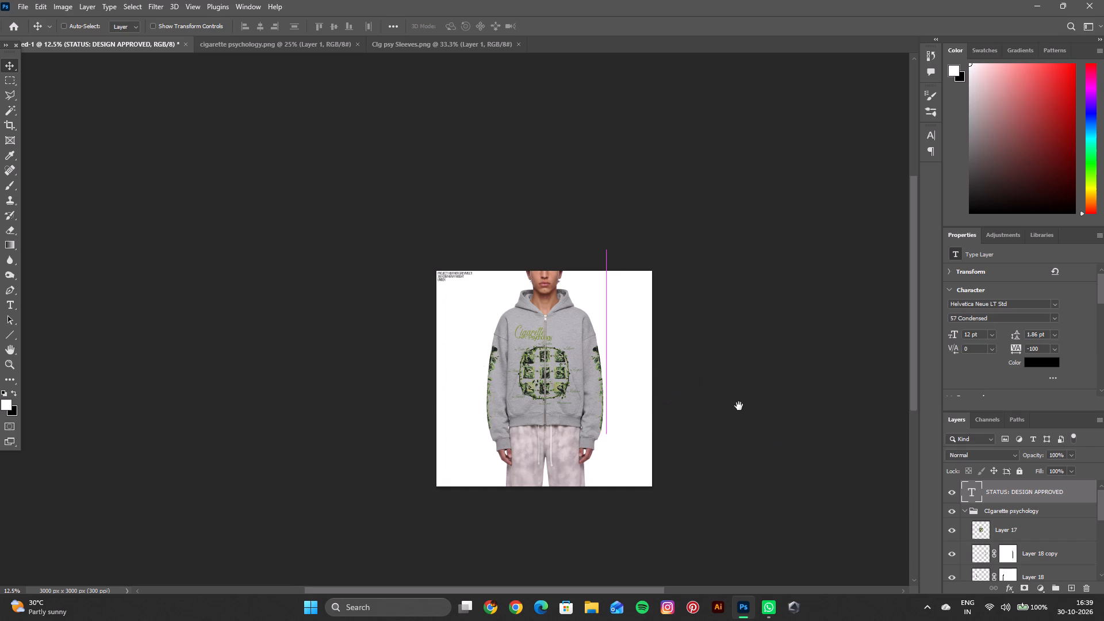
Move the "STATUS: DESIGN APPROVED" label slightly down so it lines up with the project label's first line.
drag(720, 400, 684, 335)
key(z)
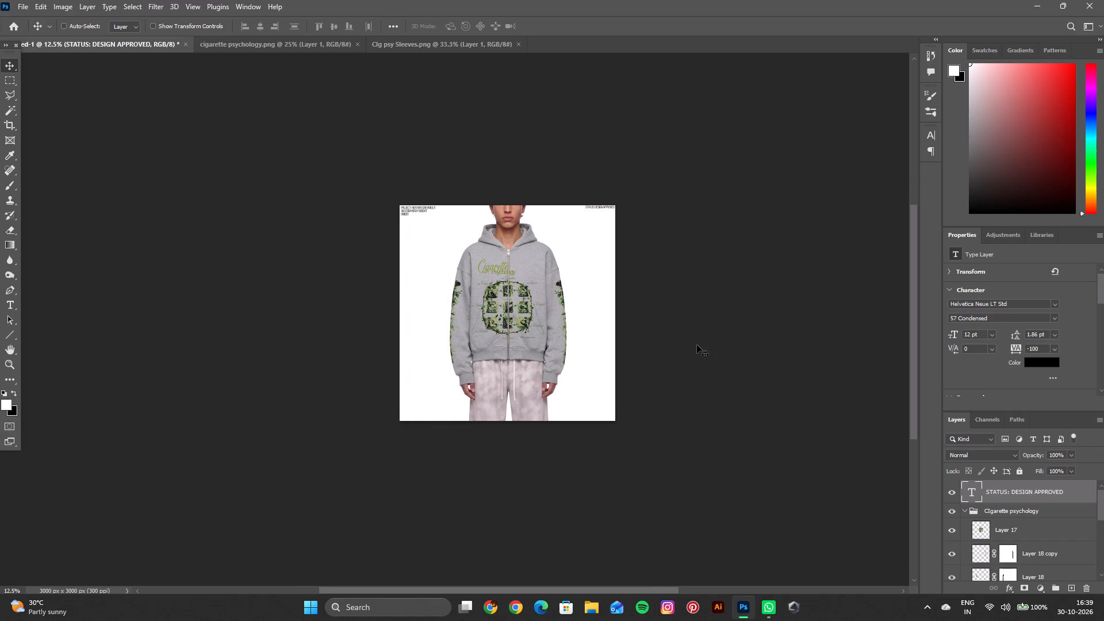
key(ctrl+equal)
key(ctrl+equal)
key(space)
key(space)
key(space)
key(space)
key(space)
key(space)
key(space)
key(space)
key(space)
key(space)
key(space)
key(space)
key(space)
key(space)
key(space)
key(space)
key(space)
key(space)
key(space)
key(space)
drag(697, 345, 651, 354)
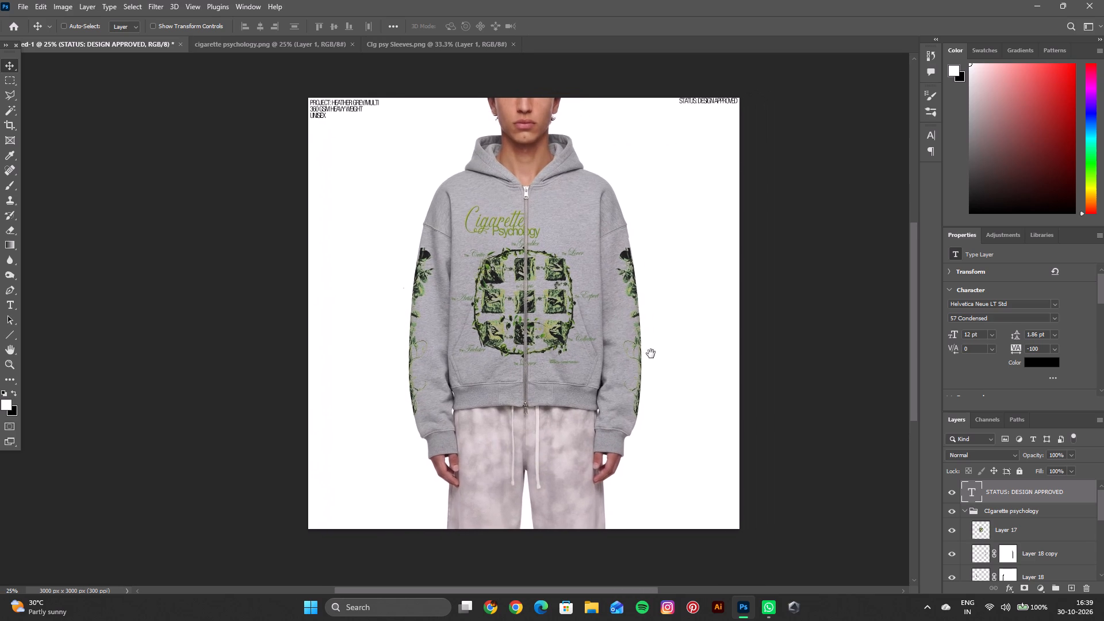
drag(651, 354, 580, 364)
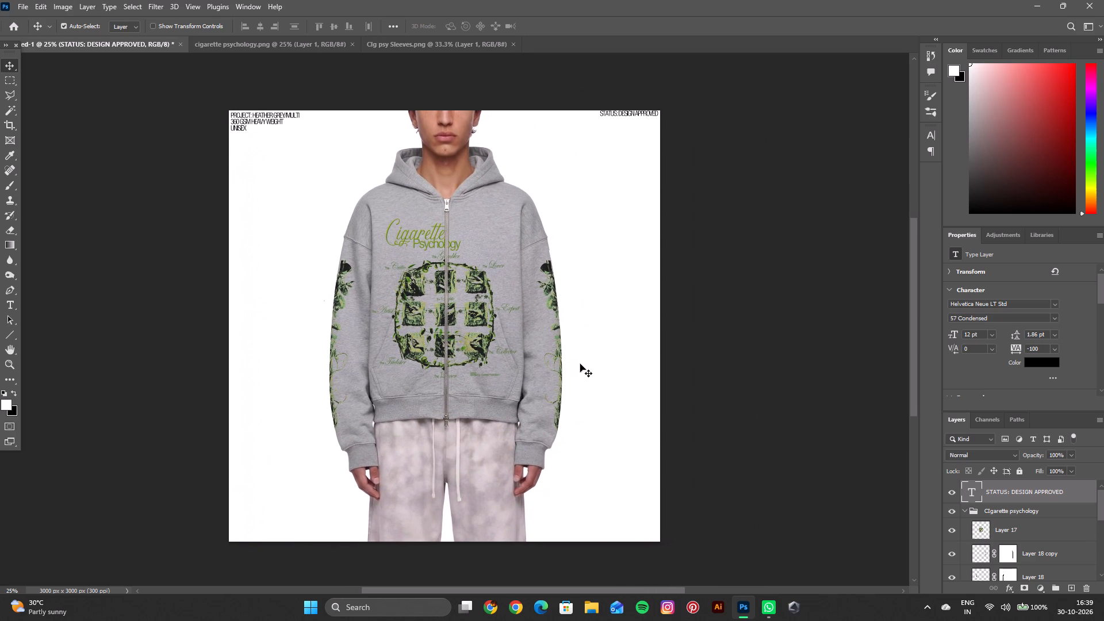
click(636, 111)
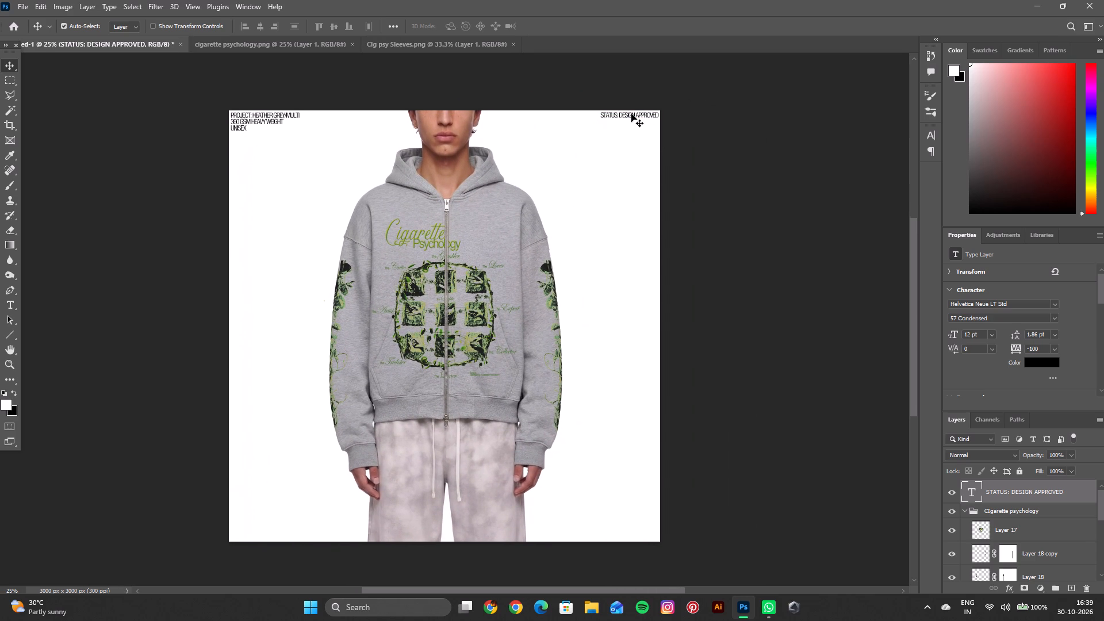
click(631, 114)
Change the "STATUS: DESIGN APPROVED" label's font to Consolas Regular.
key(space)
key(space)
key(space)
key(space)
key(space)
key(space)
key(space)
key(space)
key(space)
key(space)
key(space)
key(space)
key(space)
key(space)
key(space)
key(space)
key(space)
key(space)
key(space)
key(space)
drag(567, 202, 576, 182)
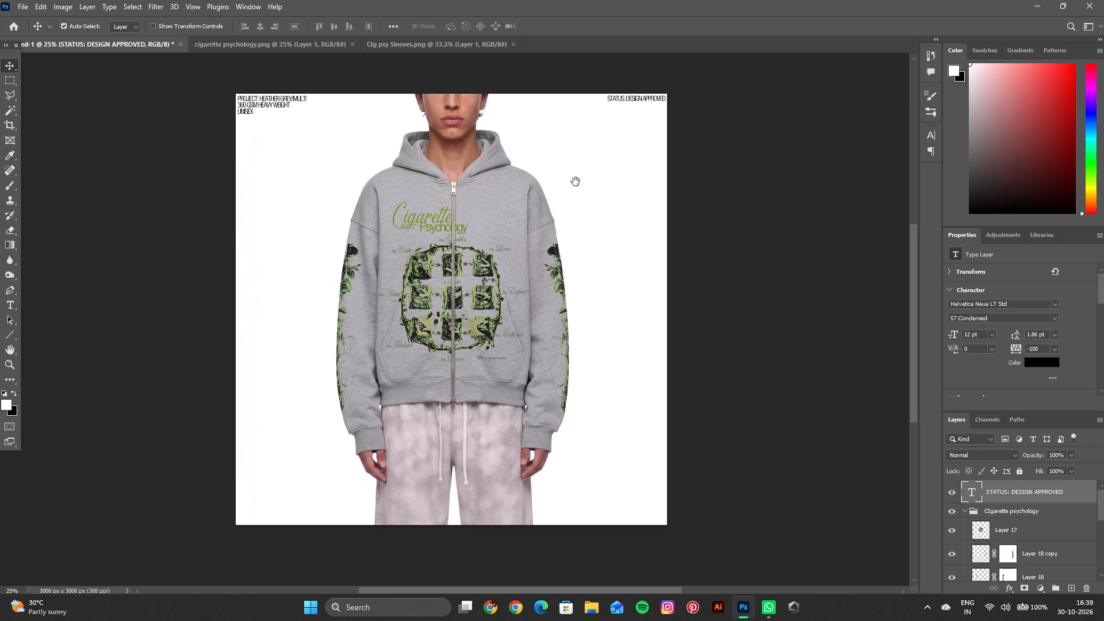
drag(576, 182, 586, 194)
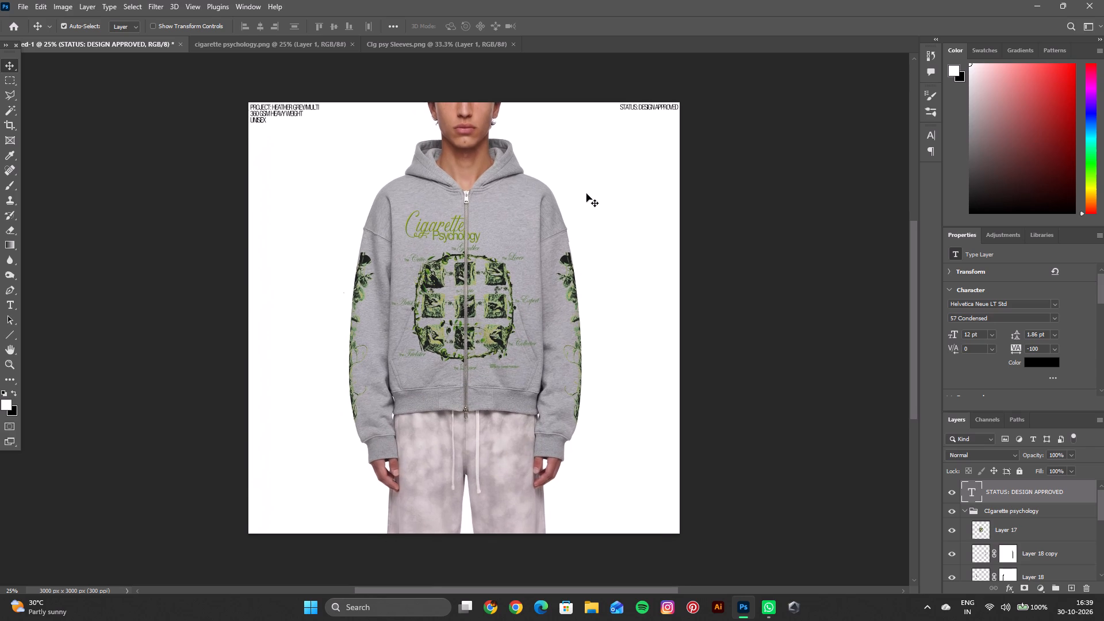
double_click(639, 108)
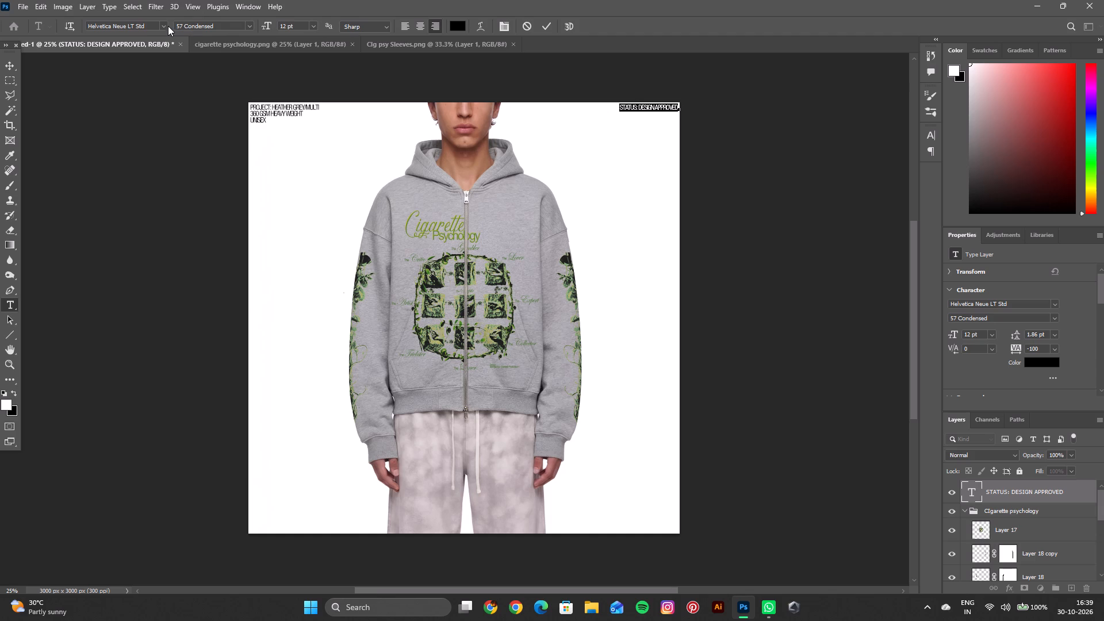
click(168, 26)
click(160, 29)
click(160, 29)
click(163, 26)
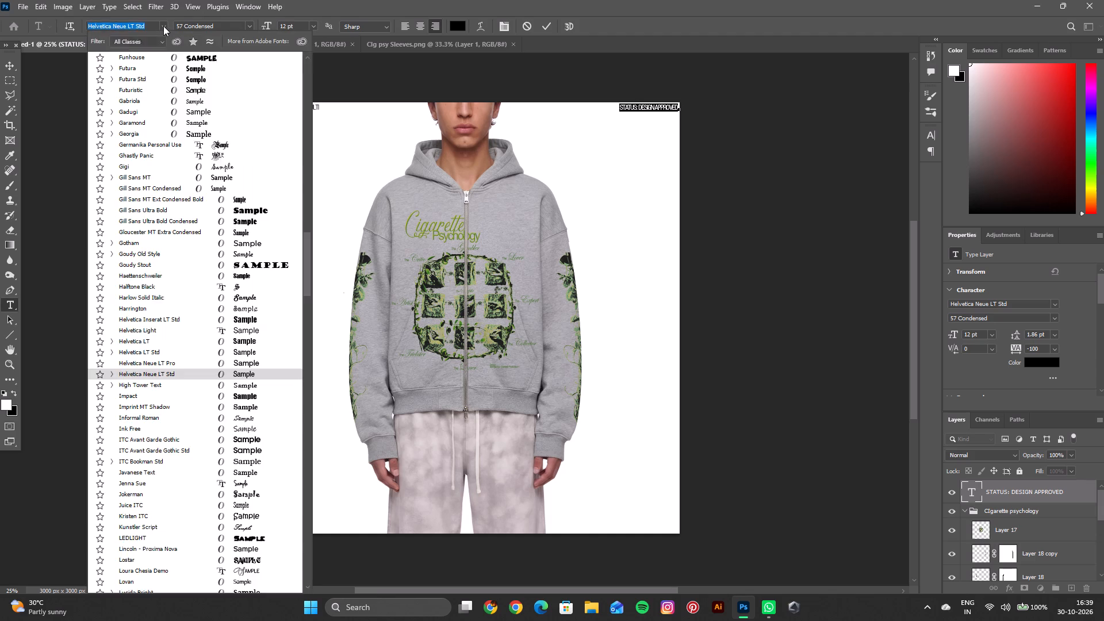
double_click(163, 26)
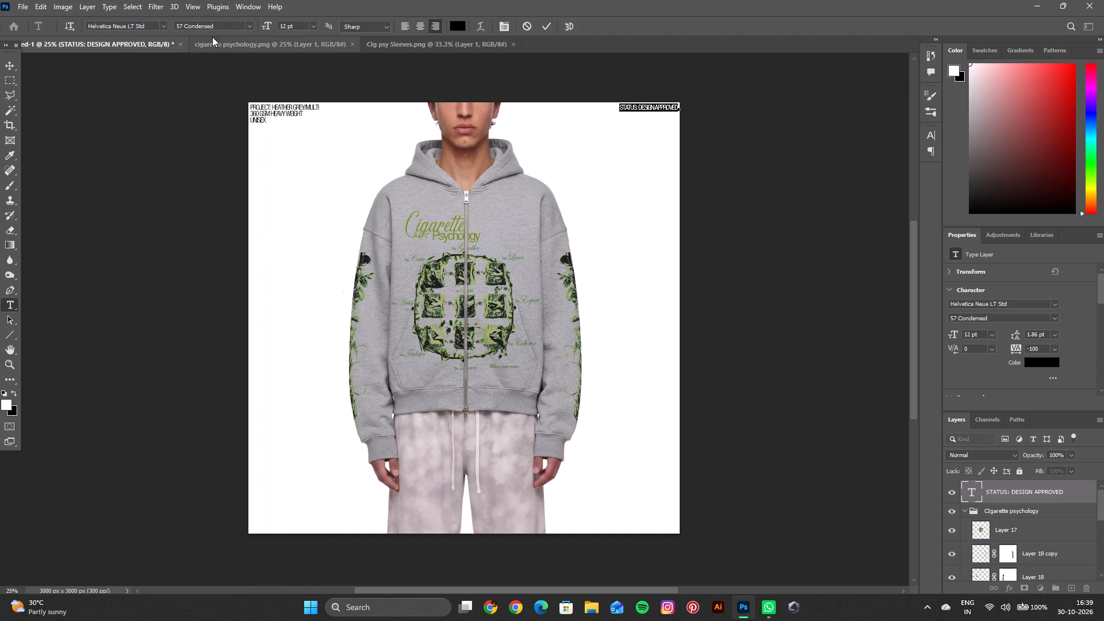
click(165, 30)
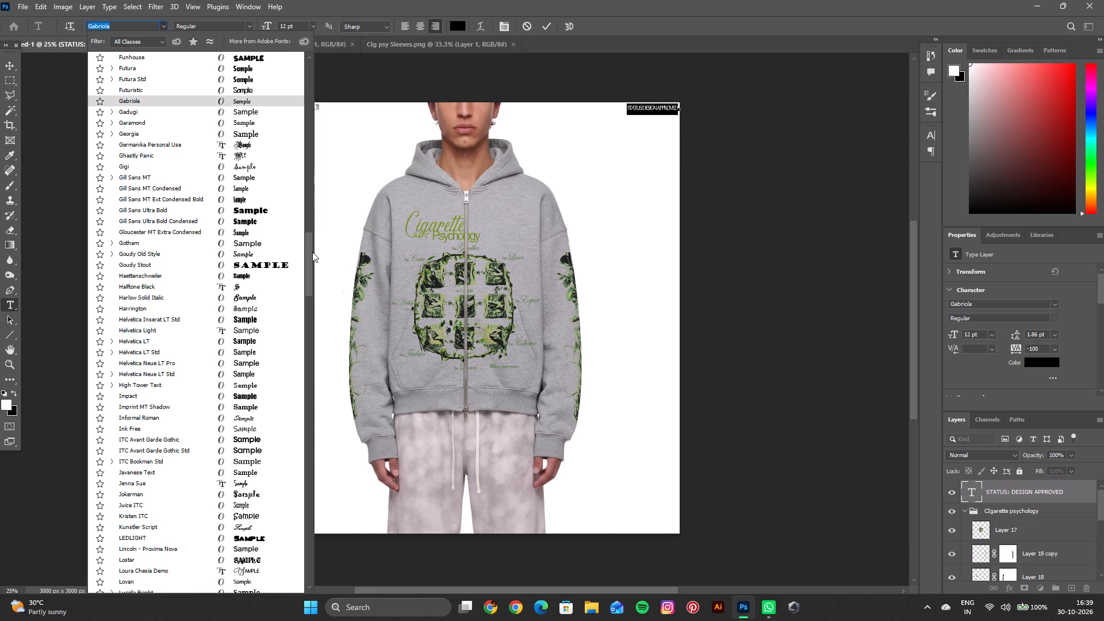
drag(312, 252, 323, 47)
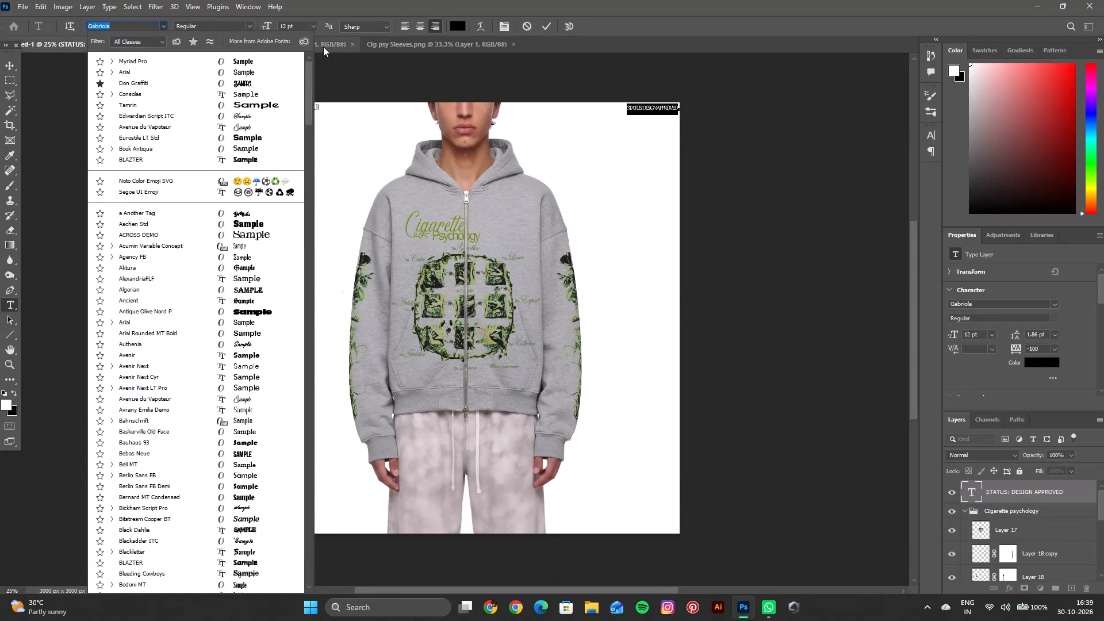
click(256, 95)
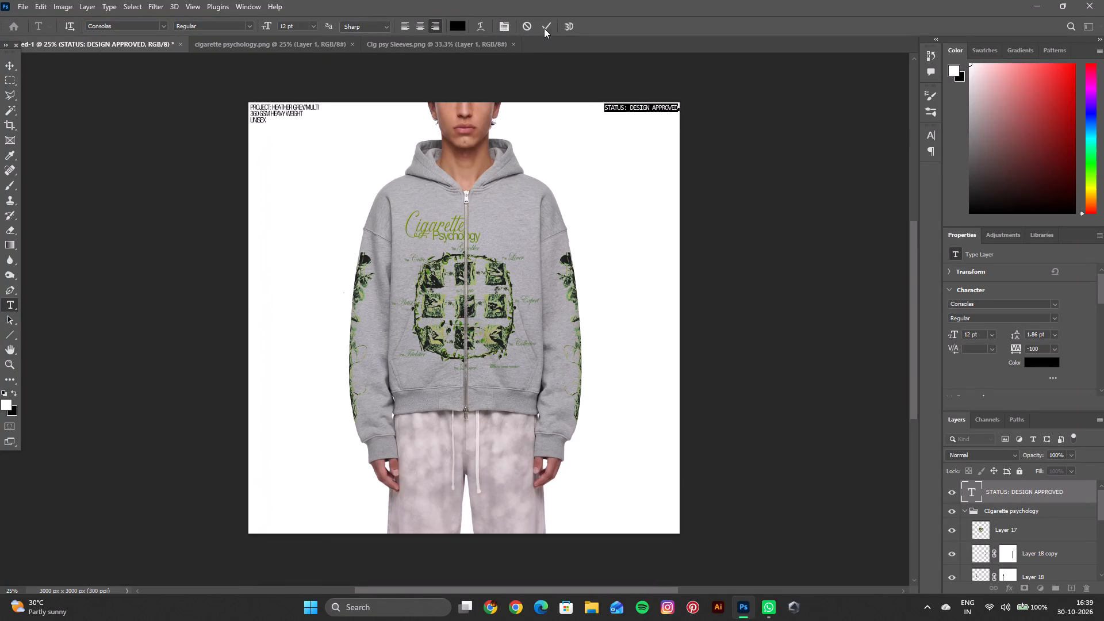
click(545, 28)
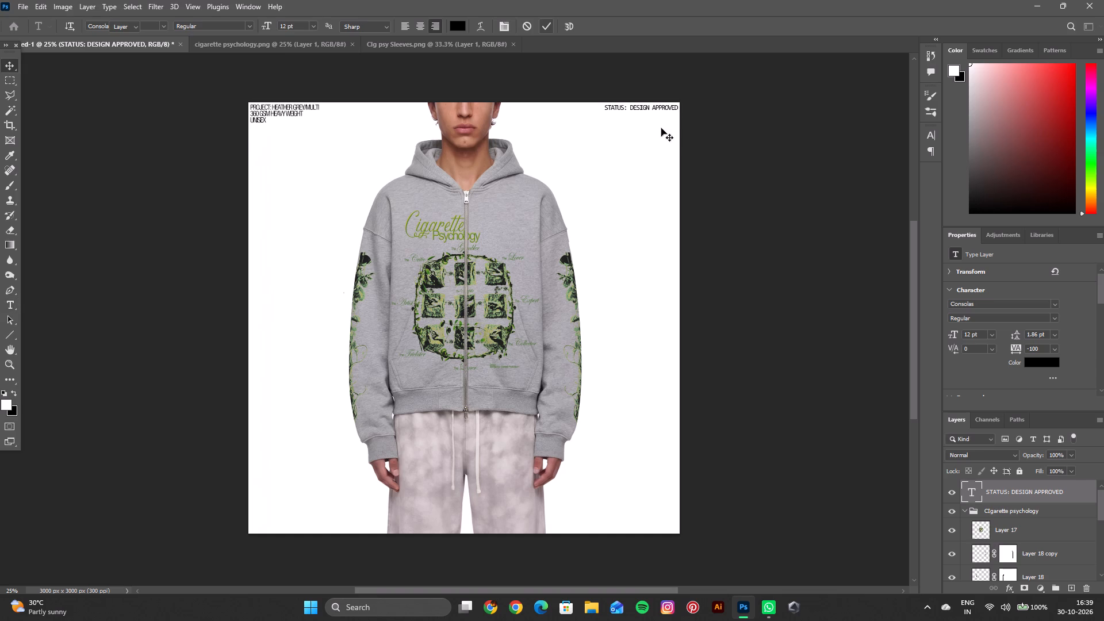
Change the font of the three-line project label to Consolas Regular to match the status label.
double_click(300, 107)
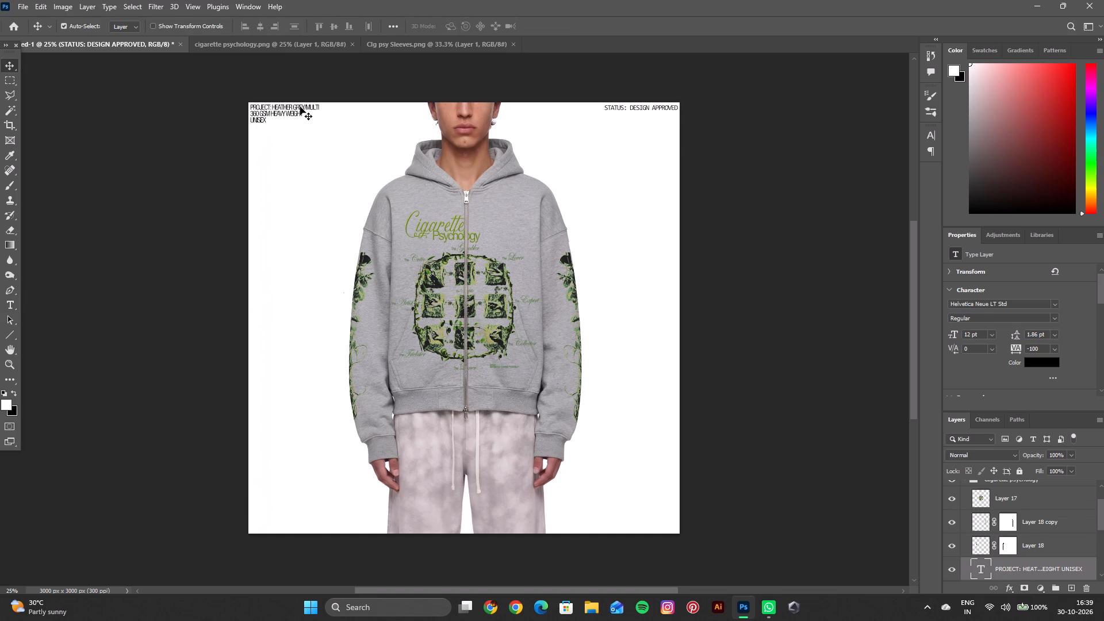
click(160, 26)
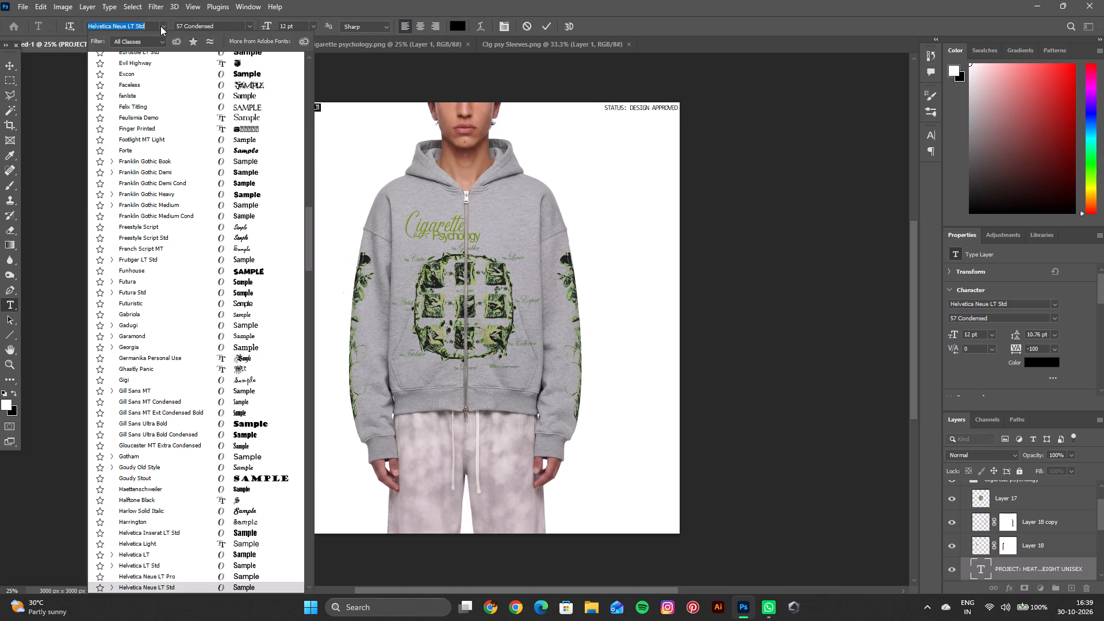
drag(309, 227, 309, 140)
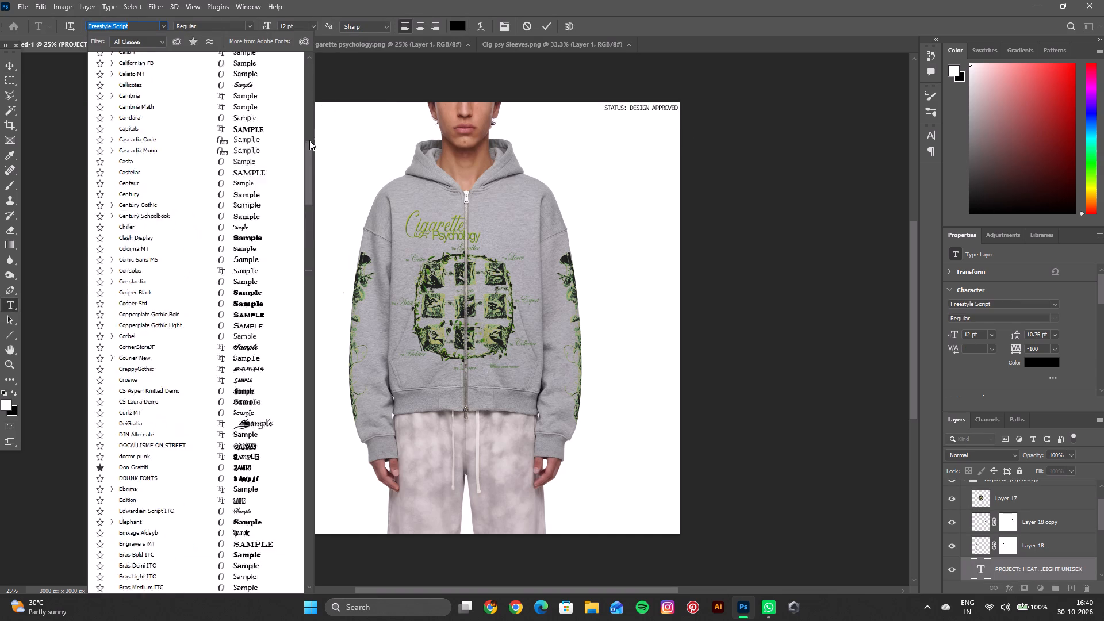
drag(309, 140, 309, 57)
click(258, 57)
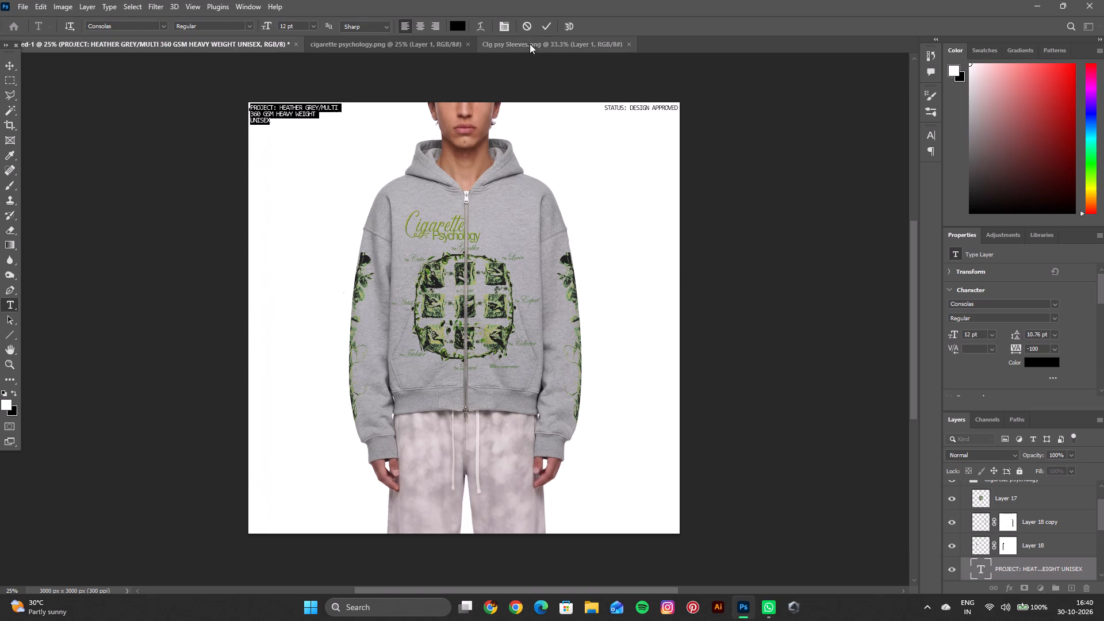
click(548, 32)
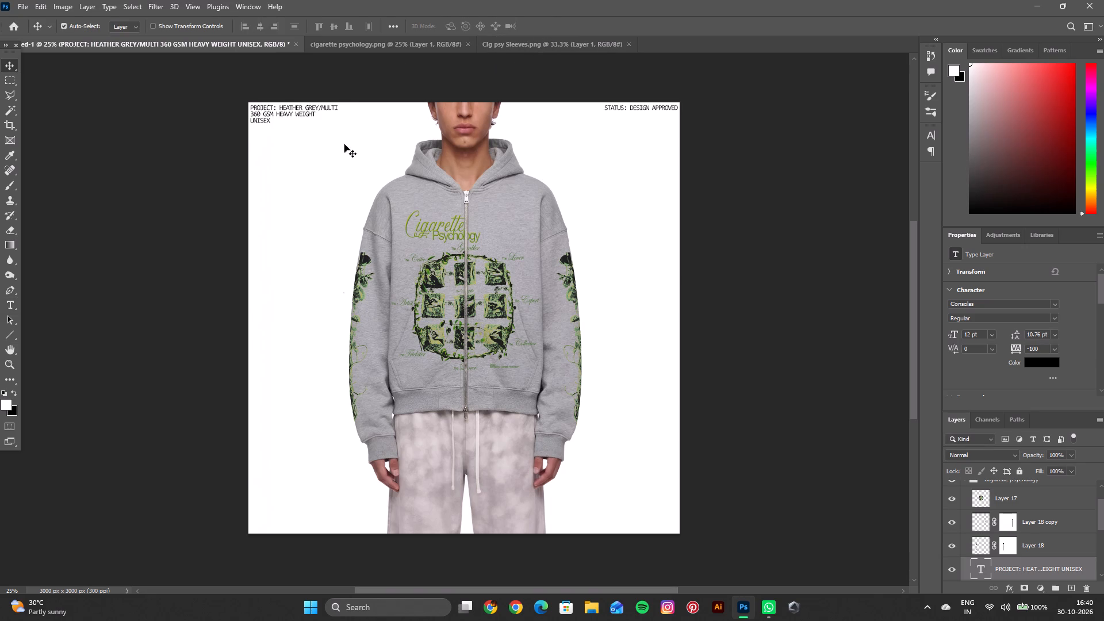
Duplicate the status label and place the copy about 2900 px straight below the original, in the canvas's bottom-right corner.
key(space)
key(space)
key(space)
key(space)
key(space)
key(space)
key(space)
key(space)
key(space)
key(space)
key(space)
key(space)
key(space)
key(space)
key(space)
key(space)
key(space)
key(space)
key(space)
key(space)
drag(345, 141, 305, 139)
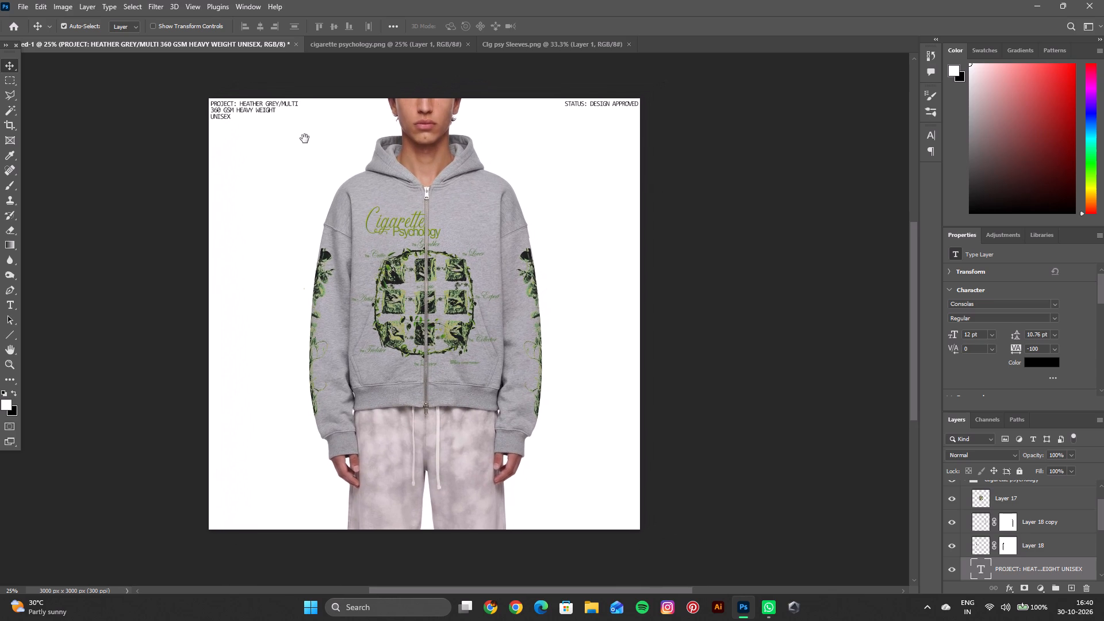
drag(305, 139, 300, 126)
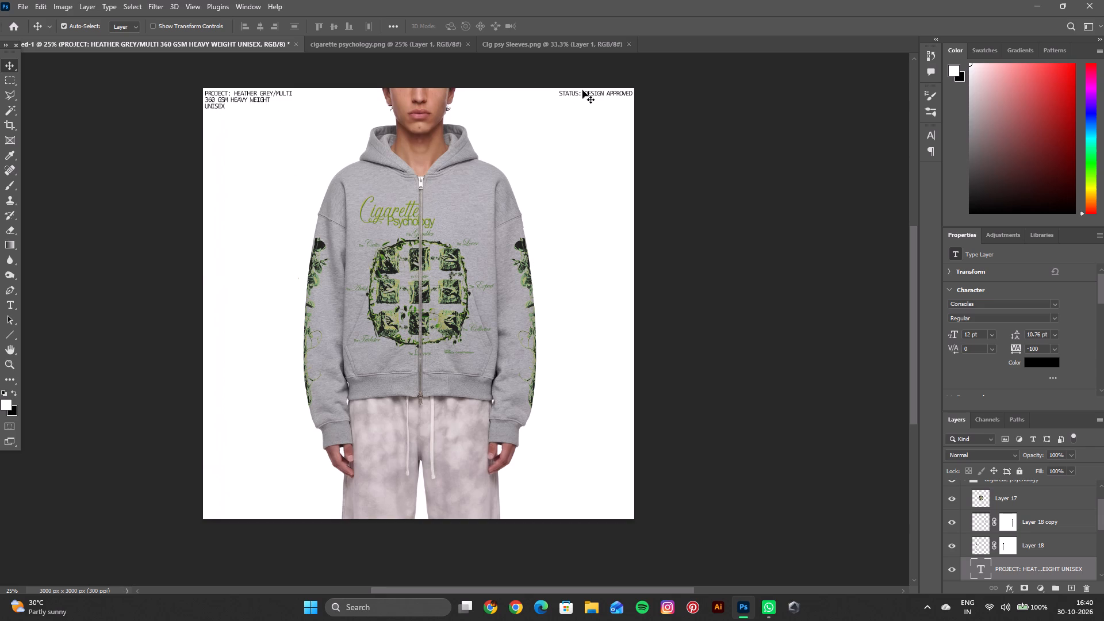
click(576, 94)
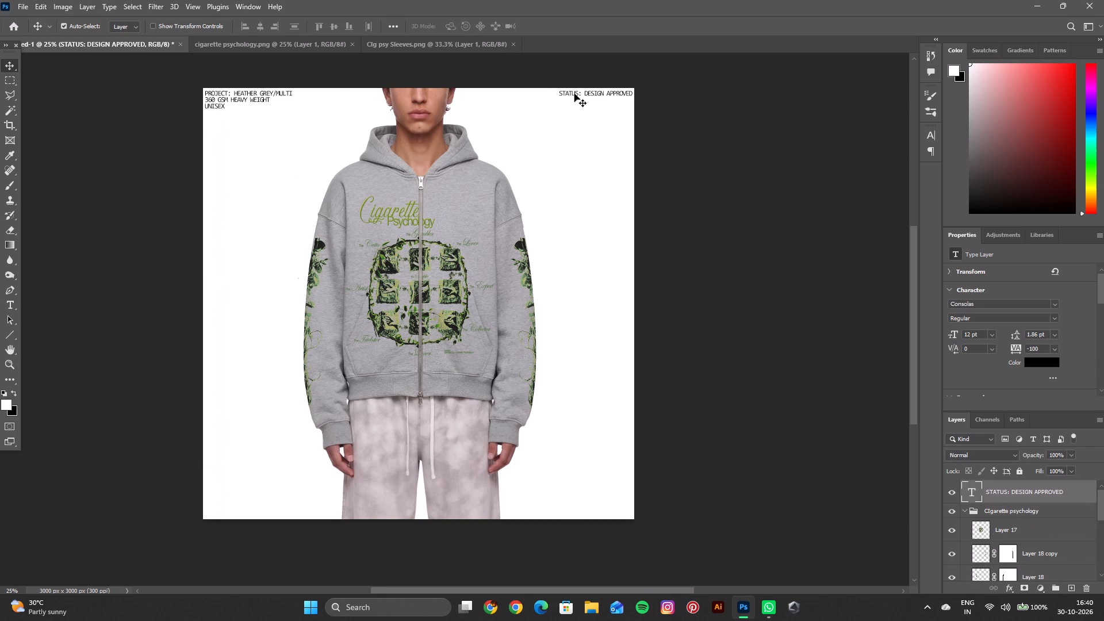
key(ctrl+j)
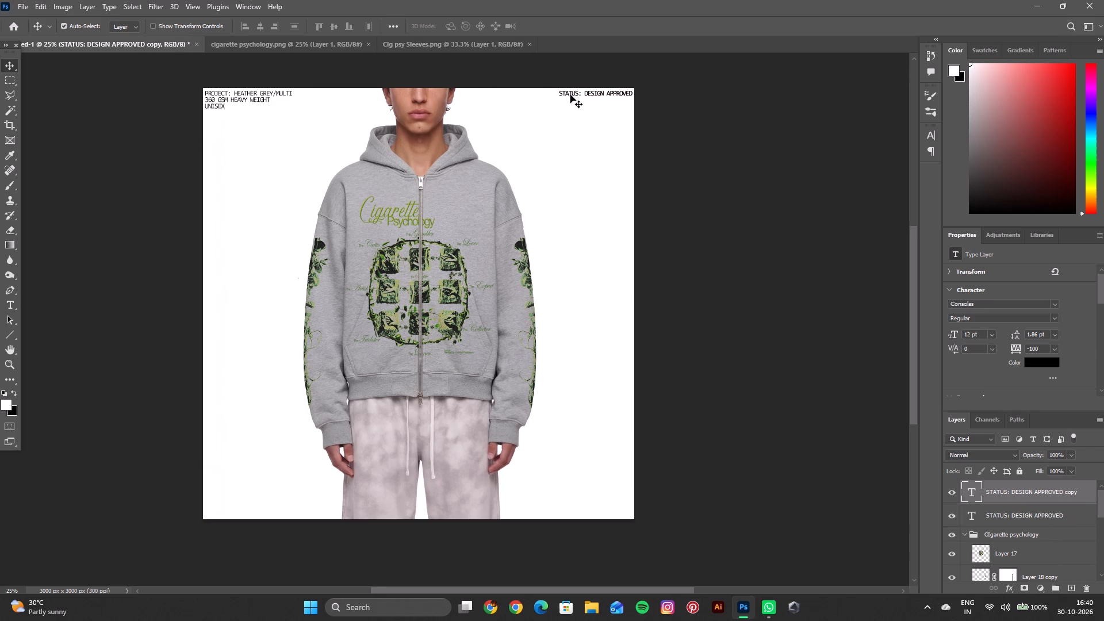
drag(570, 95, 570, 508)
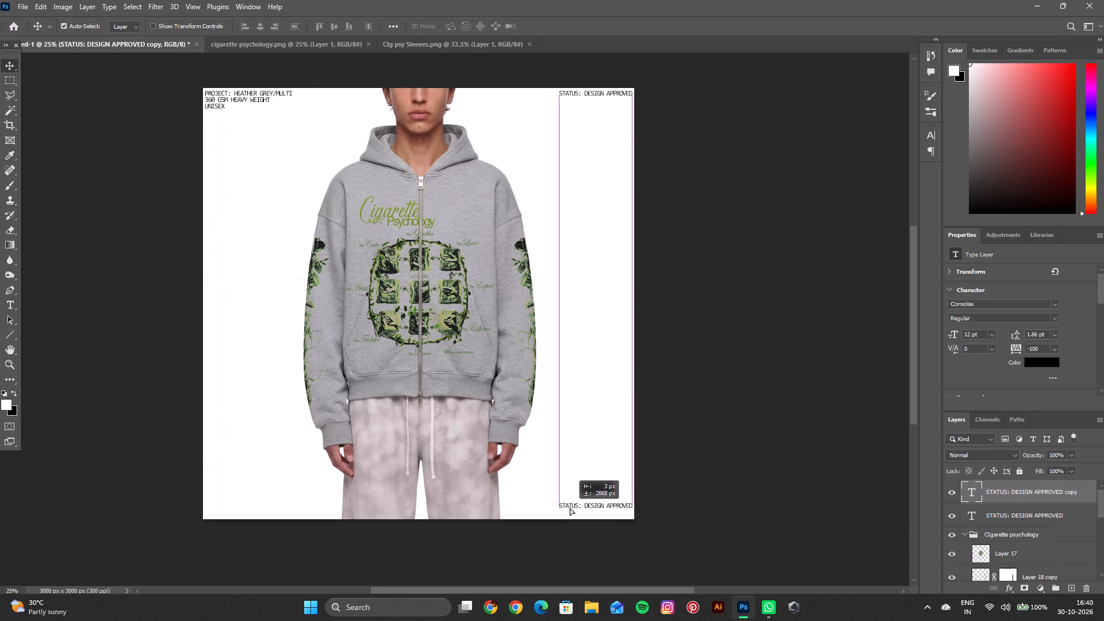
drag(570, 508, 569, 515)
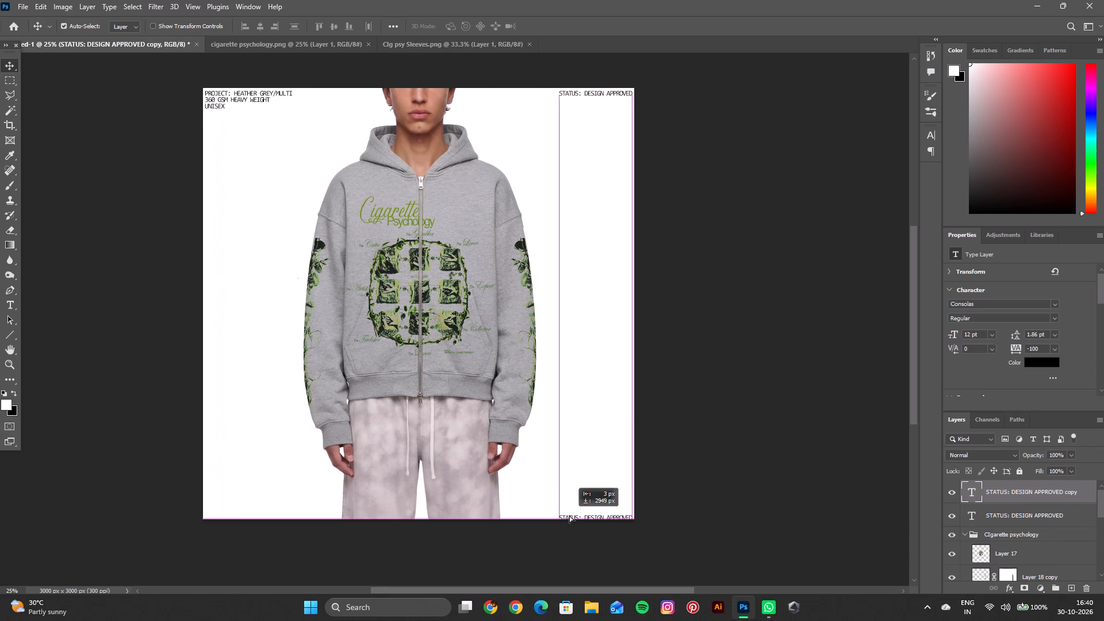
drag(569, 515, 569, 513)
Replace the duplicated label's text with "COLLECTION: AW26".
double_click(582, 512)
key(BackSpace)
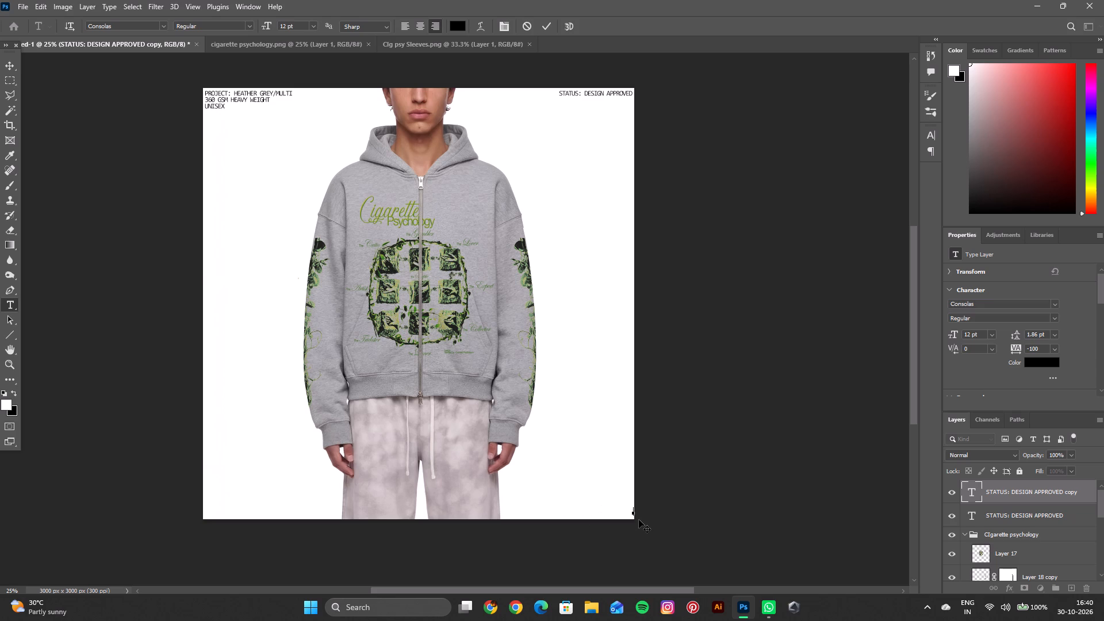
text(COLLECTION)
key(space)
key(BackSpace)
key(shift+colon)
key(space)
text(AW26)
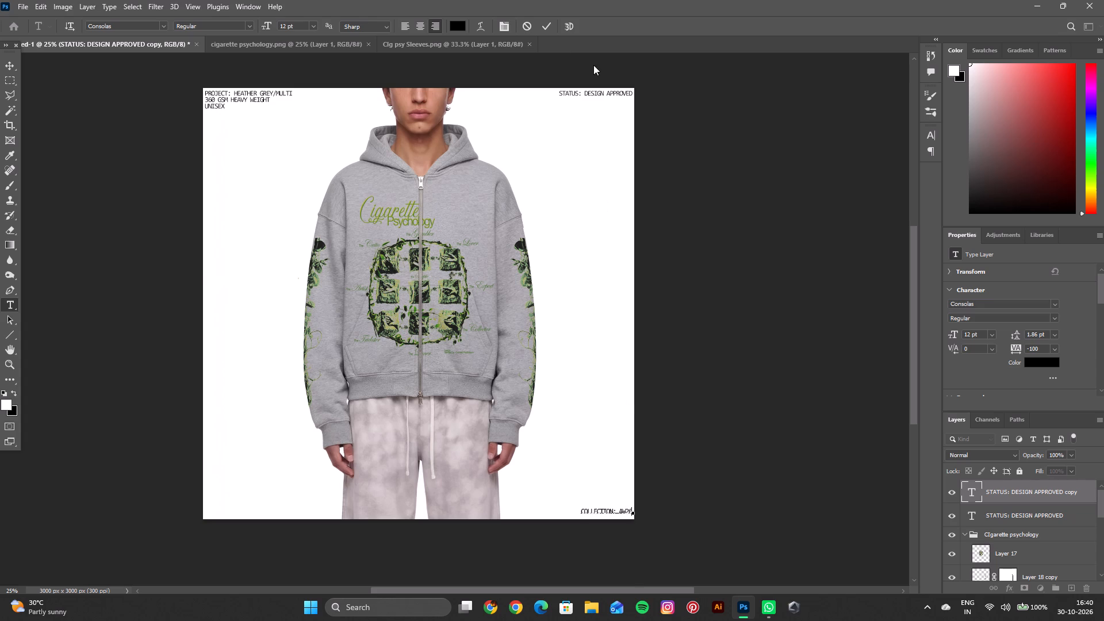
click(544, 27)
Move the "COLLECTION: AW26" label about 27 px down and 3 px right, closer to the canvas's bottom-right corner.
key(ctrl+equal)
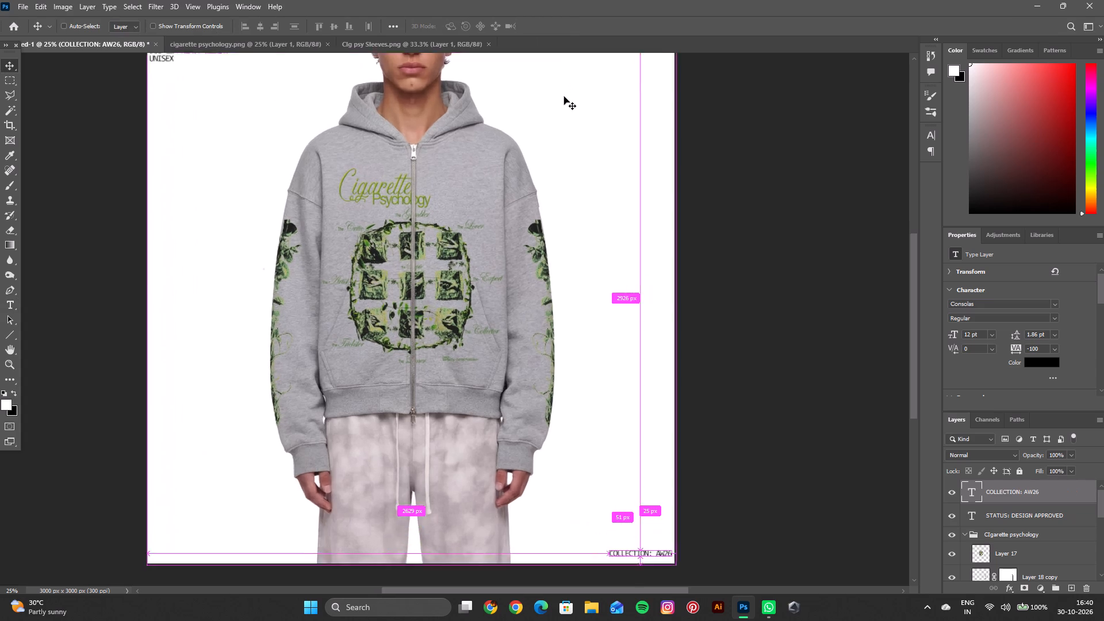
key(ctrl+equal)
key(ctrl+equal)
key(space)
key(space)
key(space)
key(space)
key(space)
key(space)
key(space)
key(space)
key(space)
key(space)
key(space)
key(space)
key(space)
key(space)
key(space)
key(space)
key(space)
key(space)
key(space)
key(space)
drag(731, 362, 464, 114)
drag(507, 251, 507, 246)
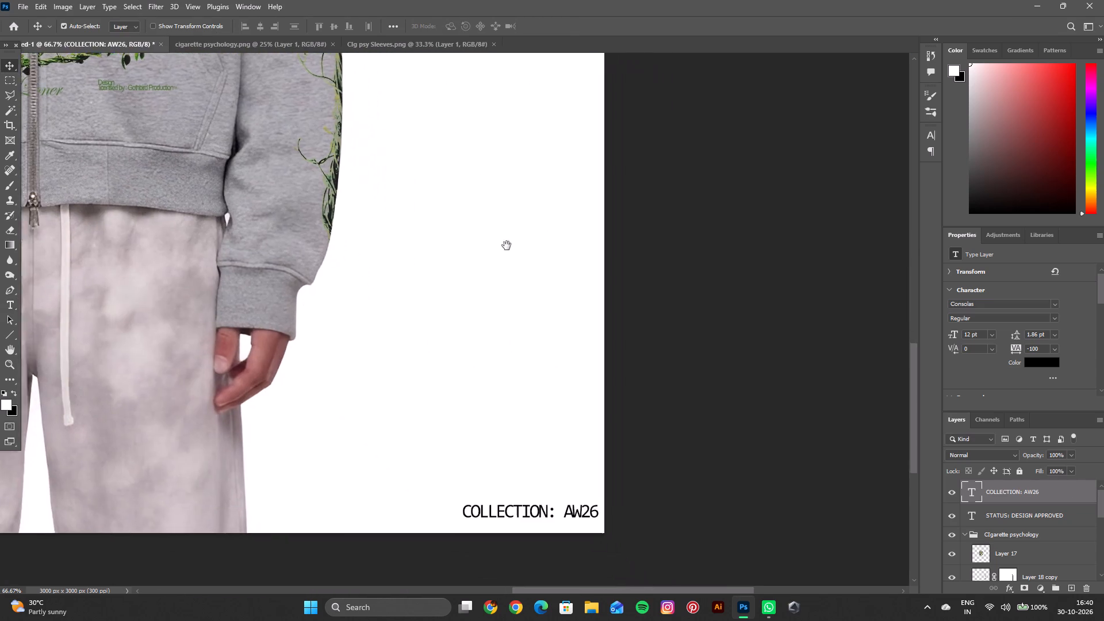
drag(507, 246, 493, 202)
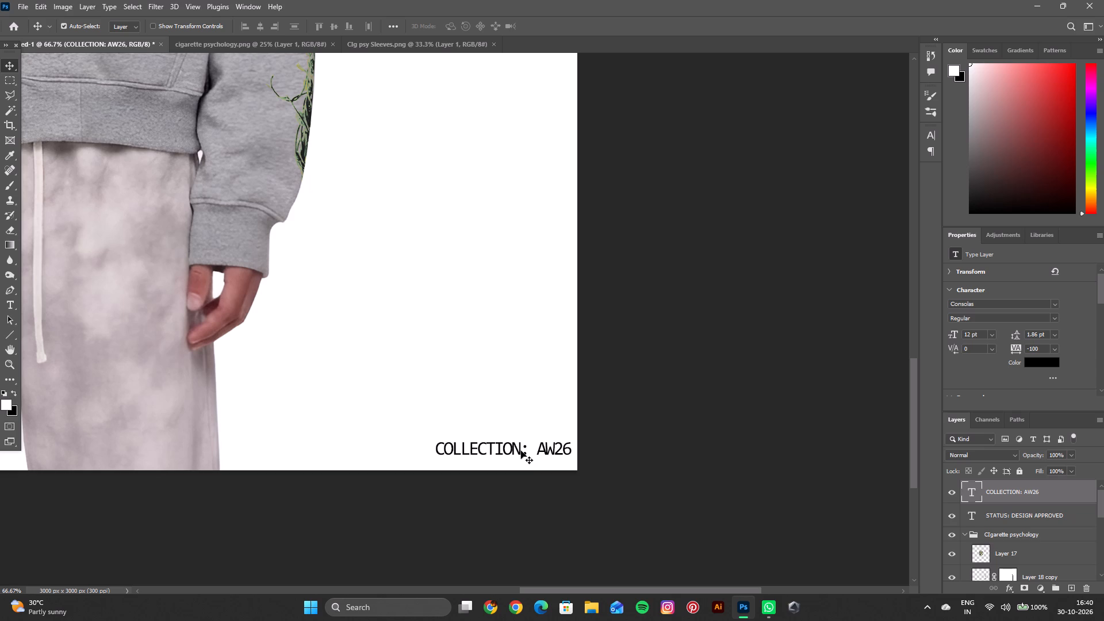
drag(519, 451, 517, 461)
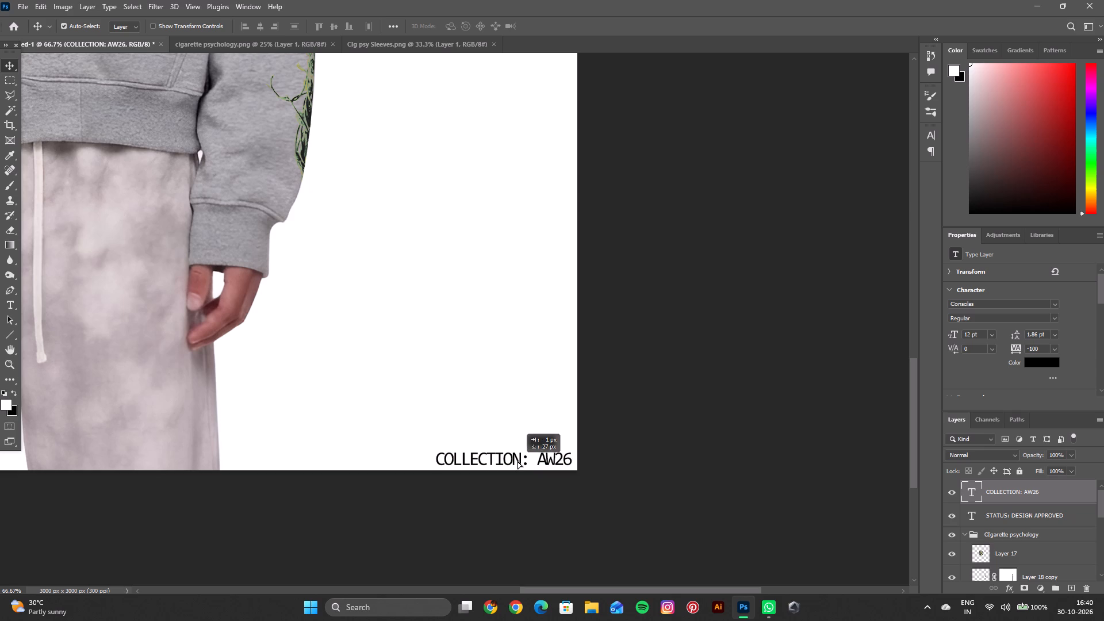
drag(517, 461, 520, 461)
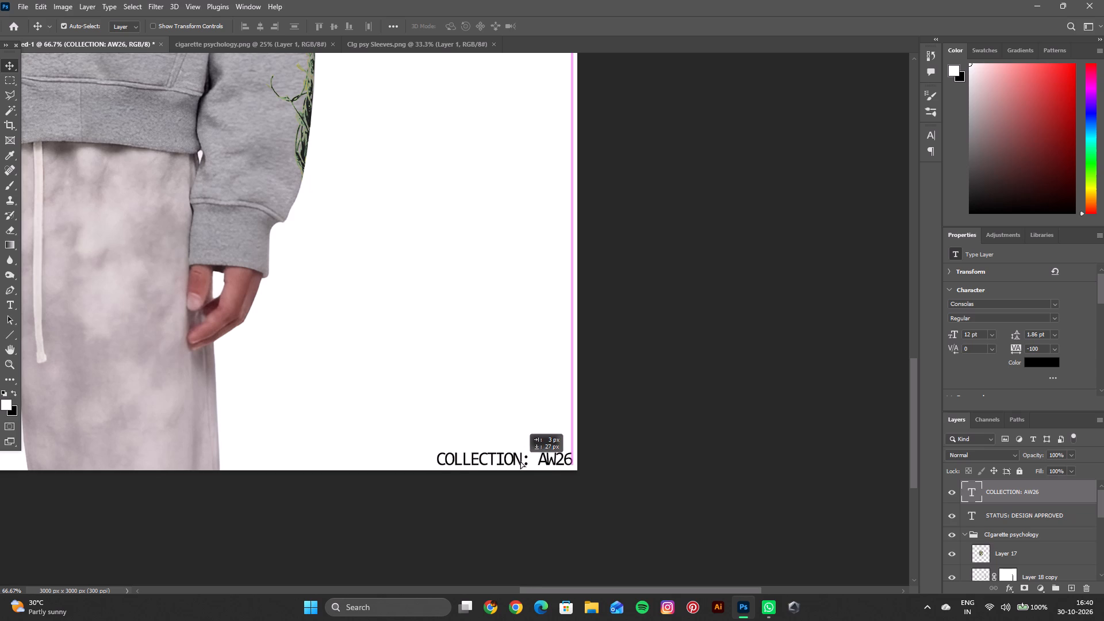
drag(520, 461, 520, 461)
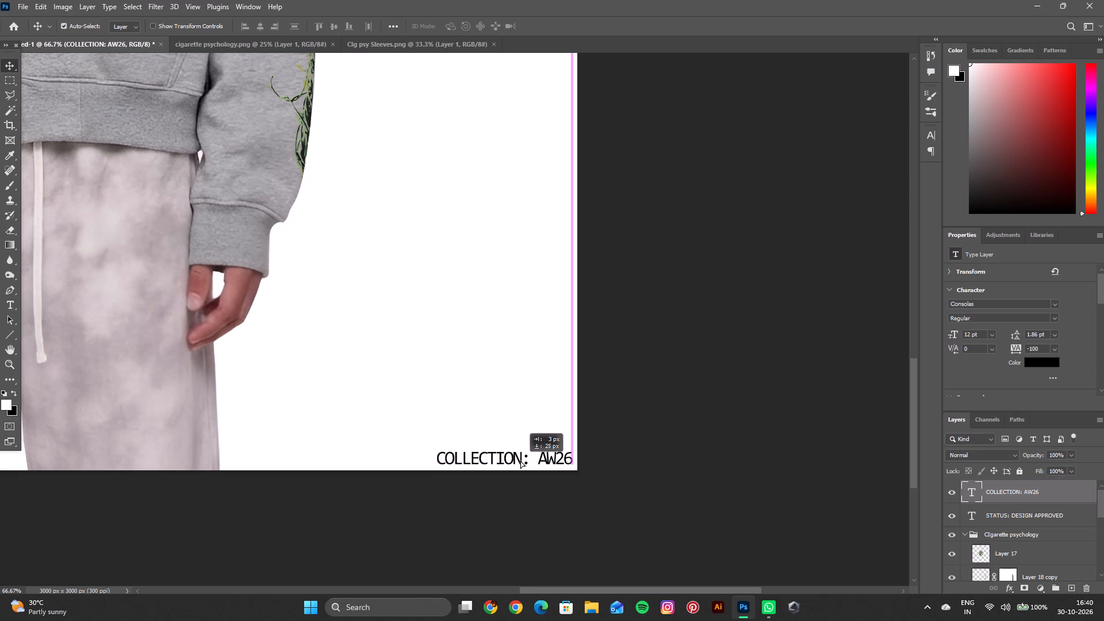
drag(520, 461, 520, 461)
Nudge the "STATUS: DESIGN APPROVED" label about 3 px closer to the canvas's right edge.
key(space)
key(space)
key(space)
key(space)
key(space)
key(space)
key(space)
key(space)
key(space)
key(space)
key(space)
key(space)
key(space)
key(space)
key(space)
key(space)
key(space)
key(space)
key(space)
key(space)
drag(512, 360, 519, 478)
drag(519, 217, 519, 417)
drag(519, 191, 523, 369)
drag(519, 258, 520, 411)
click(513, 228)
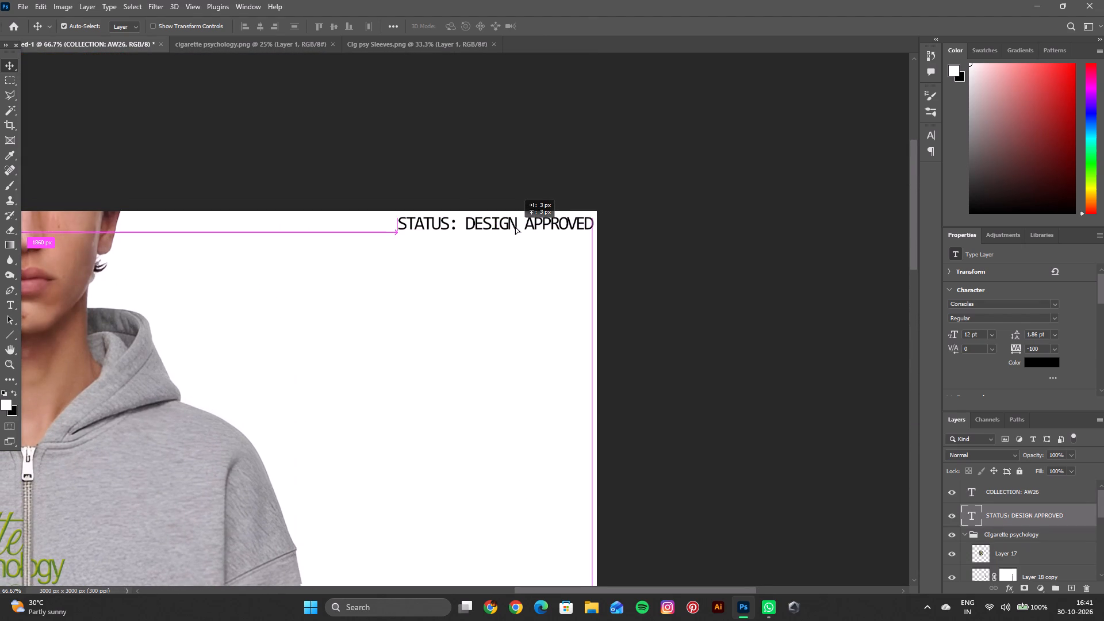
Examine the project label, the hoodie artwork and the overall mockup layout with its corner labels.
key(space)
key(space)
key(space)
key(space)
key(space)
key(space)
key(space)
key(space)
key(space)
key(space)
key(space)
key(space)
key(space)
key(space)
key(space)
key(space)
key(space)
key(space)
key(space)
key(space)
drag(442, 259, 959, 186)
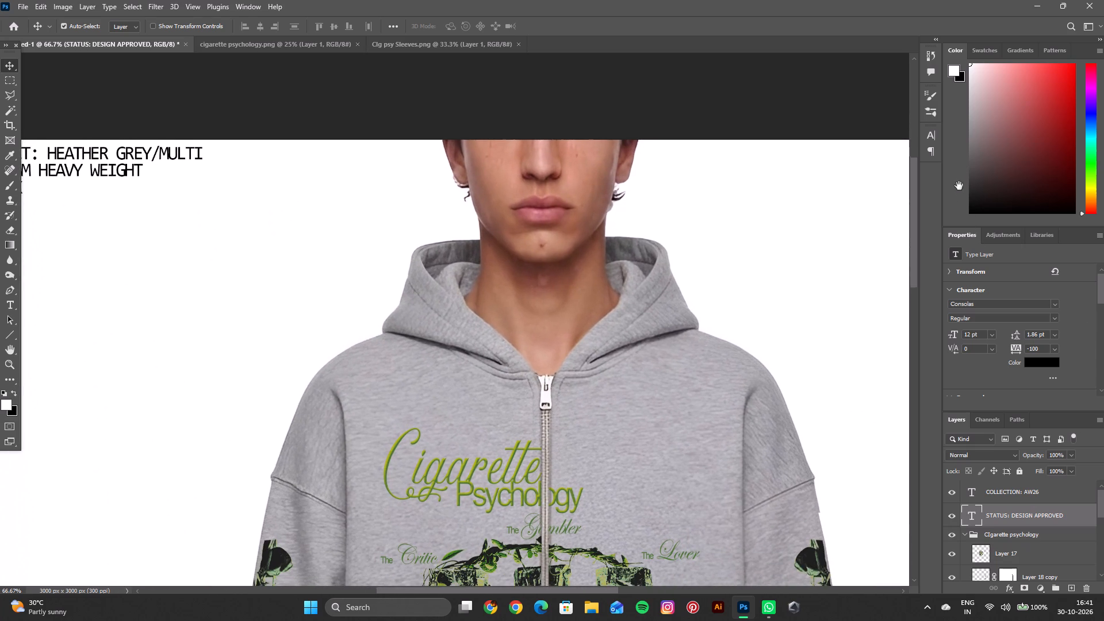
drag(959, 186, 959, 140)
drag(658, 389, 621, 90)
drag(568, 364, 567, 203)
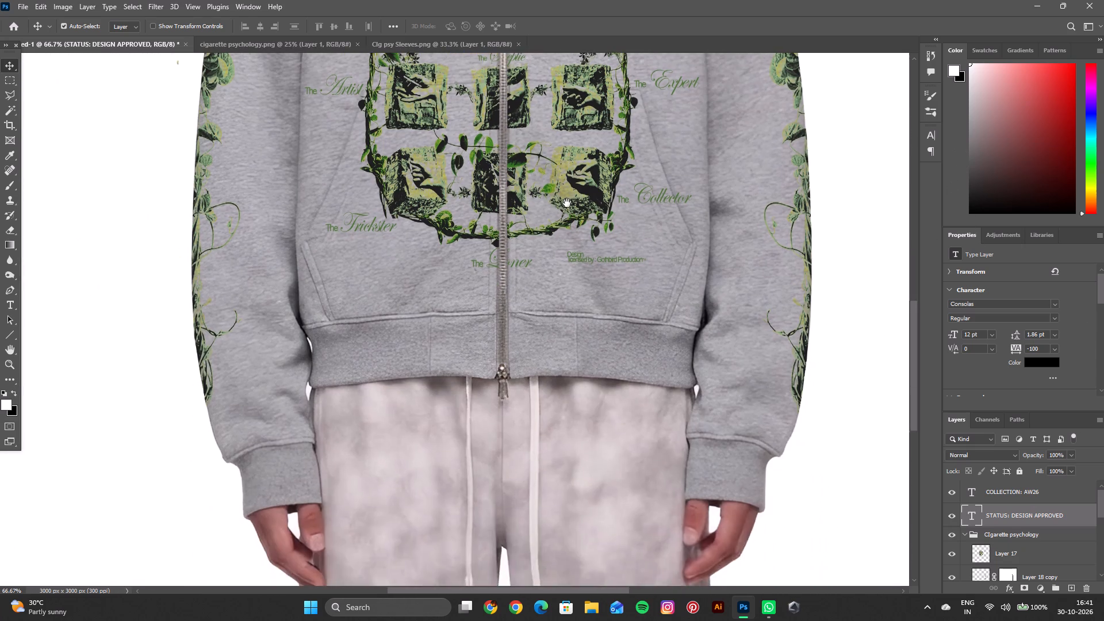
drag(567, 203, 462, 246)
key(ctrl+minus)
key(ctrl+minus)
key(ctrl+minus)
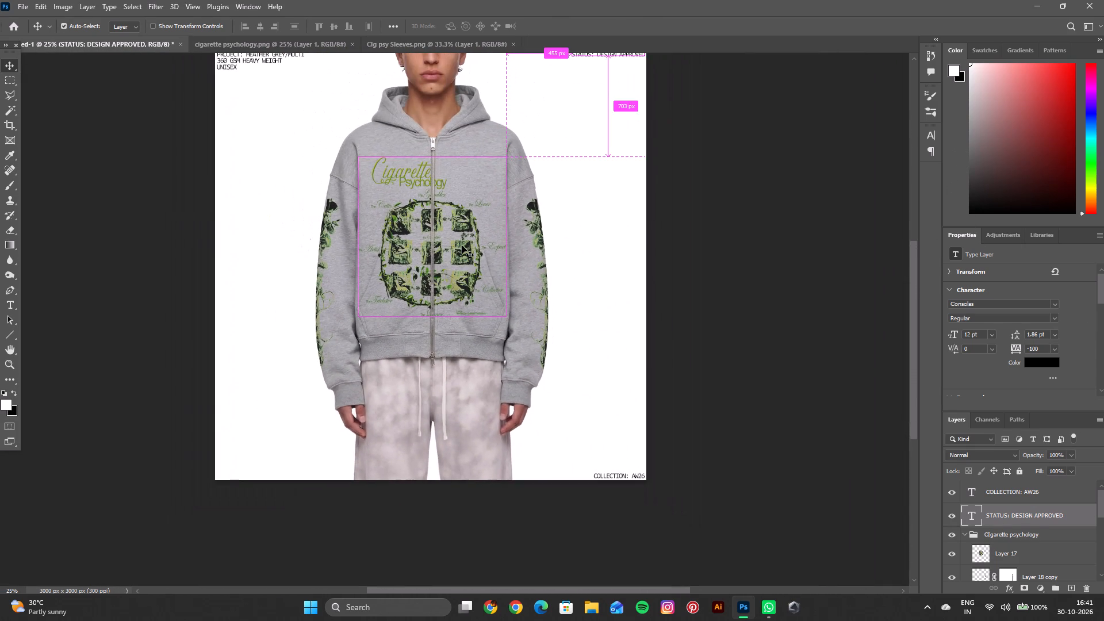
key(space)
key(space)
key(space)
key(space)
key(space)
key(space)
key(space)
key(space)
key(space)
key(space)
key(space)
key(space)
key(space)
key(space)
key(space)
key(space)
key(space)
key(space)
key(space)
key(space)
drag(462, 245, 494, 291)
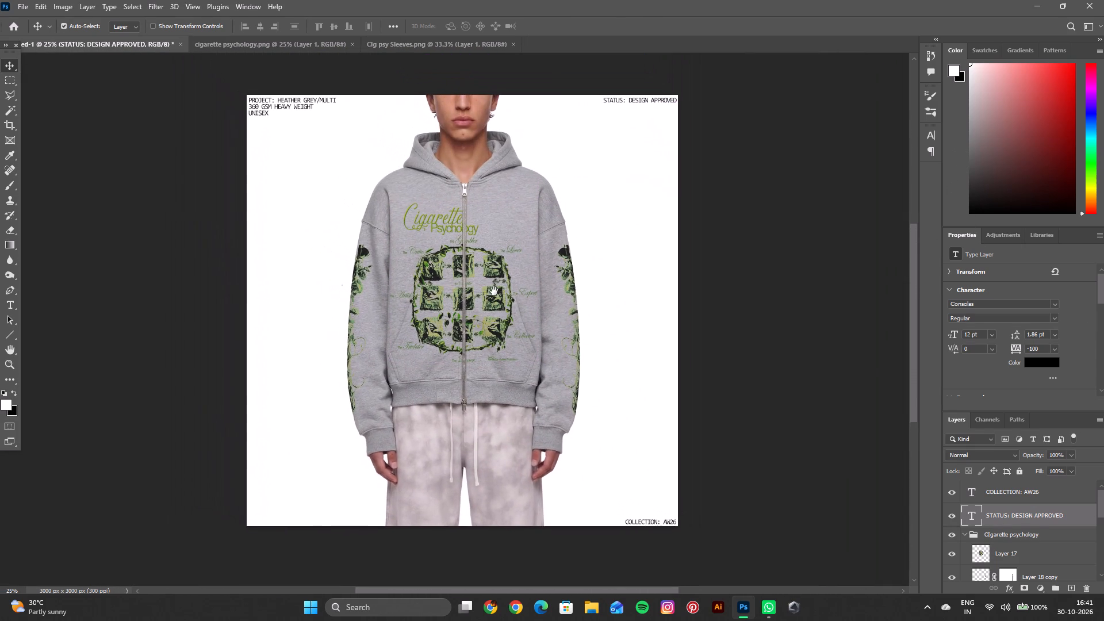
drag(494, 291, 497, 287)
key(space)
key(space)
key(space)
key(space)
key(space)
key(space)
key(space)
key(space)
key(space)
key(space)
key(space)
key(space)
key(space)
key(space)
key(space)
key(space)
key(space)
key(space)
key(space)
key(space)
click(499, 286)
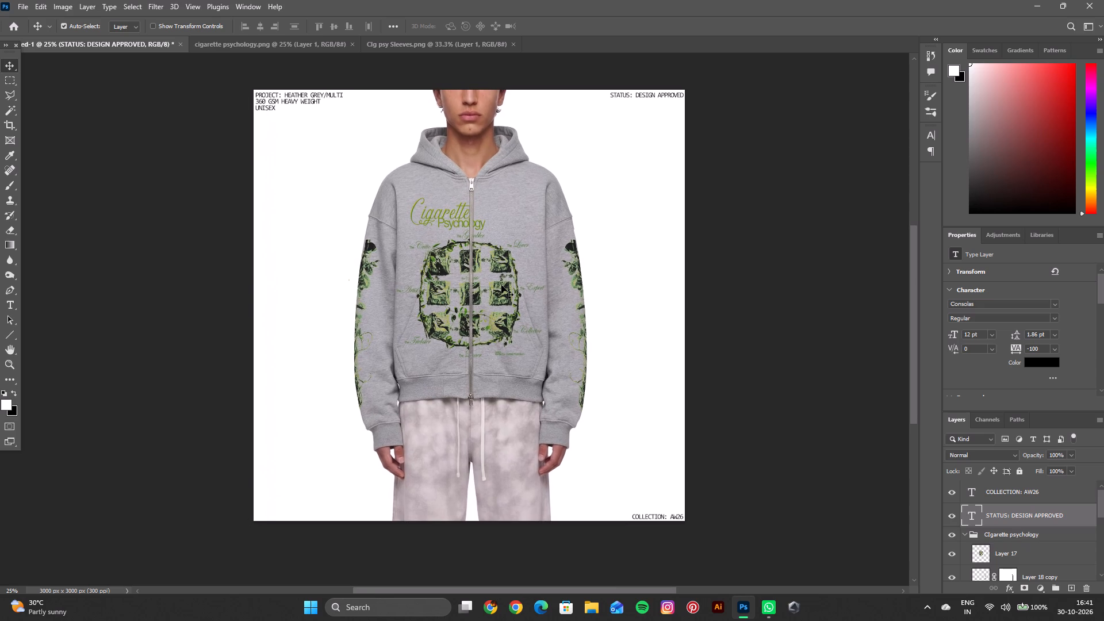
Start a quick export of the finished mockup as PNG.
click(24, 7)
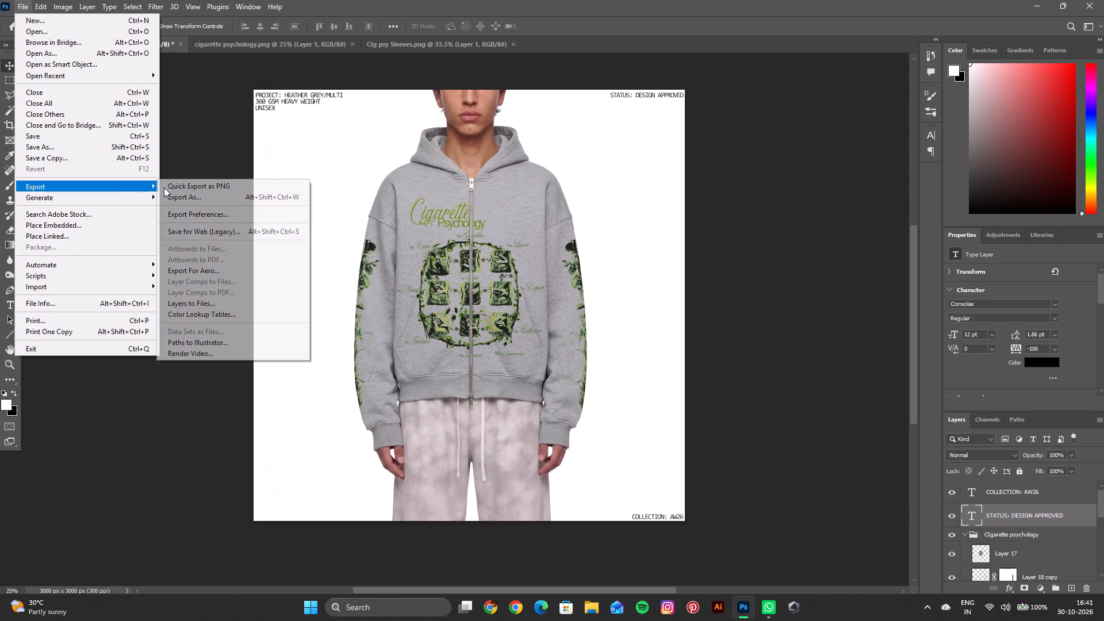
click(164, 187)
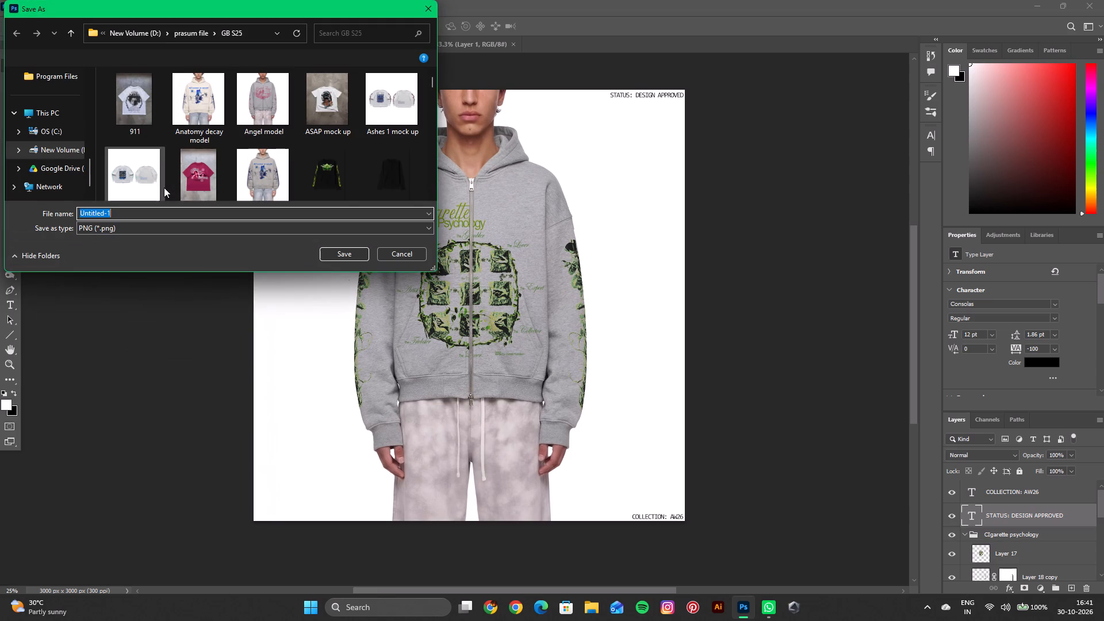
Browse the existing mockup files in the GB S25 folder to check their names and the naming style in use.
scroll(269, 150, down, 1)
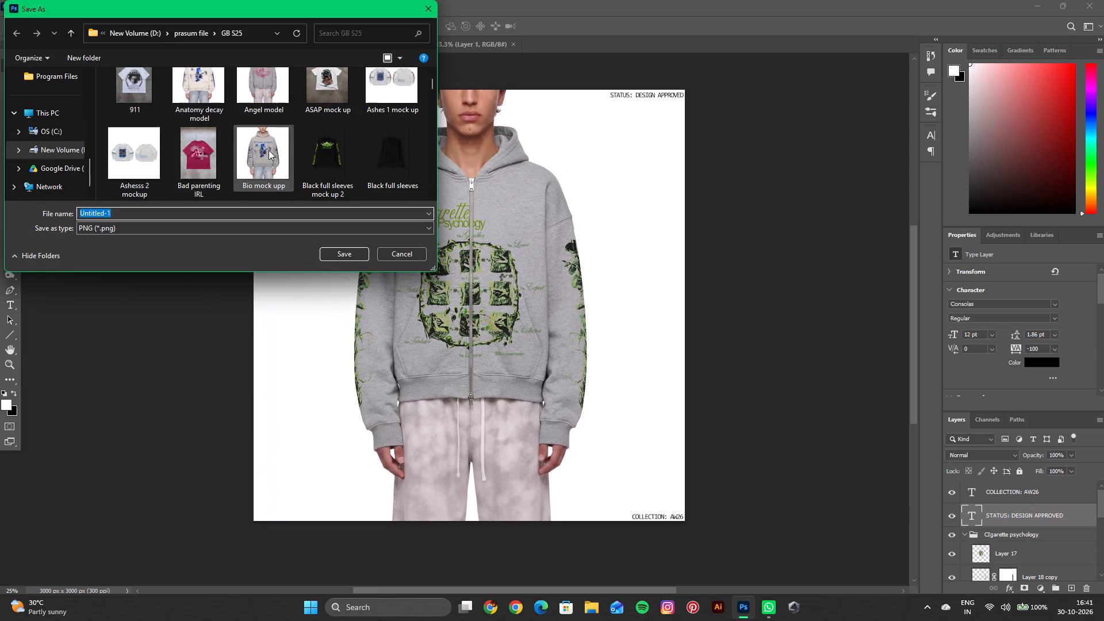
scroll(269, 150, down, 3)
scroll(269, 149, up, 2)
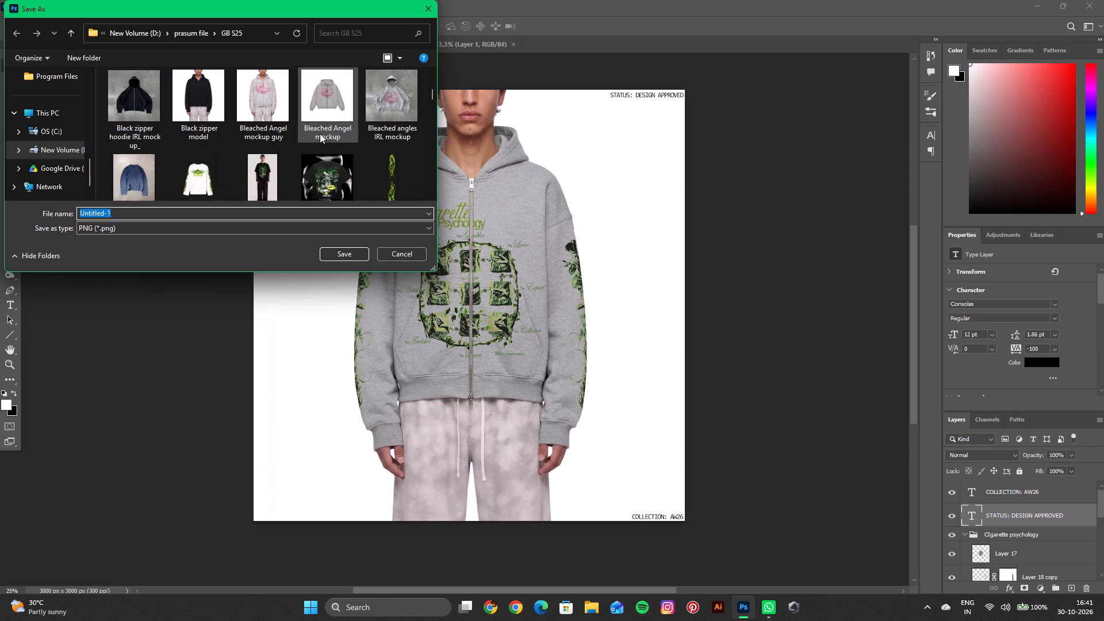
scroll(312, 160, down, 3)
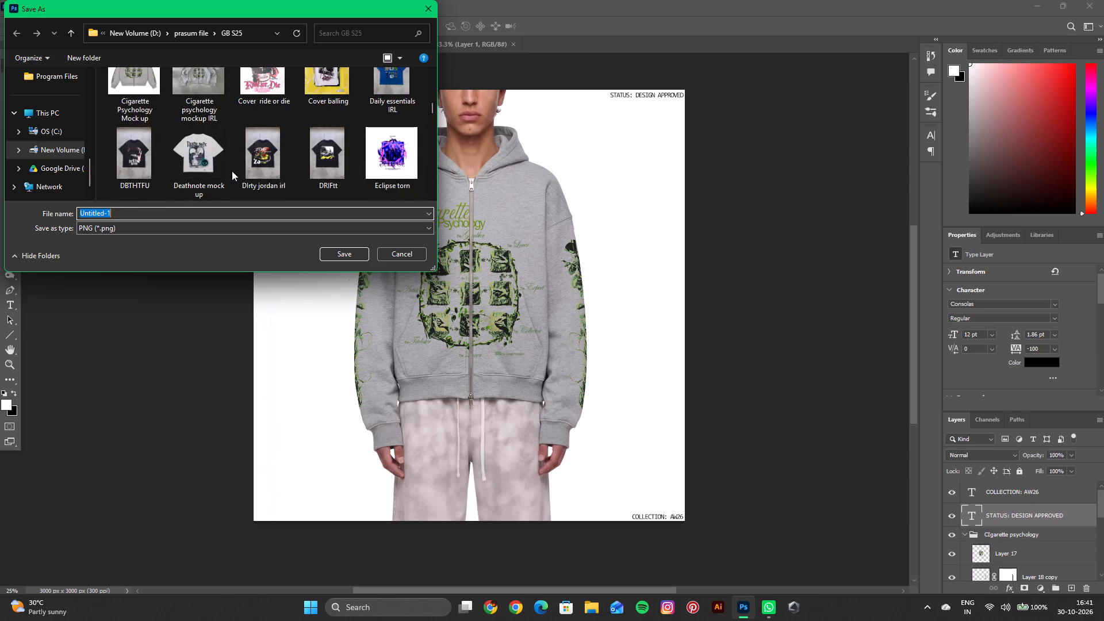
scroll(231, 170, down, 3)
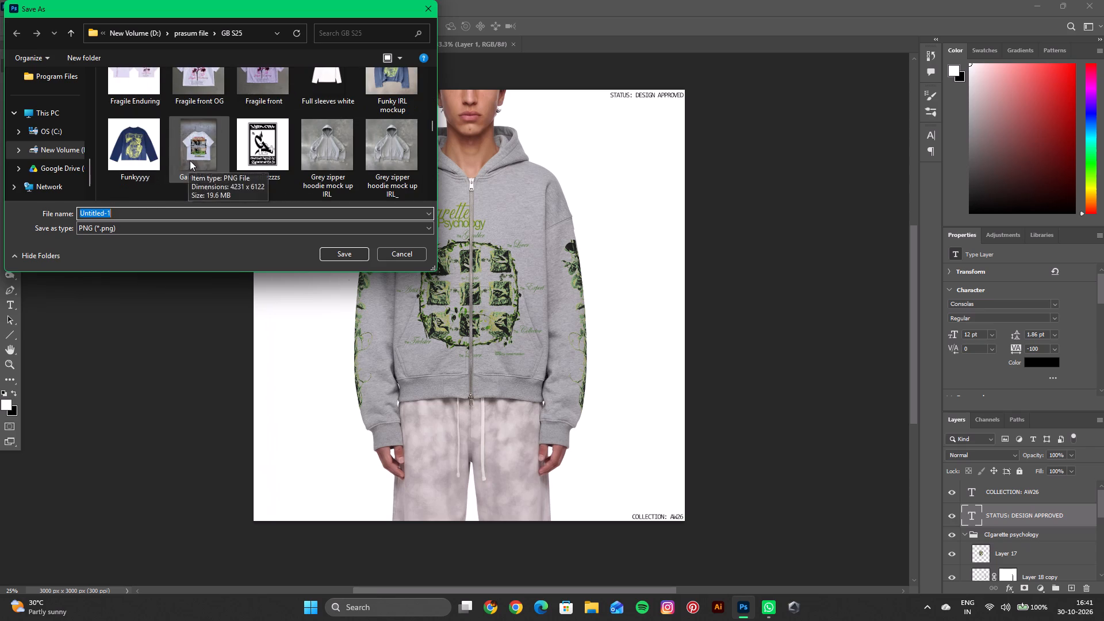
scroll(190, 160, down, 2)
scroll(179, 141, up, 1)
scroll(216, 146, down, 1)
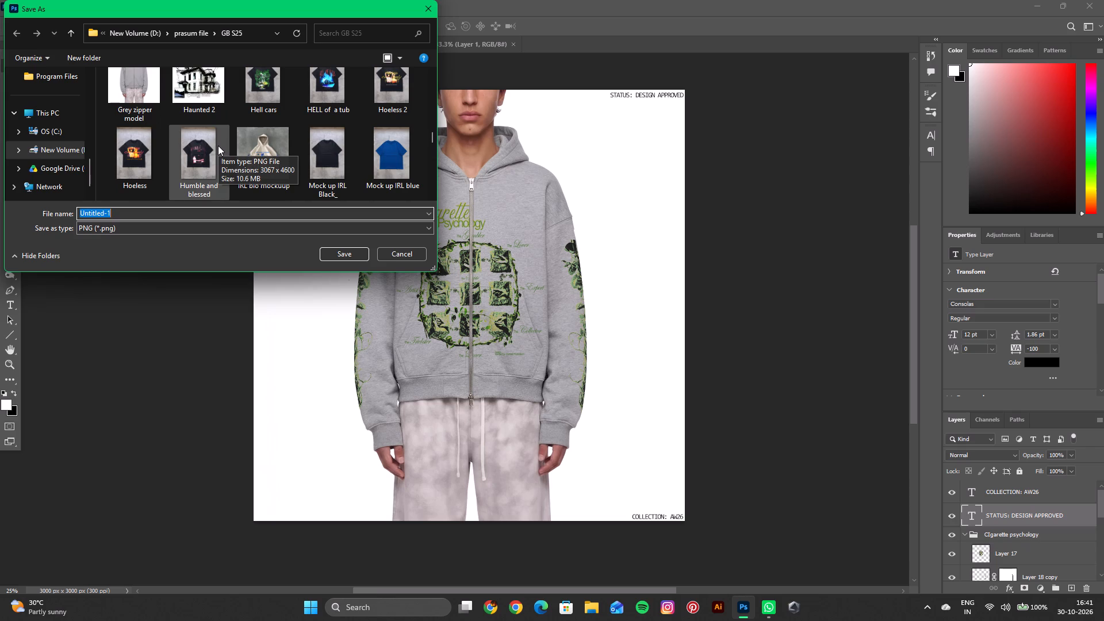
scroll(218, 145, down, 2)
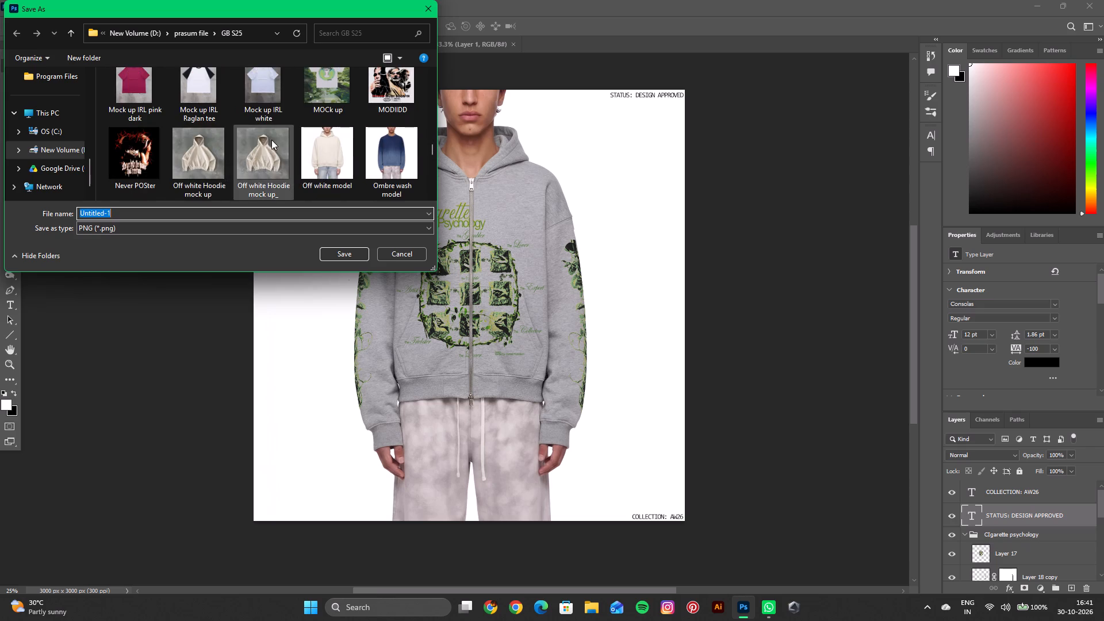
scroll(271, 143, down, 5)
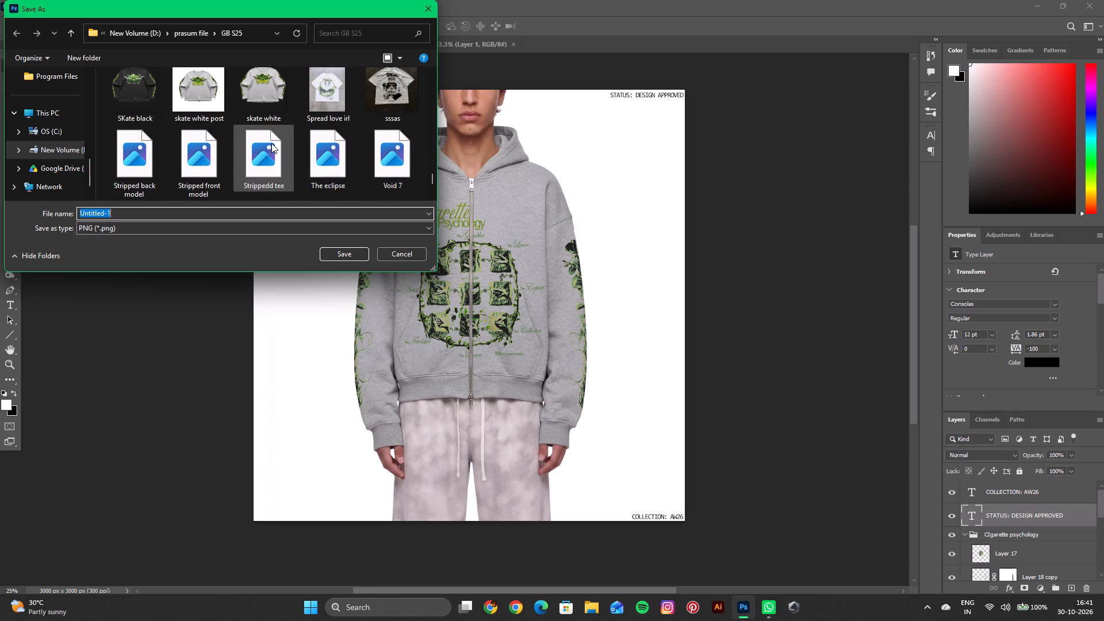
scroll(271, 143, up, 1)
scroll(271, 143, down, 3)
scroll(271, 143, up, 3)
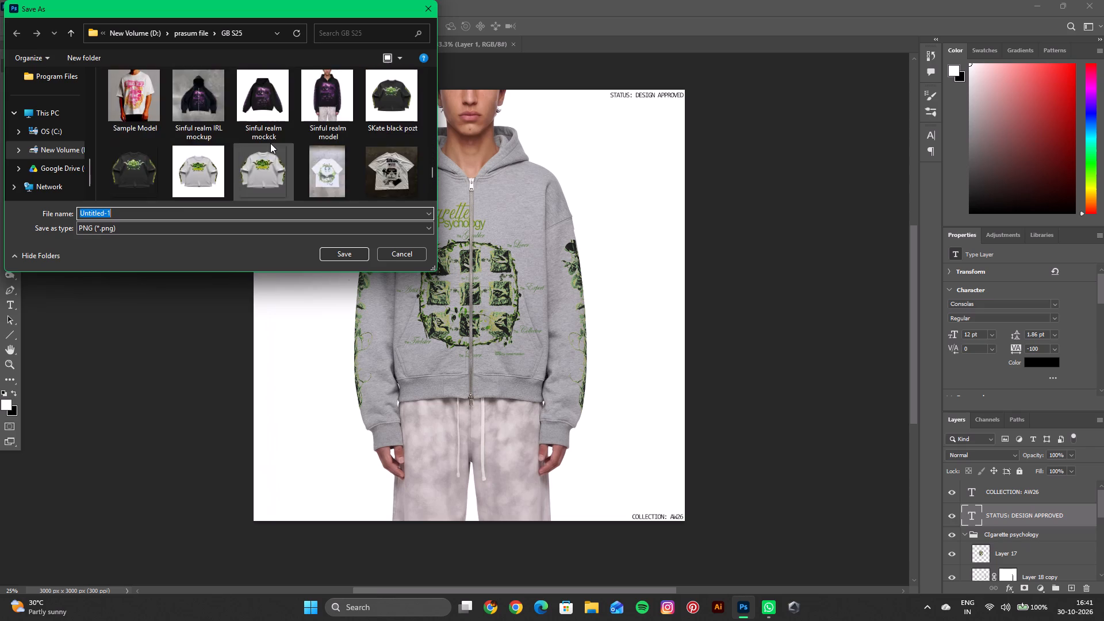
scroll(270, 143, up, 5)
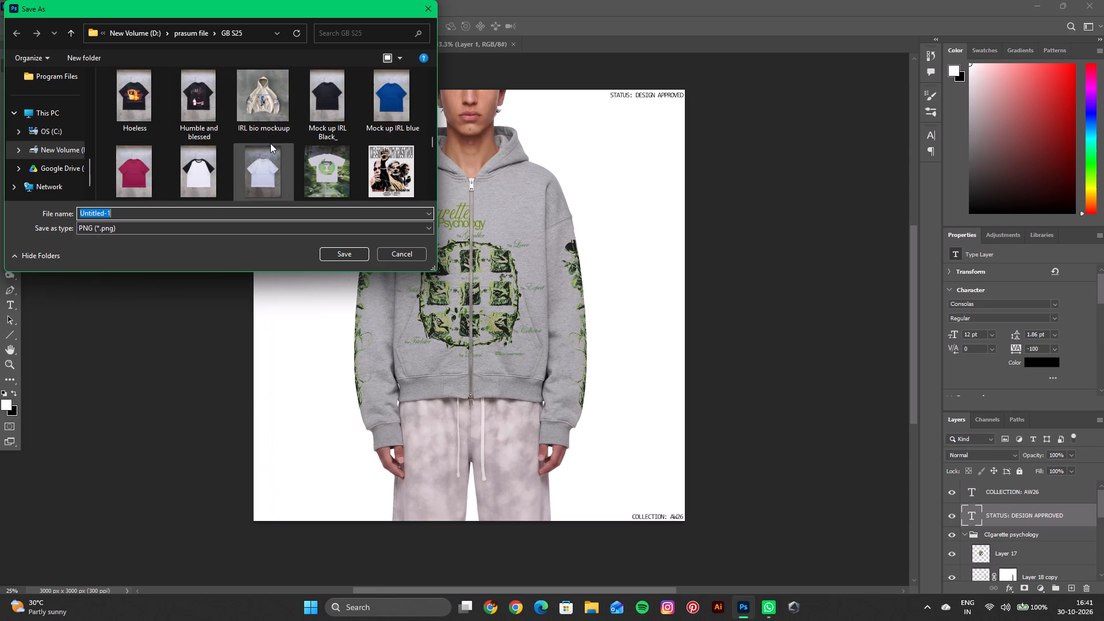
scroll(270, 143, up, 6)
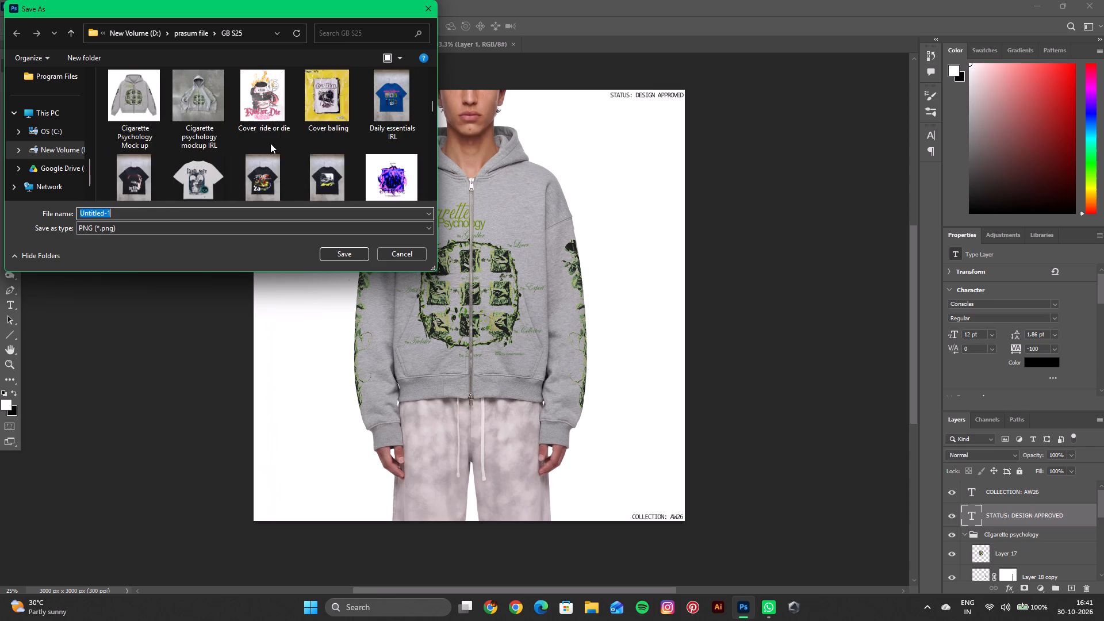
scroll(270, 143, up, 2)
scroll(270, 143, down, 2)
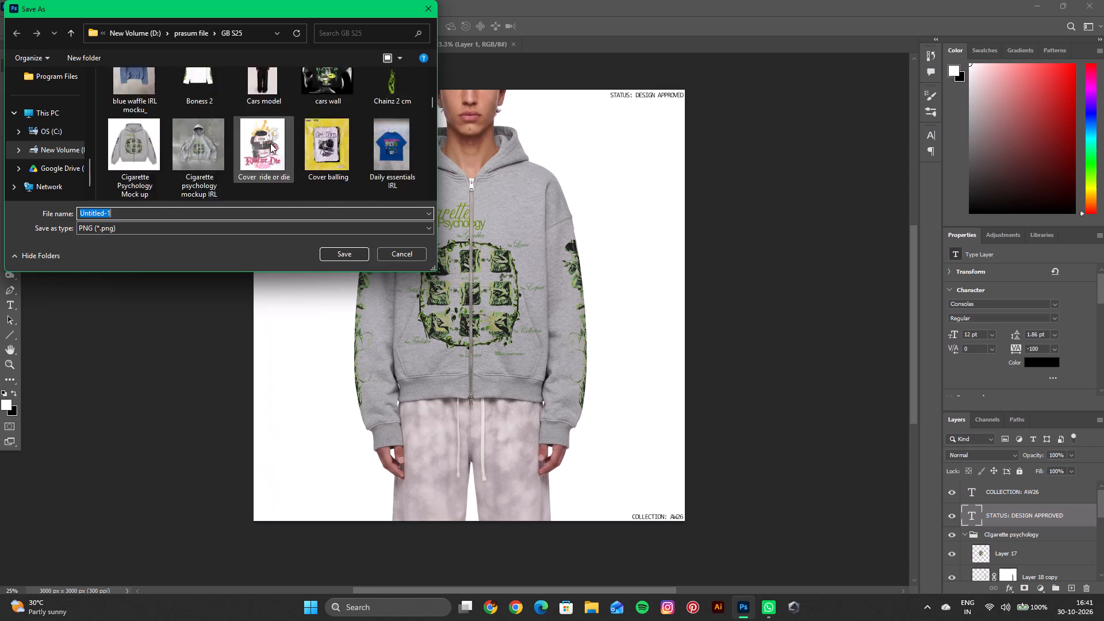
scroll(270, 143, down, 1)
scroll(270, 143, up, 4)
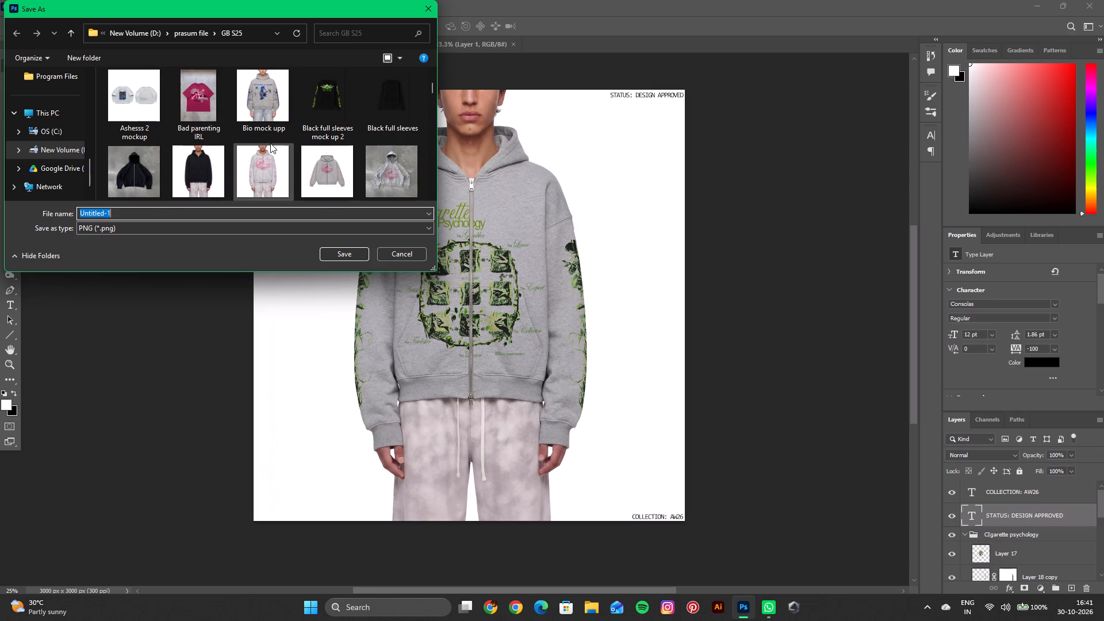
scroll(270, 143, up, 3)
scroll(270, 143, down, 2)
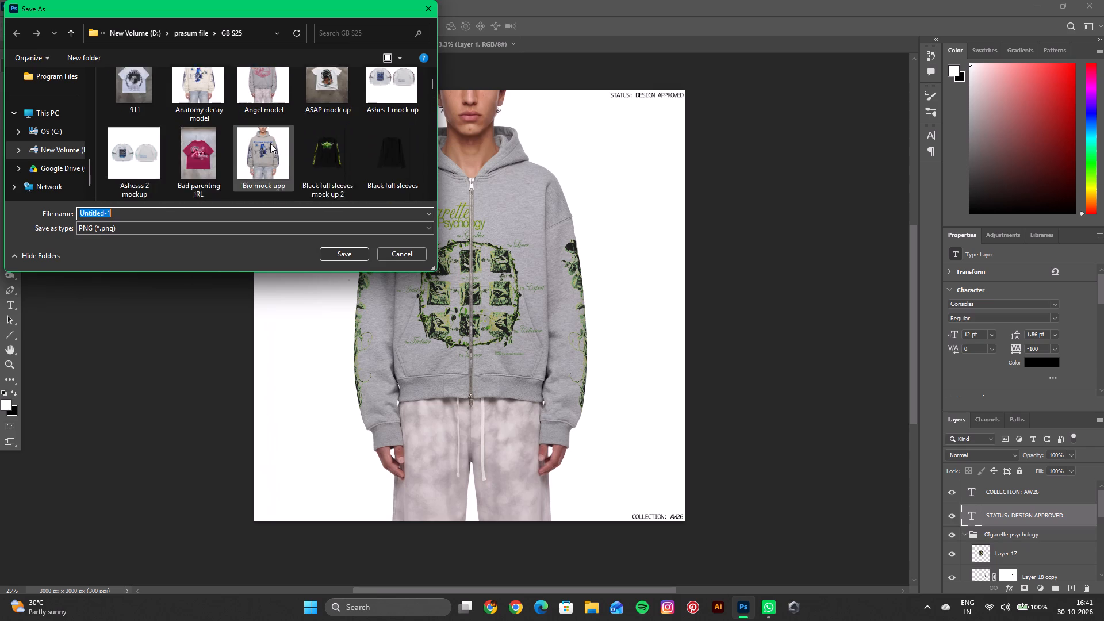
scroll(270, 143, down, 3)
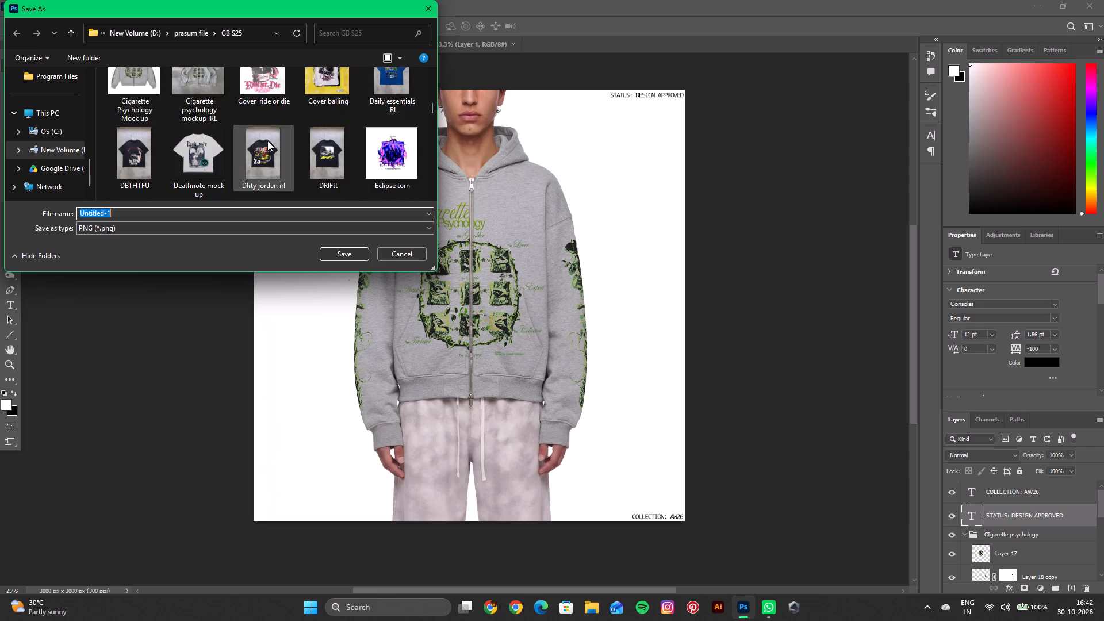
scroll(267, 141, down, 4)
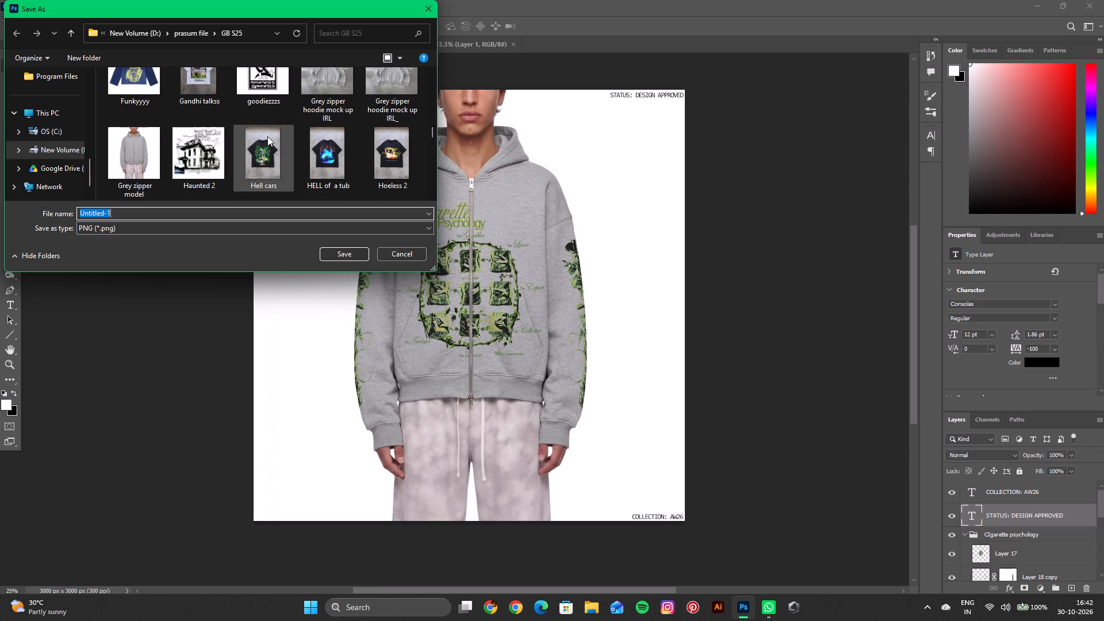
scroll(267, 136, down, 3)
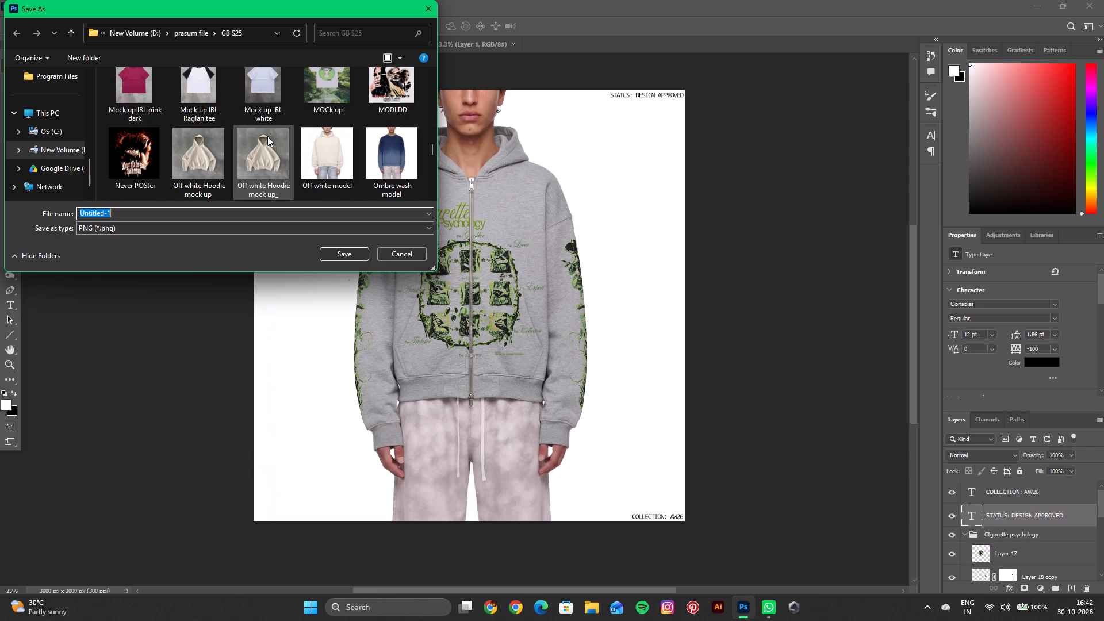
scroll(267, 136, down, 3)
scroll(267, 136, up, 1)
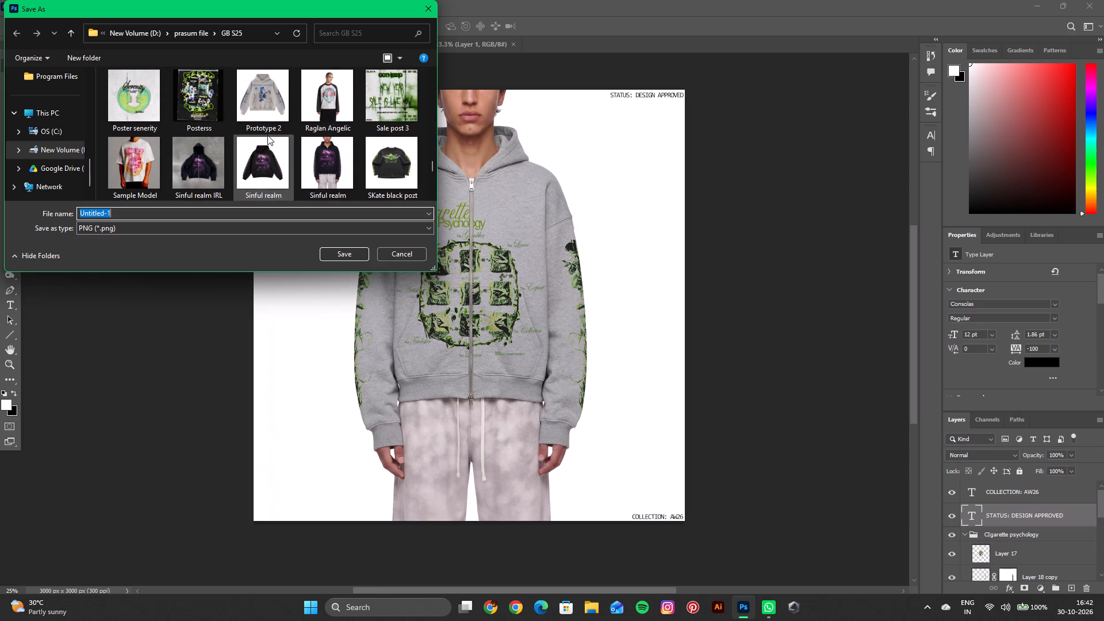
scroll(267, 135, up, 1)
scroll(267, 135, down, 3)
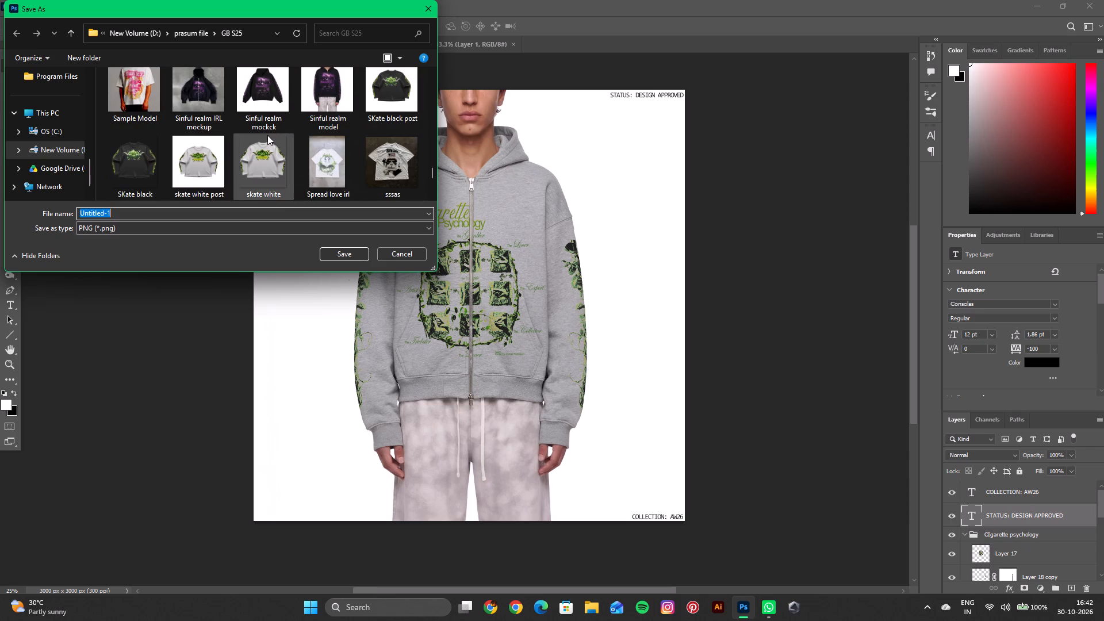
scroll(267, 135, down, 2)
scroll(267, 135, up, 2)
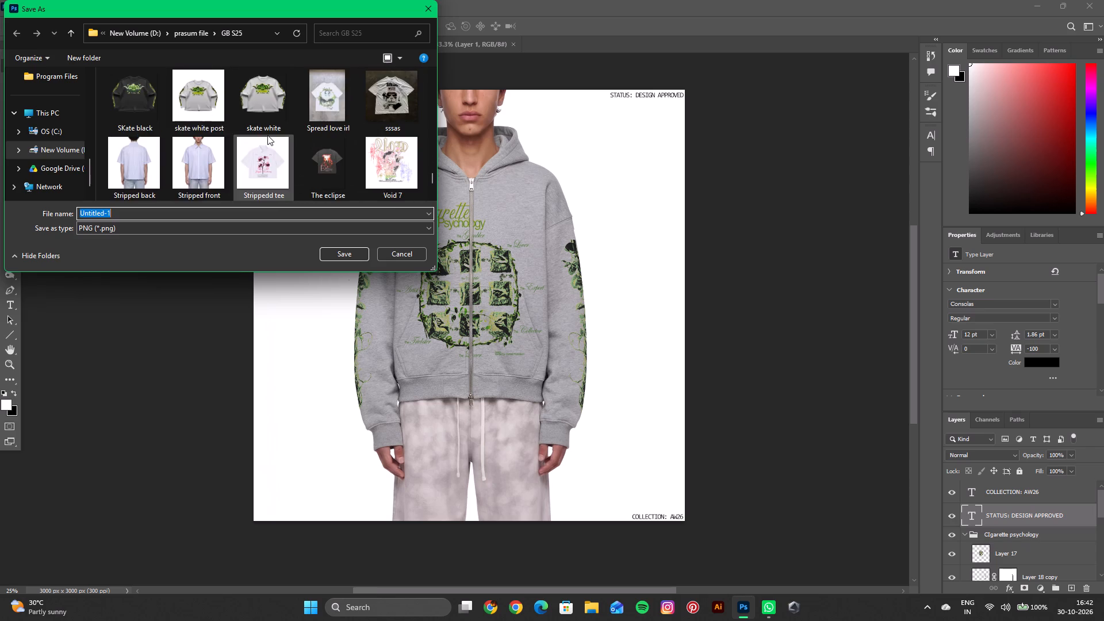
scroll(267, 135, up, 4)
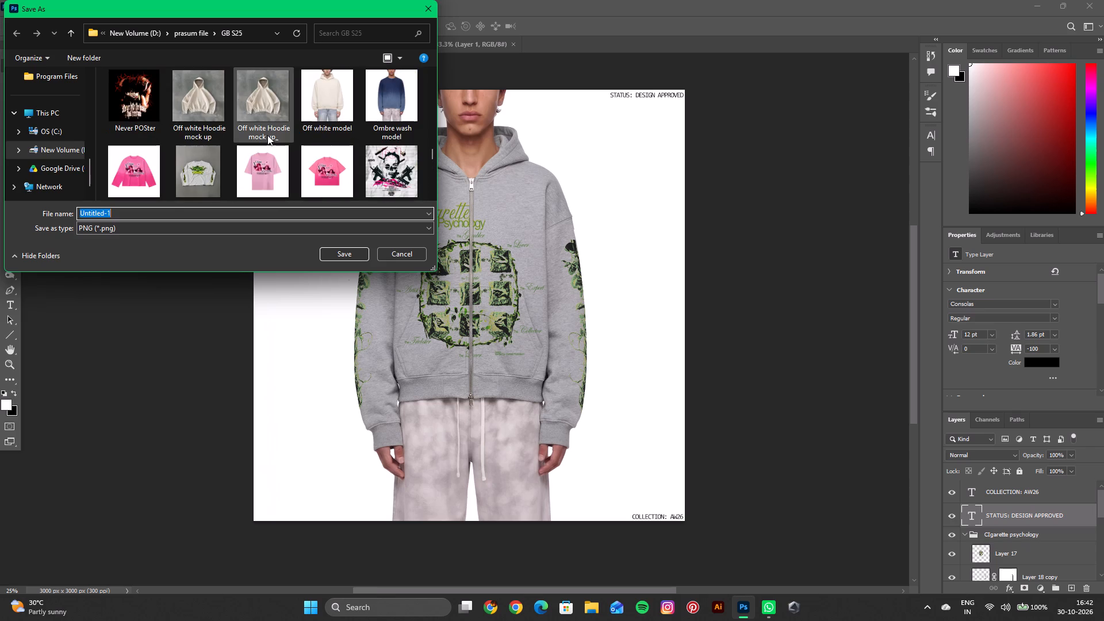
scroll(267, 135, up, 3)
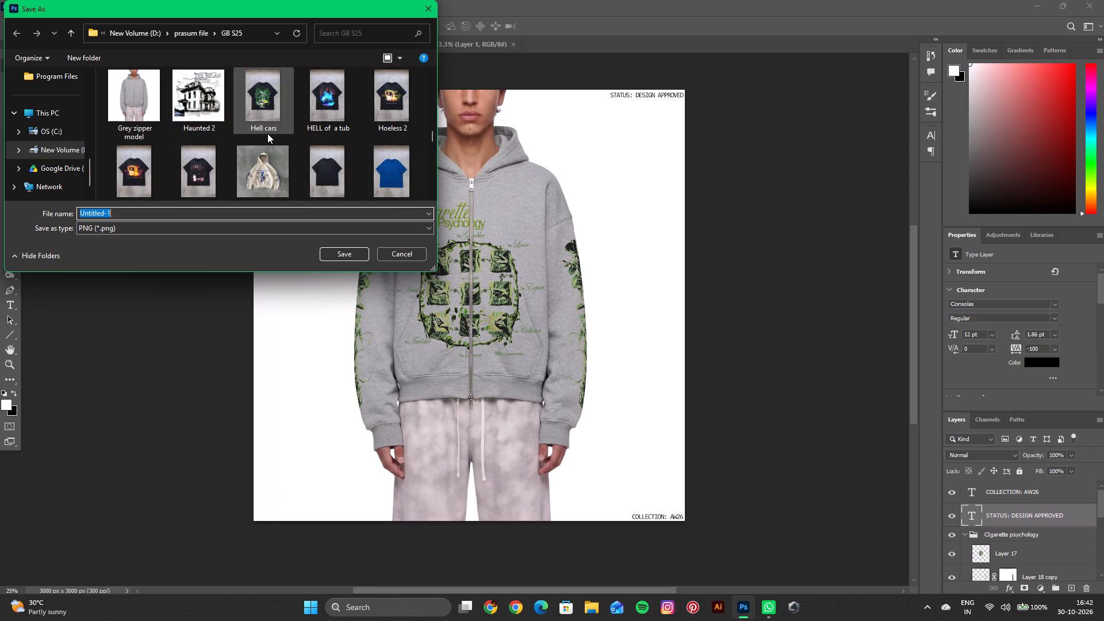
scroll(267, 132, up, 3)
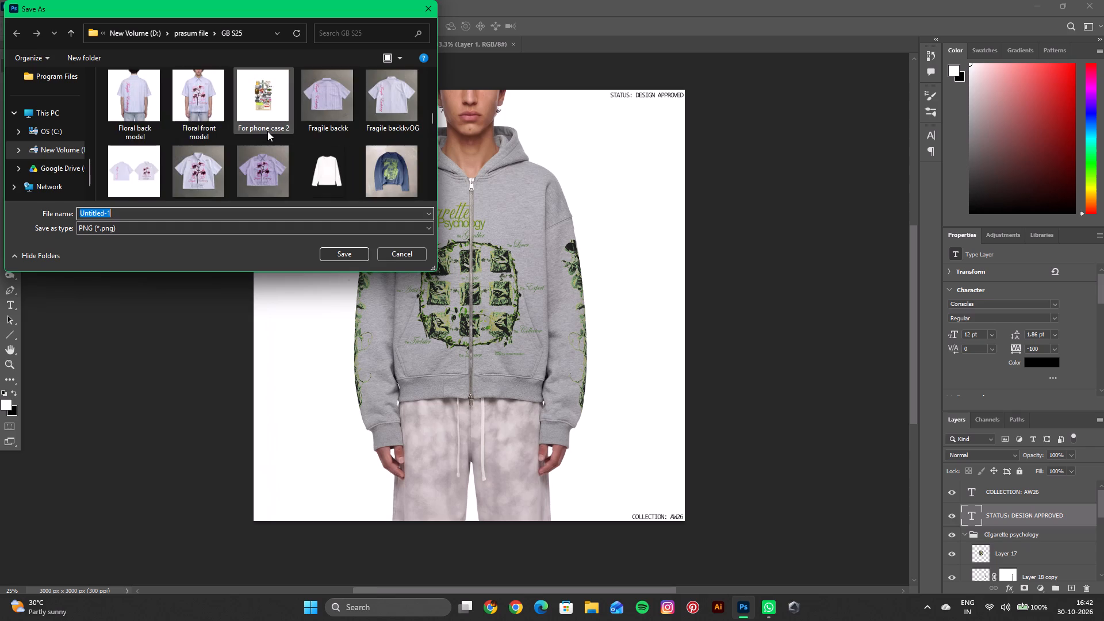
scroll(267, 131, up, 8)
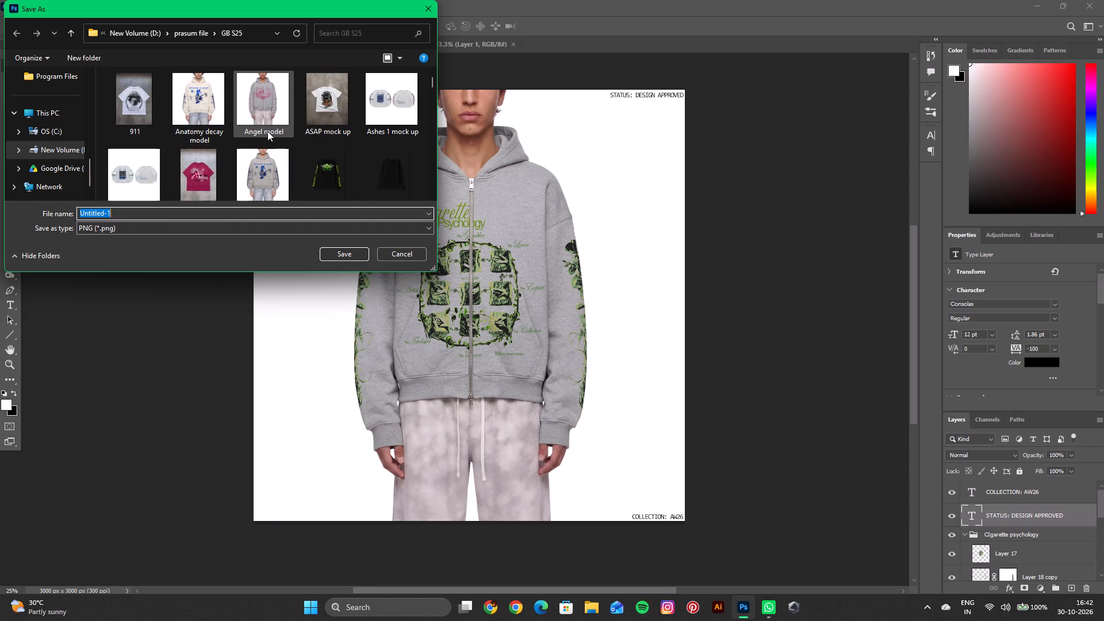
scroll(267, 131, down, 2)
Save the PNG export in the GB S25 folder under the name "Cigarette Psychology Model".
key(BackSpace)
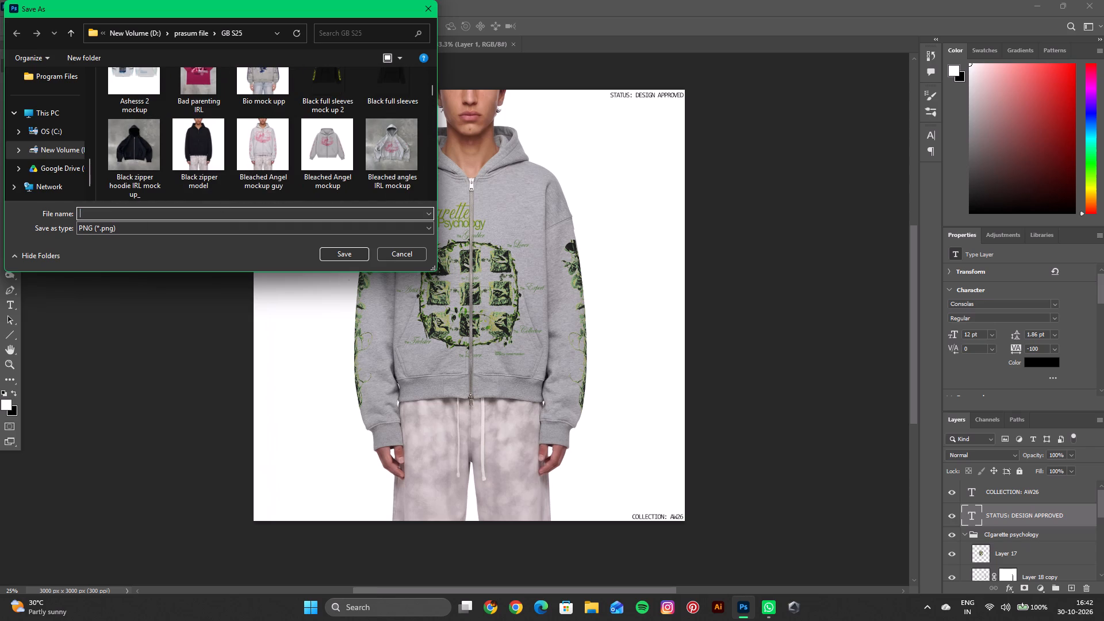
key(i)
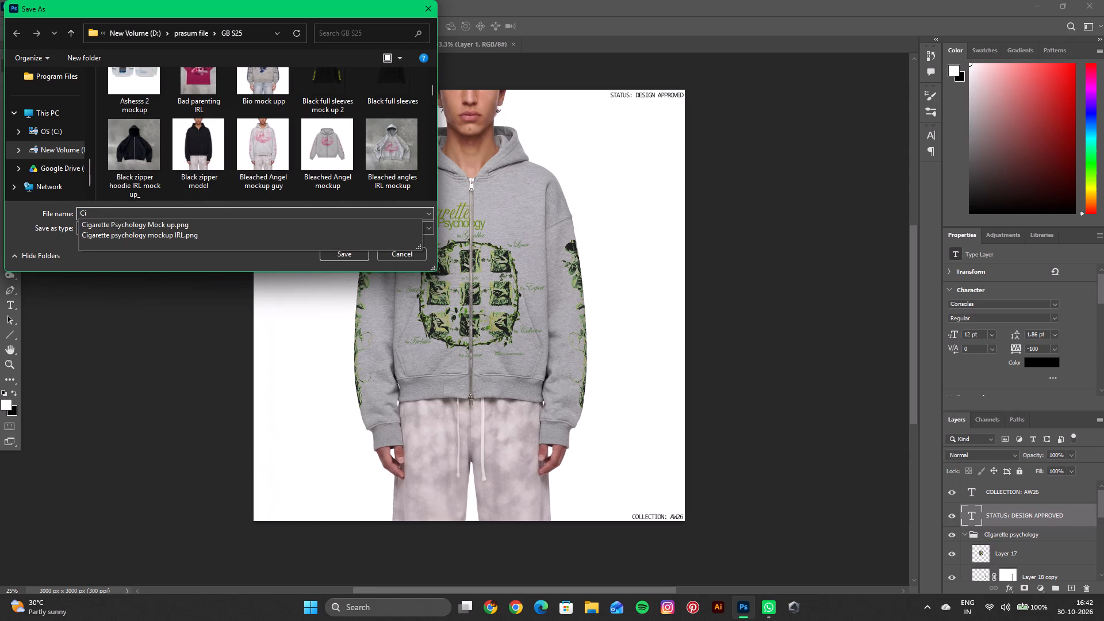
click(178, 227)
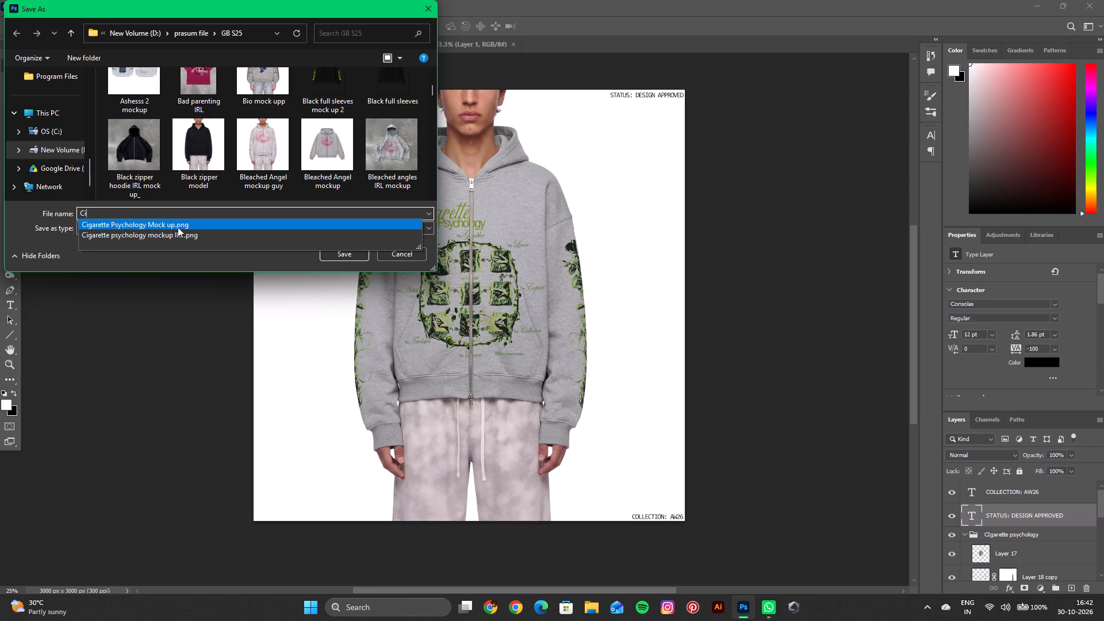
drag(191, 212, 159, 210)
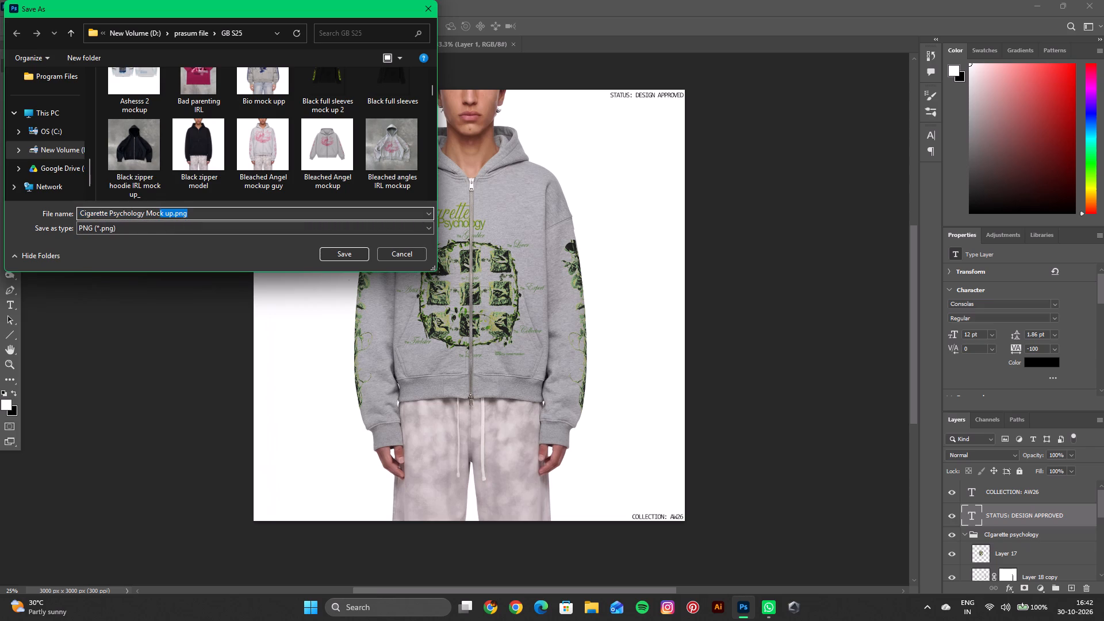
drag(159, 210, 154, 210)
key(BackSpace)
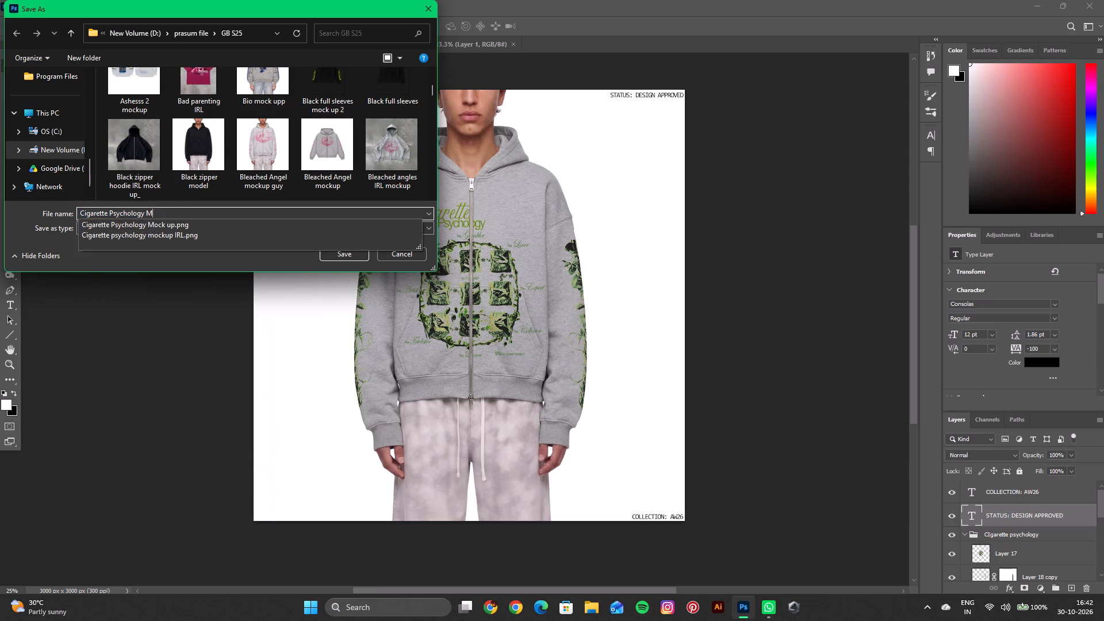
text(odel)
key(space)
key(BackSpace)
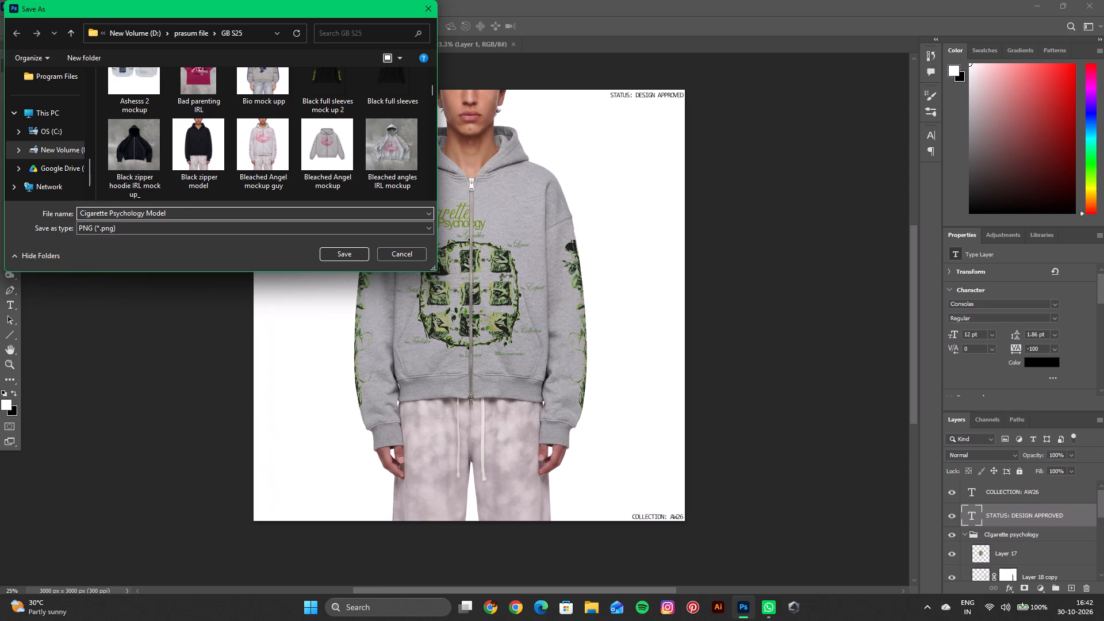
key(Return)
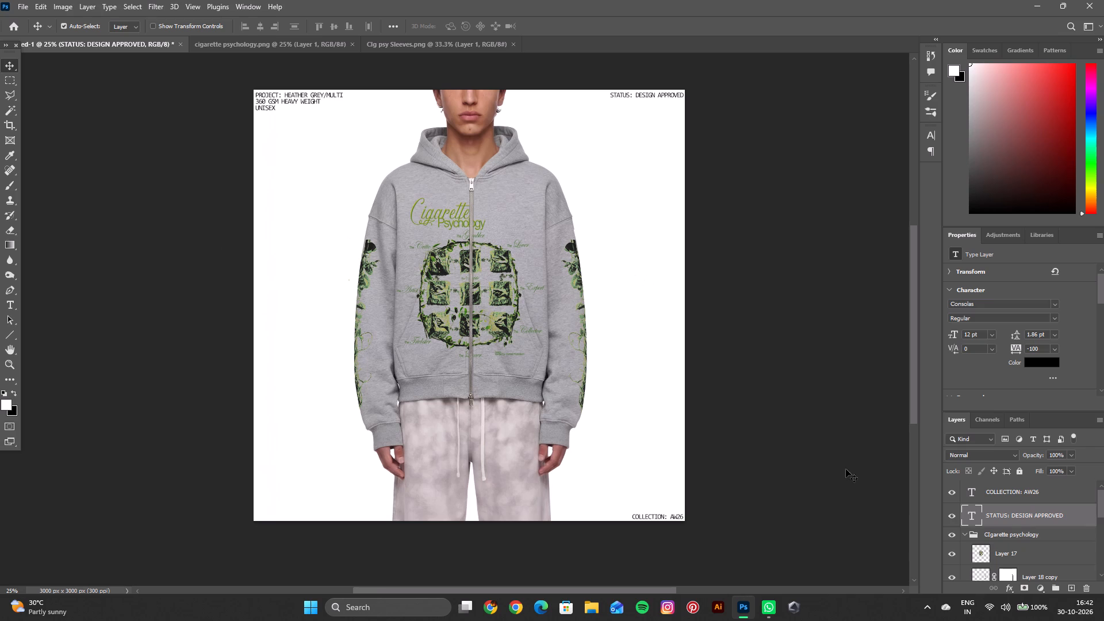
Move the "PROJECT: HEATHER GREY/MULTI" text layer out of the Cigarette psychology group, between the COLLECTION and STATUS text layers.
scroll(991, 549, down, 1)
scroll(990, 540, up, 1)
scroll(1015, 540, down, 7)
scroll(1015, 538, up, 2)
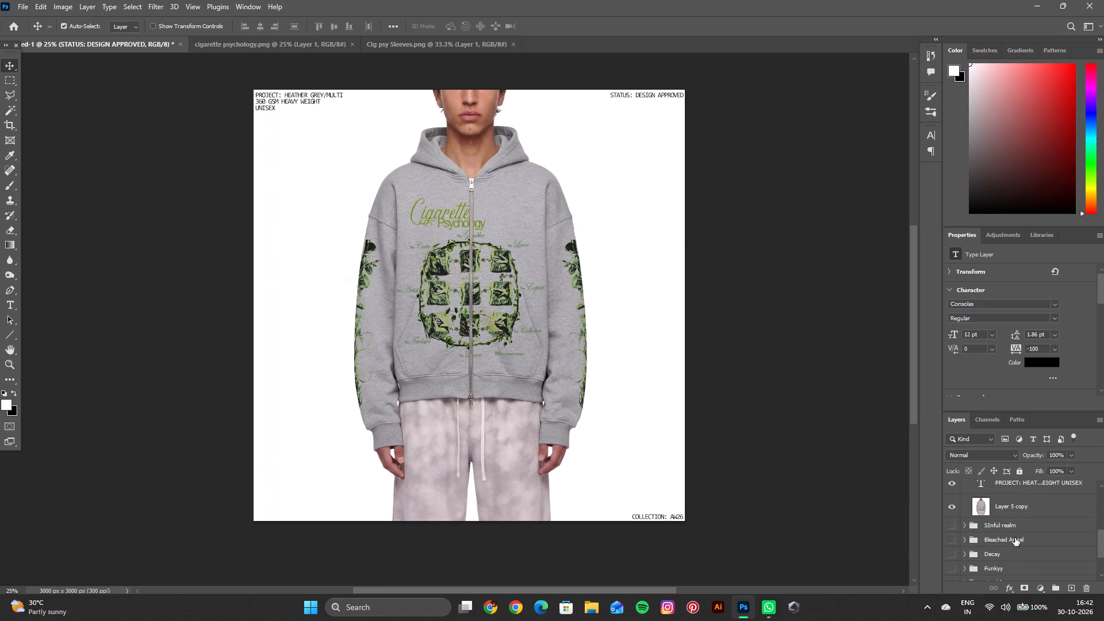
scroll(1015, 538, up, 1)
click(1037, 525)
scroll(1037, 525, up, 2)
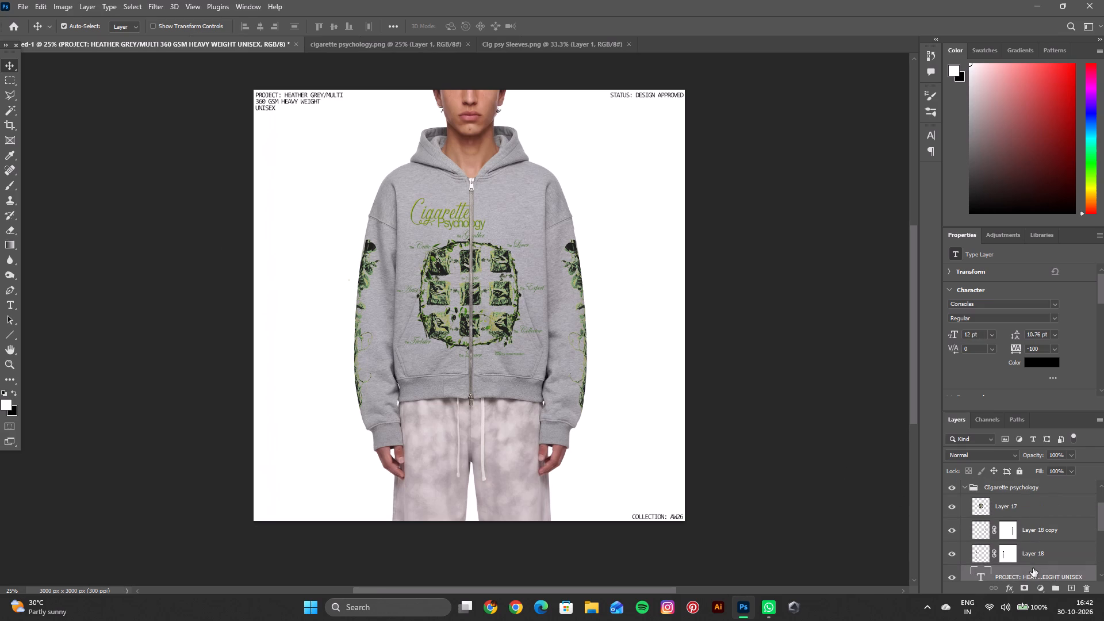
drag(1033, 568, 1030, 510)
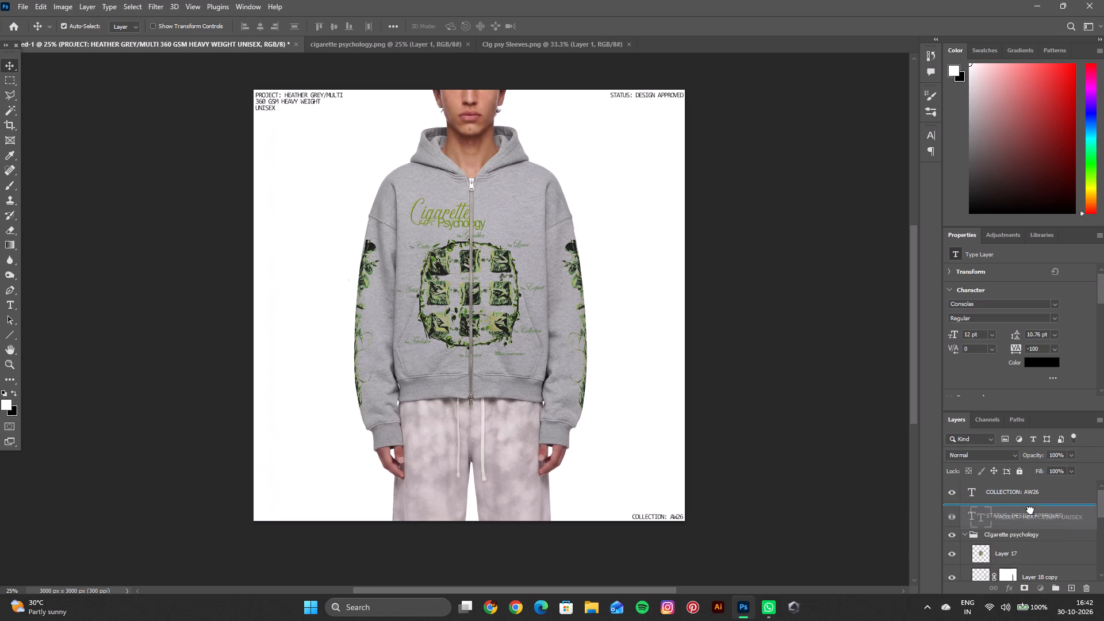
drag(1030, 510, 1030, 503)
scroll(1031, 503, down, 3)
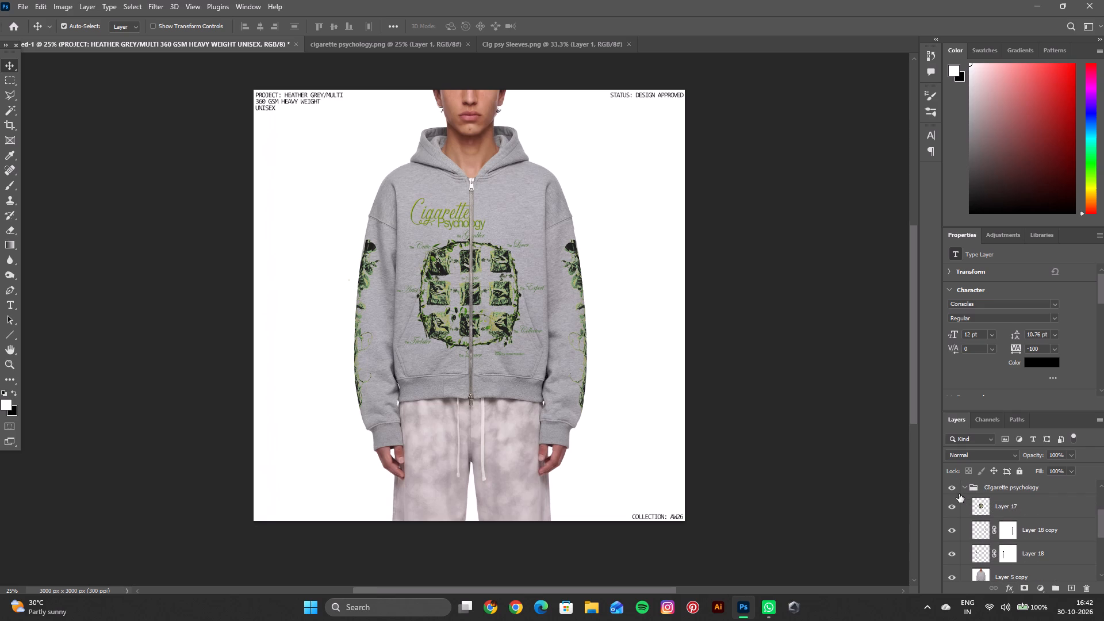
Collapse and hide the Cigarette psychology group, and make the SInful realm group visible.
click(963, 486)
click(957, 488)
click(954, 495)
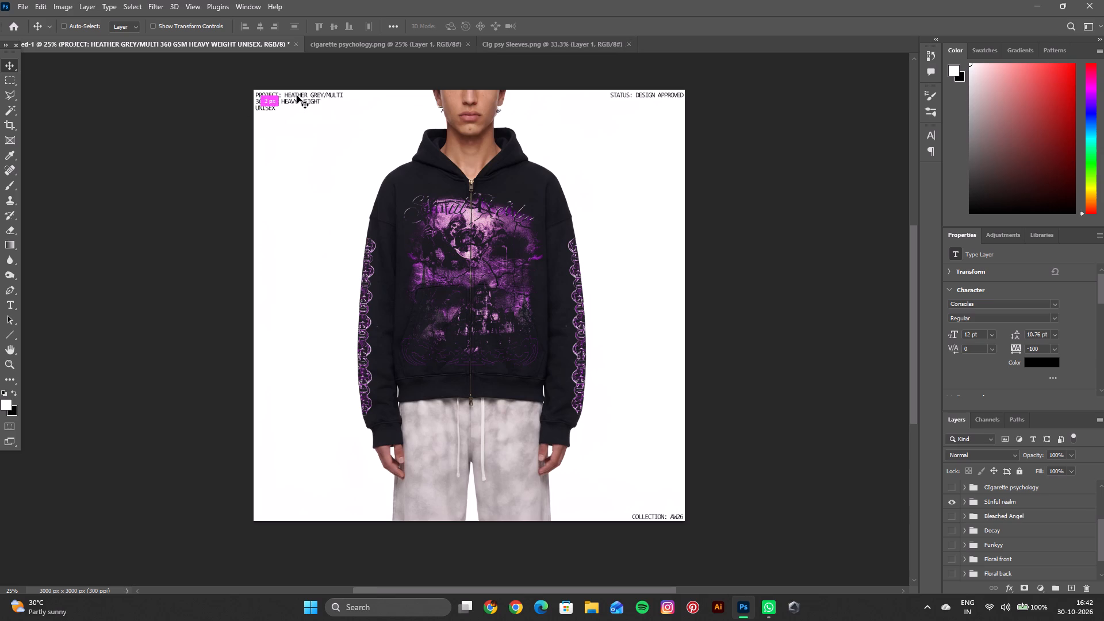
Replace "HEATHER GREY/MULTI" with "BLACK" in the PROJECT text label at the mockup's upper corner.
key(ctrl+equal)
key(ctrl+equal)
key(ctrl+equal)
key(space)
key(space)
key(space)
key(space)
key(space)
key(space)
key(space)
key(space)
key(space)
key(space)
key(space)
key(space)
key(space)
key(space)
key(space)
key(space)
key(space)
key(space)
key(space)
key(space)
drag(297, 95, 390, 380)
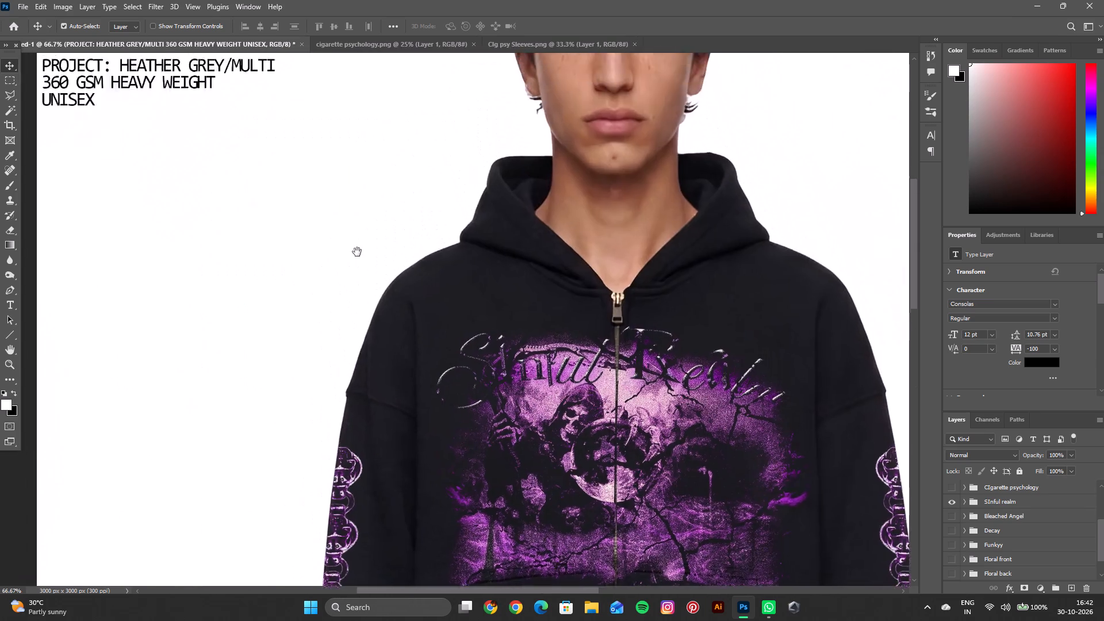
drag(357, 252, 534, 460)
double_click(405, 302)
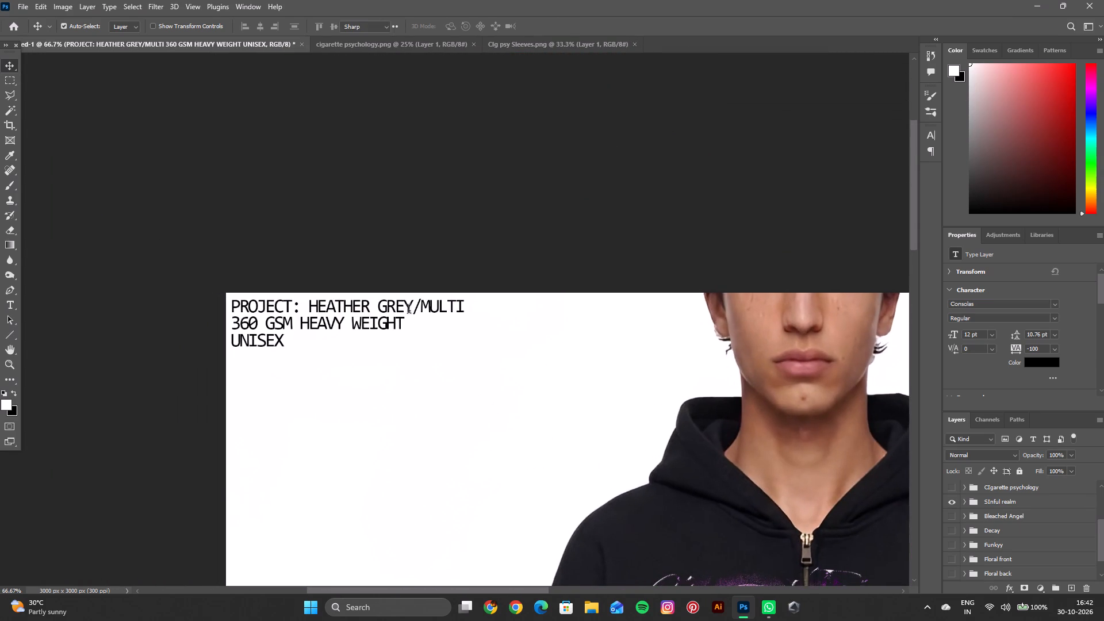
drag(414, 306, 315, 305)
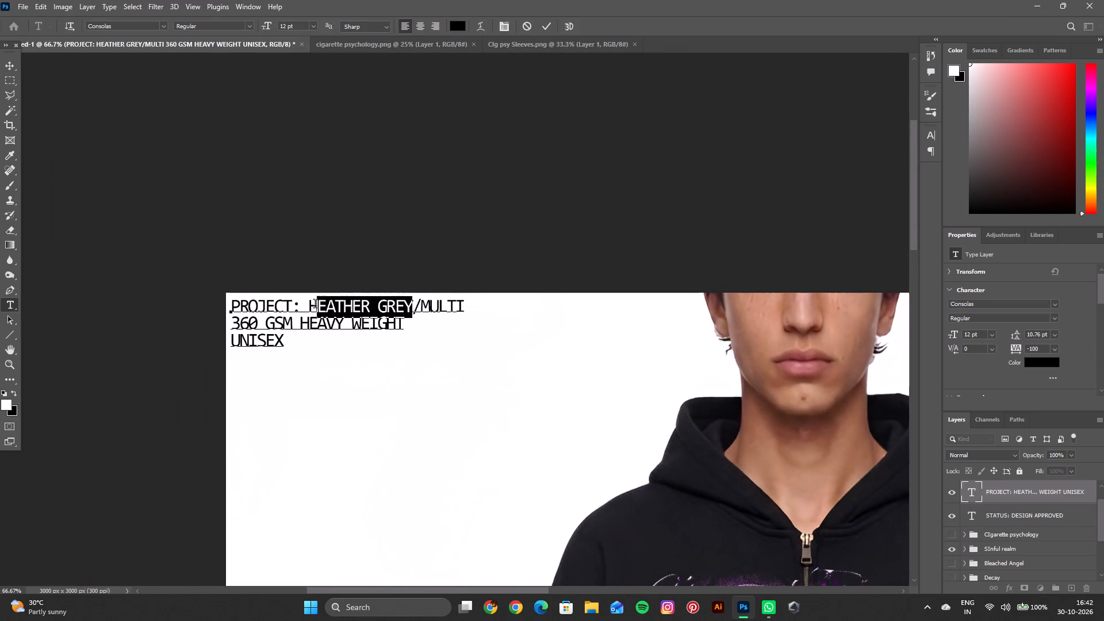
drag(315, 305, 463, 308)
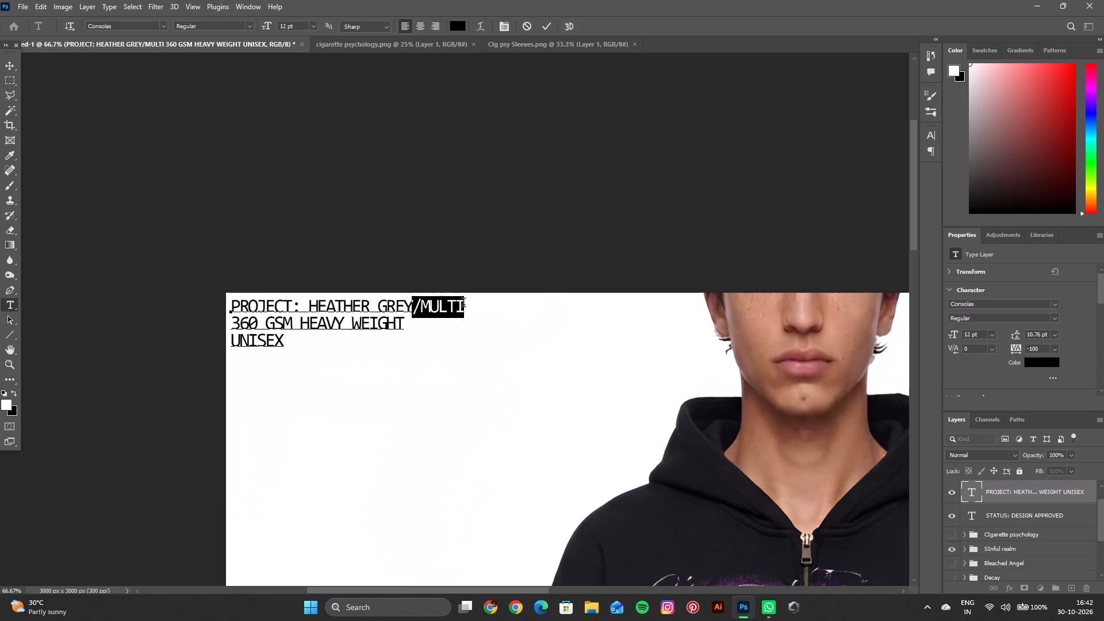
key(BackSpace)
key(BackSpace)
key(BackSpace)
key(BackSpace)
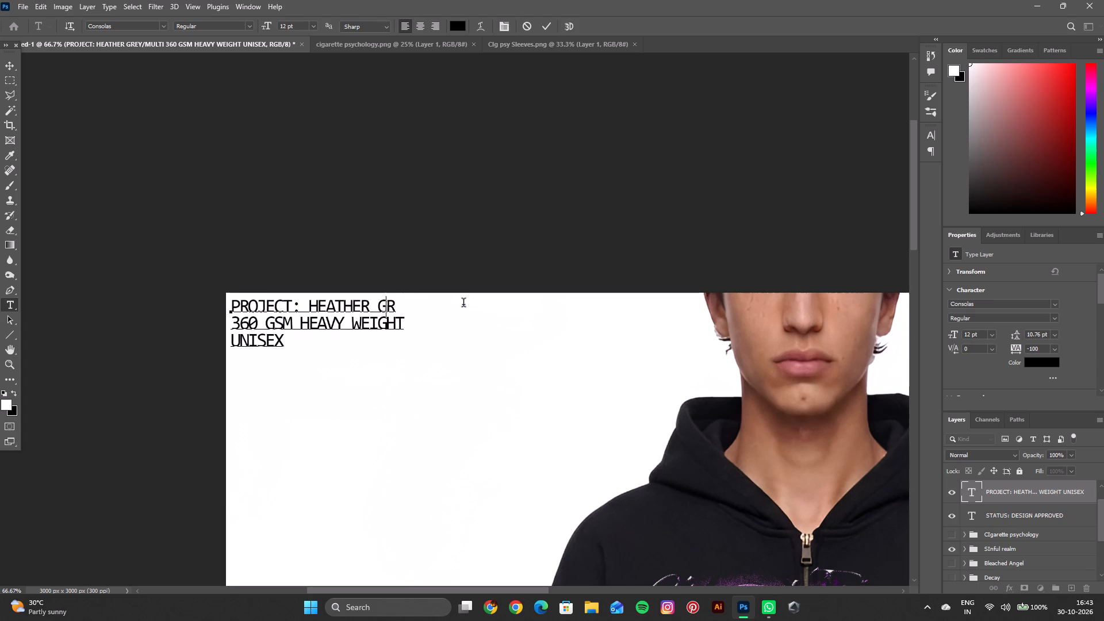
key(BackSpace)
key(BackSpace)
key(BackSpace)
key(BackSpace)
key(BackSpace)
key(BackSpace)
key(BackSpace)
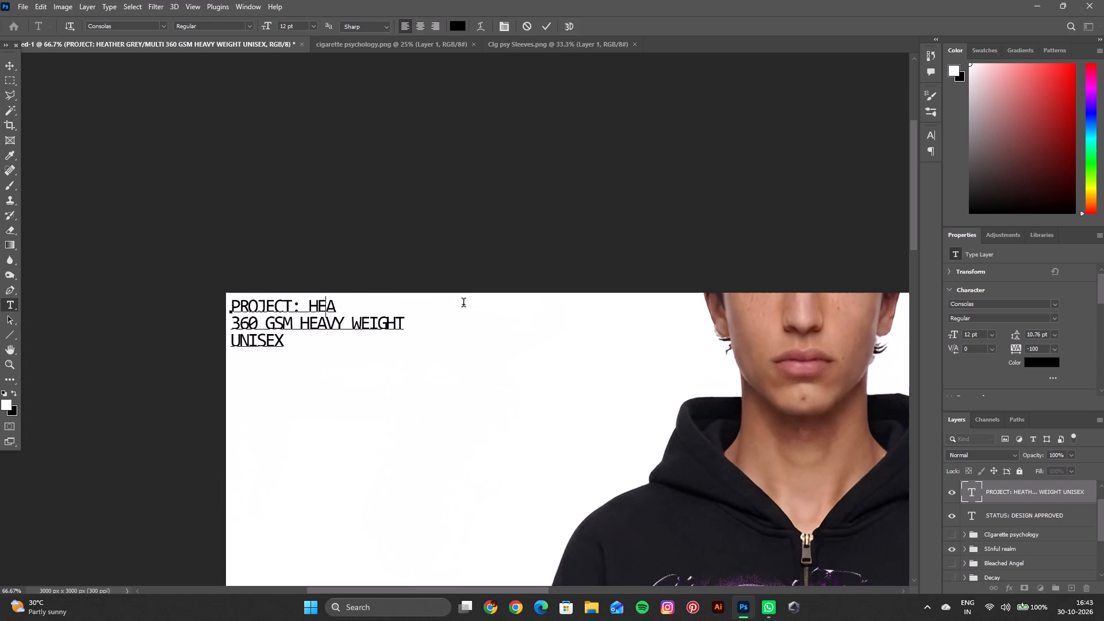
key(BackSpace)
key(BackSpace)
text(BLAVK)
key(BackSpace)
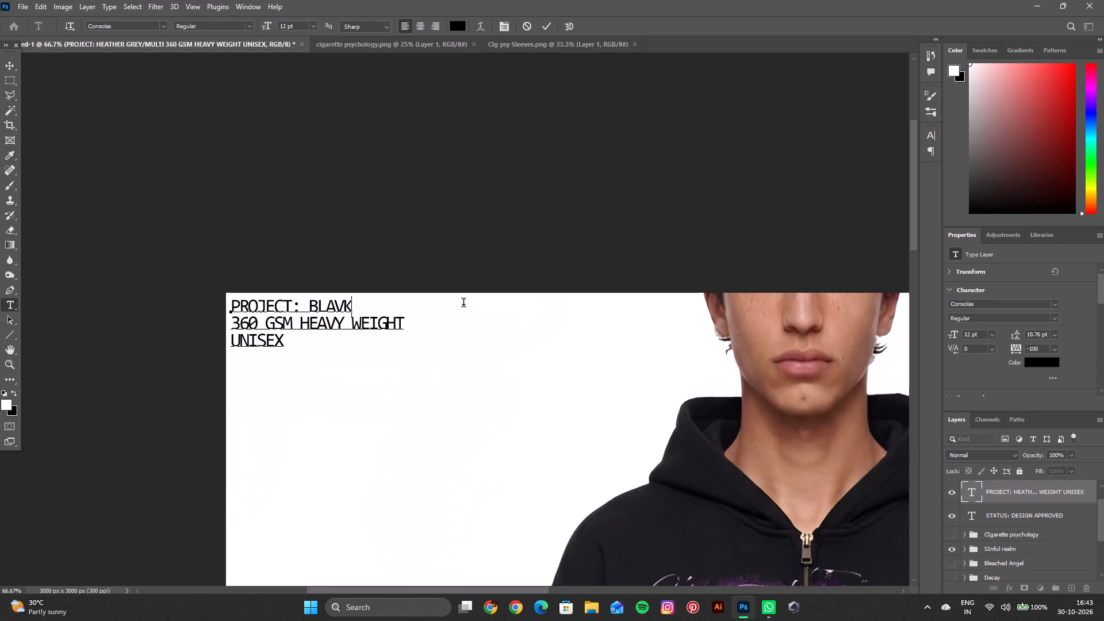
key(BackSpace)
text(CK)
key(space)
key(BackSpace)
click(554, 24)
Review the whole black hoodie mockup together with its corner labels.
key(space)
key(space)
key(space)
key(space)
key(space)
key(space)
key(space)
key(space)
key(space)
key(space)
key(space)
key(space)
key(space)
key(space)
key(space)
key(space)
key(space)
key(space)
key(space)
key(space)
drag(618, 344, 553, 249)
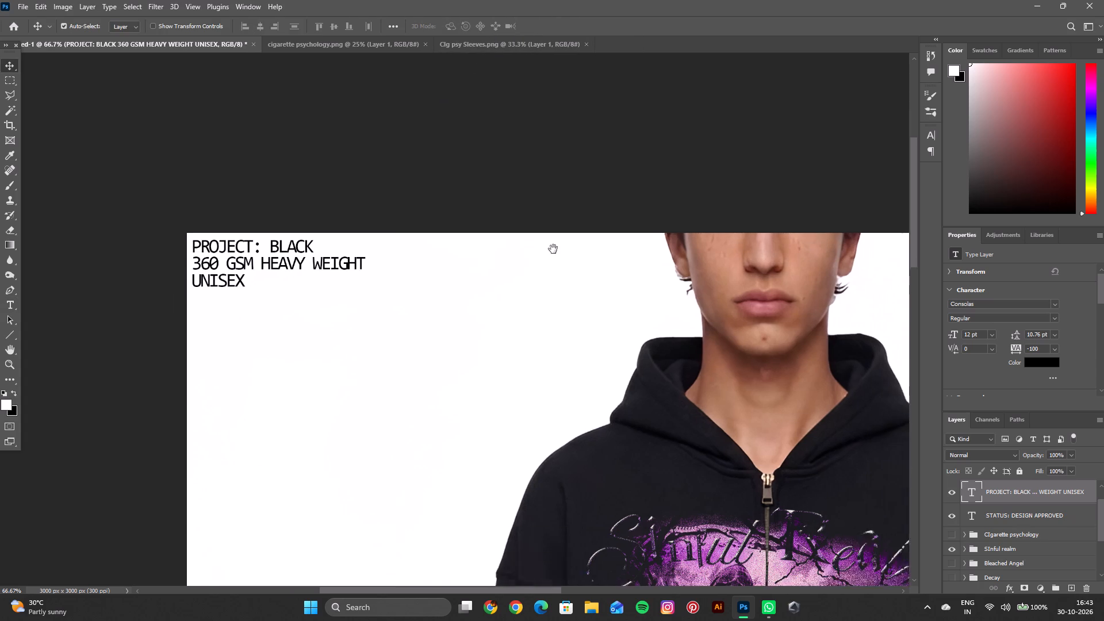
drag(553, 249, 531, 223)
key(ctrl+minus)
key(ctrl+minus)
key(ctrl+minus)
key(ctrl+minus)
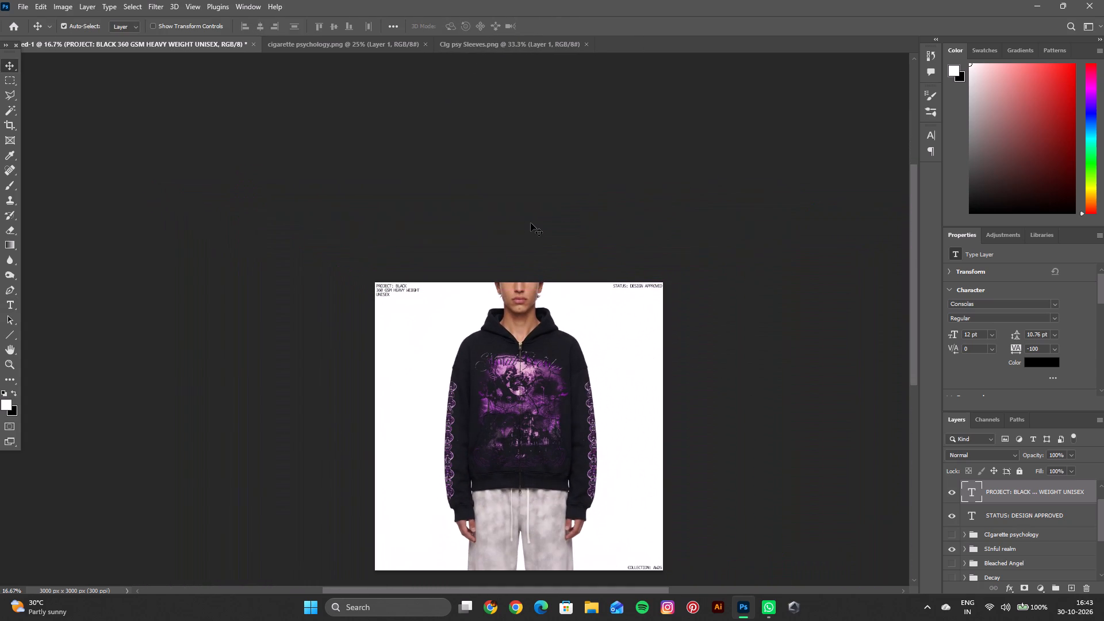
key(space)
key(space)
key(space)
key(space)
key(space)
key(space)
key(space)
key(space)
key(space)
key(space)
key(space)
key(space)
key(space)
key(space)
drag(544, 264, 547, 236)
key(ctrl+equal)
key(ctrl+equal)
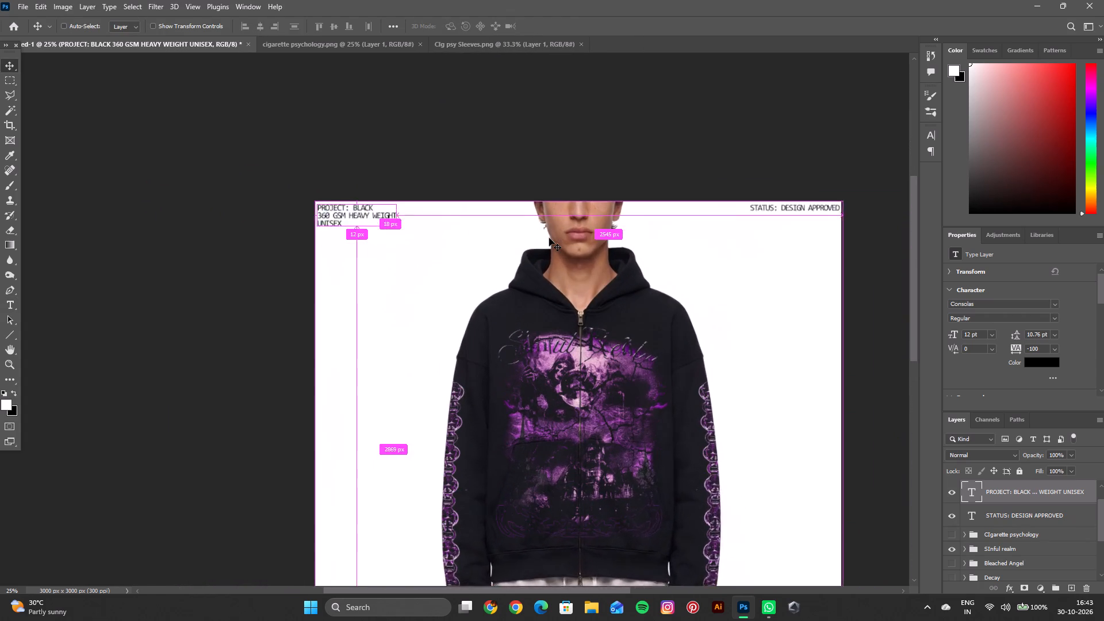
key(space)
key(space)
key(space)
key(space)
key(space)
key(space)
key(space)
key(space)
key(space)
key(space)
key(space)
key(space)
key(space)
key(space)
key(space)
key(space)
key(space)
key(space)
key(space)
key(space)
drag(550, 239, 468, 82)
key(ctrl+minus)
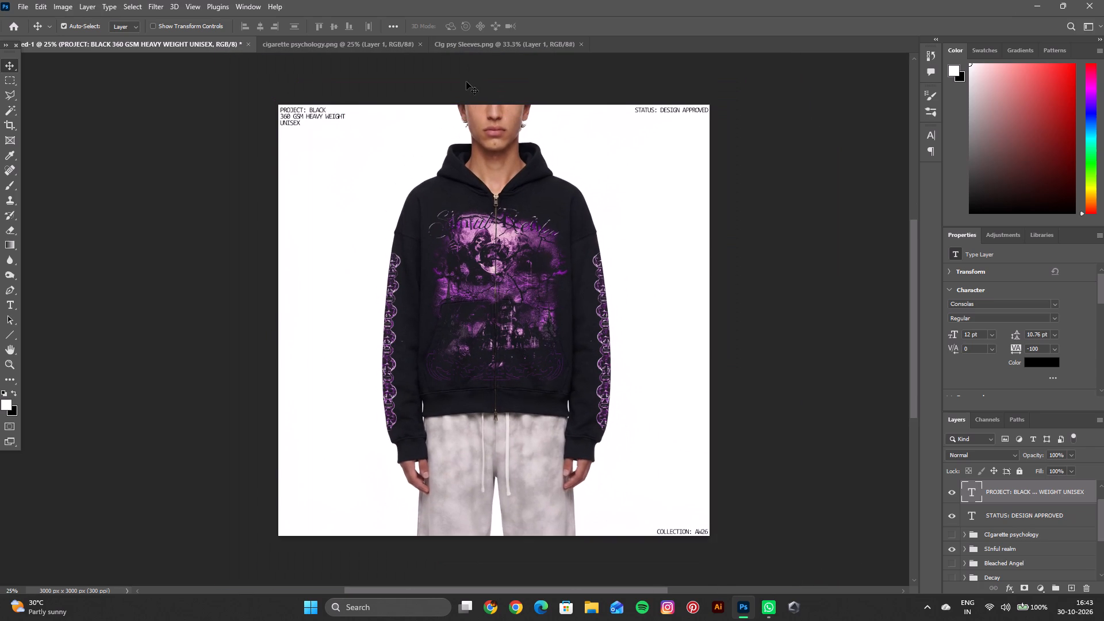
Insert "PURE" before "BLACK" in the PROJECT text label so that its first line reads "PROJECT: PURE BLACK".
key(ctrl+equal)
key(ctrl+equal)
key(space)
key(space)
key(space)
key(space)
key(space)
key(space)
key(space)
key(space)
key(space)
key(space)
key(space)
key(space)
key(space)
key(space)
key(space)
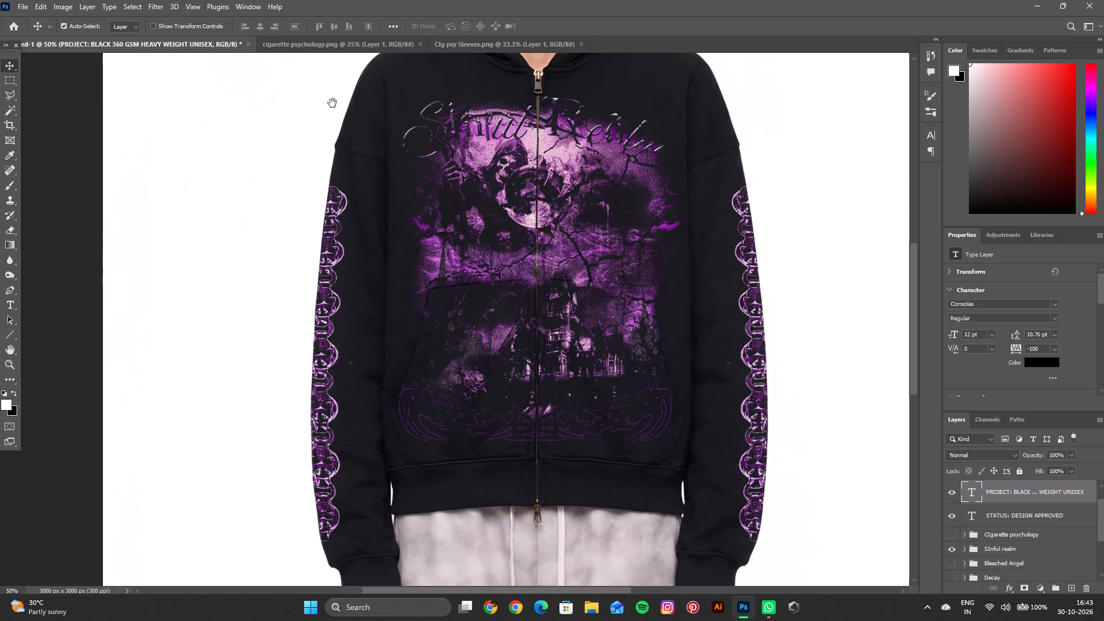
drag(332, 103, 468, 406)
double_click(350, 229)
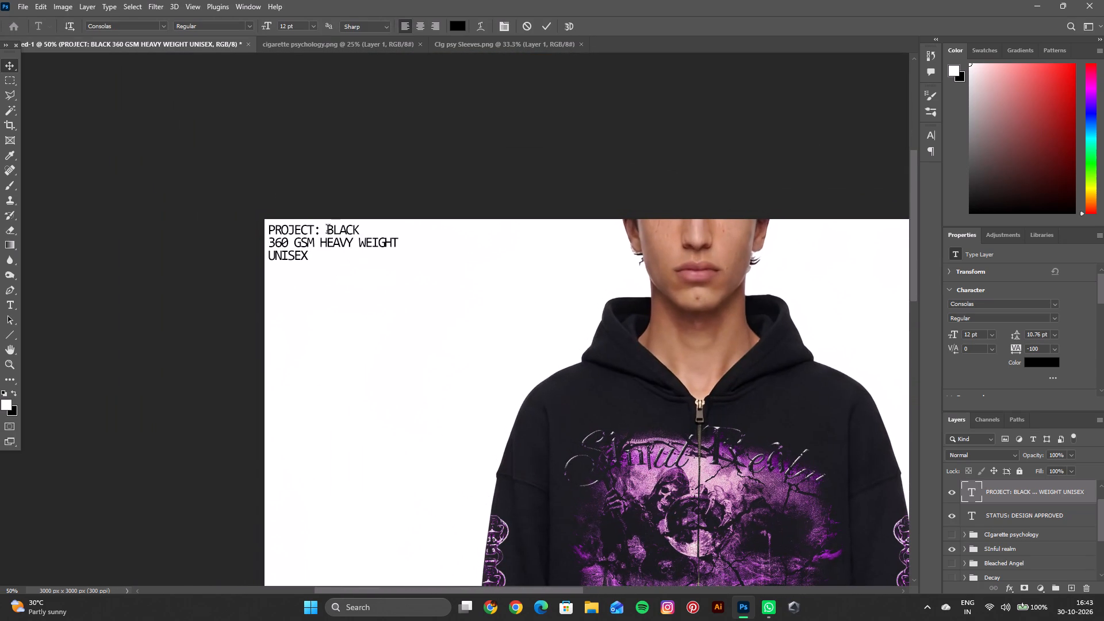
click(327, 231)
text(PURE)
key(space)
click(539, 30)
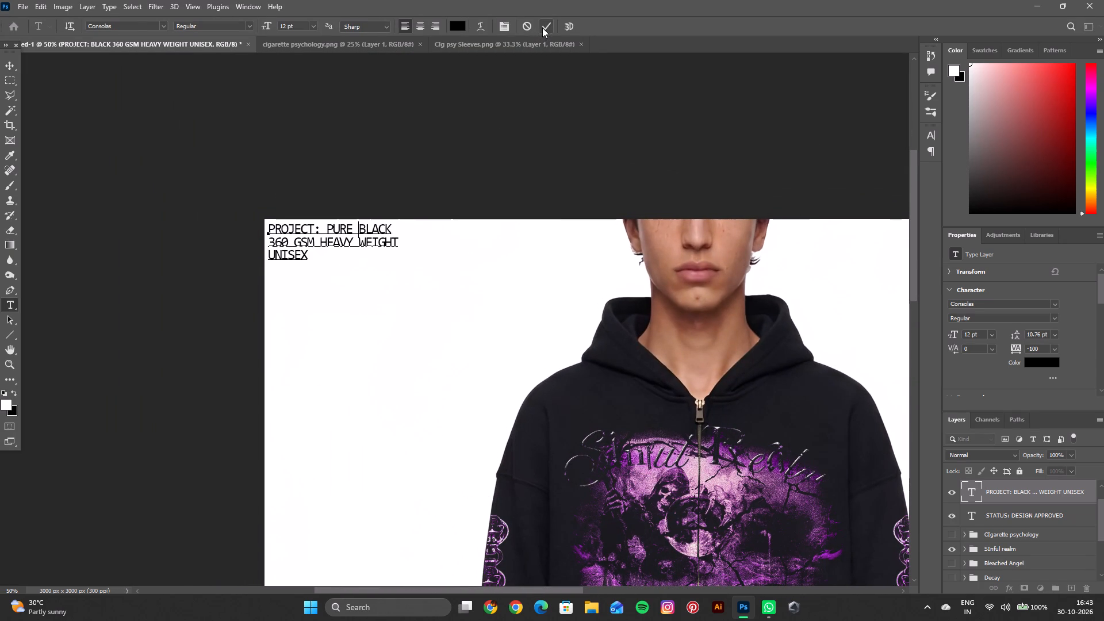
Commit the edited PROJECT label text with "PURE BLACK" in its first line.
click(542, 28)
Review the whole black Sinful Realm hoodie mockup together with all its corner labels.
key(space)
key(space)
key(space)
key(space)
key(space)
key(space)
key(space)
key(space)
key(space)
key(space)
key(space)
key(space)
key(space)
key(space)
key(space)
key(space)
drag(551, 300, 328, 147)
key(ctrl+minus)
key(ctrl+minus)
key(space)
key(space)
key(space)
key(space)
key(space)
key(space)
key(space)
key(space)
key(space)
key(space)
key(space)
key(space)
key(space)
key(space)
key(space)
key(space)
key(space)
key(space)
key(space)
key(space)
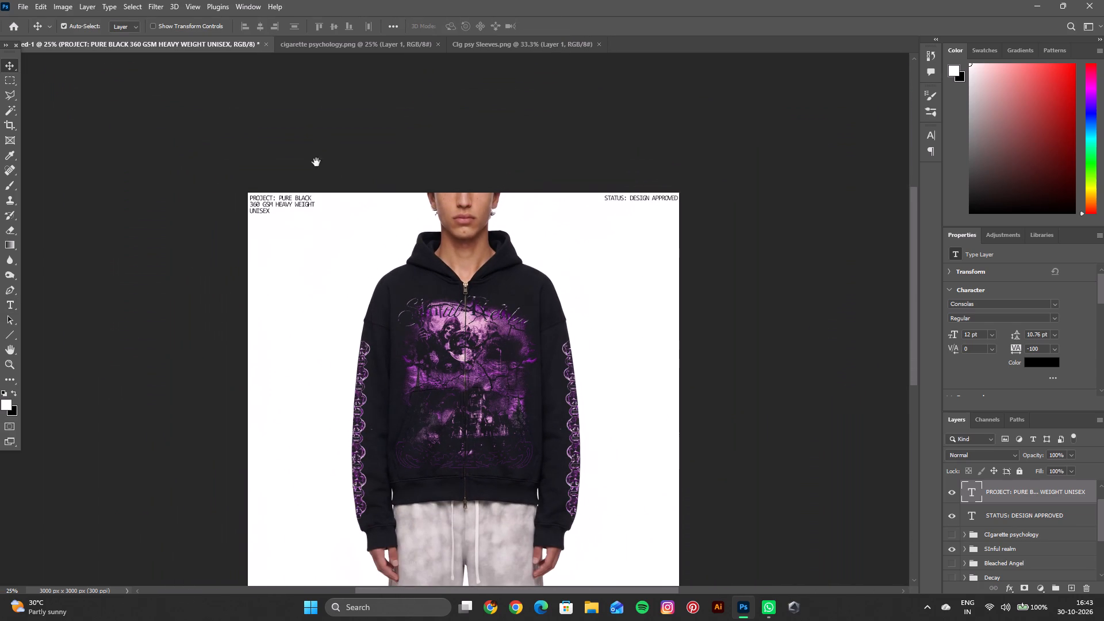
drag(412, 345, 394, 274)
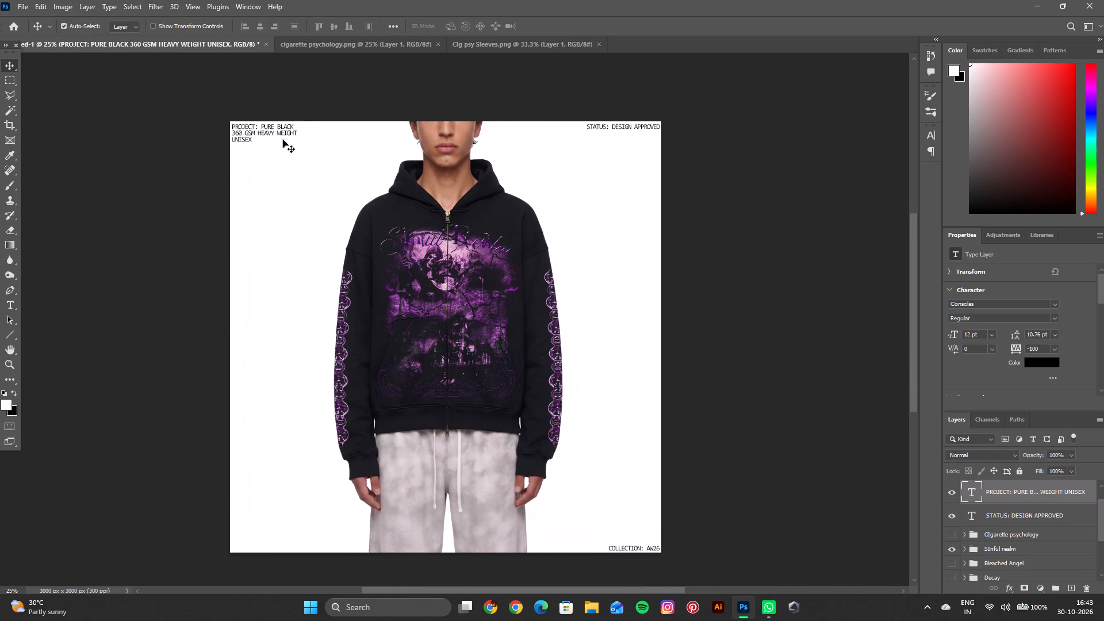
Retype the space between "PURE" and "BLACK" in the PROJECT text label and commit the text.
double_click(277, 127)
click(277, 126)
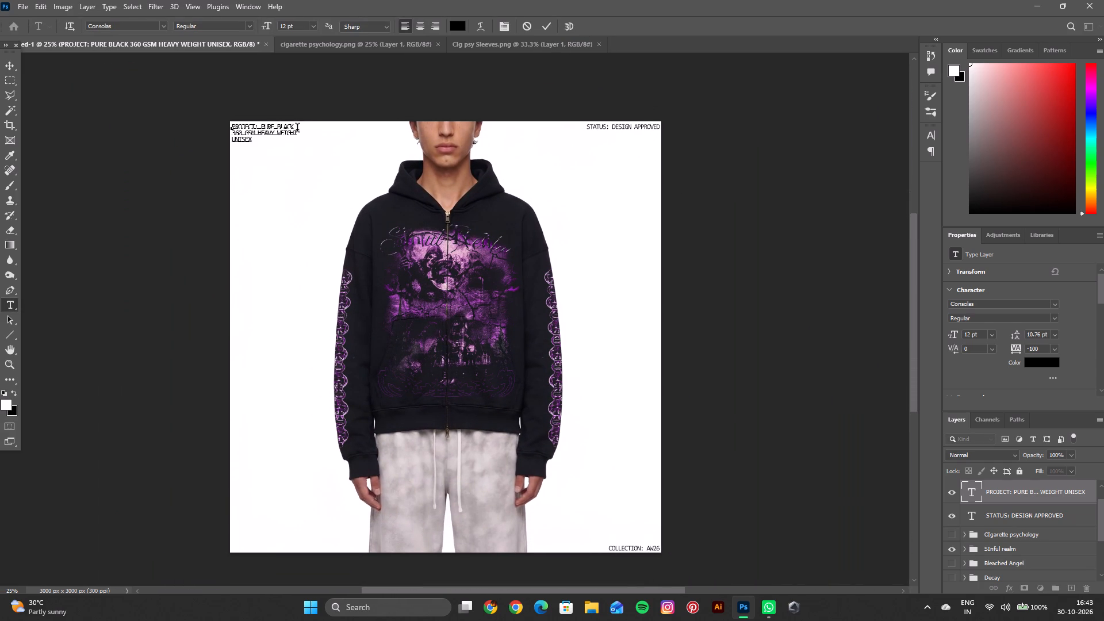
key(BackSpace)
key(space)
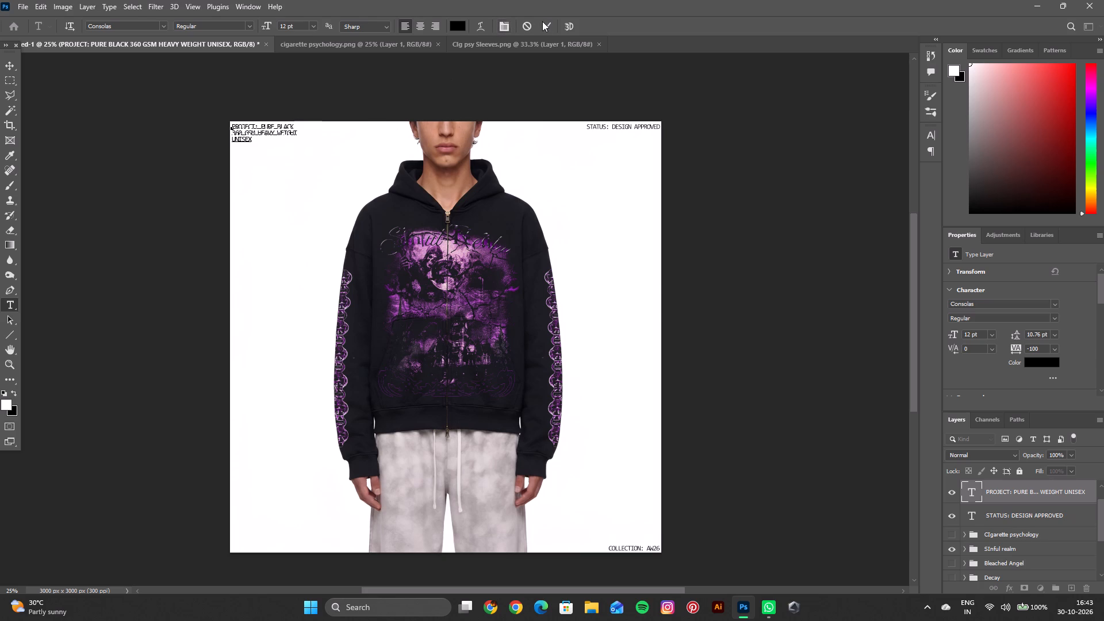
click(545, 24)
Export the black hoodie mockup as a PNG to the GB S25 folder, overwriting the existing file "Sinful realm model".
click(22, 8)
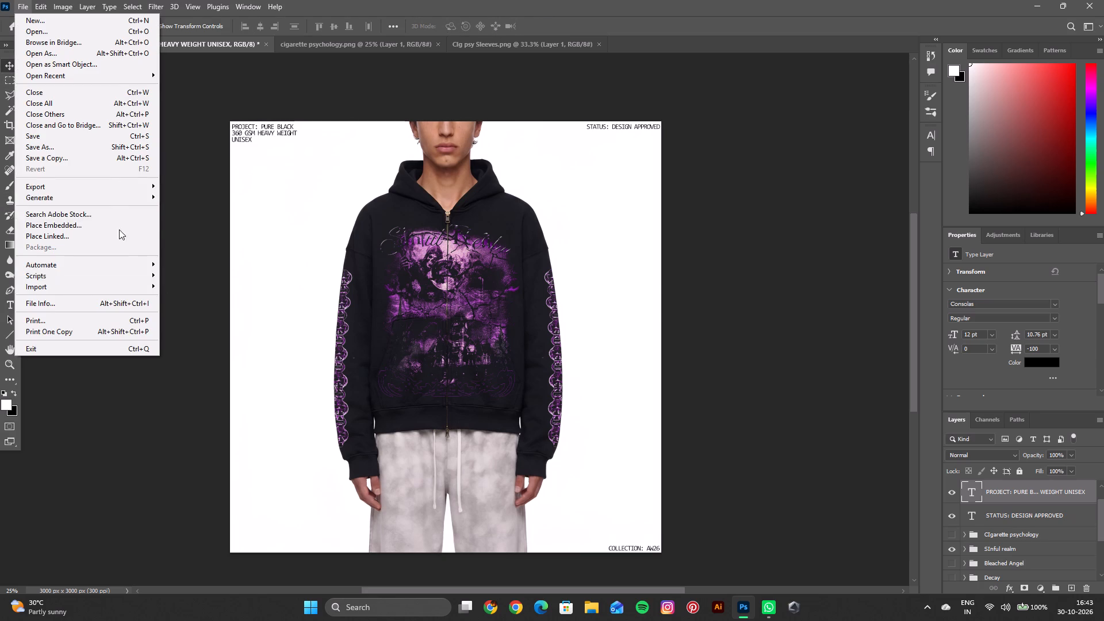
click(179, 185)
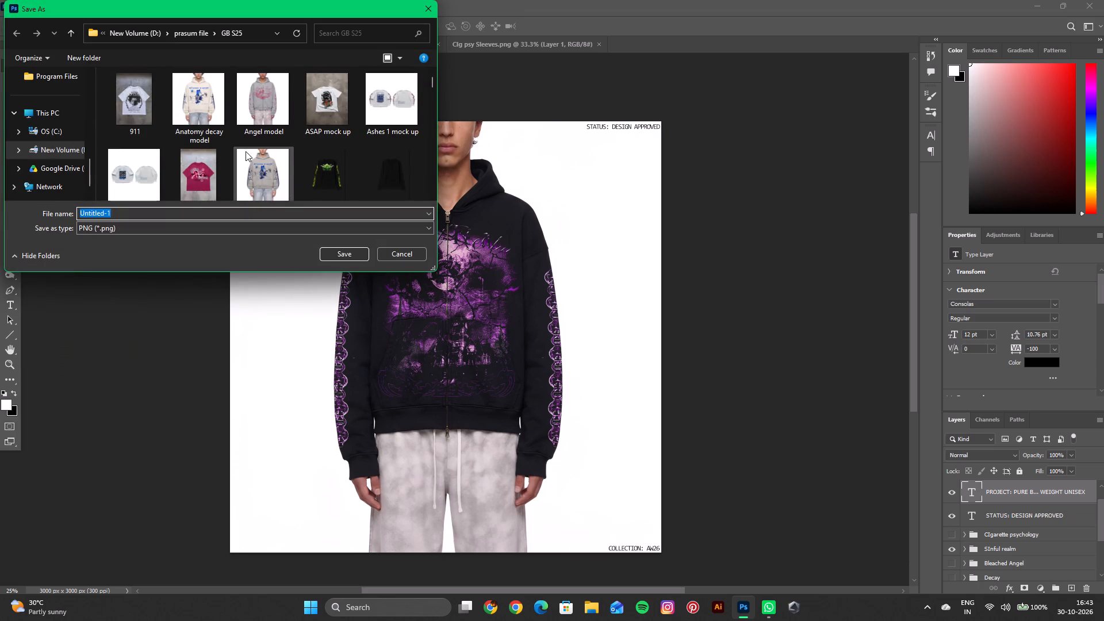
scroll(246, 151, down, 3)
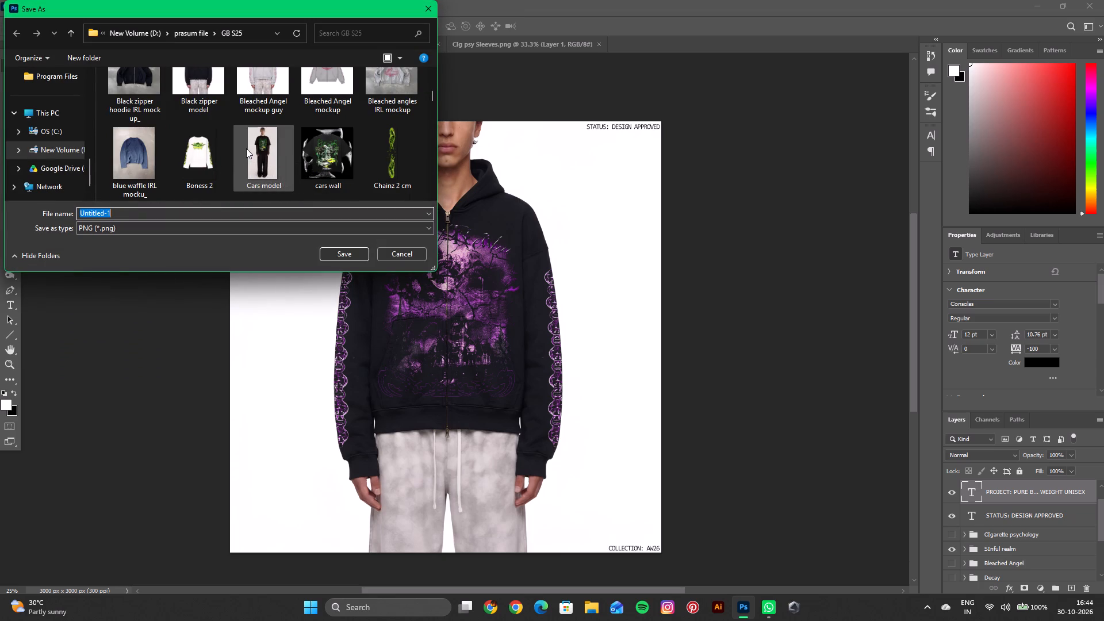
scroll(246, 142, down, 1)
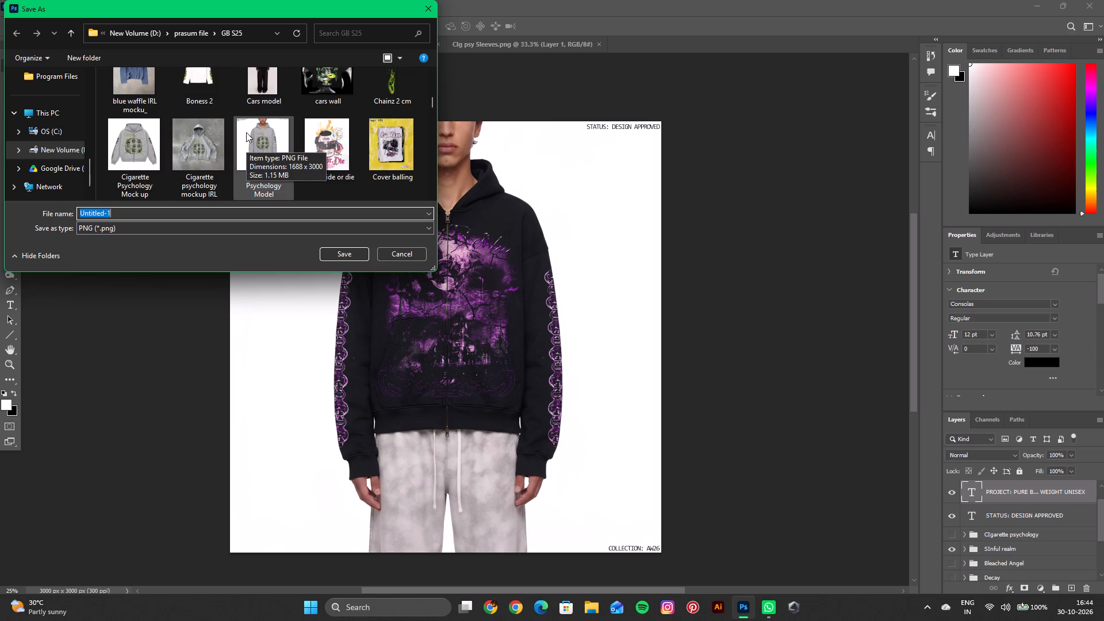
scroll(246, 132, up, 2)
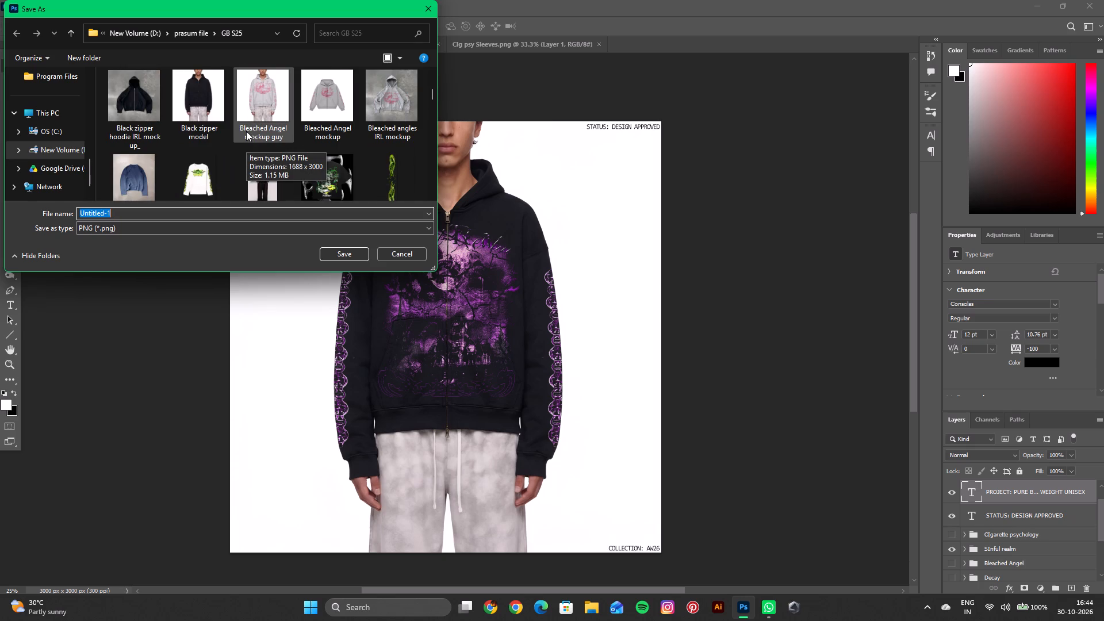
scroll(246, 131, down, 6)
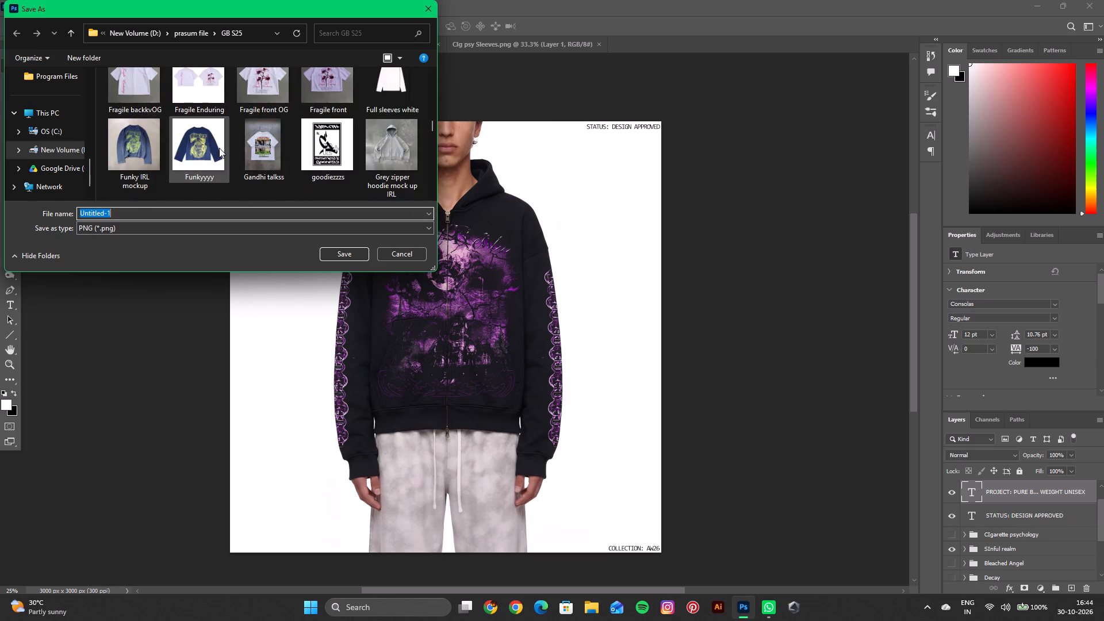
scroll(219, 148, down, 2)
scroll(219, 148, up, 1)
scroll(219, 148, down, 3)
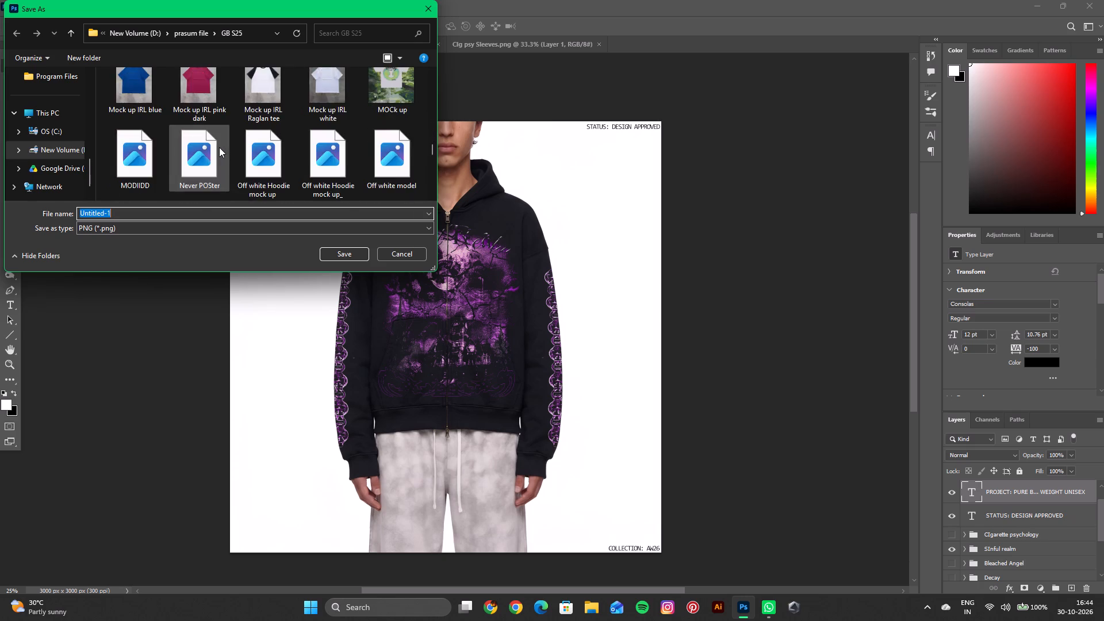
scroll(219, 147, down, 4)
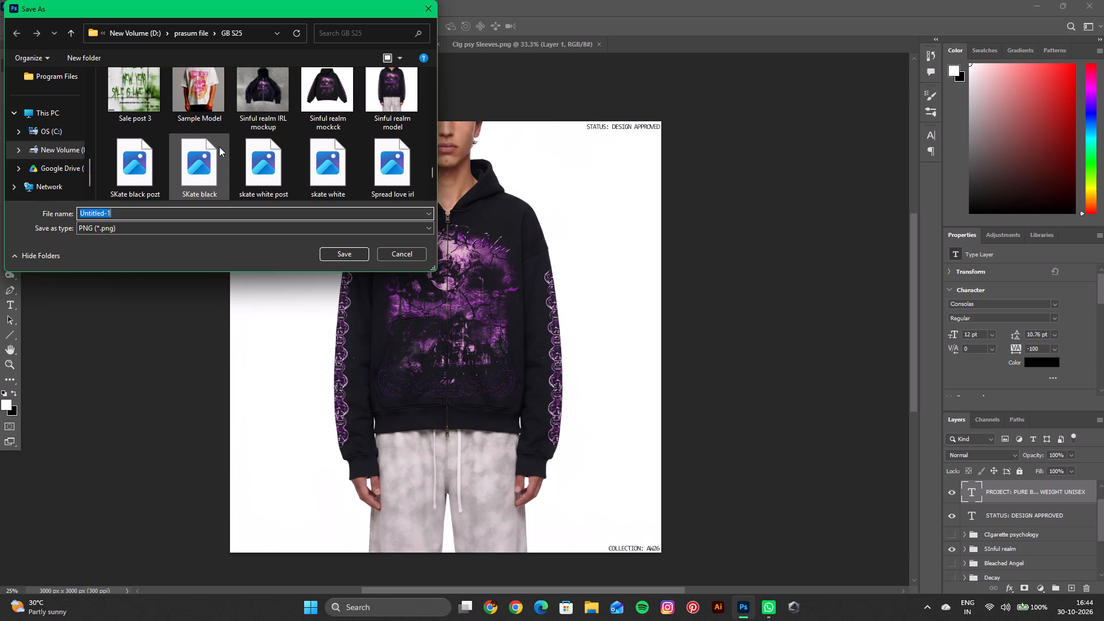
click(416, 122)
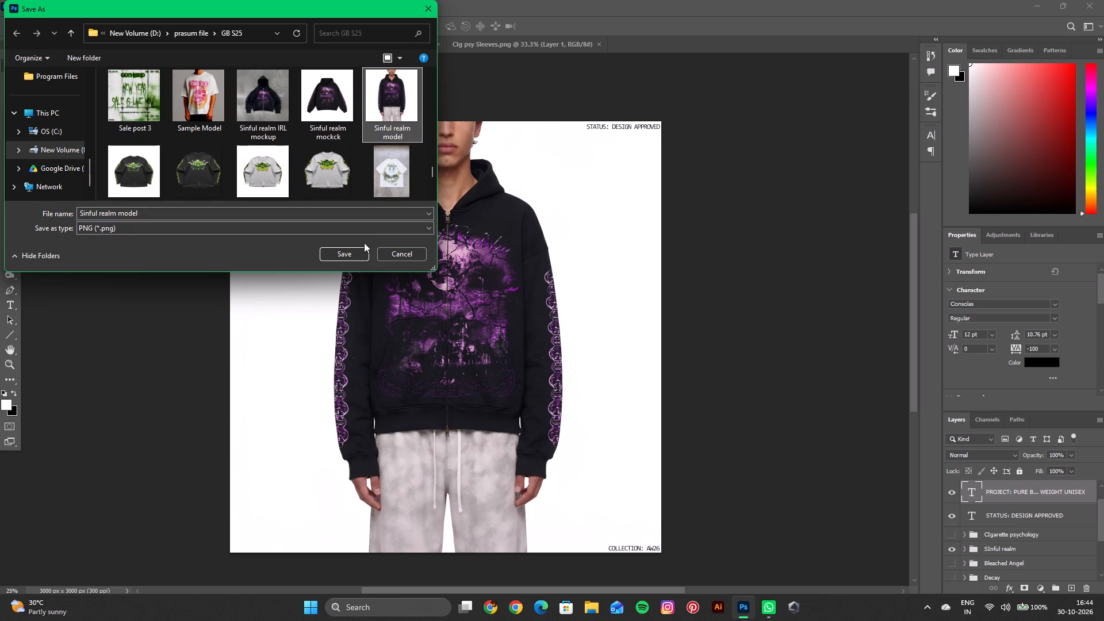
click(358, 251)
click(575, 306)
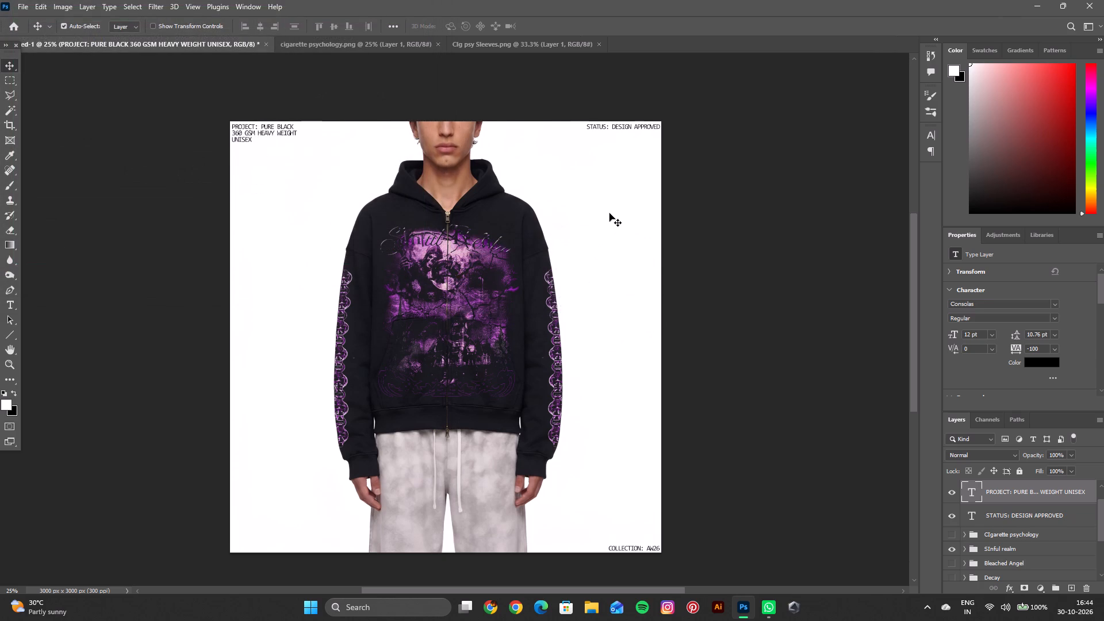
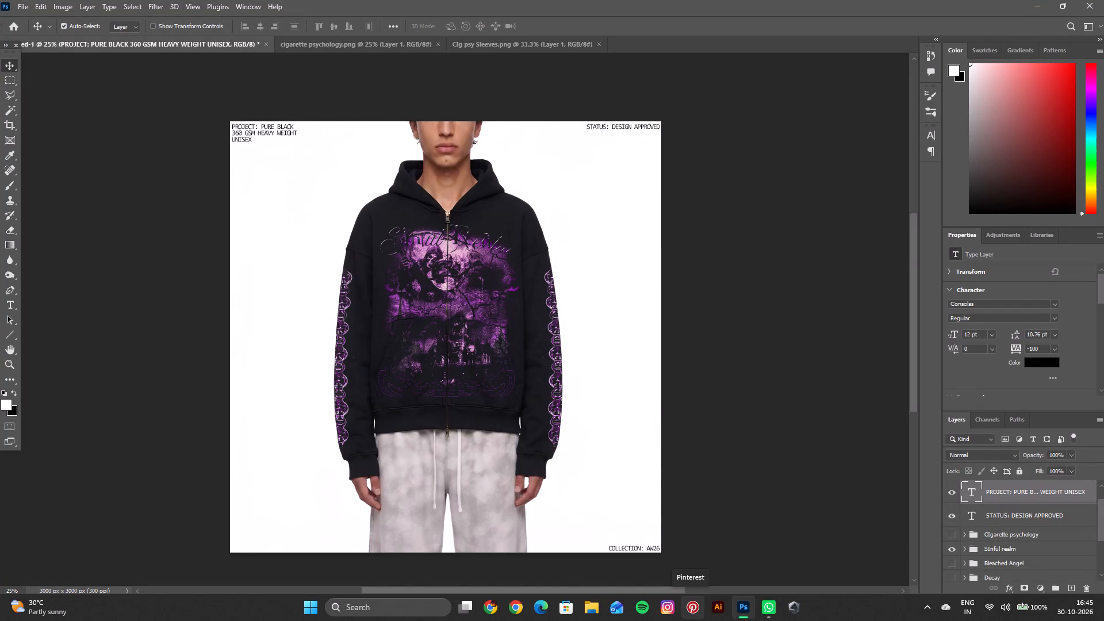
Undo the "PURE BLACK" edits in the PROJECT label, back to the "HEATHER GREY/MULTI" wording.
key(ctrl+z)
key(ctrl+z)
key(ctrl+z)
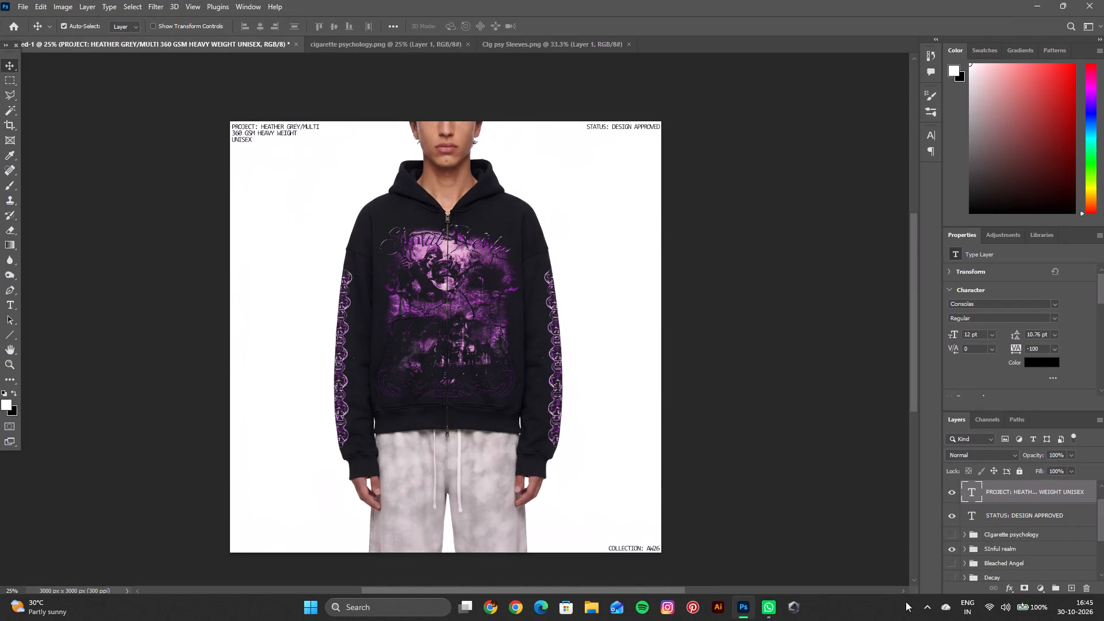
Hide the Sinful realm layer group and show the Bleached Angel group in its place.
scroll(957, 530, down, 2)
scroll(957, 530, up, 2)
click(952, 550)
scroll(952, 551, down, 1)
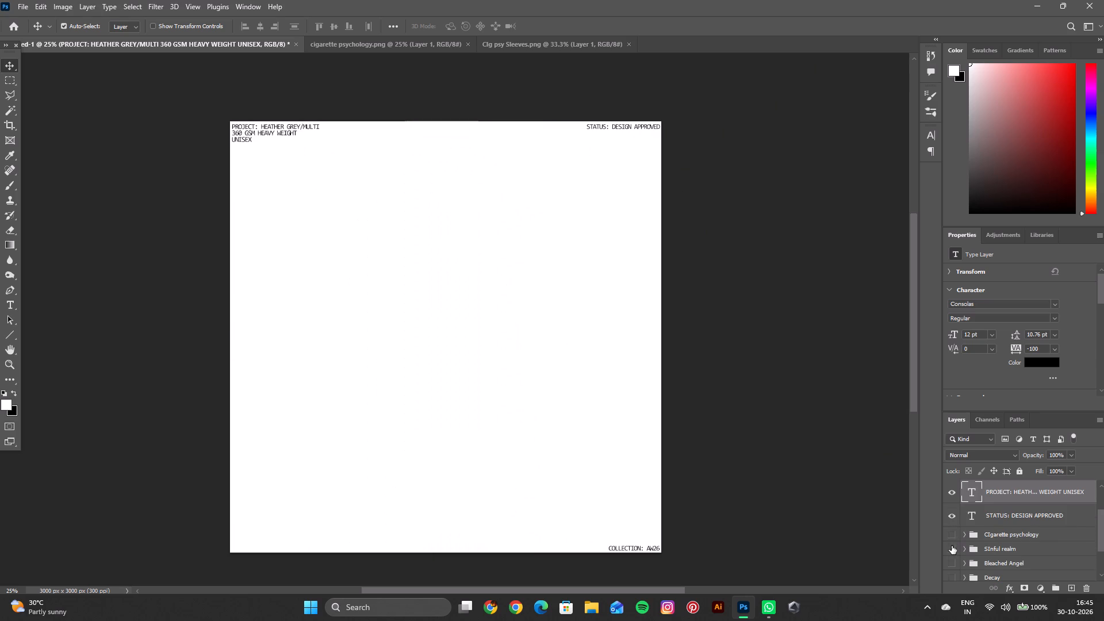
click(951, 539)
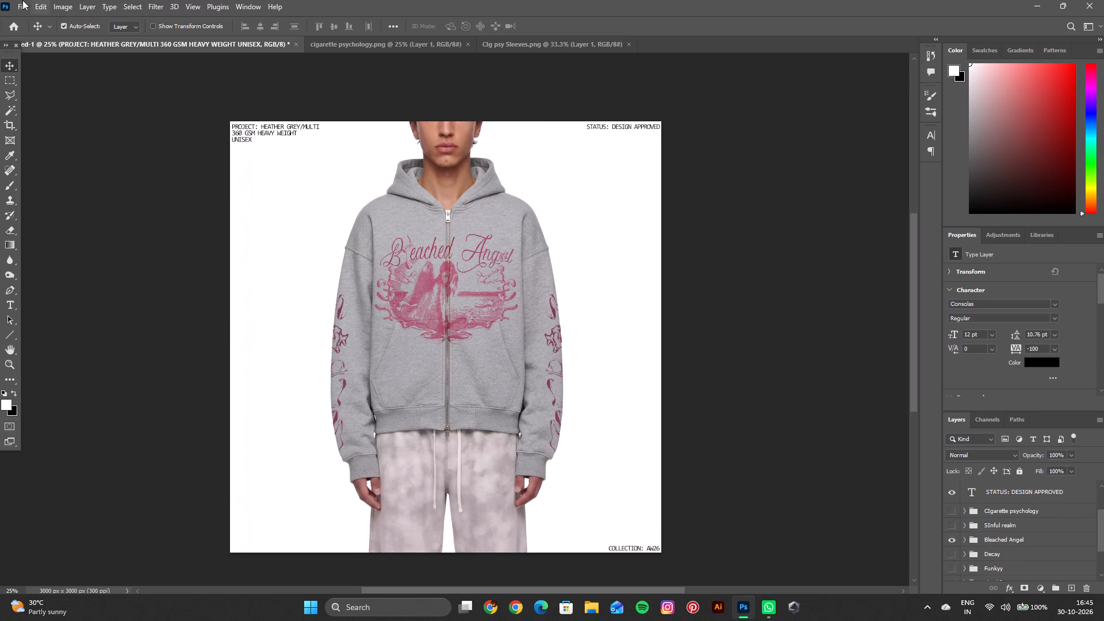
Export the grey Bleached Angel mockup as a PNG to the GB S25 folder, overwriting the existing file "Angel model".
click(22, 0)
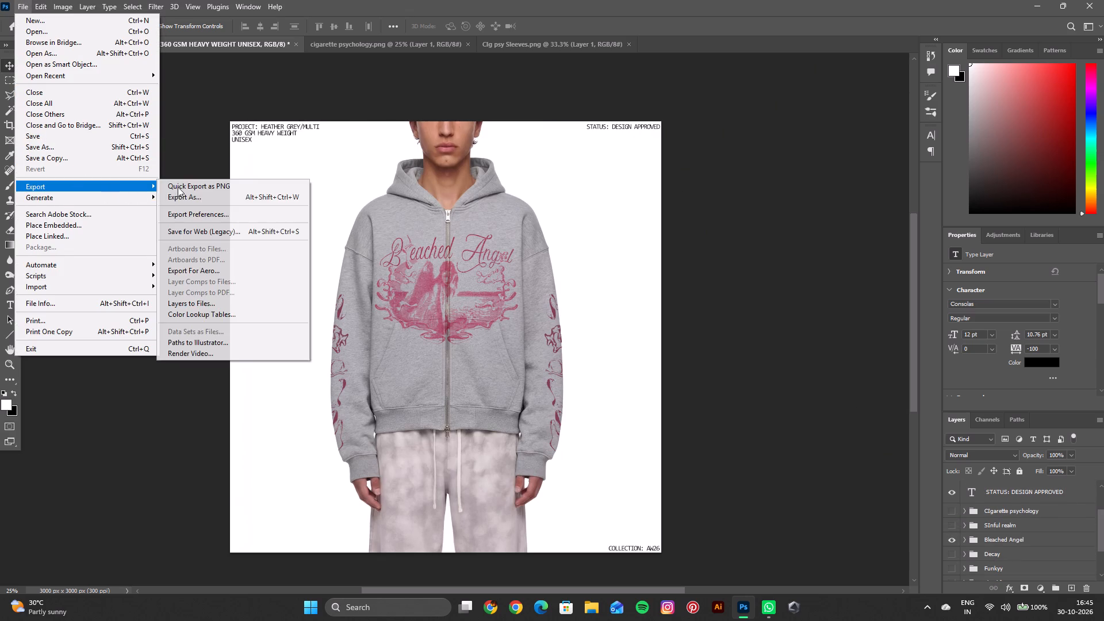
click(178, 187)
click(272, 139)
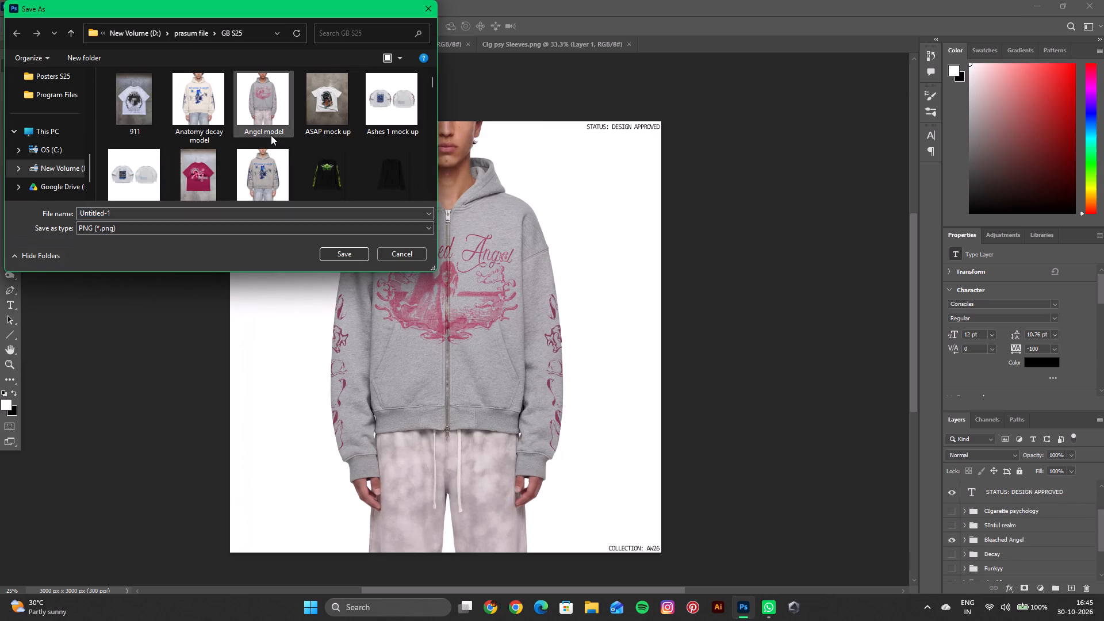
click(270, 130)
click(254, 113)
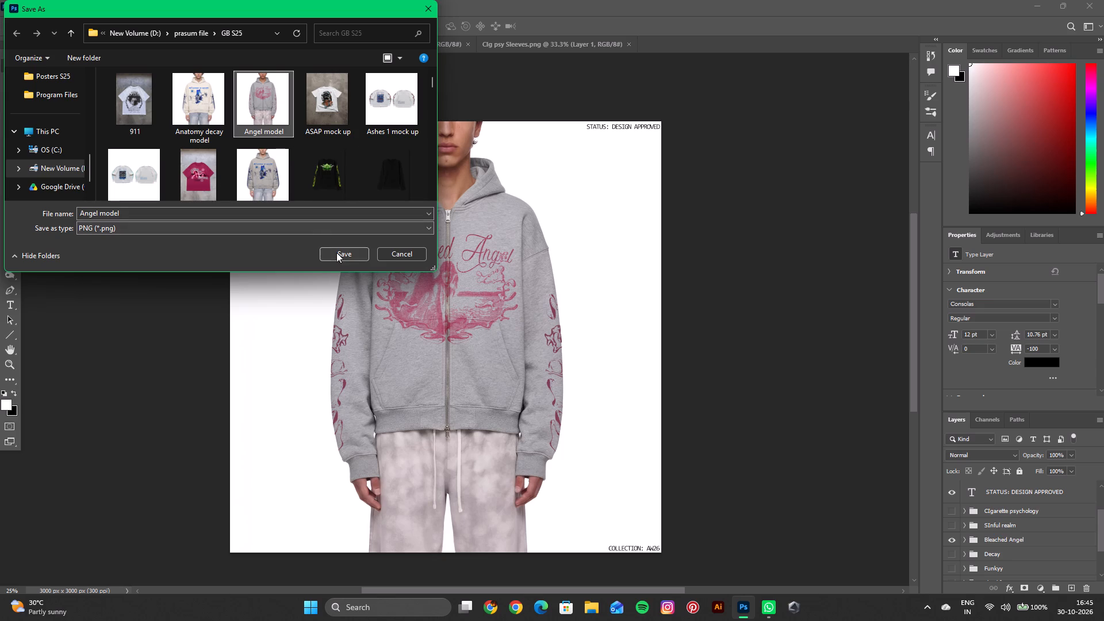
click(336, 252)
click(595, 305)
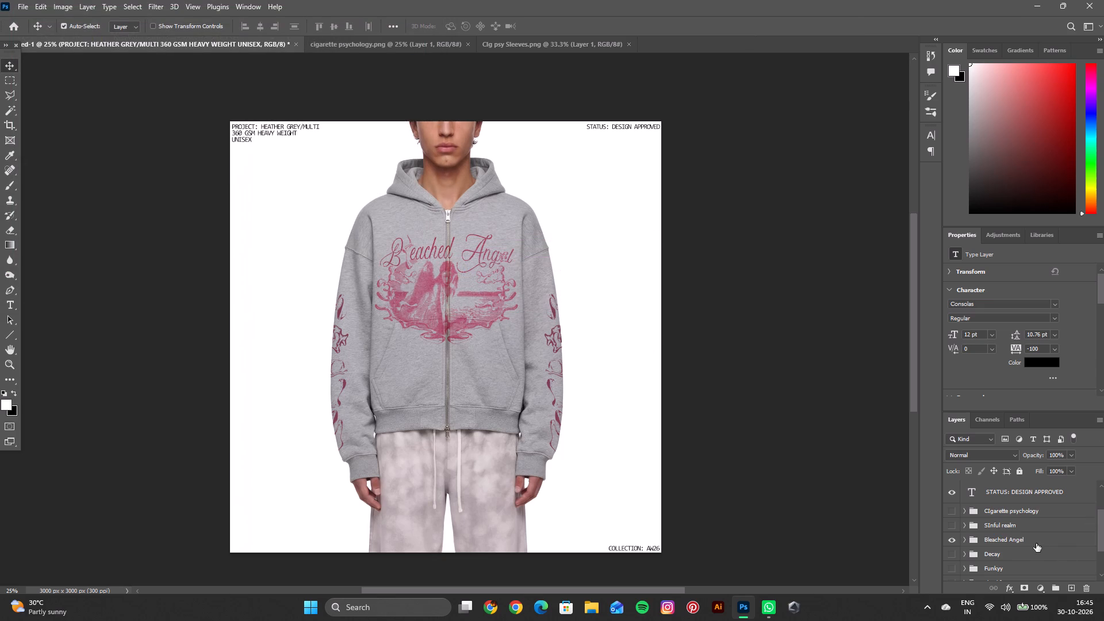
Hide the Bleached Angel layer group and show the Decay group in its place.
click(953, 540)
scroll(966, 543, down, 2)
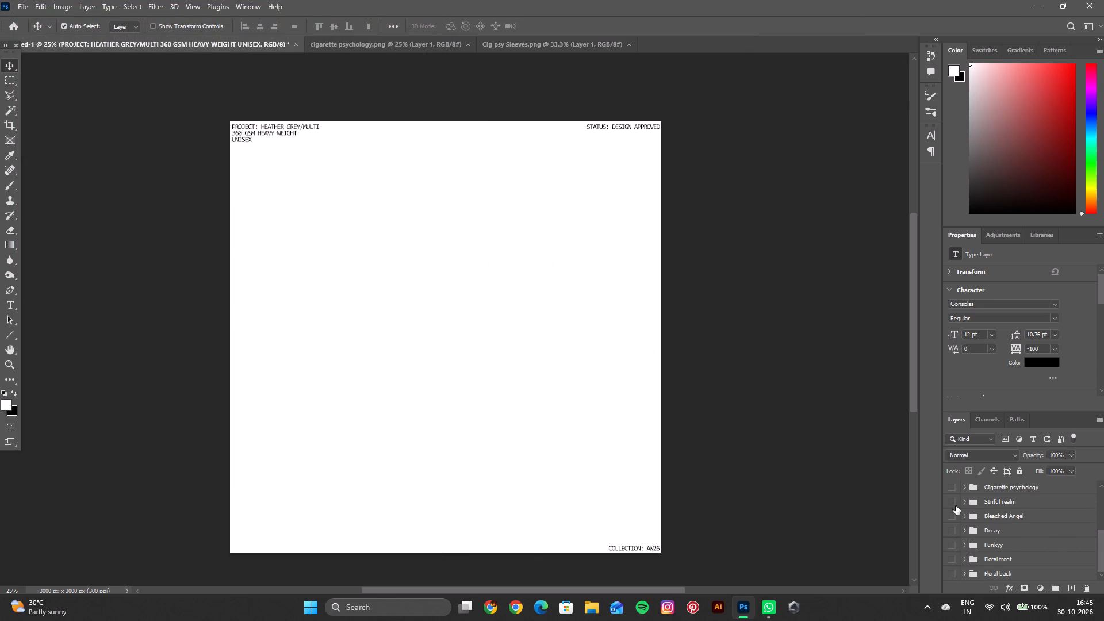
click(953, 506)
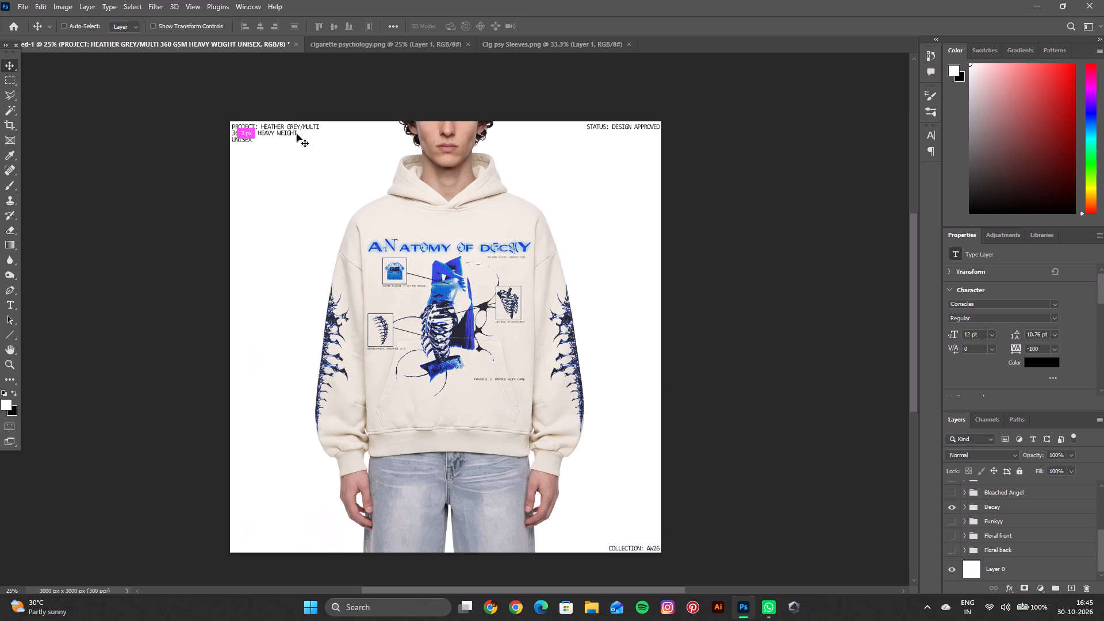
Examine the three-line PROJECT label on the cream Anatomy of Decay hoodie mockup up close.
key(ctrl+equal)
key(ctrl+equal)
key(space)
key(space)
key(space)
key(space)
key(space)
key(space)
key(space)
key(space)
key(space)
key(space)
key(space)
key(space)
key(space)
key(space)
key(space)
key(space)
key(space)
key(space)
key(space)
key(space)
drag(297, 134, 463, 443)
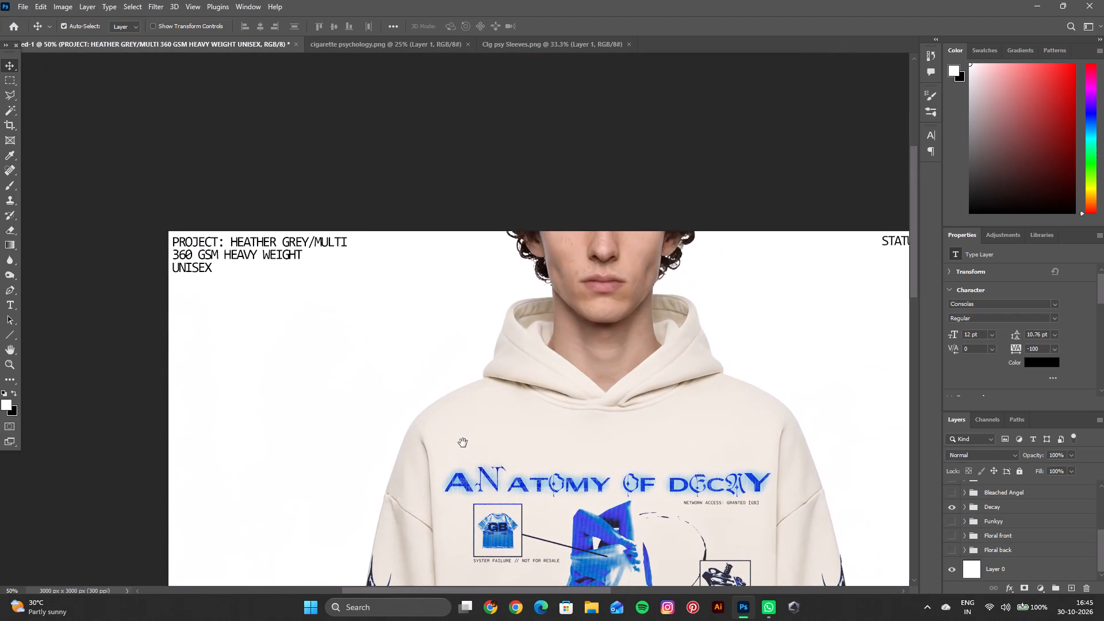
drag(463, 443, 517, 452)
key(space)
key(space)
key(space)
drag(356, 365, 409, 370)
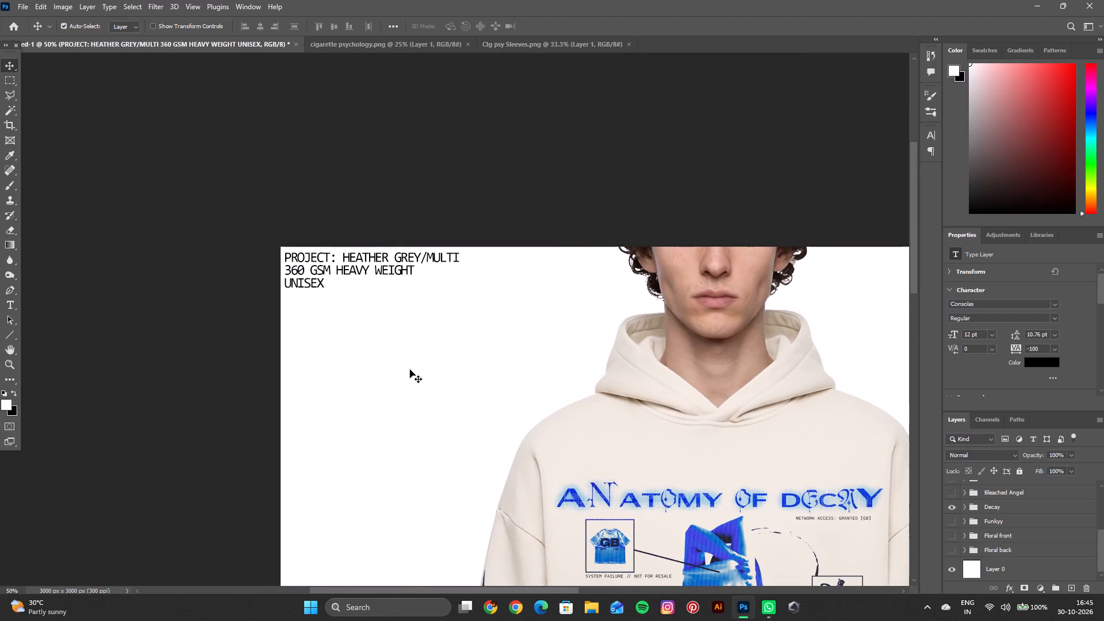
key(equal)
key(space)
key(space)
key(space)
key(space)
key(space)
key(space)
drag(425, 373, 438, 403)
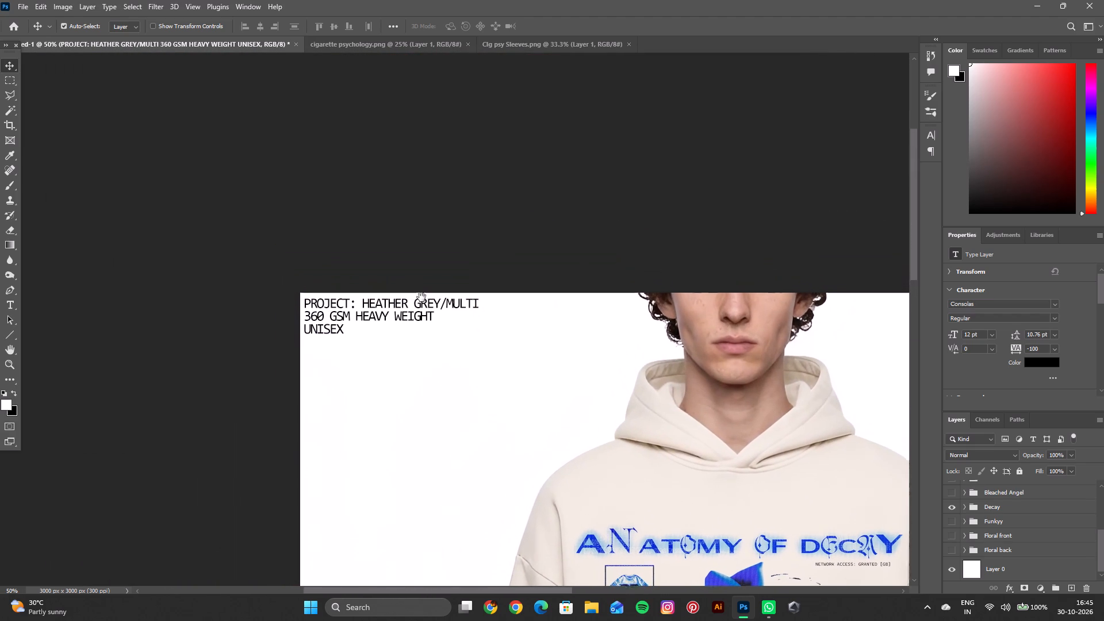
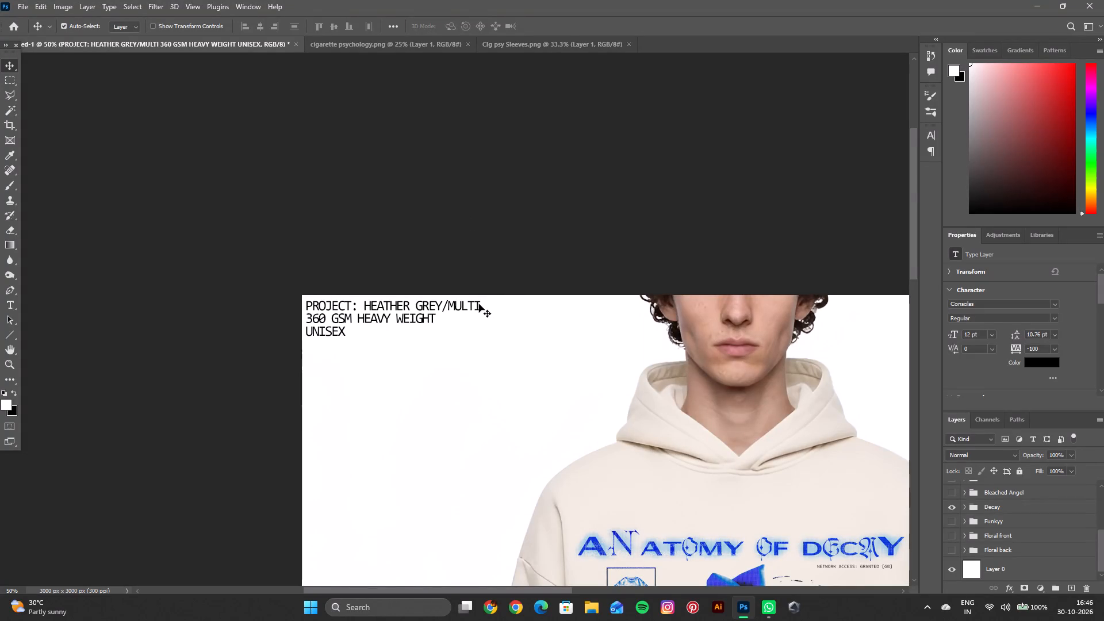
Change the PROJECT label's first line on the Anatomy of Decay mockup to read "PROJECT: OFF-WHITE CREAM TONE".
double_click(479, 304)
drag(479, 304, 364, 298)
key(F12)
key(BackSpace)
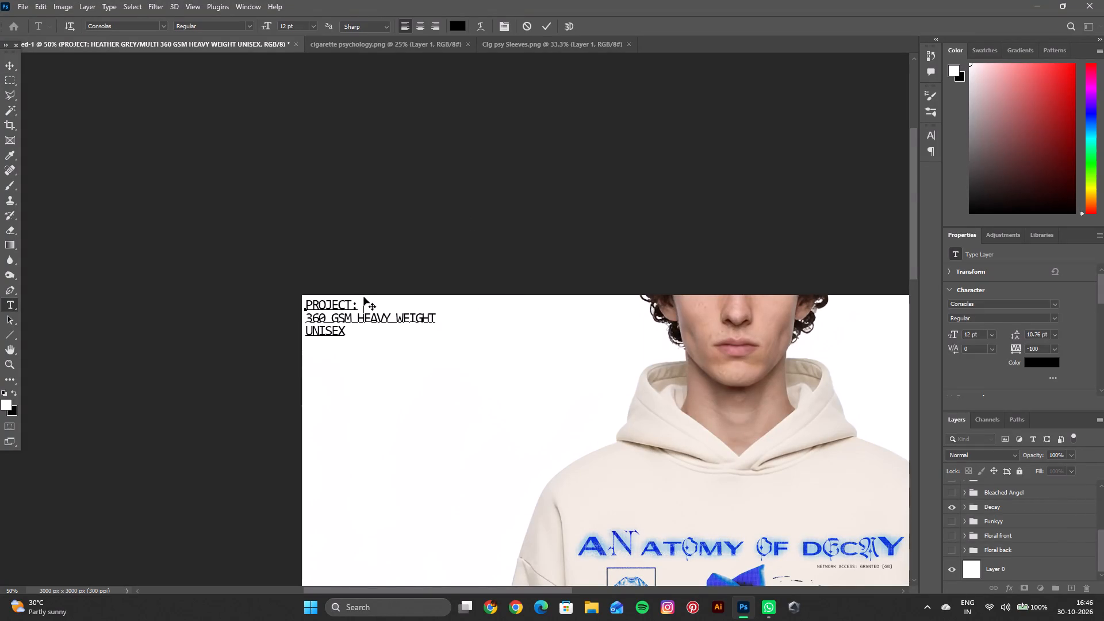
text(ODD)
key(BackSpace)
key(equal)
key(BackSpace)
key(BackSpace)
text(FF- WHITE CREM)
key(space)
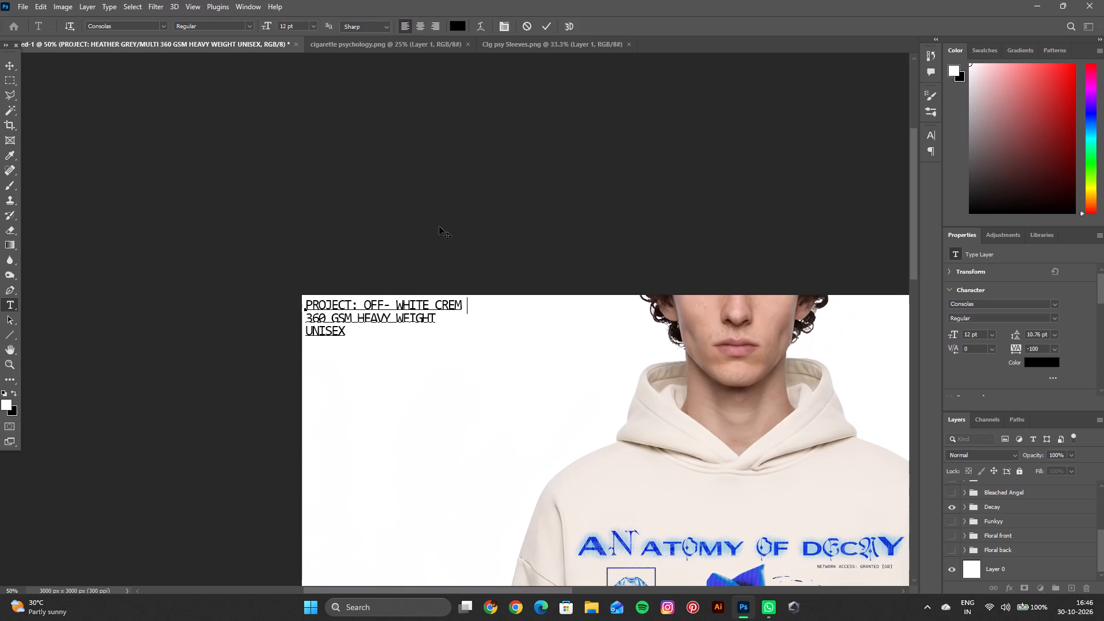
key(BackSpace)
key(BackSpace)
text(AM TONE)
key(space)
key(BackSpace)
click(394, 308)
key(BackSpace)
click(543, 22)
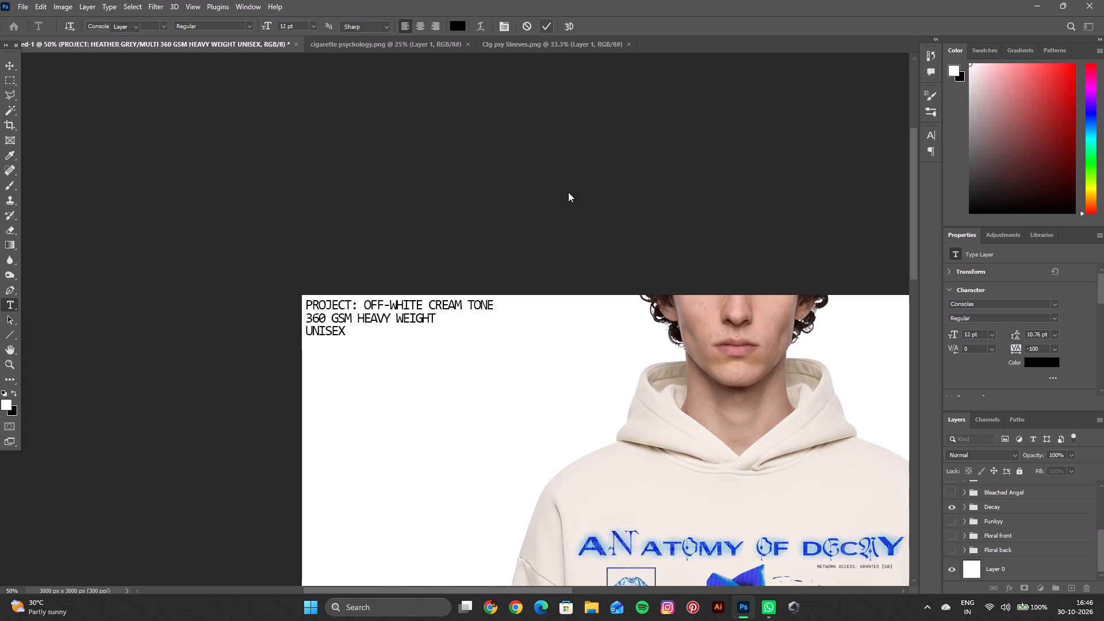
Export the cream Anatomy of Decay mockup as a PNG to the GB S25 folder, overwriting the existing file "Anatomy decay model".
key(space)
key(space)
key(space)
key(space)
key(space)
key(space)
key(space)
key(space)
key(space)
key(space)
drag(513, 355, 316, 113)
key(ctrl+minus)
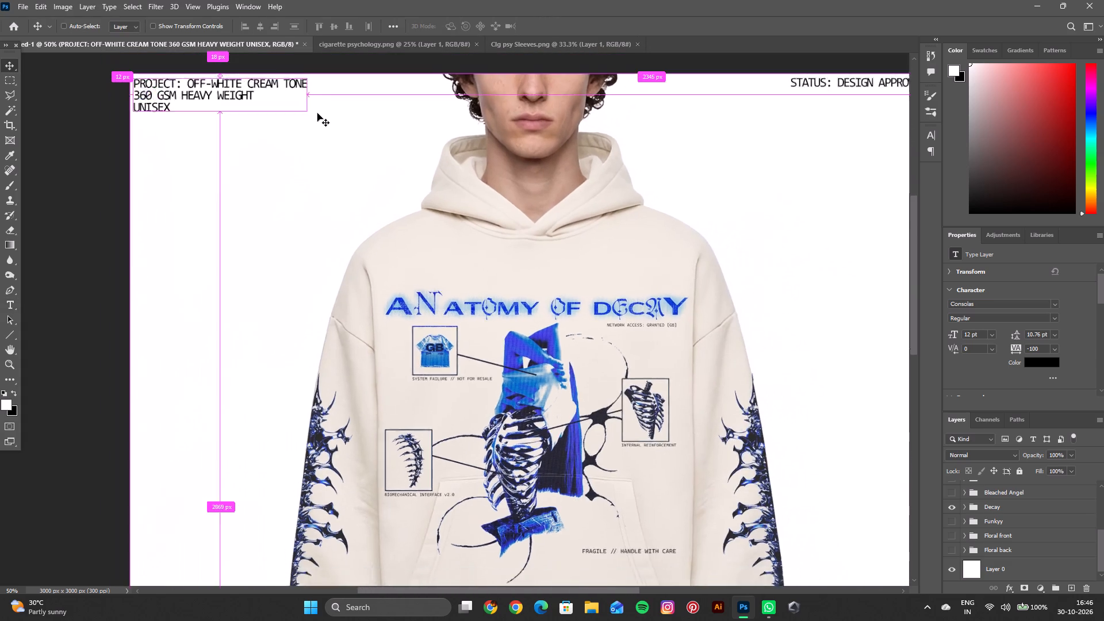
key(ctrl+minus)
key(space)
key(space)
key(space)
key(space)
key(space)
key(space)
key(space)
key(space)
key(space)
key(space)
key(space)
key(space)
key(space)
key(space)
key(space)
key(space)
key(space)
key(space)
key(space)
key(space)
drag(399, 281, 371, 194)
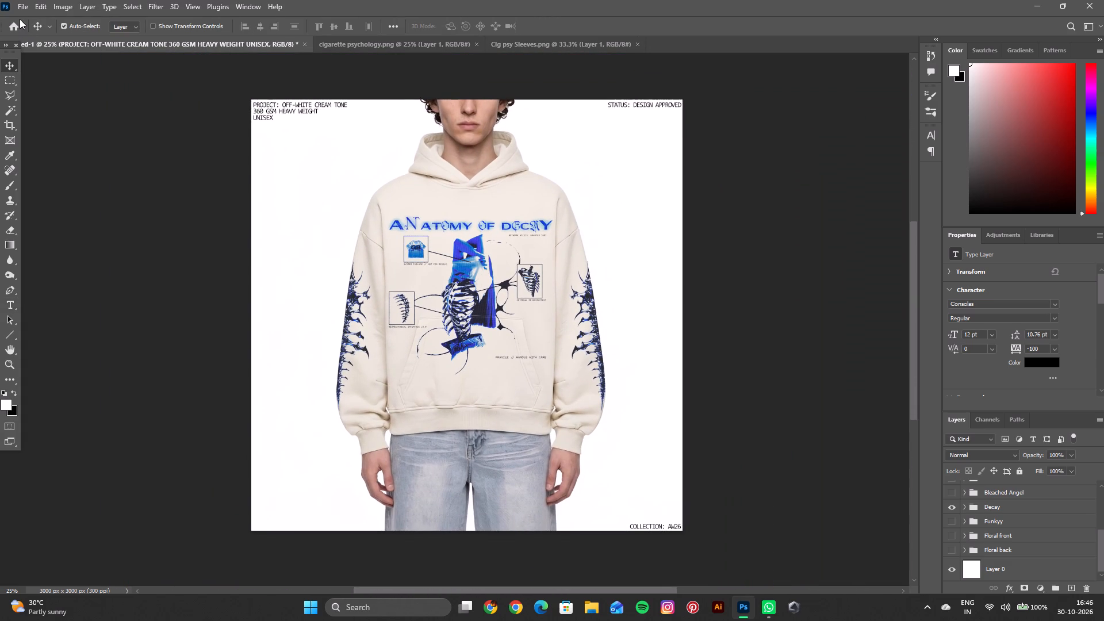
click(20, 9)
click(173, 187)
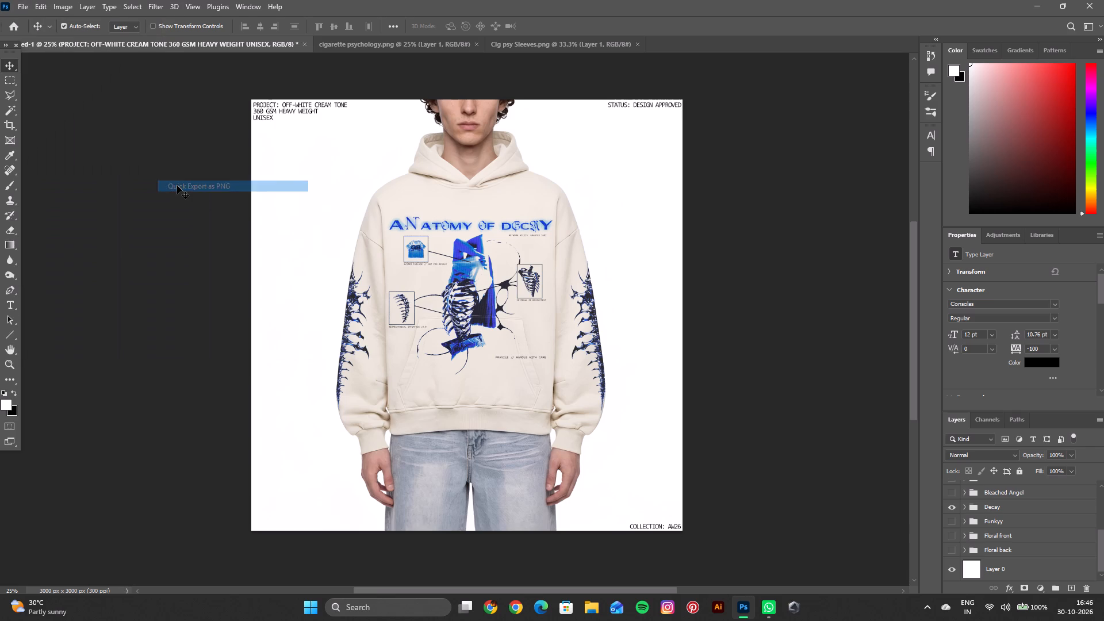
click(200, 122)
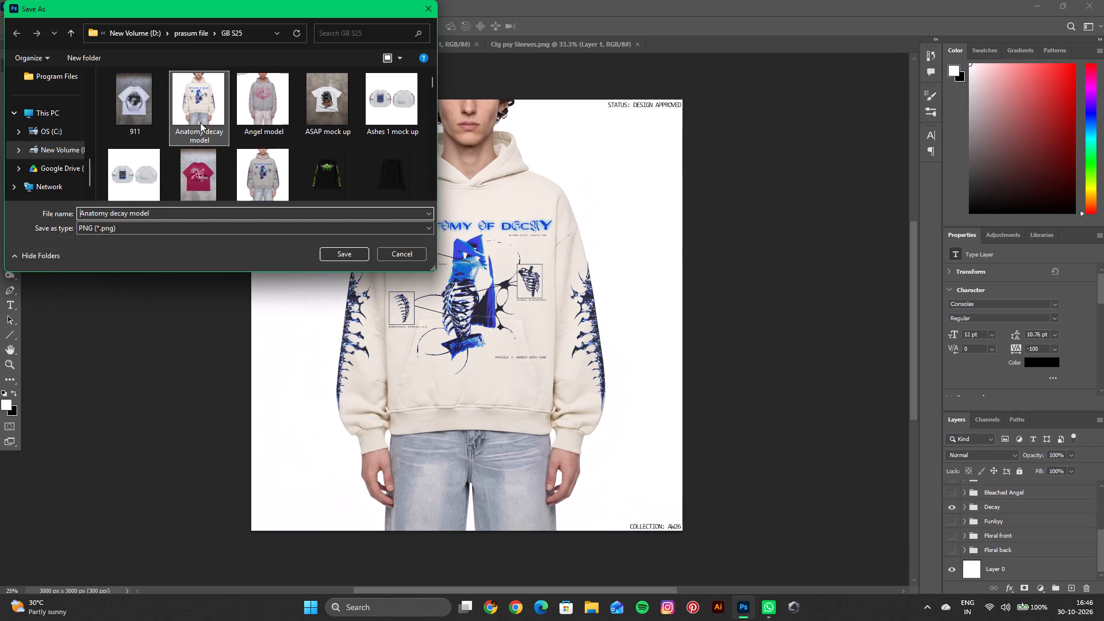
click(339, 255)
click(567, 298)
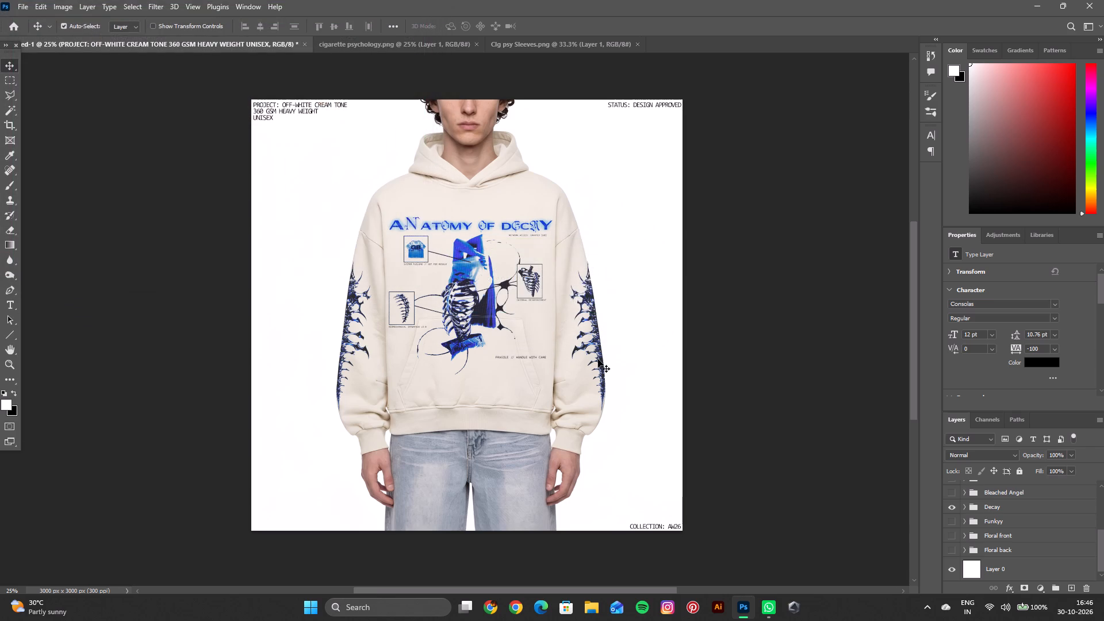
Hide the Decay layer group and show the Funkyy group in its place.
key(space)
key(space)
key(space)
key(space)
key(space)
key(space)
key(space)
key(space)
key(space)
key(space)
key(space)
key(space)
key(space)
key(space)
key(space)
key(space)
key(space)
key(space)
key(space)
key(space)
drag(554, 350, 524, 354)
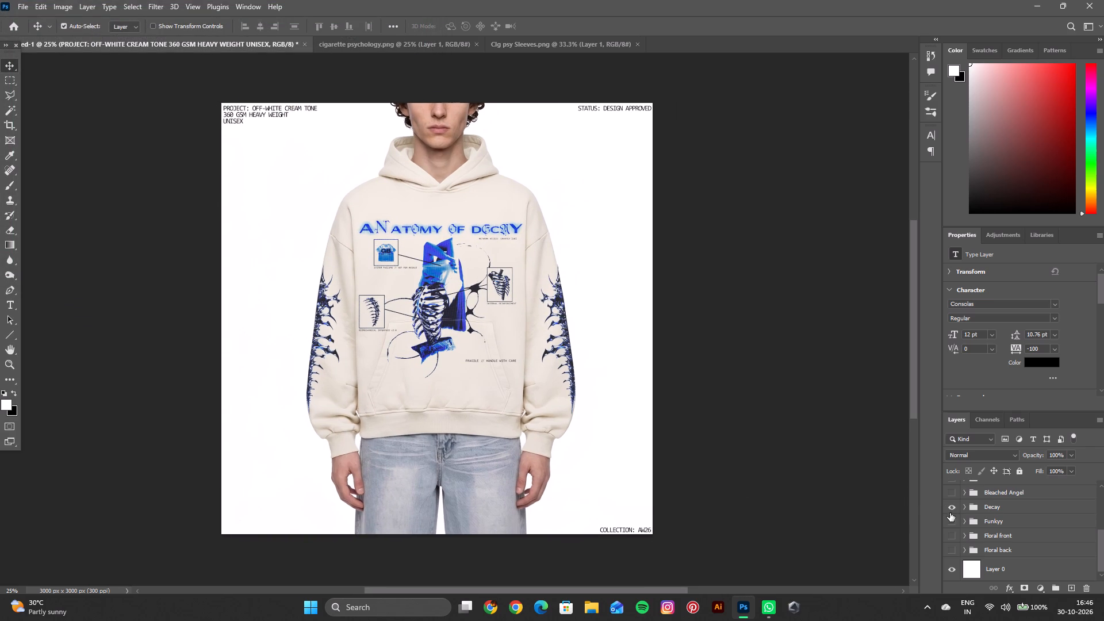
click(950, 511)
click(950, 524)
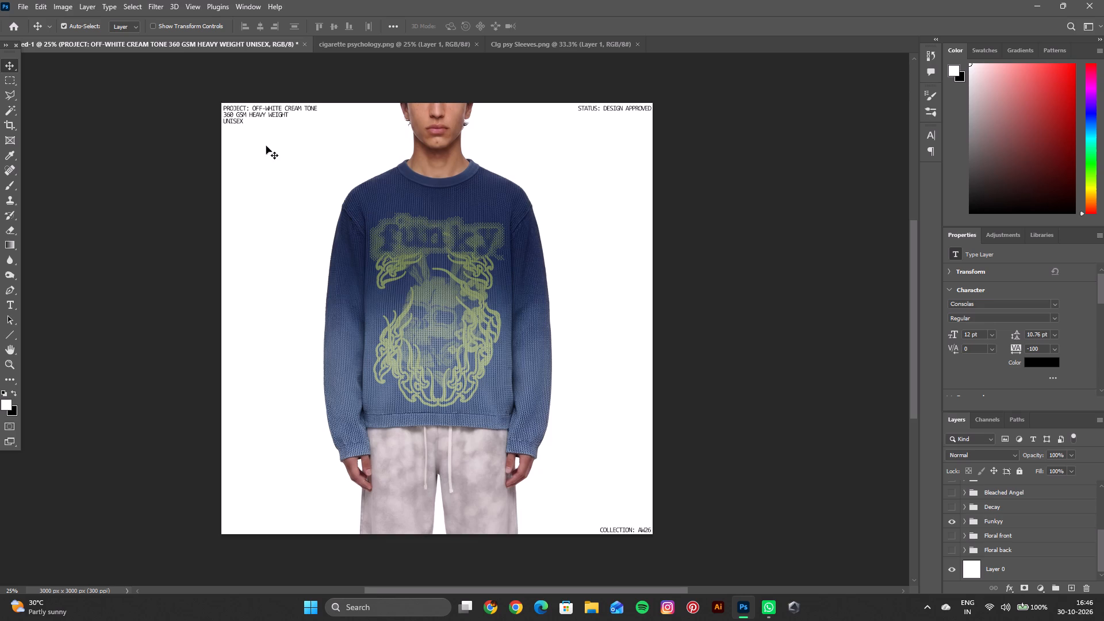
Change the PROJECT label's first line on the blue funky sweater mockup to read "PROJECT: BLUE OMBRE WASH".
scroll(339, 204, up, 3)
scroll(339, 204, down, 3)
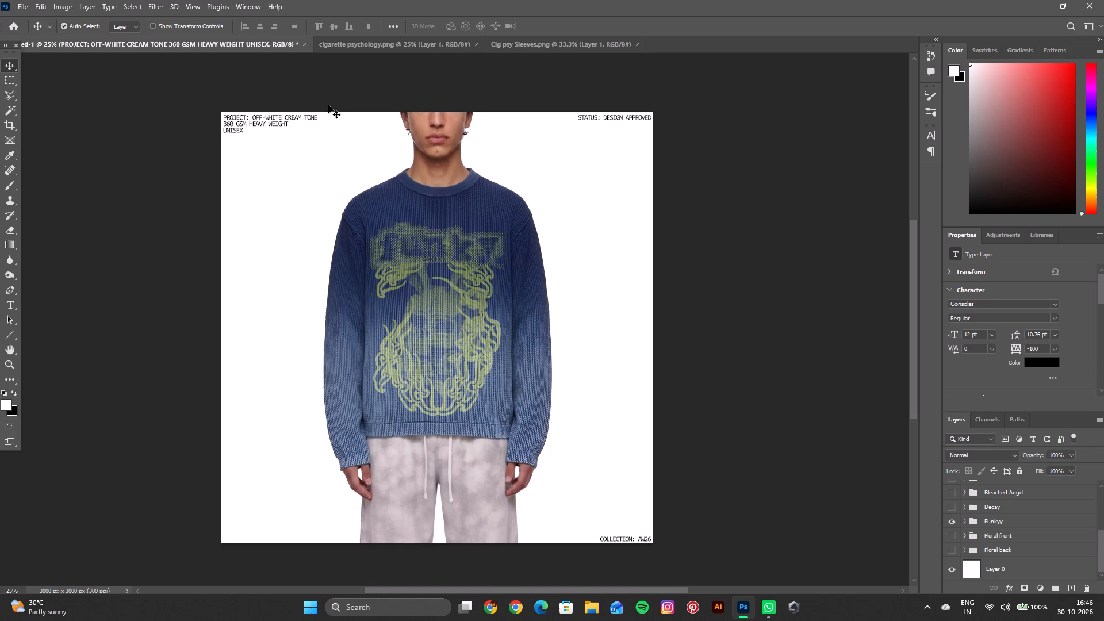
key(ctrl+equal)
key(ctrl+equal)
key(space)
key(space)
key(space)
key(space)
key(space)
key(space)
key(space)
key(space)
key(space)
key(space)
key(space)
key(space)
key(space)
key(space)
key(space)
drag(328, 108, 435, 227)
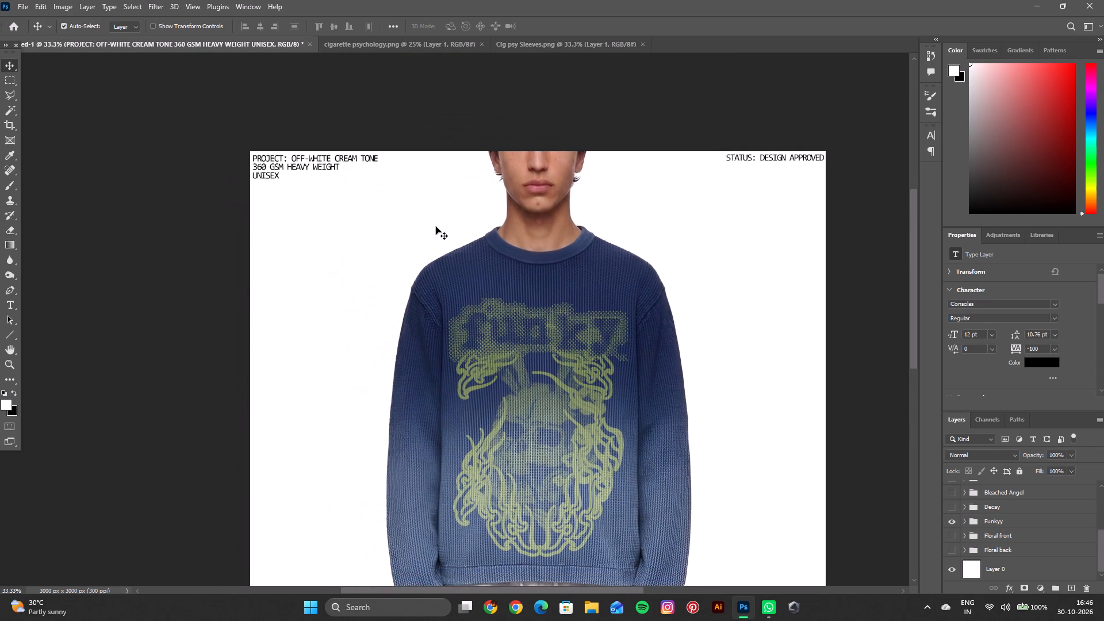
key(ctrl+equal)
key(space)
key(space)
key(space)
key(space)
key(space)
key(space)
key(space)
key(space)
key(space)
key(space)
key(space)
key(space)
drag(450, 228, 521, 305)
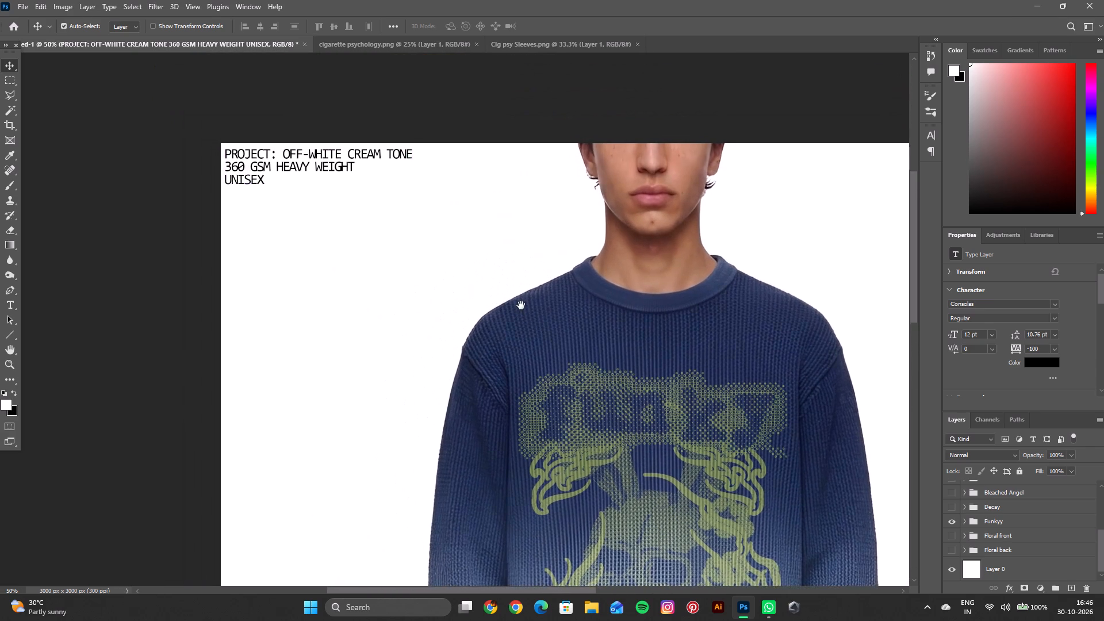
drag(521, 305, 522, 305)
double_click(398, 156)
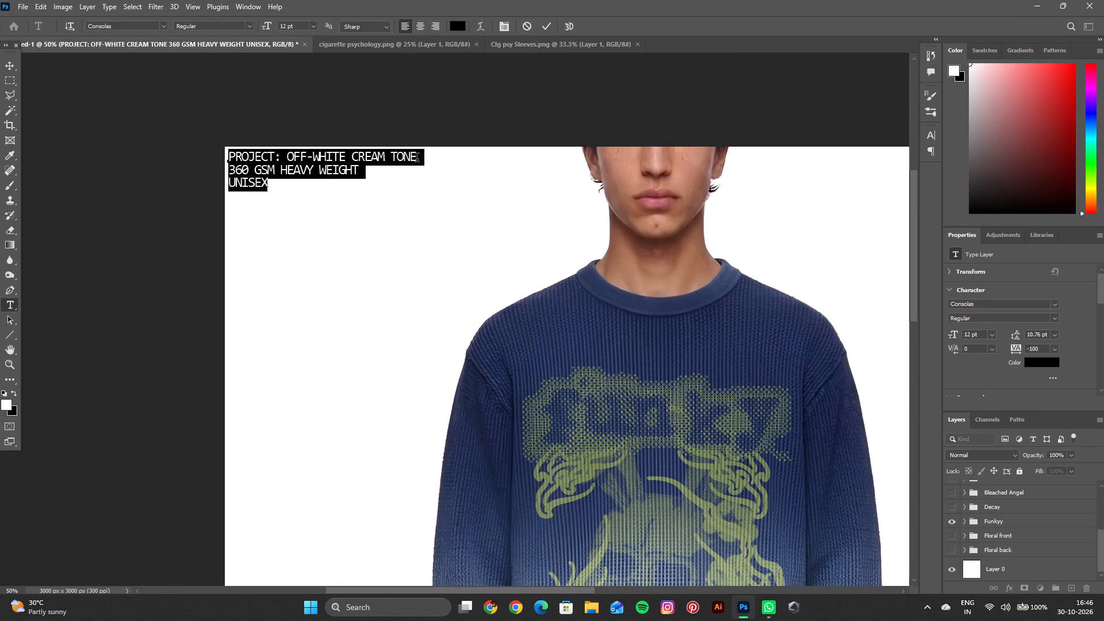
drag(418, 159, 285, 156)
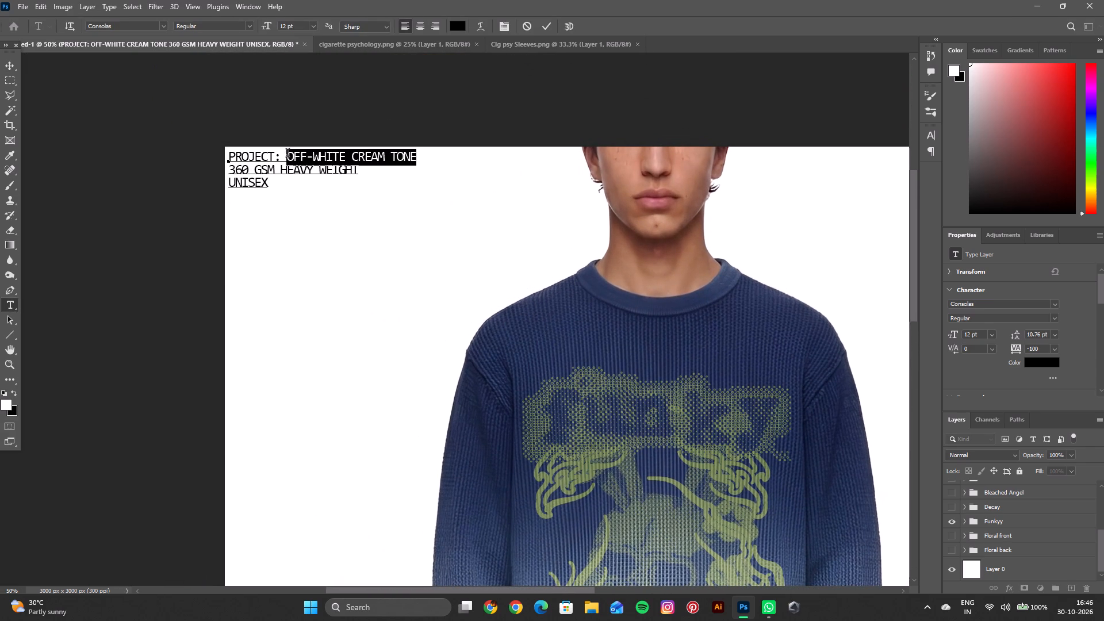
key(BackSpace)
text(BLUE OMBRE)
key(space)
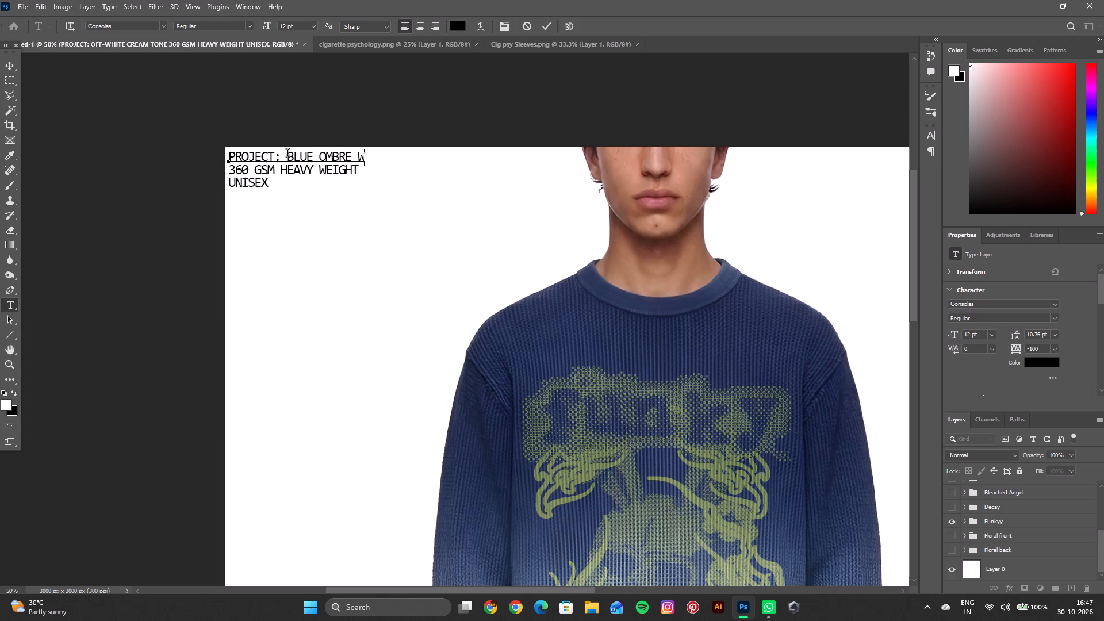
key(BackSpace)
text(wash)
key(space)
key(BackSpace)
key(BackSpace)
key(BackSpace)
key(BackSpace)
text(WASH)
key(space)
key(BackSpace)
Set the fabric weight in the label's second line to 240 GSM and commit the text edit.
click(247, 171)
key(BackSpace)
key(BackSpace)
key(BackSpace)
text(240)
click(549, 29)
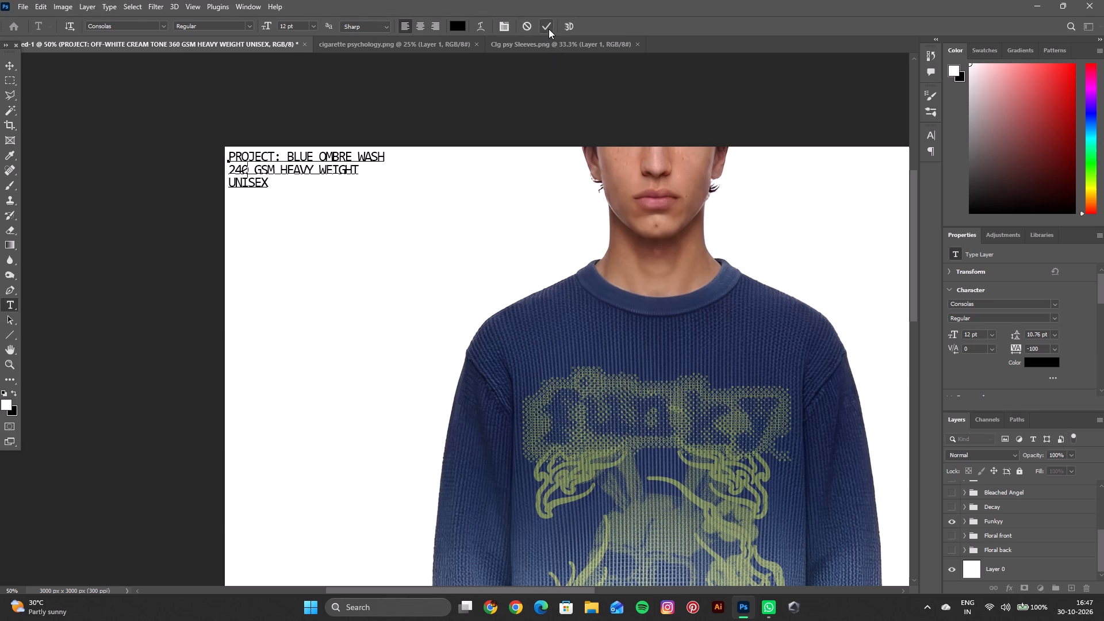
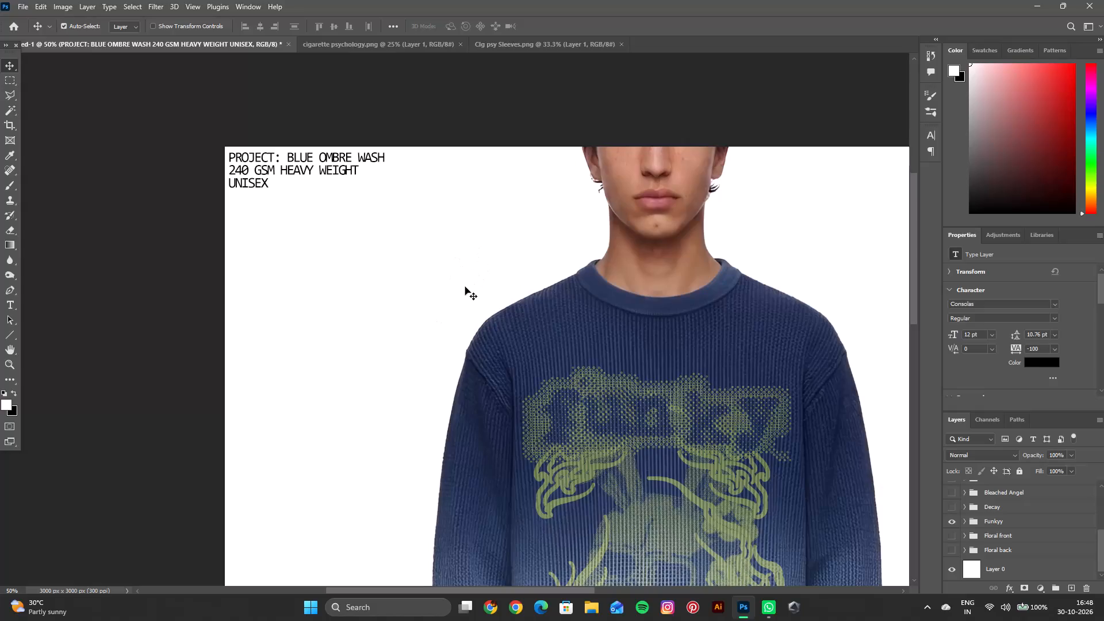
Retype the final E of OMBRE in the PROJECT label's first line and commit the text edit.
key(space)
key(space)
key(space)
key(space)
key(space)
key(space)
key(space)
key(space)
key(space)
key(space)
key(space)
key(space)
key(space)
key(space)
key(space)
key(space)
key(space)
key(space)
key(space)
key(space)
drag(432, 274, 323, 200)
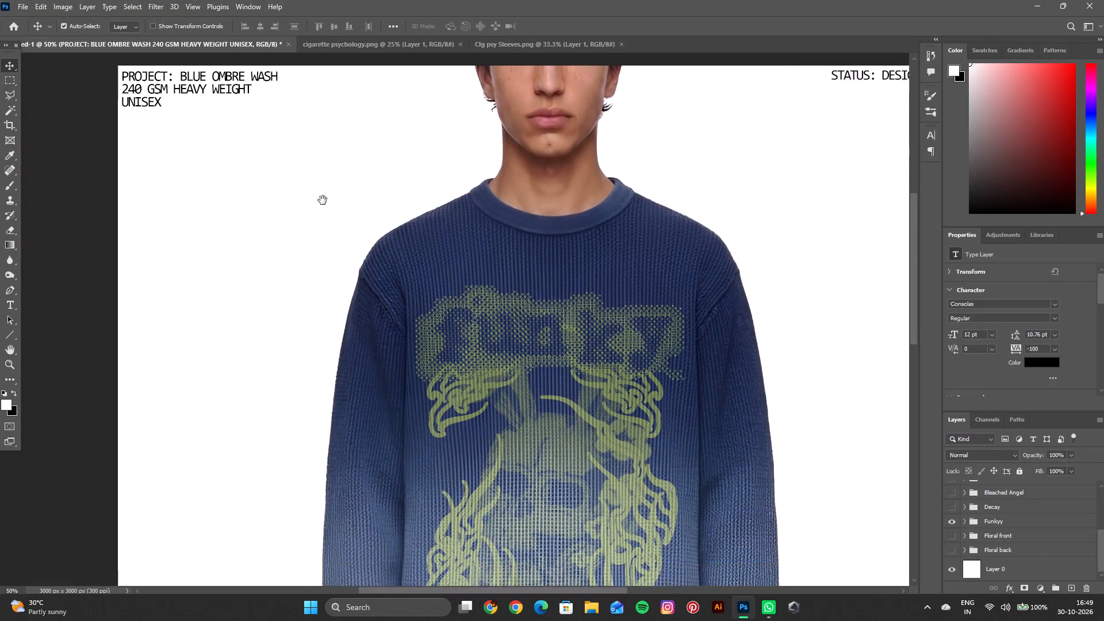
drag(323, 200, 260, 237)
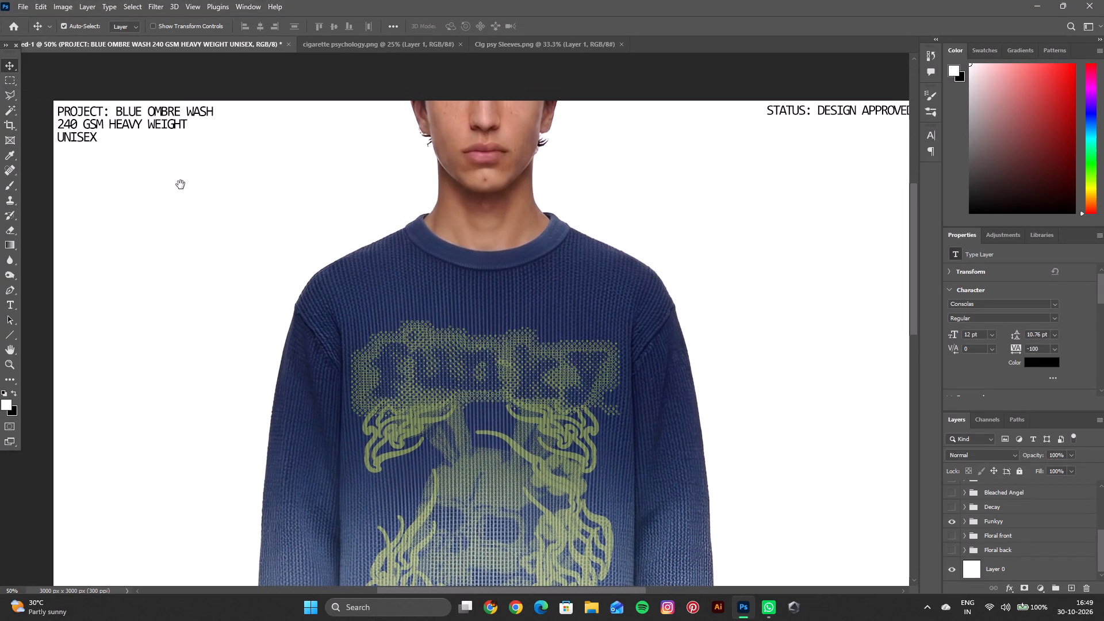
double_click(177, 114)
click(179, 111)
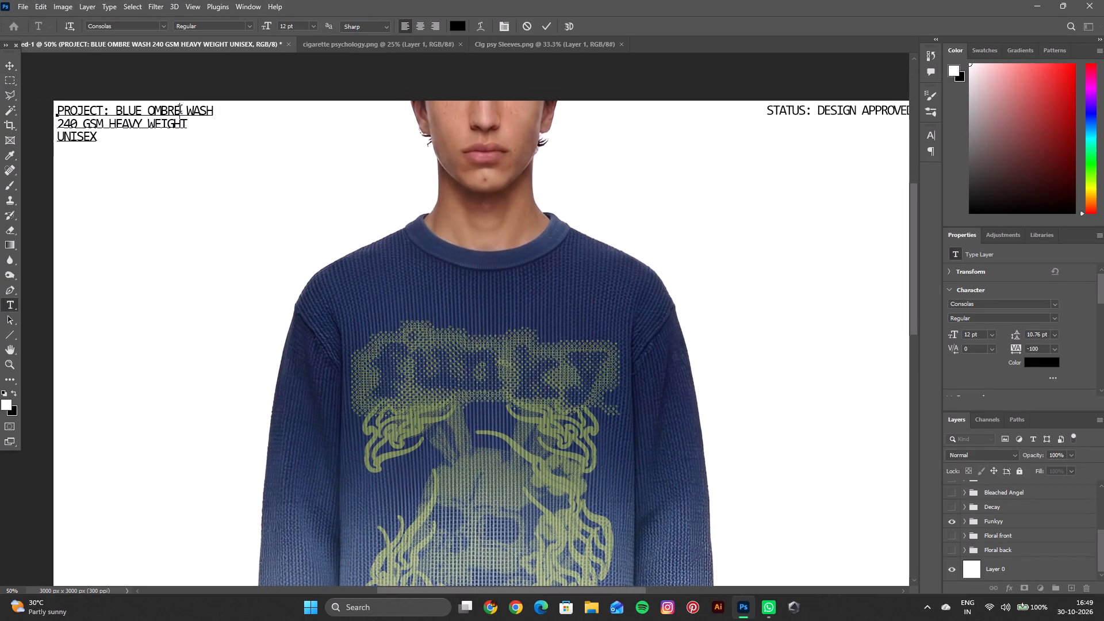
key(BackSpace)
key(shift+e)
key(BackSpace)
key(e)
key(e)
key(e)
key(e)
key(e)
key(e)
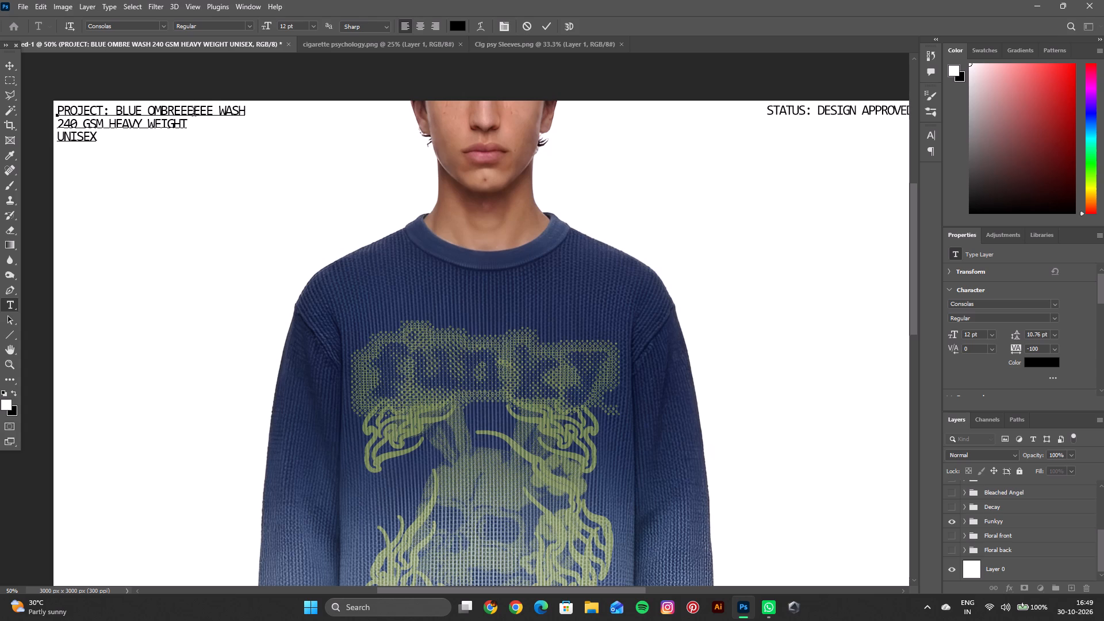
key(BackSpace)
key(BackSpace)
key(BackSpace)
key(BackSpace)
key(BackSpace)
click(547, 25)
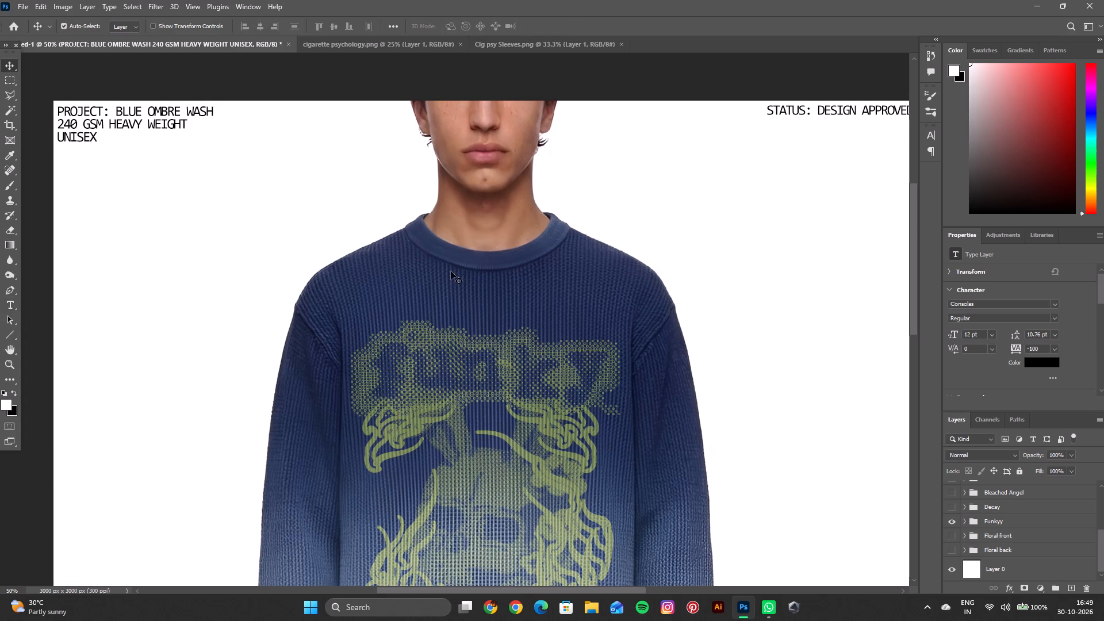
Switch to Chrome and search Google for "OMBRE" in a new tab to check the word.
key(space)
key(space)
key(space)
drag(451, 279, 442, 239)
click(517, 613)
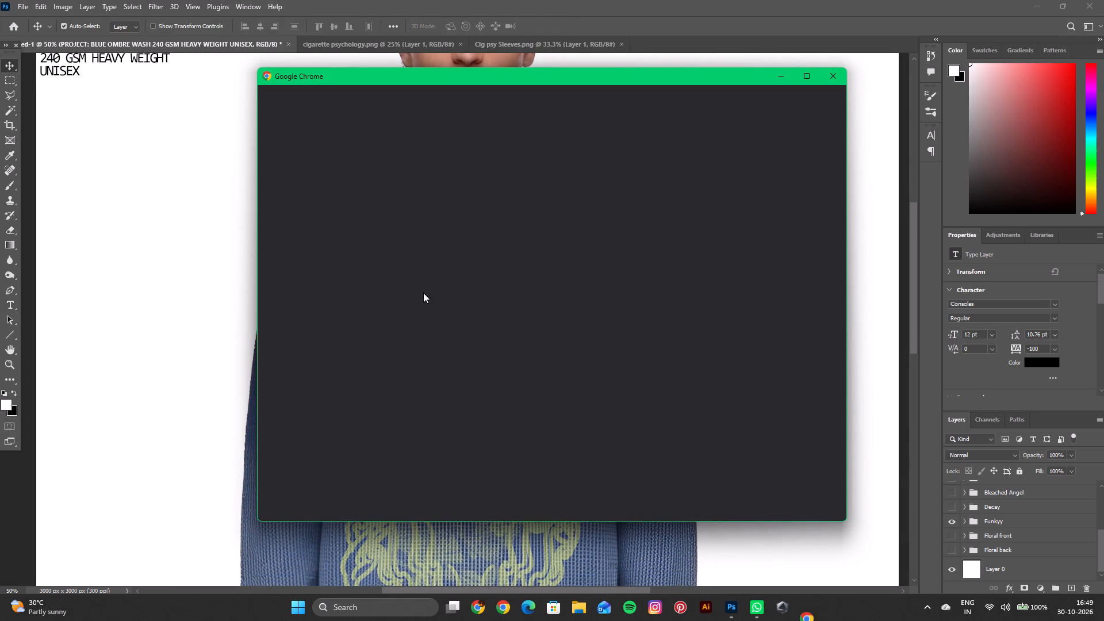
click(523, 327)
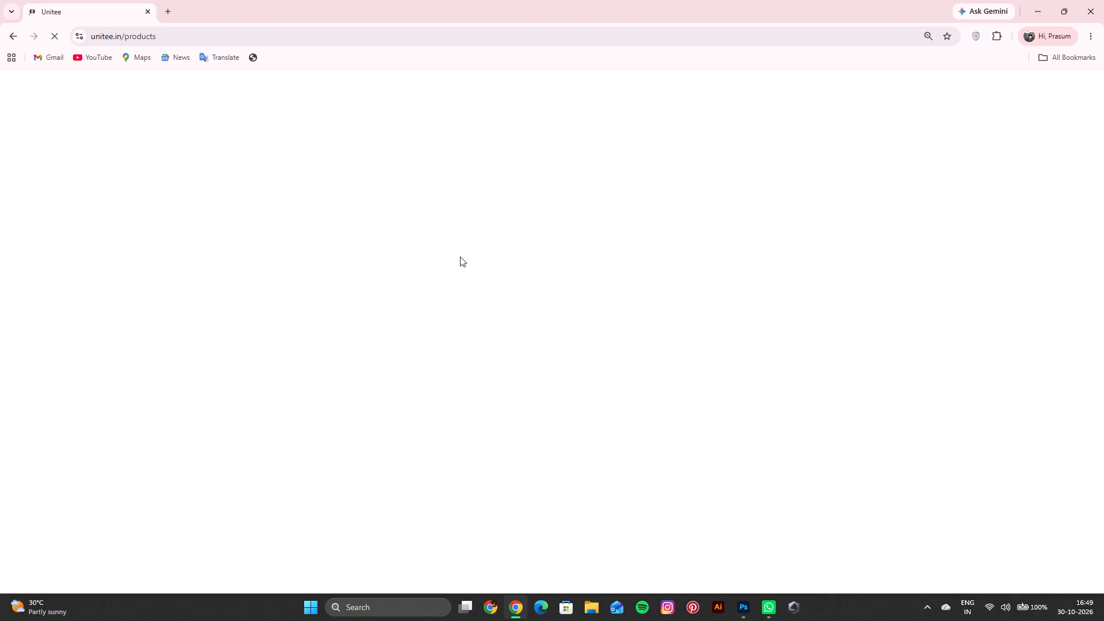
click(166, 12)
click(442, 239)
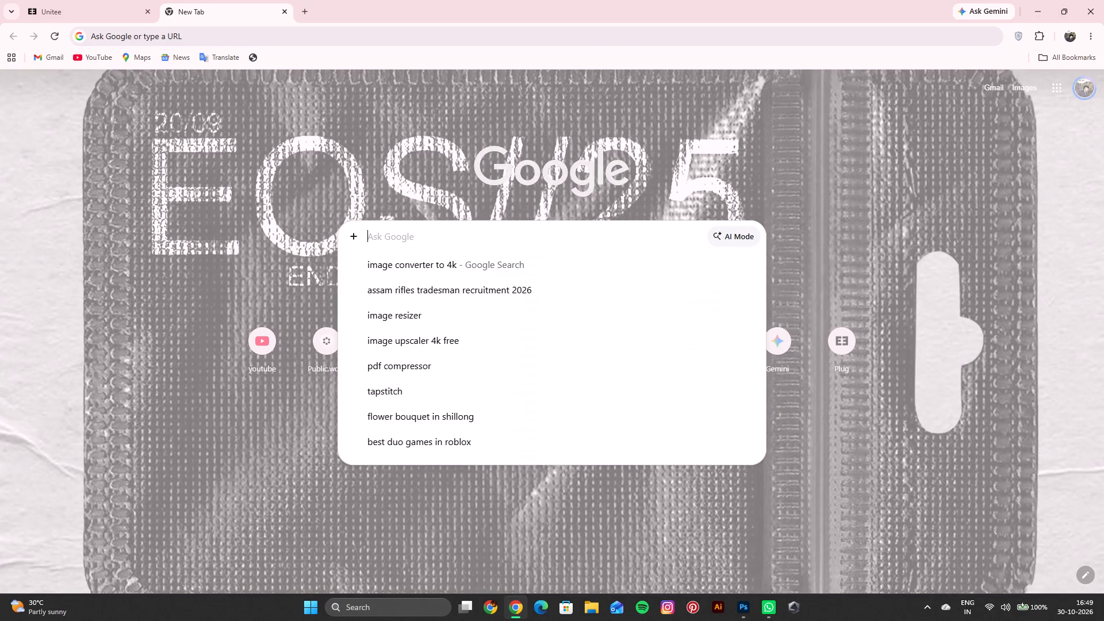
key(shift+p)
key(shift+BackSpace)
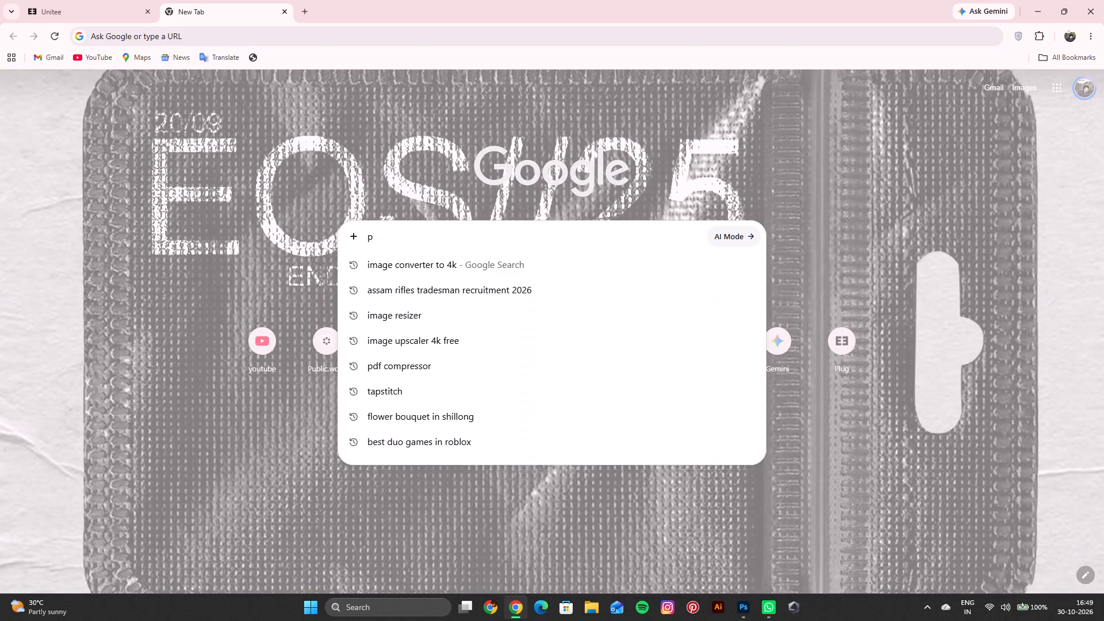
key(BackSpace)
key(BackSpace)
key(BackSpace)
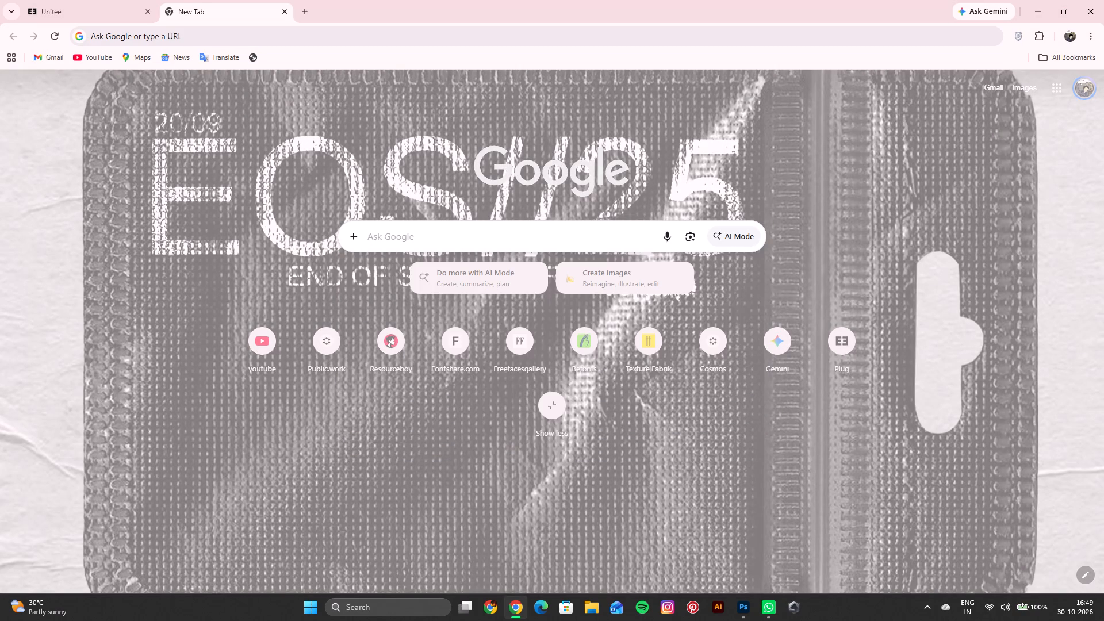
key(BackSpace)
key(BackSpace)
key(BackSpace)
key(BackSpace)
text(OMBRE)
key(Return)
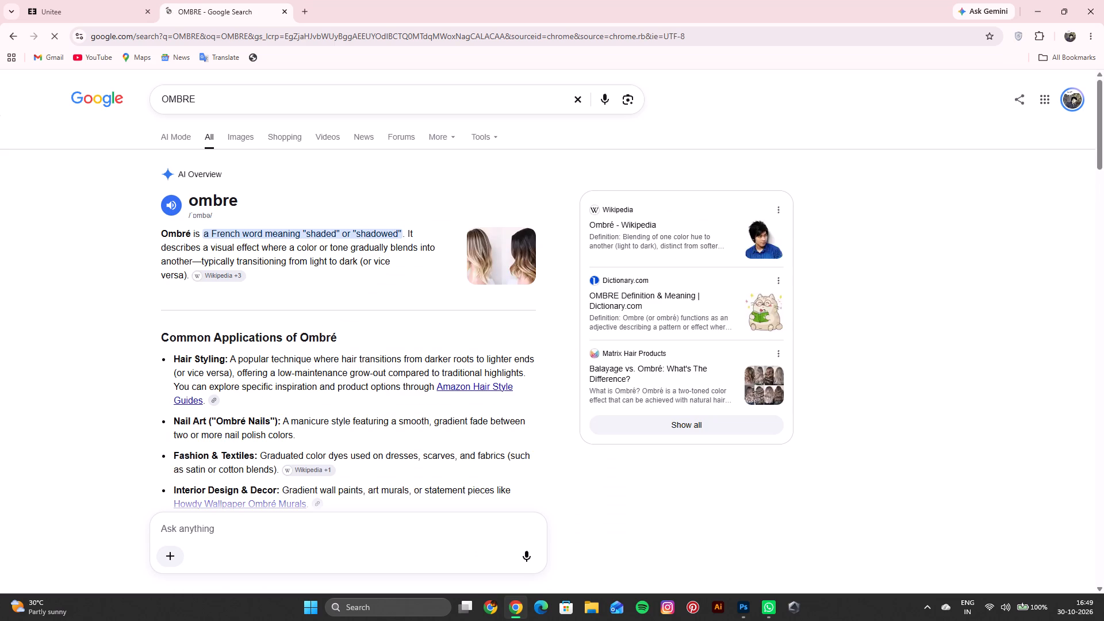
scroll(269, 282, down, 2)
scroll(269, 282, up, 4)
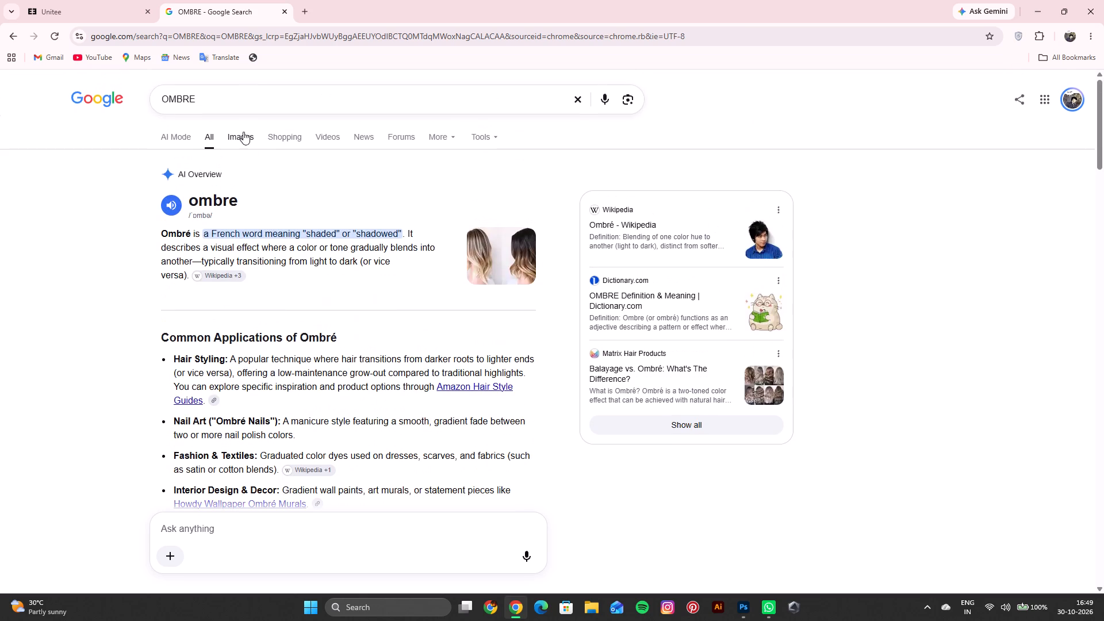
Search Google for "ombre in all caps", read the expanded AI overview, and return to Photoshop.
click(247, 93)
key(space)
text(IN ALL CAP)
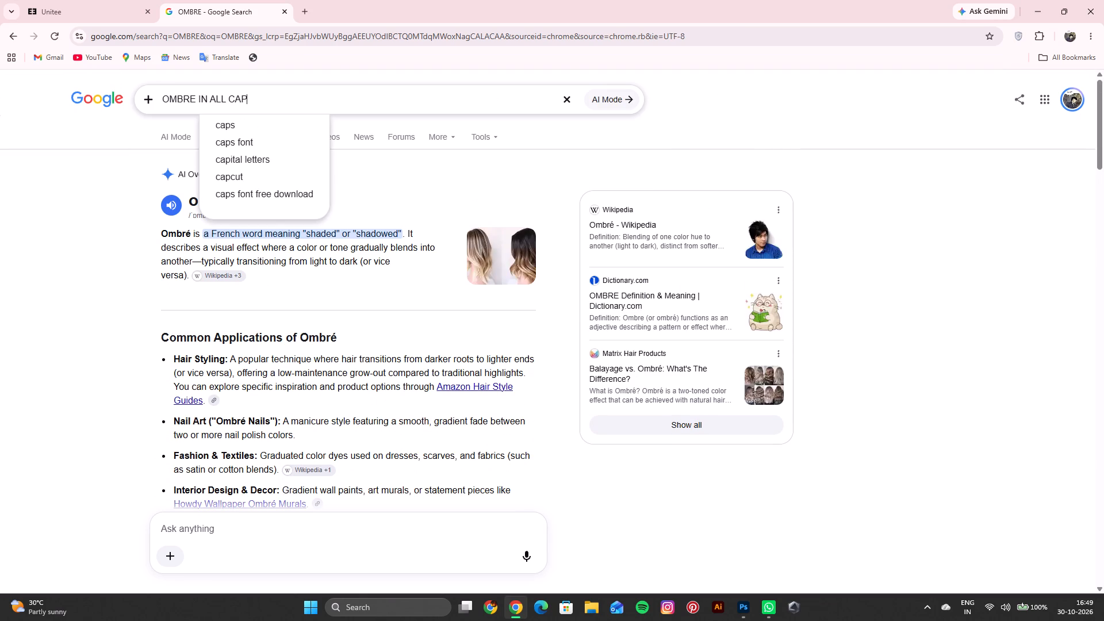
click(256, 125)
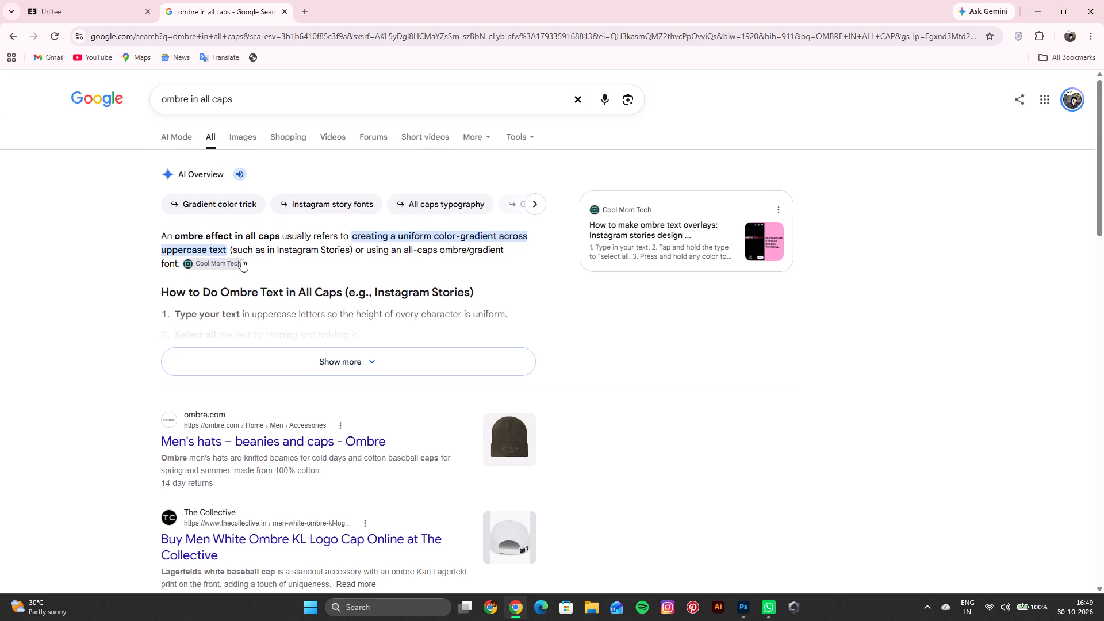
scroll(252, 259, down, 2)
scroll(252, 259, up, 1)
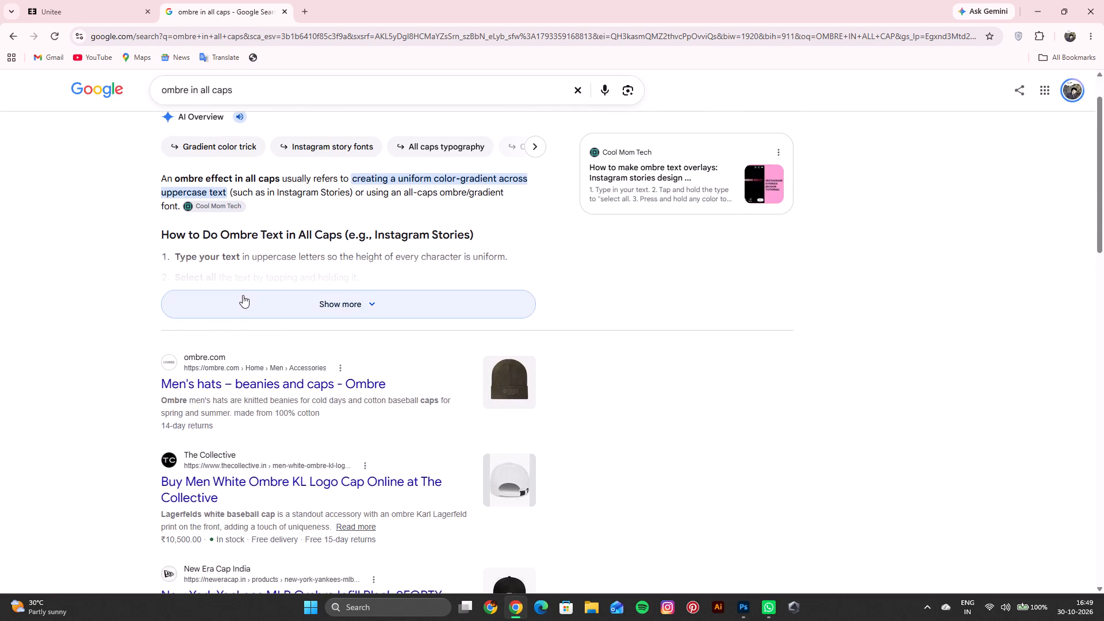
click(243, 295)
scroll(243, 295, up, 2)
scroll(243, 293, down, 4)
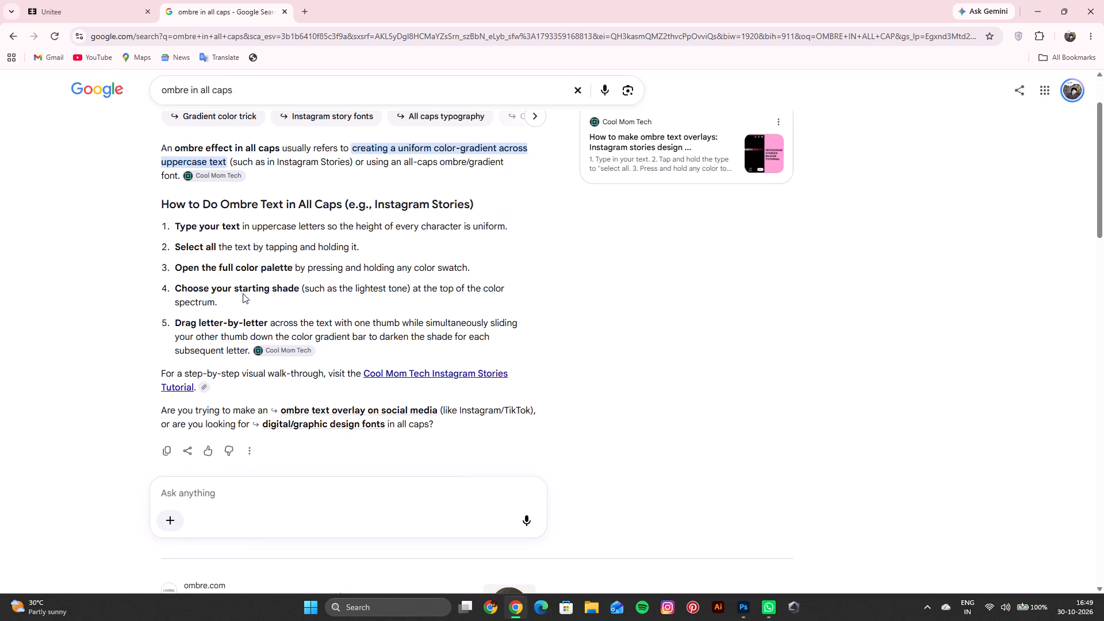
scroll(350, 348, up, 6)
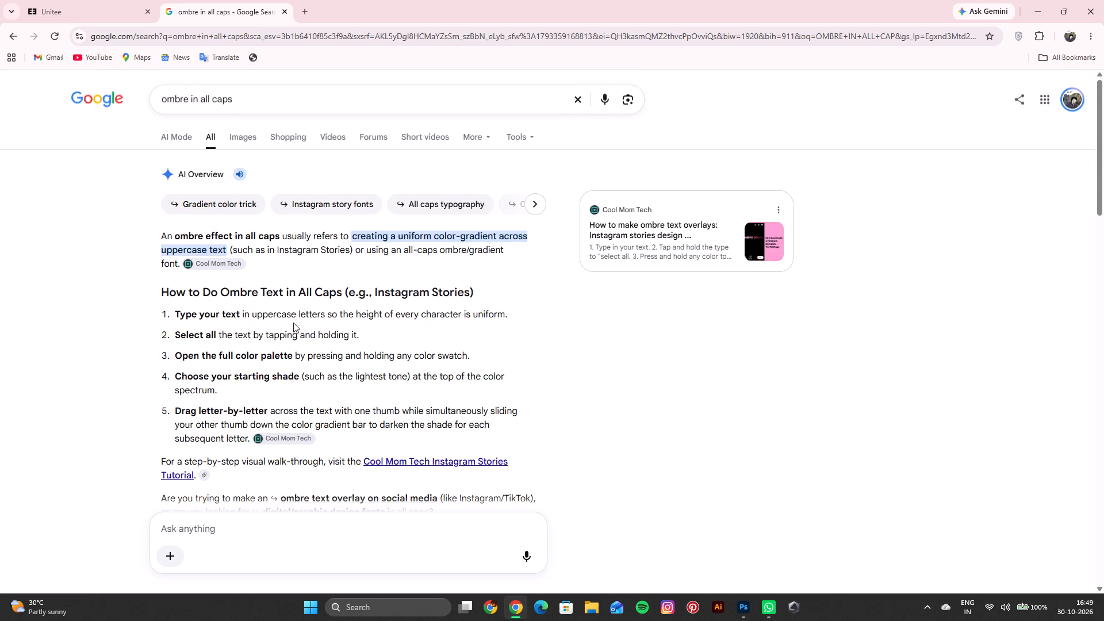
scroll(363, 315, up, 3)
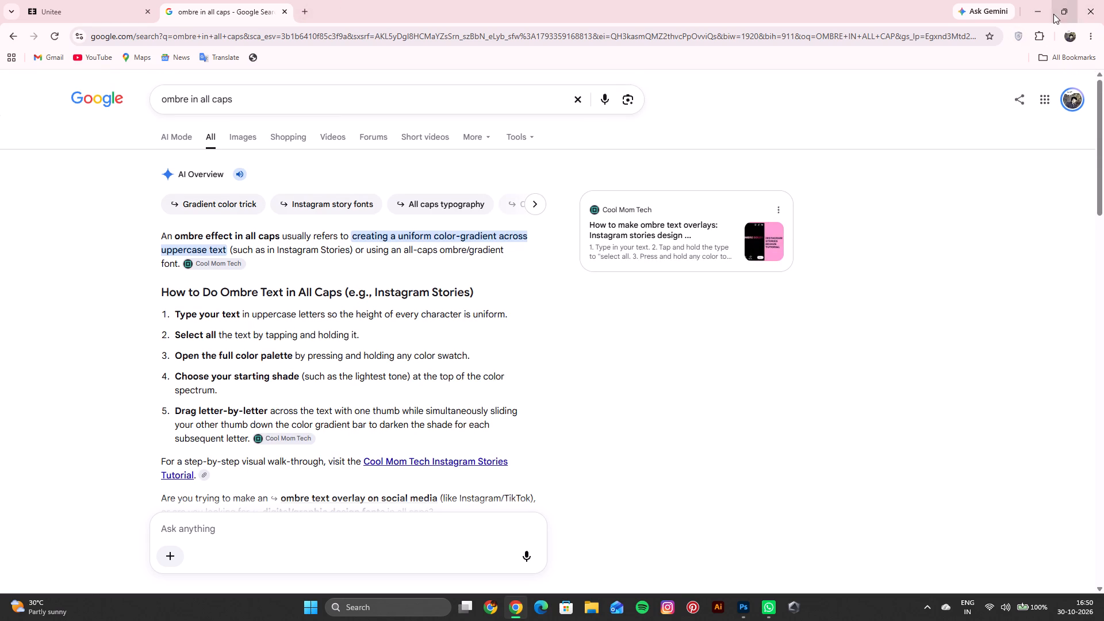
click(1042, 14)
Examine the whole blue funky sweater mockup together with its corner labels.
scroll(435, 310, down, 2)
scroll(435, 310, up, 3)
scroll(381, 270, up, 3)
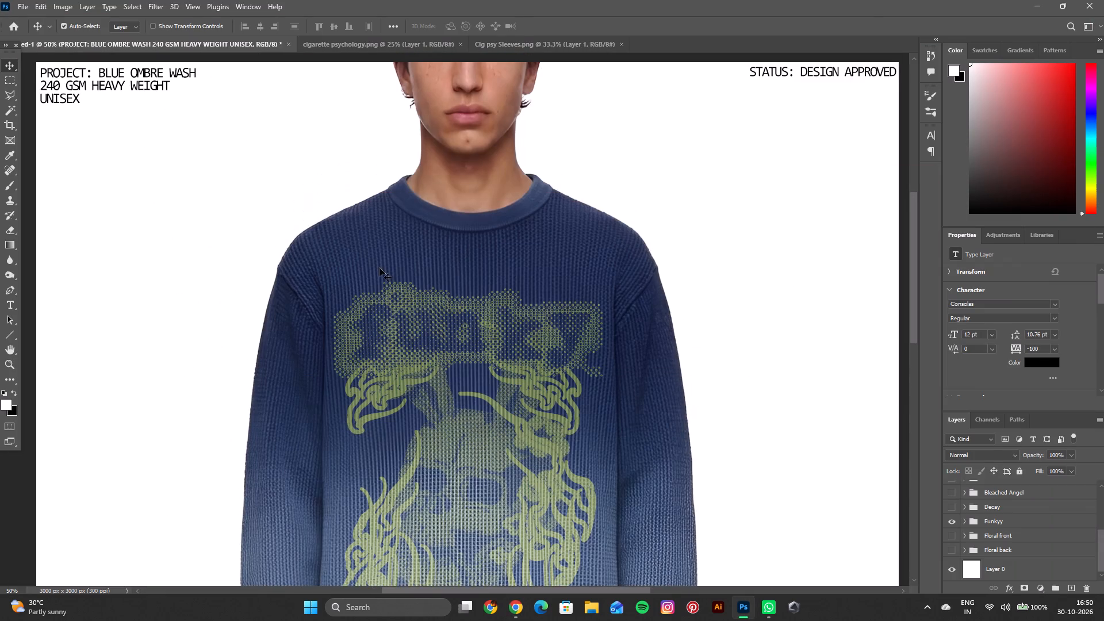
scroll(374, 268, up, 1)
key(ctrl+0)
key(ctrl+minus)
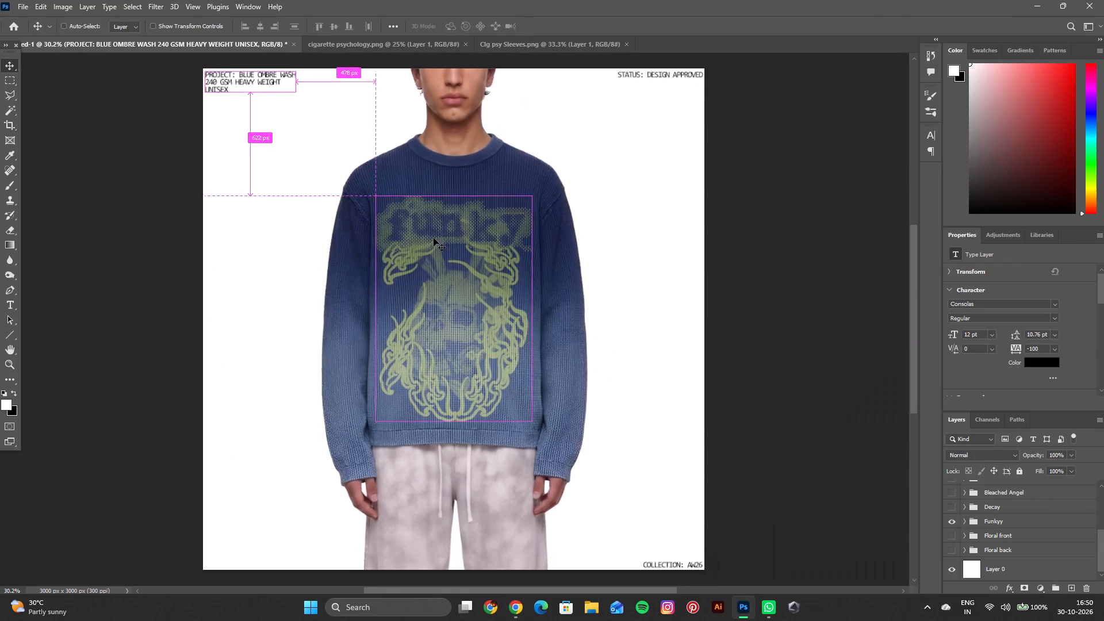
key(ctrl+equal)
key(space)
key(space)
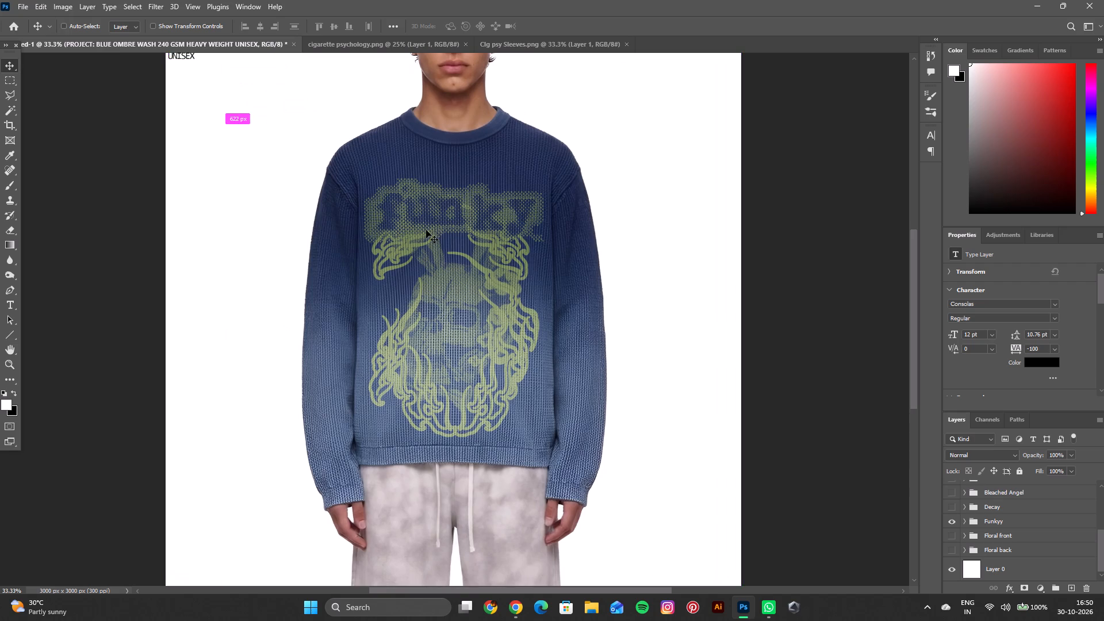
key(ctrl+minus)
key(space)
key(space)
key(space)
key(space)
key(space)
key(space)
key(space)
key(space)
key(space)
key(space)
key(space)
key(space)
key(space)
key(space)
key(space)
key(space)
key(space)
key(space)
key(space)
key(space)
drag(516, 230, 472, 239)
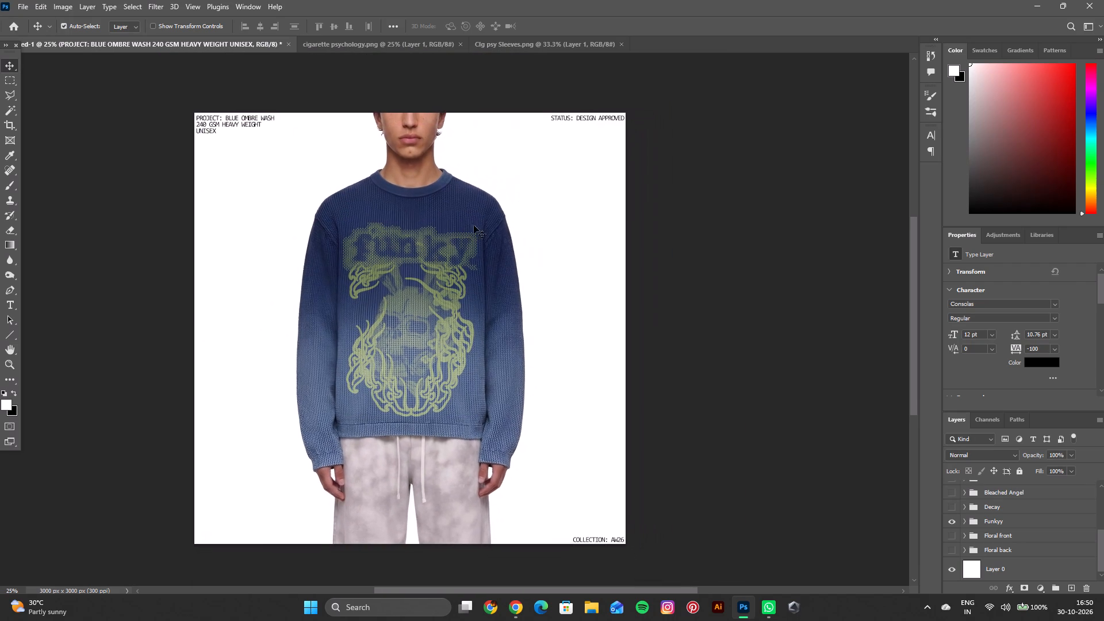
Export the Funkyy sweater mockup as a PNG named "Funky modell" into the GB S25 folder.
click(13, 9)
click(19, 5)
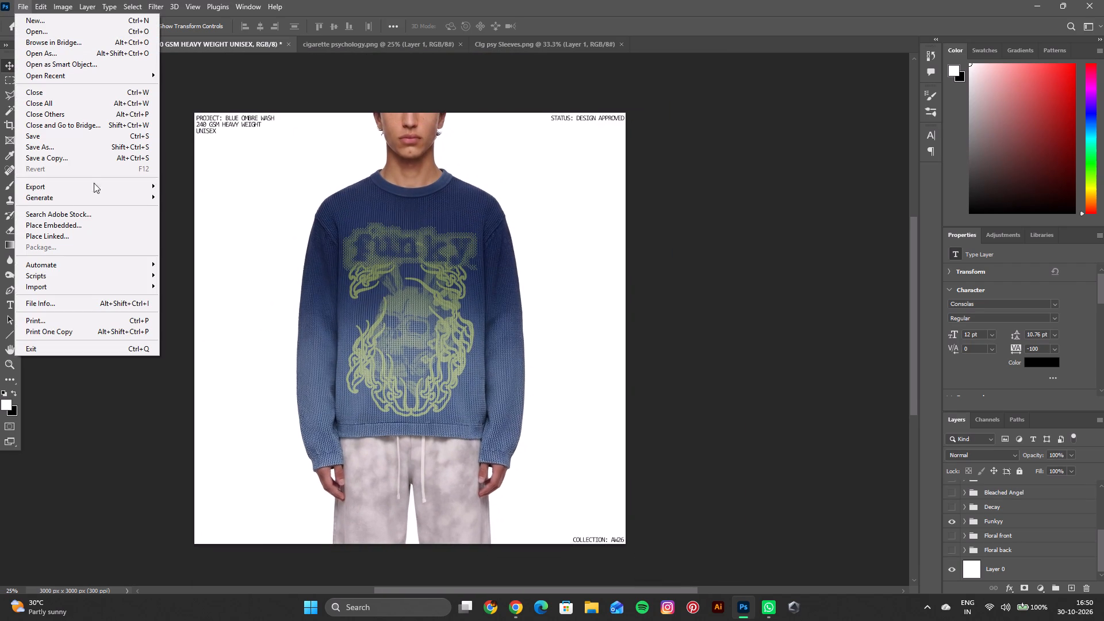
click(190, 190)
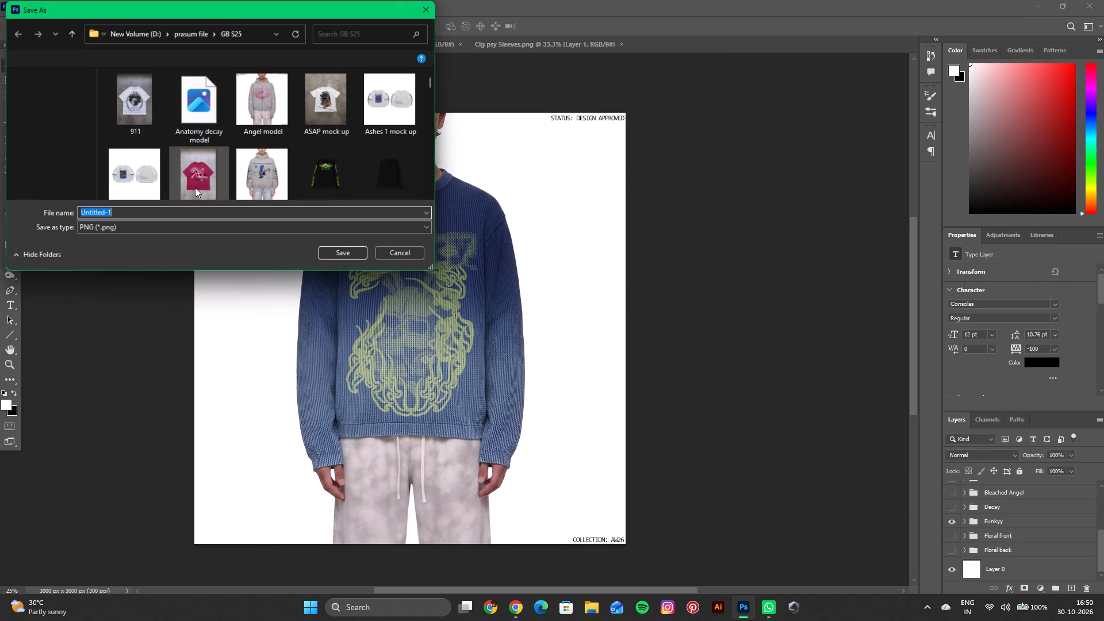
scroll(252, 185, down, 1)
scroll(252, 185, up, 1)
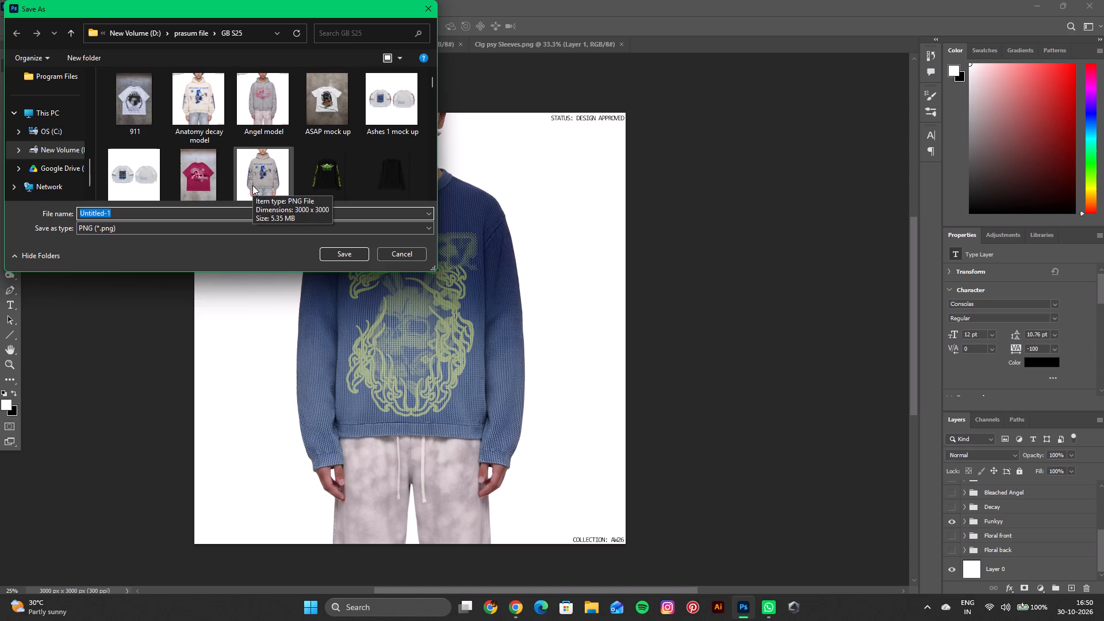
scroll(253, 185, down, 1)
scroll(216, 144, down, 2)
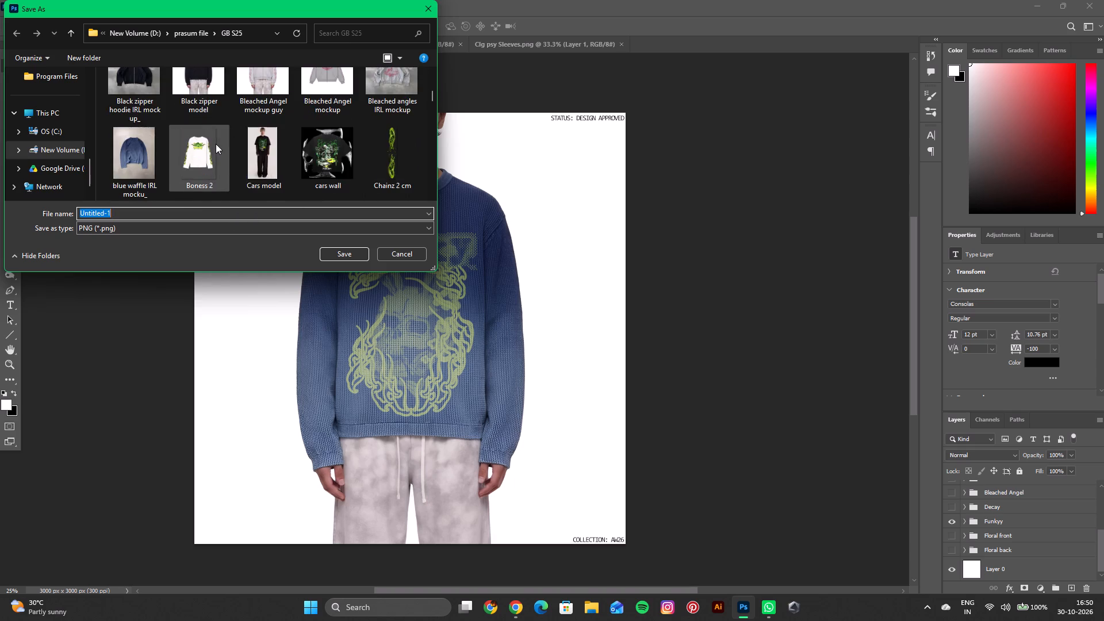
scroll(216, 144, down, 2)
scroll(216, 144, up, 2)
scroll(216, 144, down, 3)
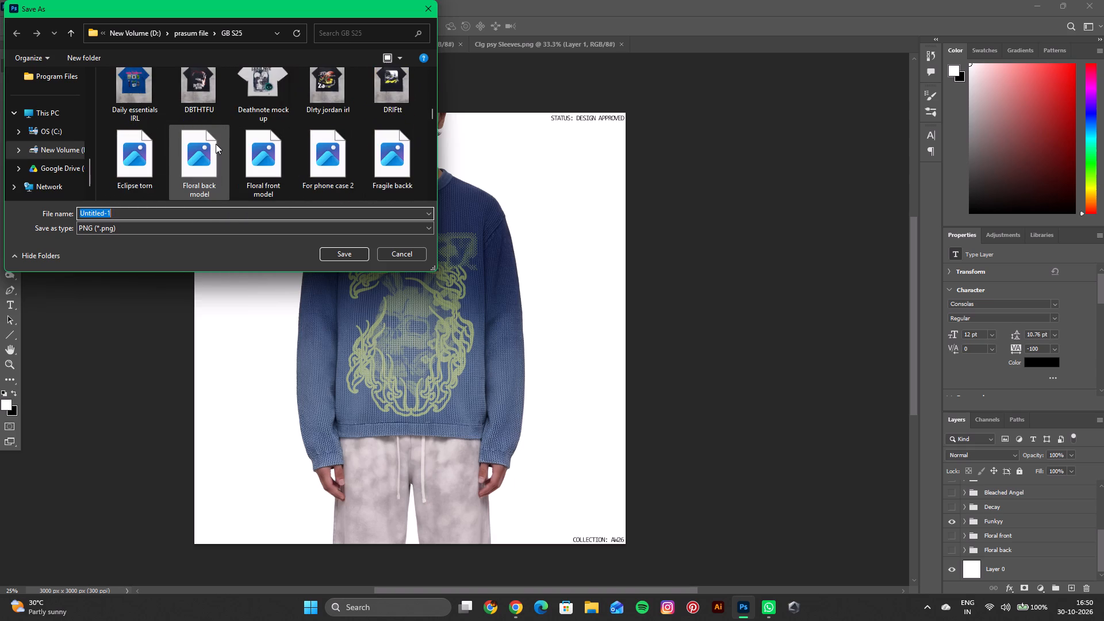
scroll(216, 144, down, 3)
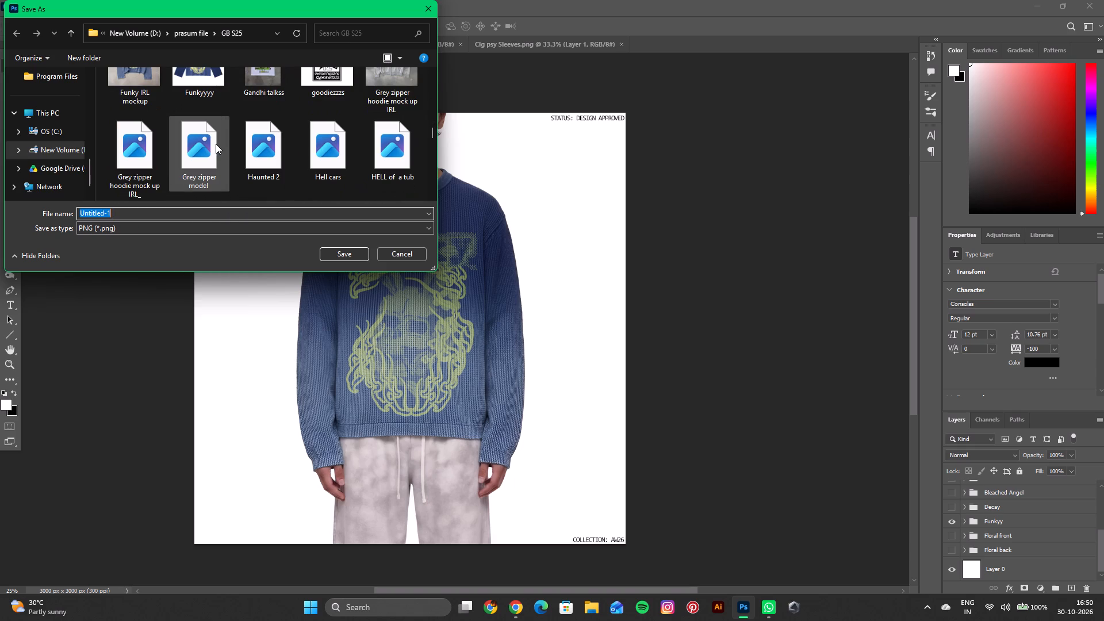
scroll(216, 144, down, 4)
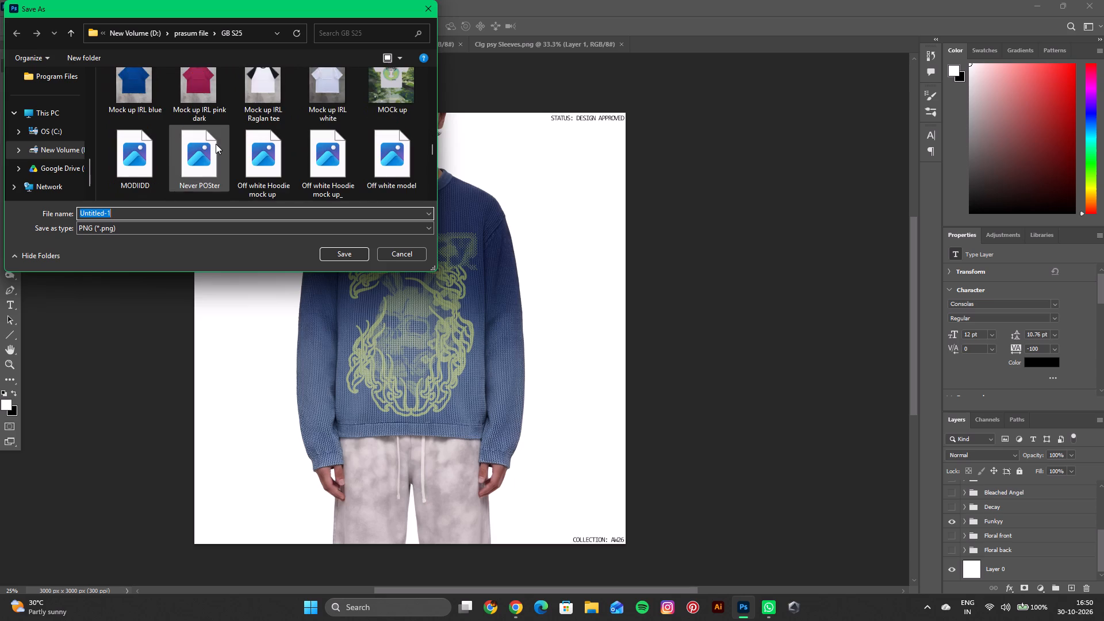
scroll(216, 144, down, 2)
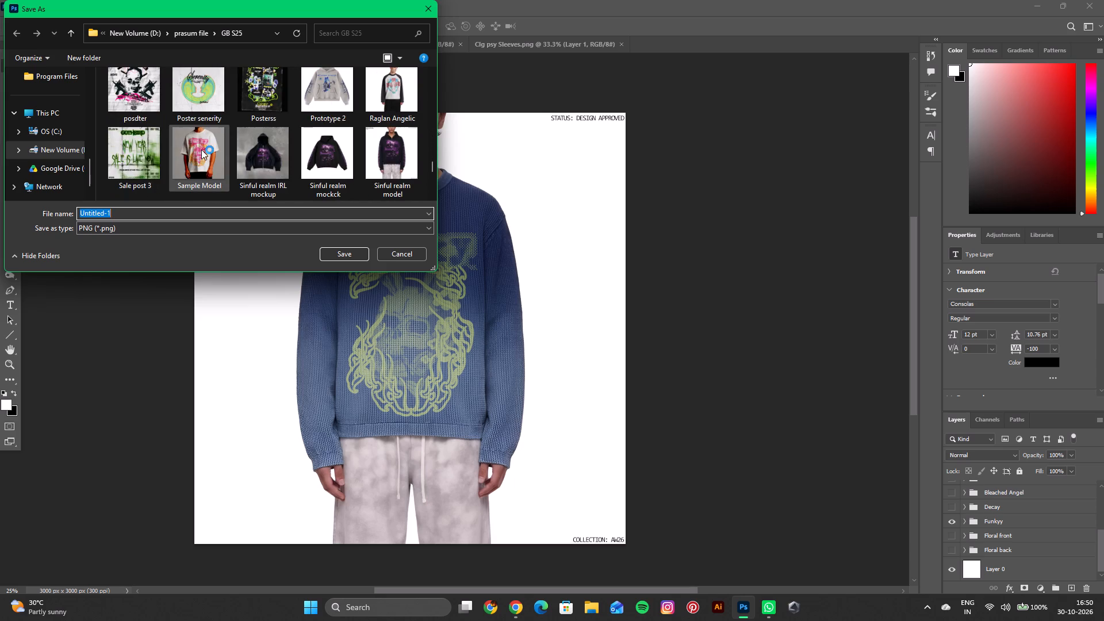
scroll(201, 149, down, 3)
scroll(201, 149, up, 2)
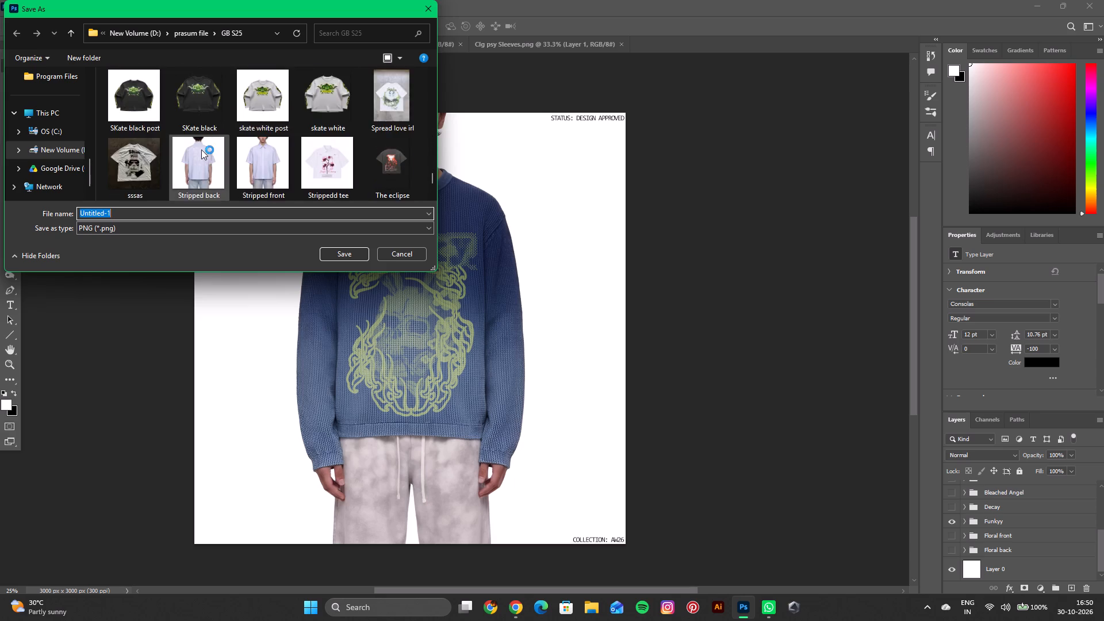
scroll(201, 149, up, 4)
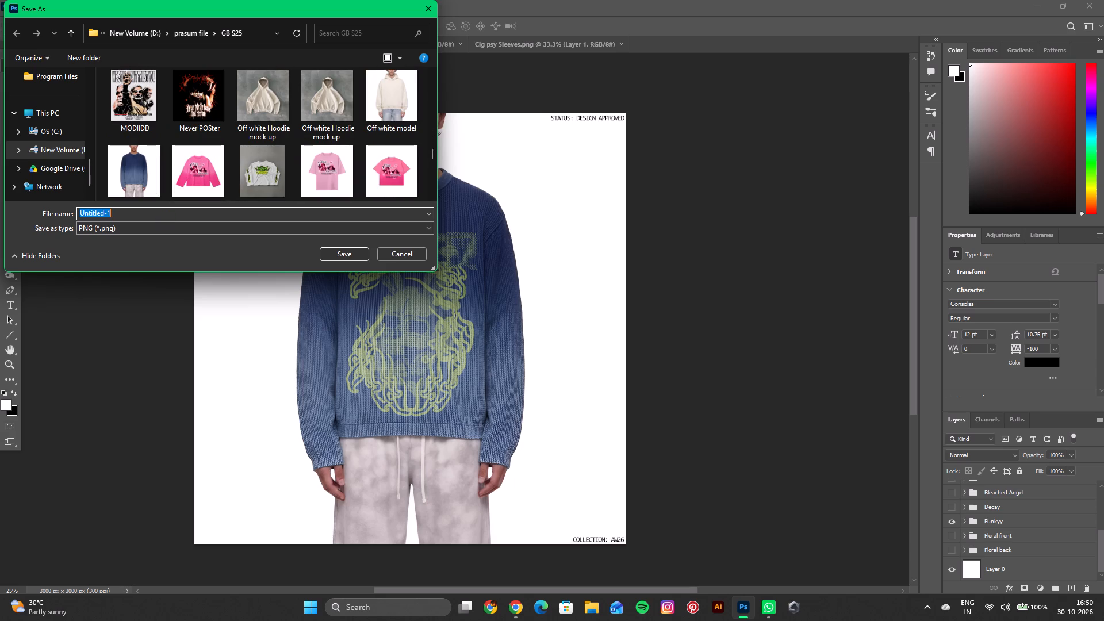
key(BackSpace)
key(BackSpace)
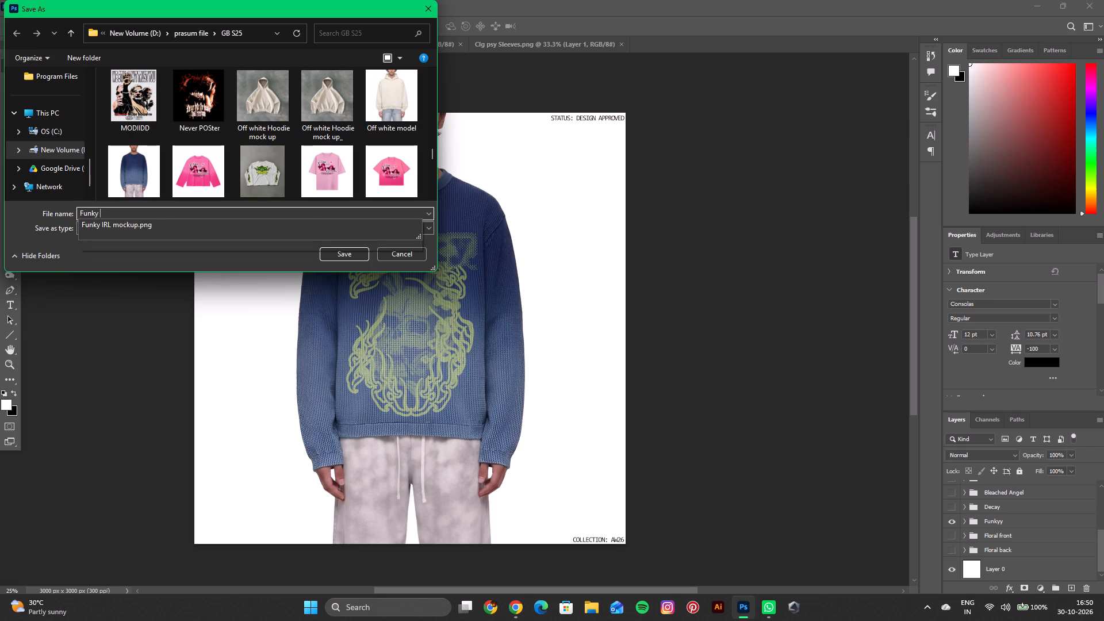
key(space)
text(modell)
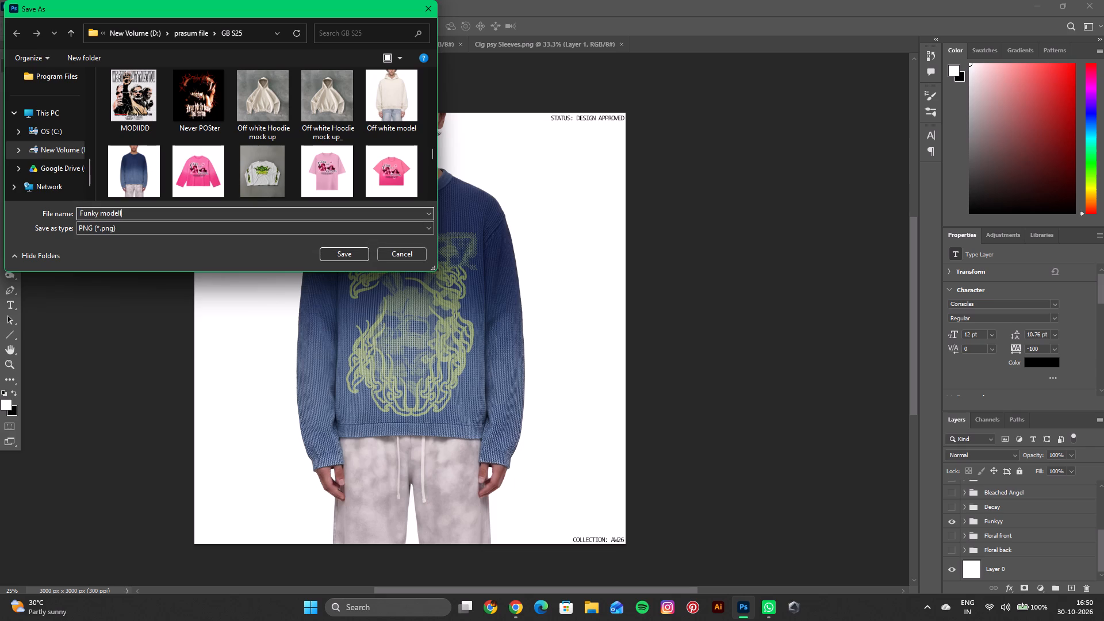
key(space)
key(Return)
Hide the Funkyy group and show the Floral front group on the canvas.
scroll(1003, 534, down, 1)
click(957, 526)
click(955, 536)
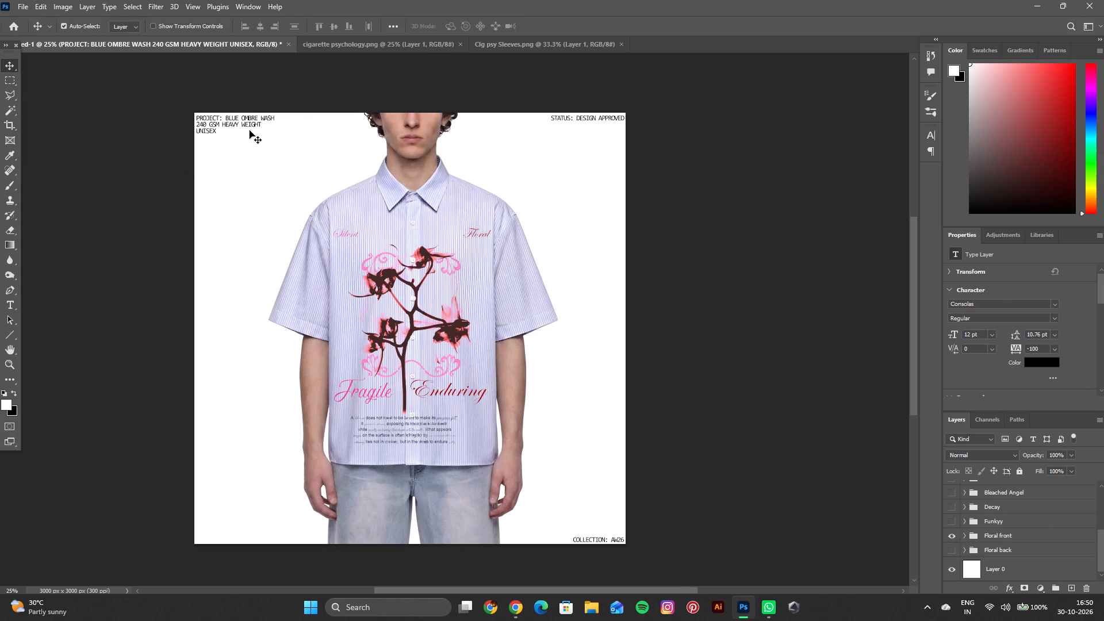
Delete BLUE OMBRE WASH from the first line of the PROJECT label above the striped floral shirt.
key(ctrl+equal)
key(ctrl+equal)
key(space)
key(space)
key(space)
key(space)
key(space)
key(space)
key(space)
key(space)
key(space)
key(space)
key(space)
key(space)
key(space)
key(space)
drag(250, 131, 398, 371)
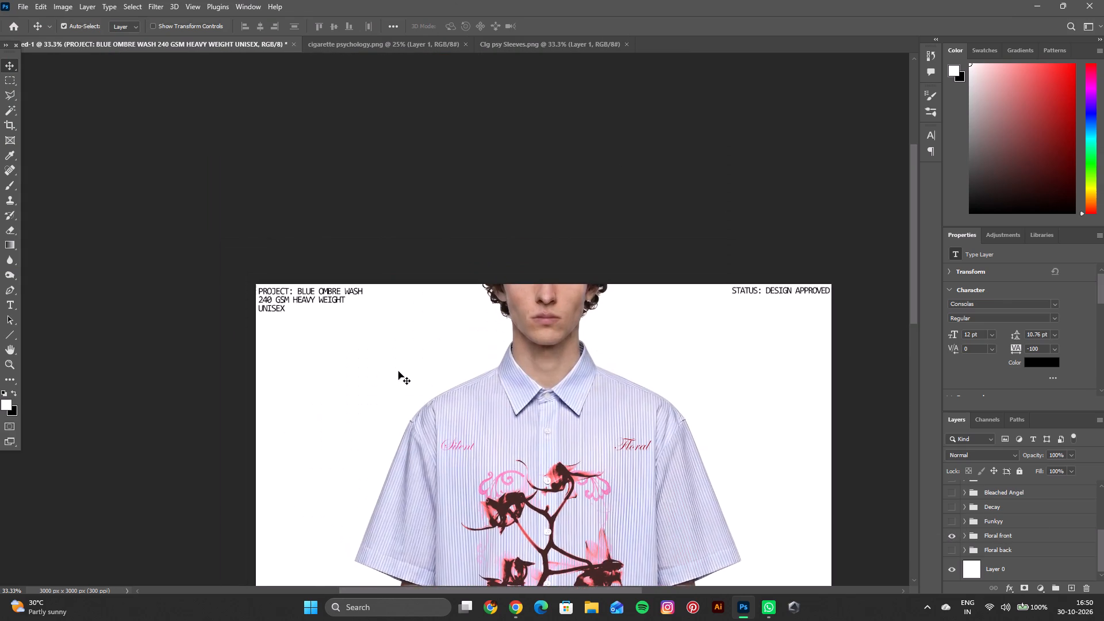
key(ctrl+equal)
key(space)
key(space)
key(space)
key(space)
key(space)
key(space)
key(space)
key(space)
key(space)
key(space)
key(space)
key(space)
key(space)
key(space)
key(space)
key(space)
key(space)
key(space)
key(space)
key(space)
drag(392, 362, 397, 323)
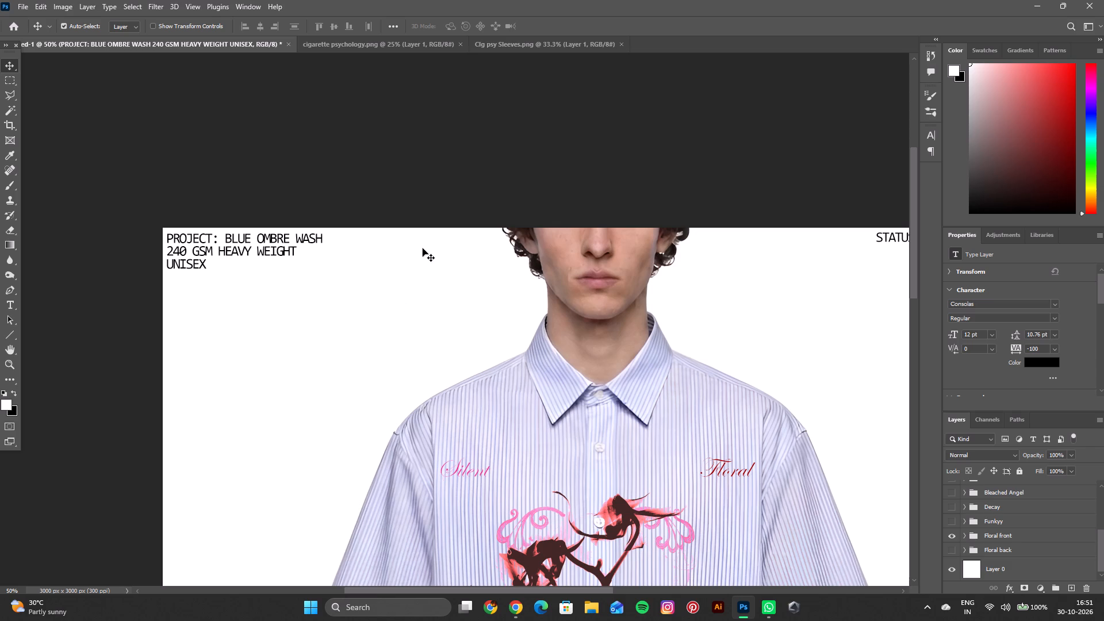
double_click(313, 240)
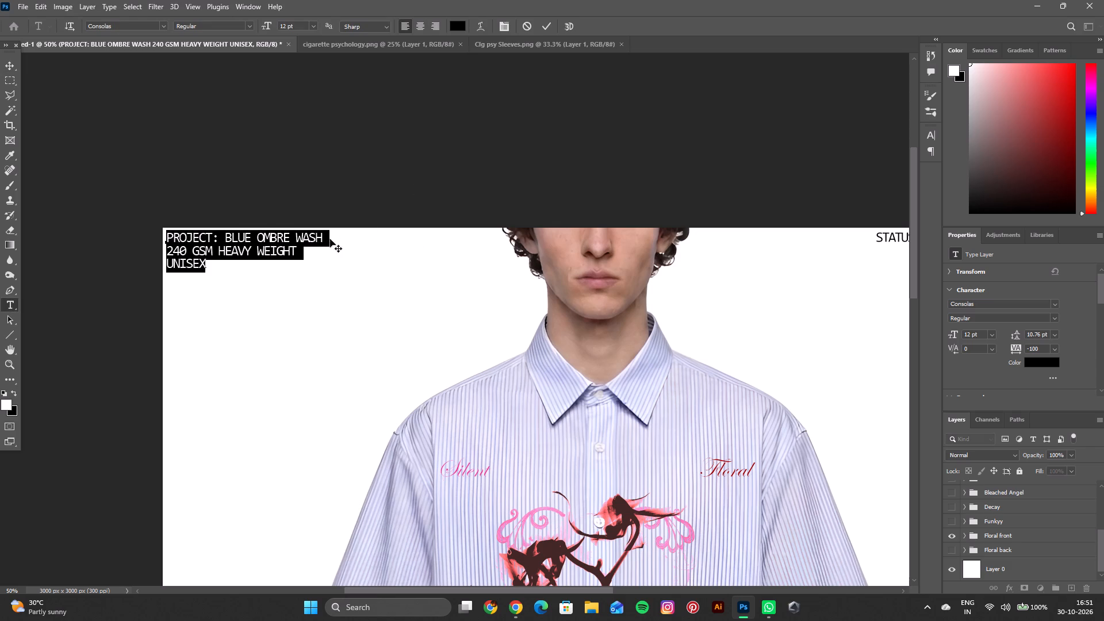
drag(324, 237, 225, 235)
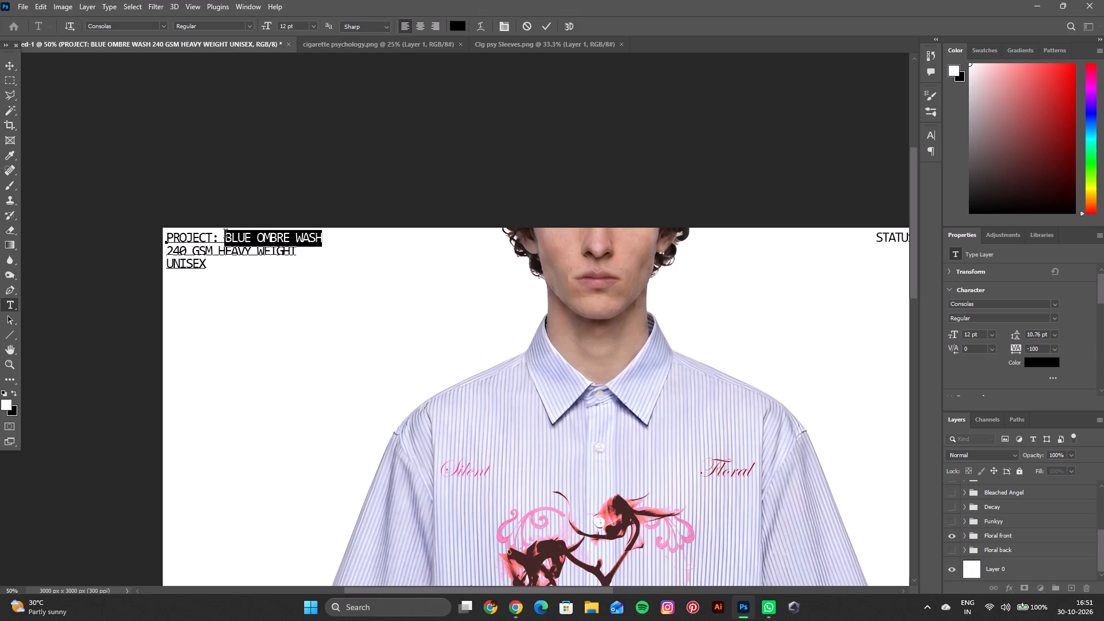
drag(225, 235, 225, 235)
key(BackSpace)
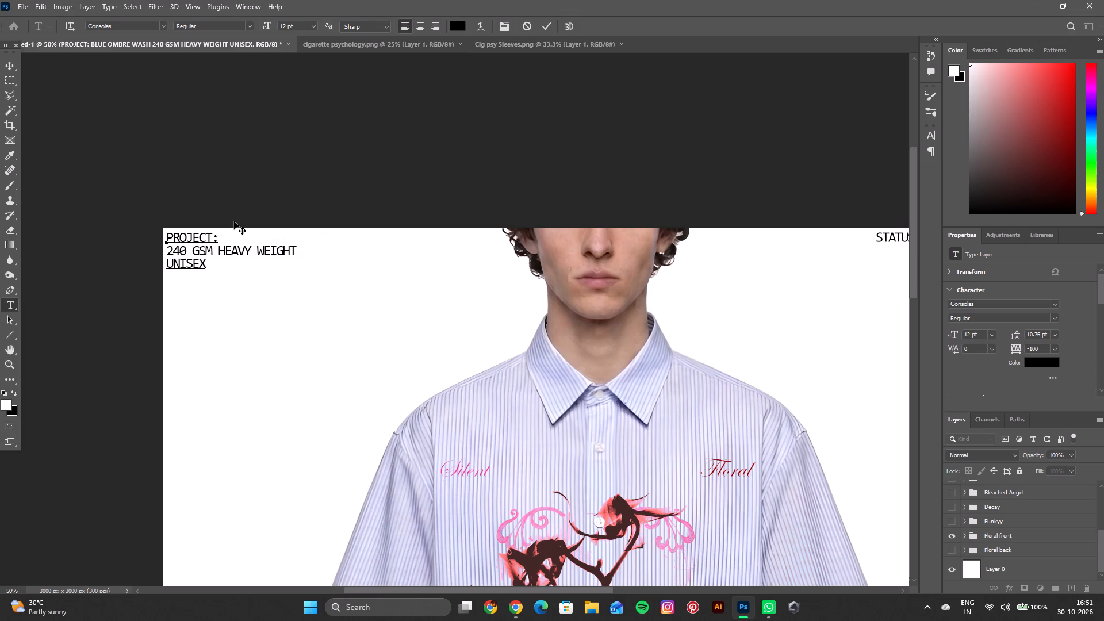
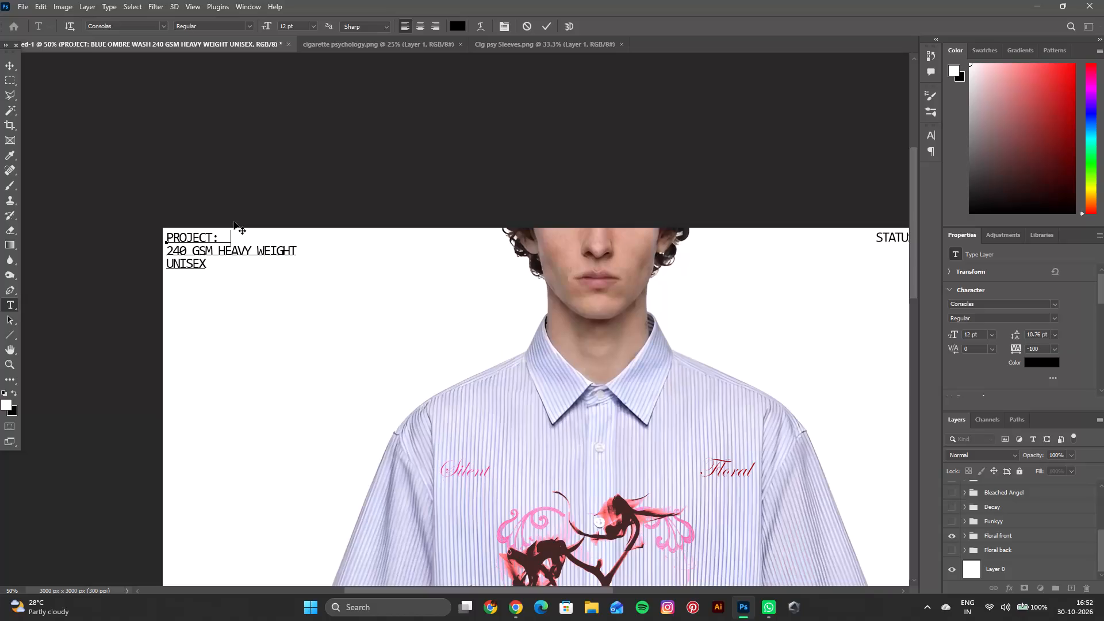
Enter PALE BLUE-VIOLET after PROJECT: in the first line of the label above the striped floral shirt.
key(BackSpace)
key(BackSpace)
text(PALE)
key(space)
text(BLUE)
text(-VIOLET)
key(space)
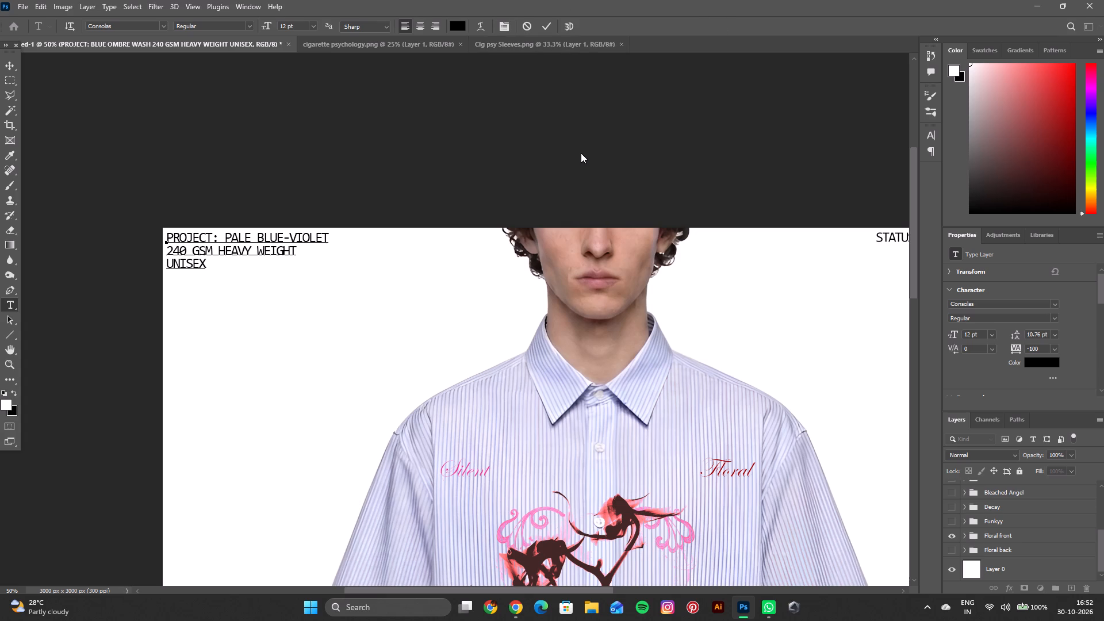
key(BackSpace)
click(547, 26)
Append STRIPPED SHIRT after PALE BLUE-VIOLET in the first line of the PROJECT label.
key(space)
key(space)
key(space)
key(space)
key(space)
key(space)
key(space)
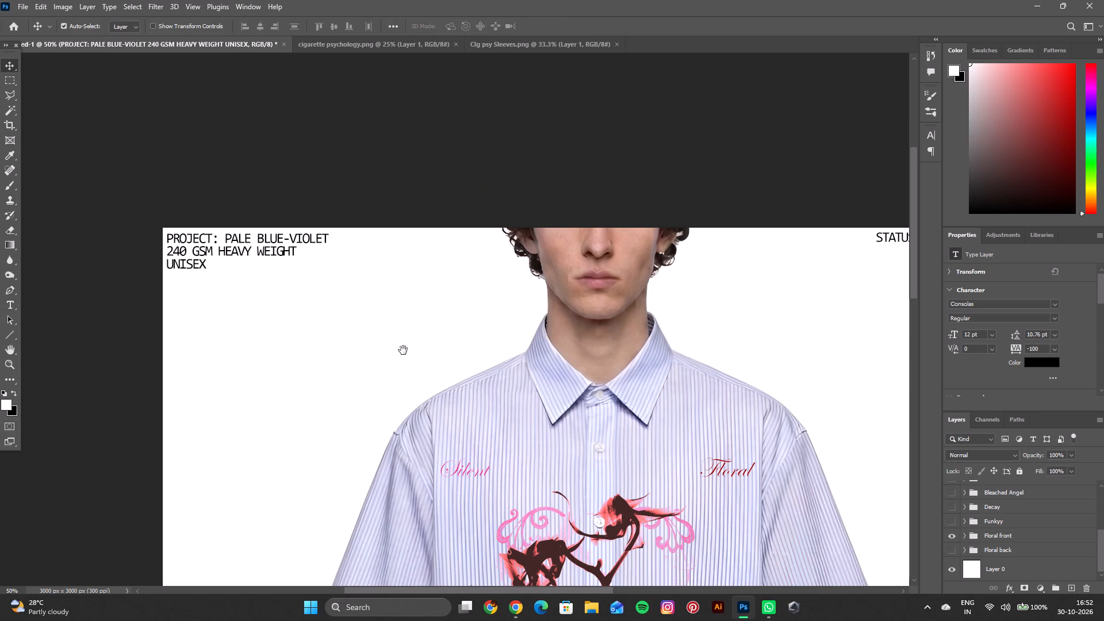
drag(403, 350, 401, 340)
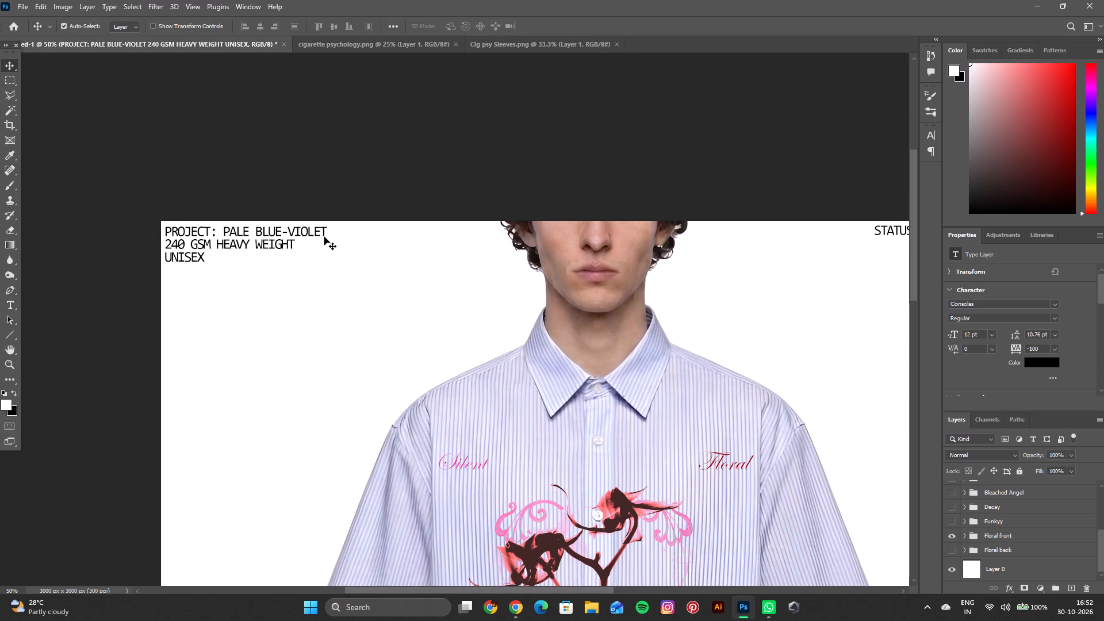
scroll(354, 309, down, 3)
scroll(355, 308, up, 4)
scroll(355, 308, down, 4)
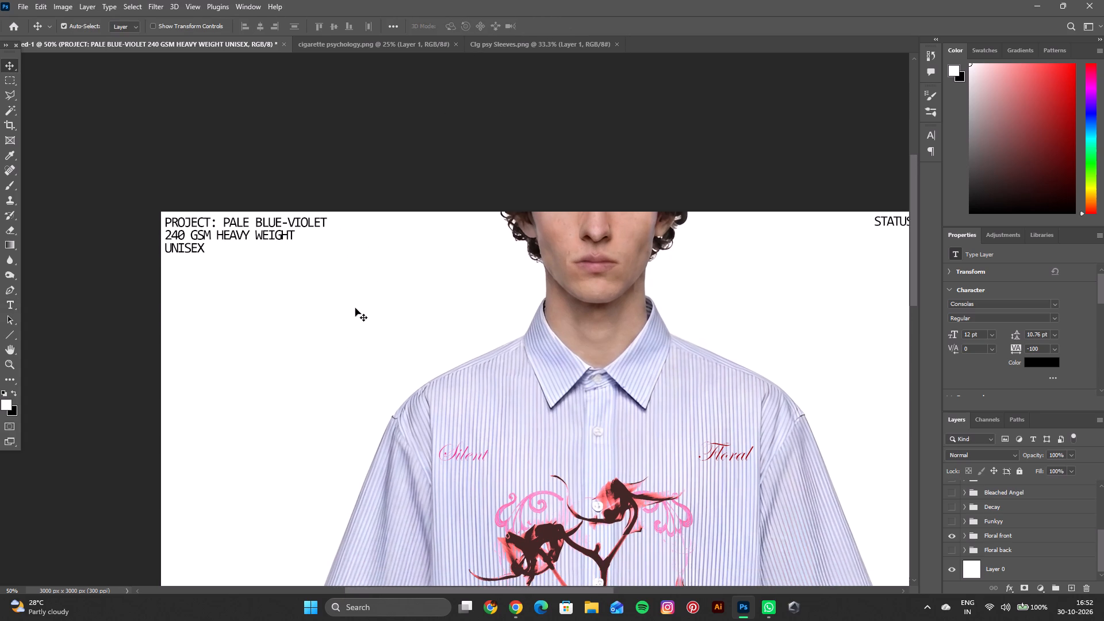
scroll(355, 308, down, 7)
scroll(355, 309, up, 1)
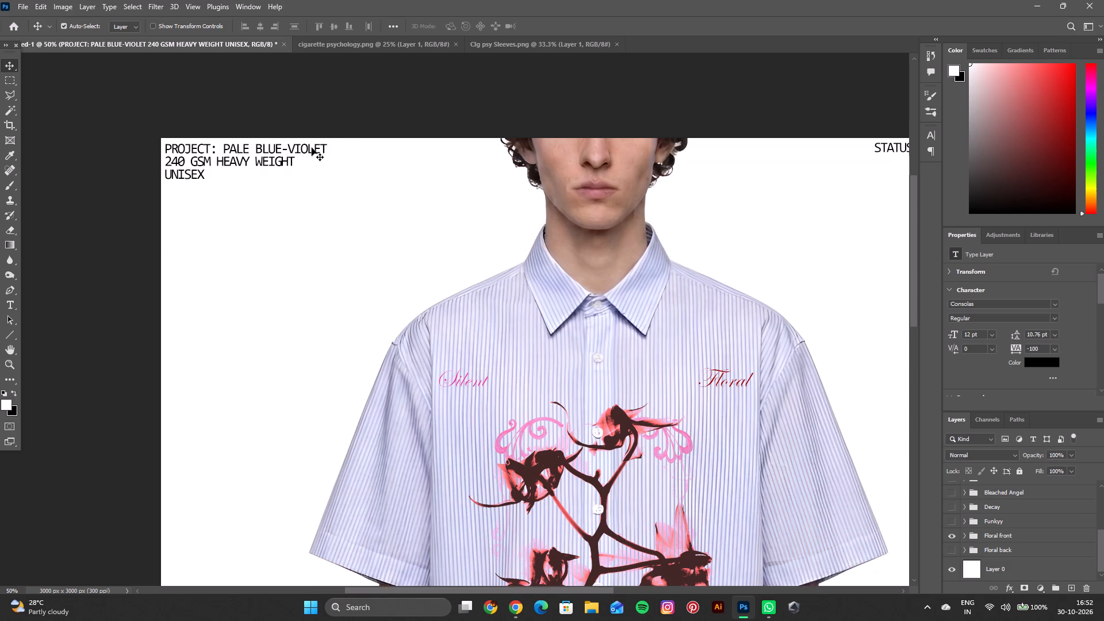
double_click(312, 148)
click(327, 147)
key(space)
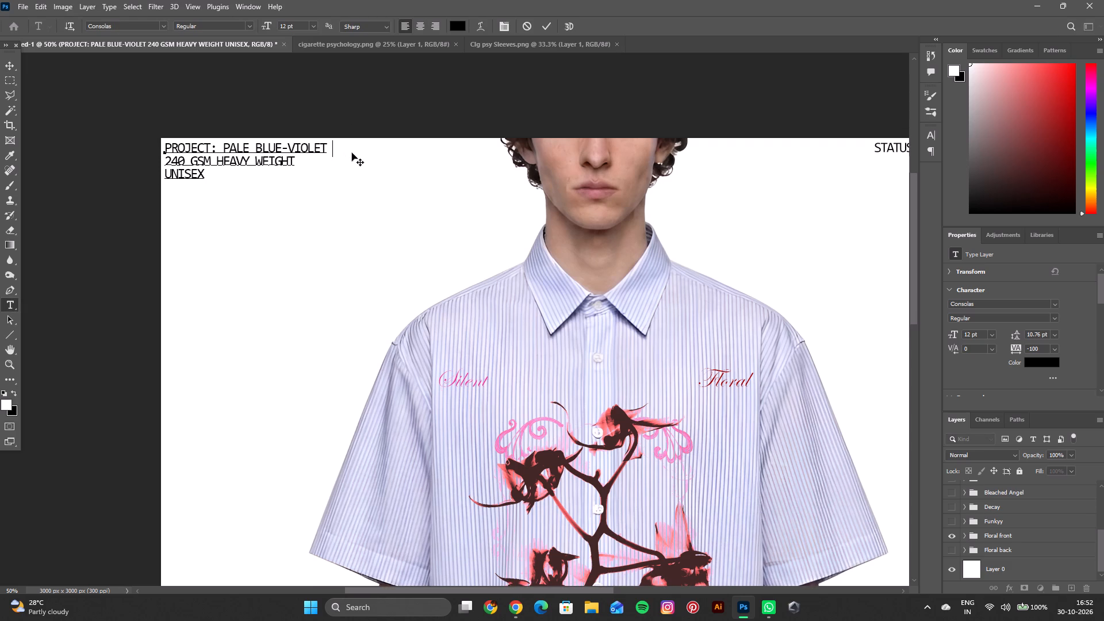
text(STI)
key(BackSpace)
key(r)
text(IPPED)
key(space)
text(SHIRT)
key(space)
key(BackSpace)
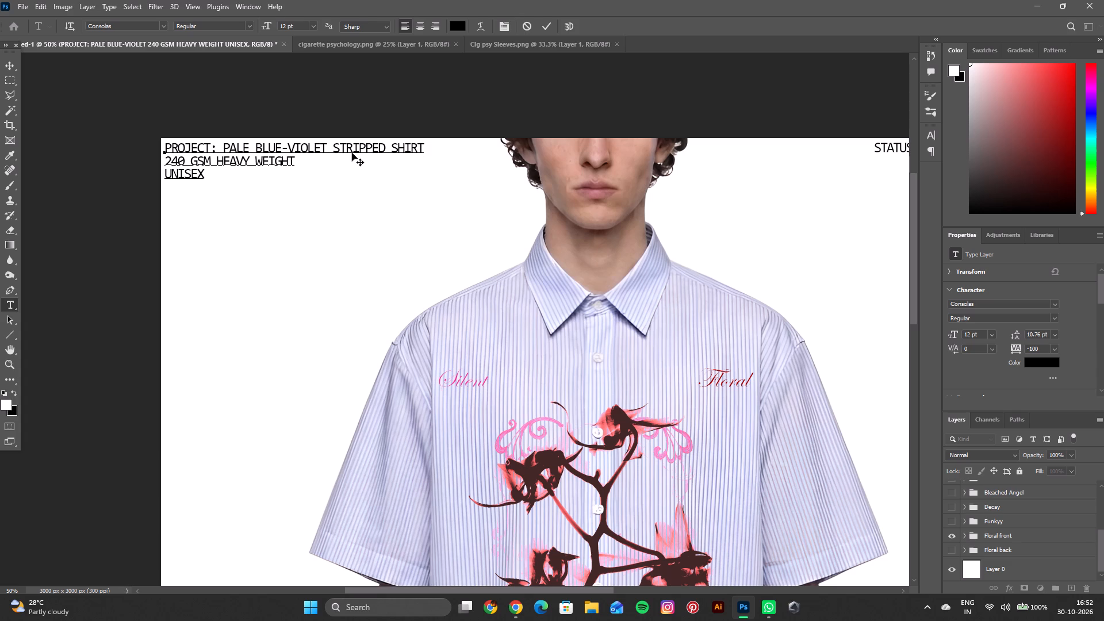
click(543, 29)
Export the Floral front shirt mockup as a PNG into the GB S25 folder, replacing the file "Floral front model.png".
scroll(593, 296, down, 3)
scroll(593, 296, up, 3)
key(ctrl+minus)
key(ctrl+minus)
key(ctrl+minus)
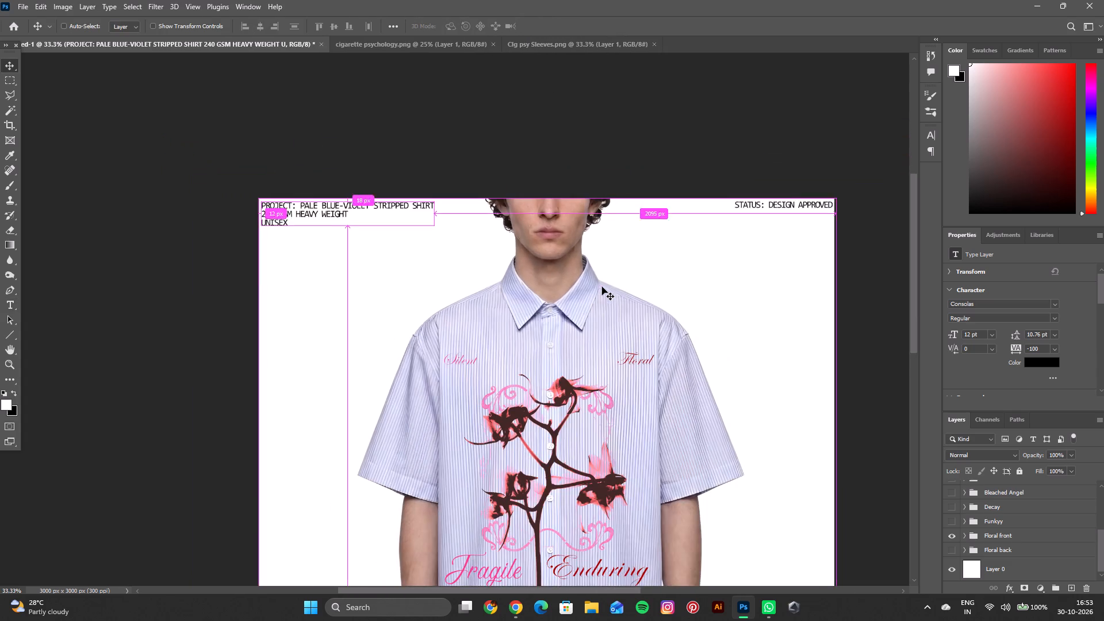
key(space)
key(space)
key(space)
key(space)
key(space)
key(space)
key(space)
key(space)
key(space)
key(space)
key(space)
key(space)
key(space)
key(space)
key(space)
key(space)
key(space)
key(space)
key(space)
drag(599, 289, 553, 180)
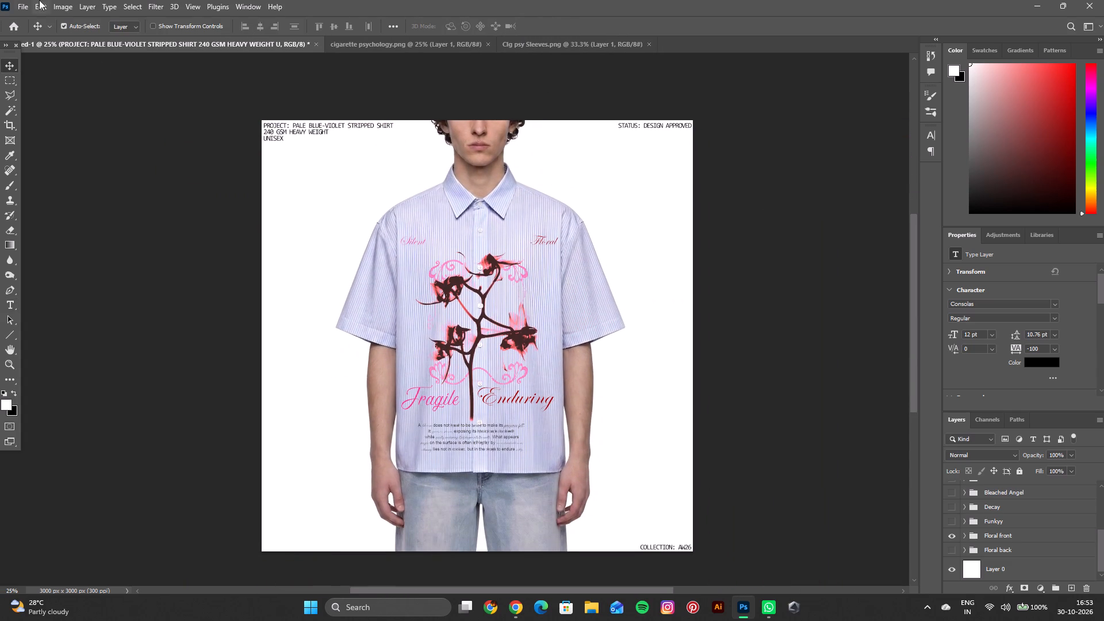
click(16, 7)
click(165, 188)
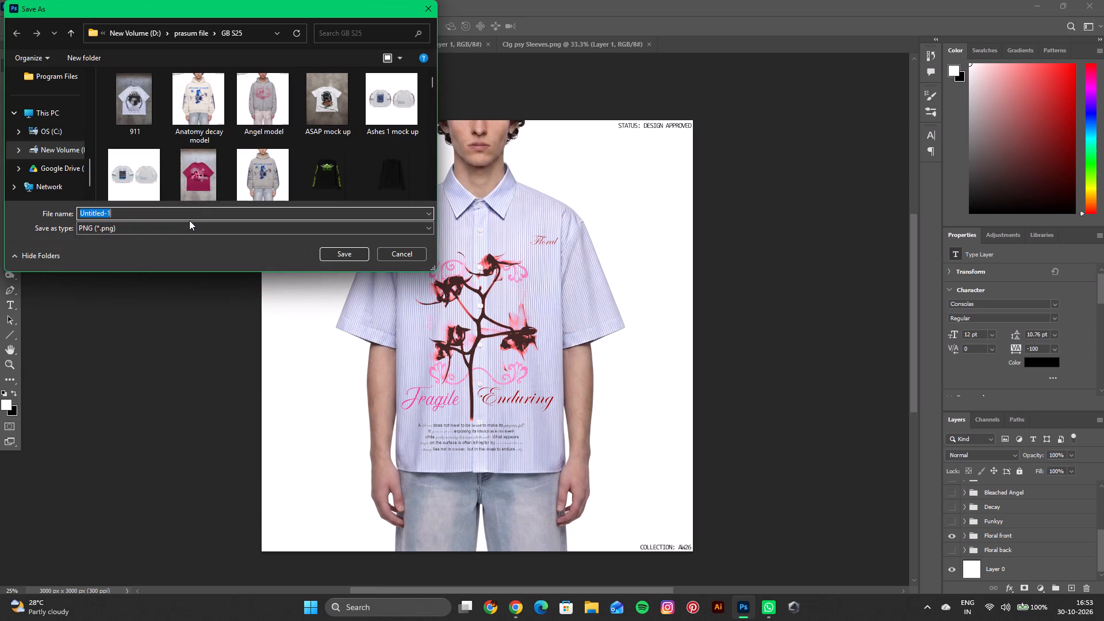
key(BackSpace)
text(FLOR)
text(AL)
key(space)
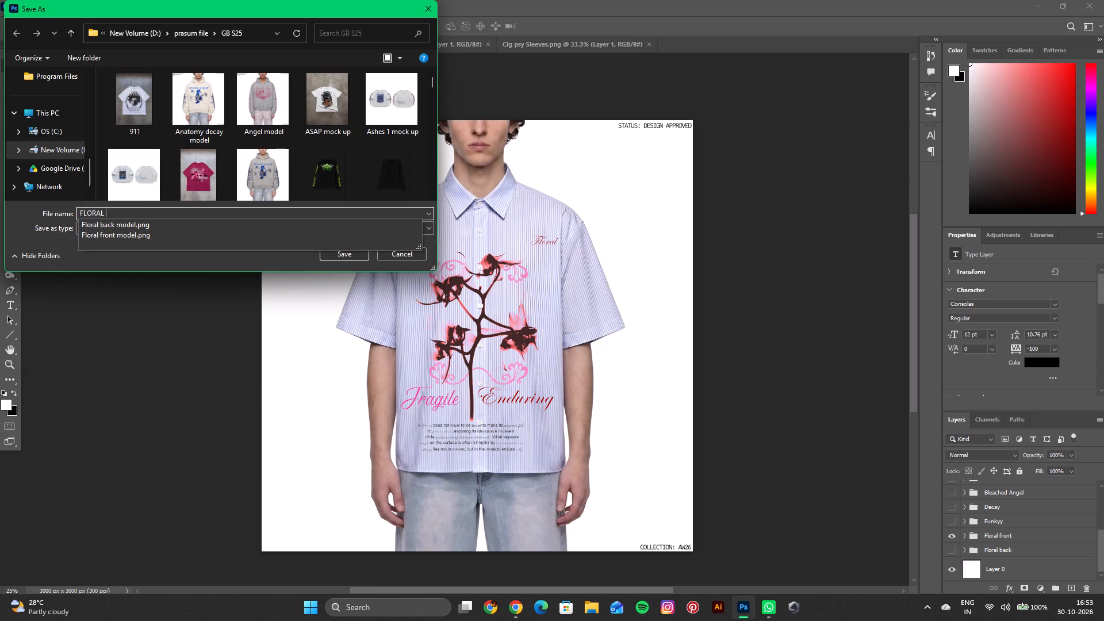
click(148, 233)
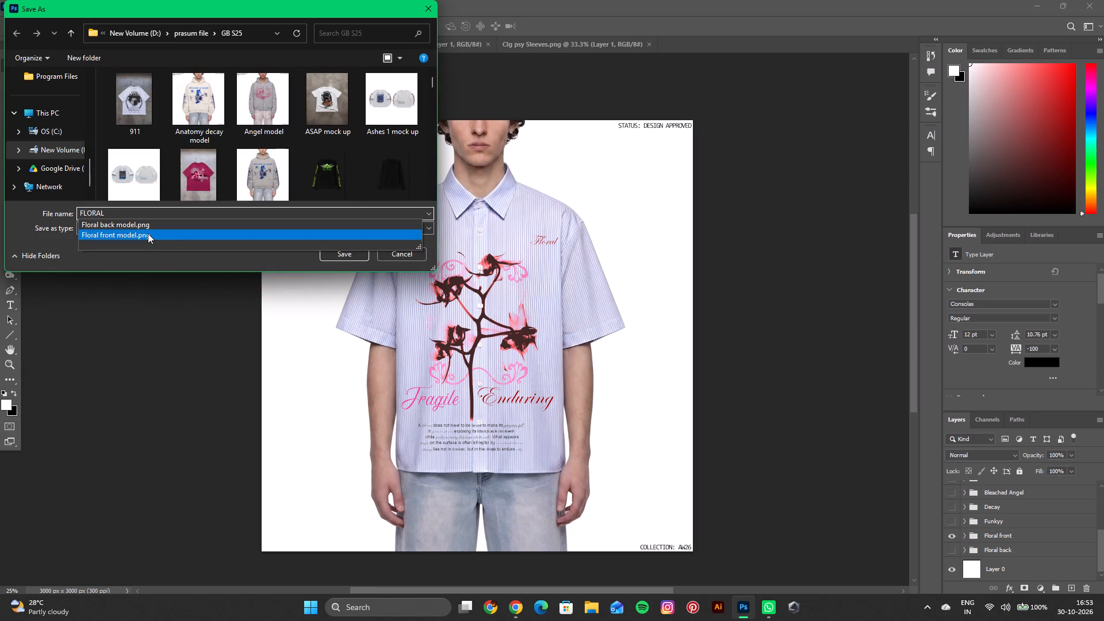
click(171, 232)
click(244, 244)
click(335, 256)
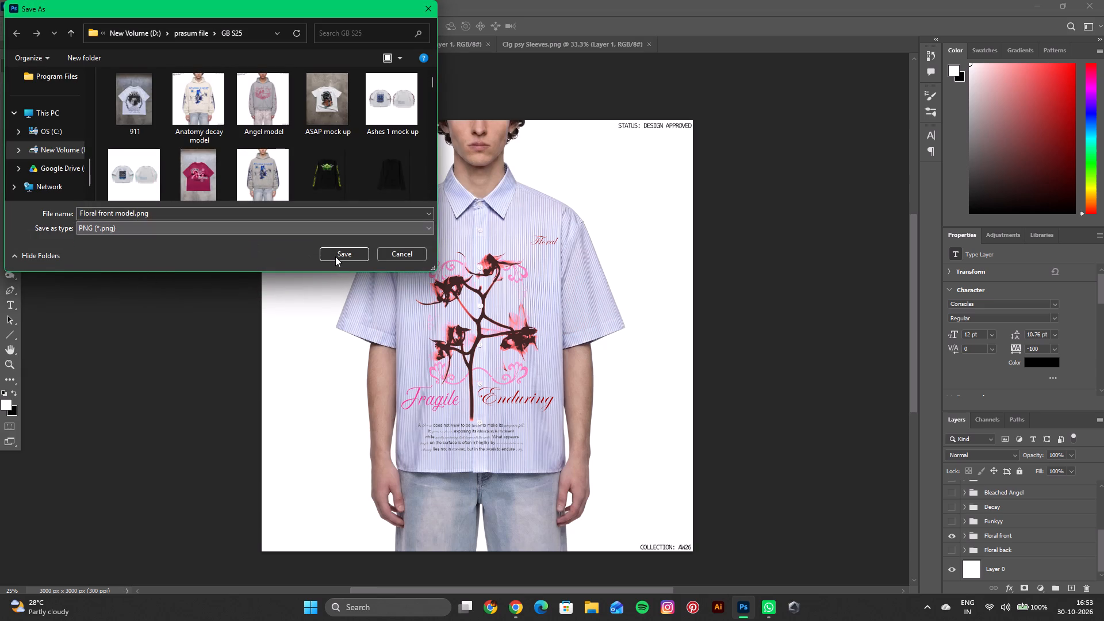
click(335, 256)
click(568, 302)
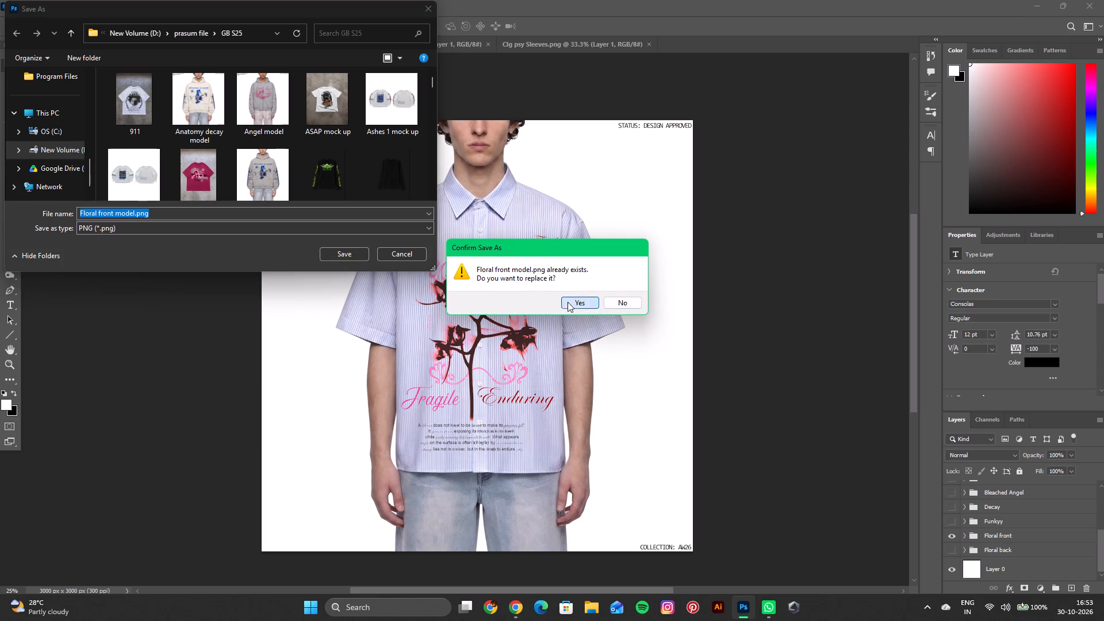
Hide the Floral front group and show the Floral back group on the canvas.
click(955, 543)
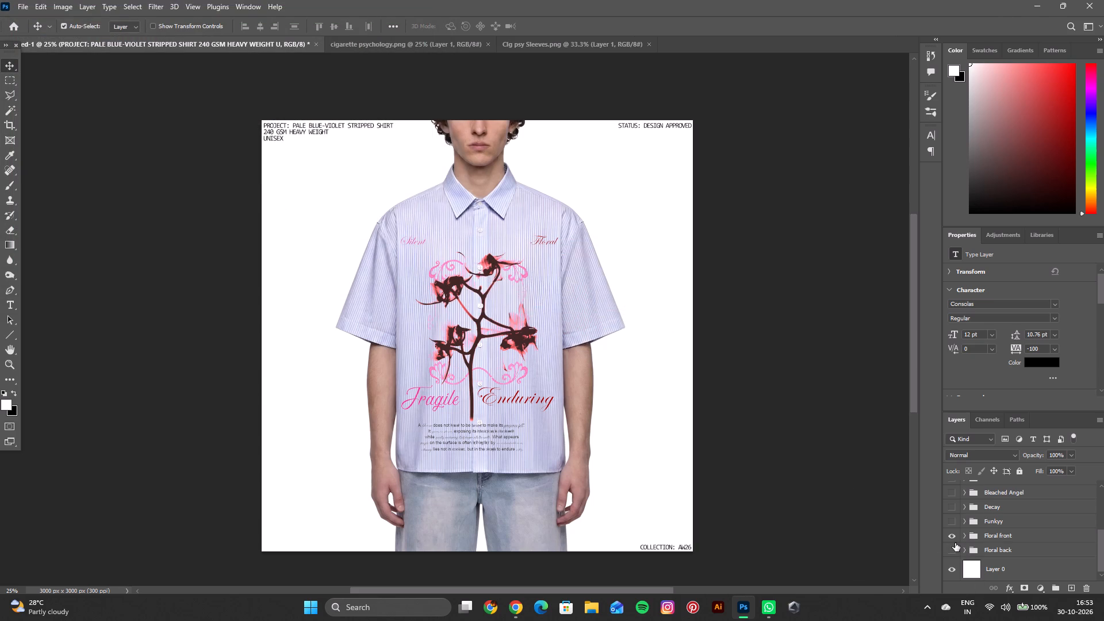
click(952, 538)
click(952, 551)
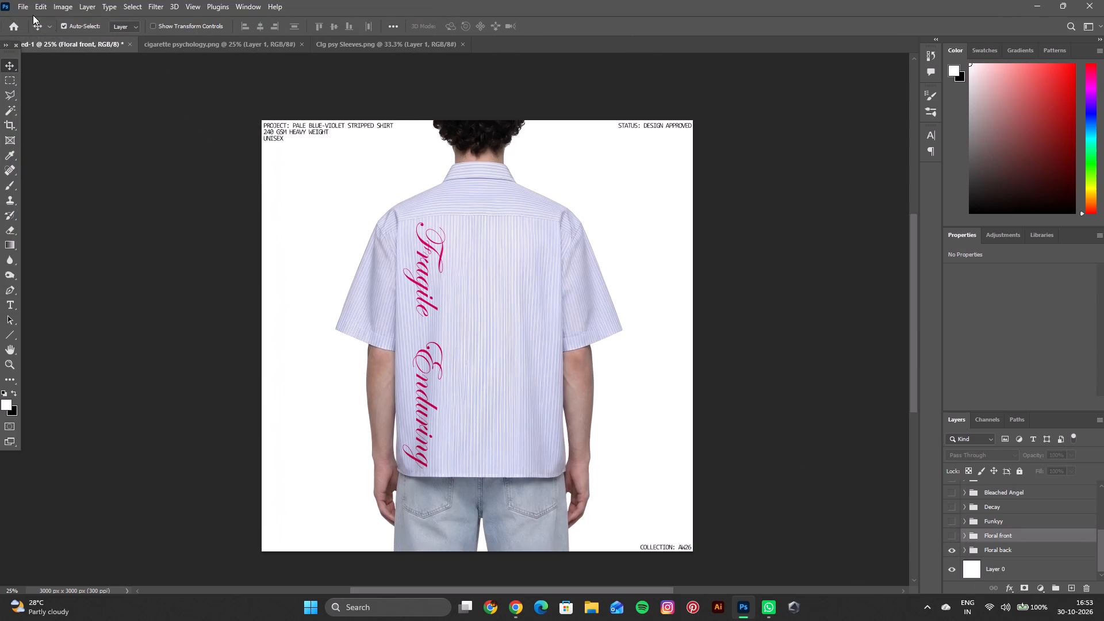
Export the Floral back shirt mockup as a PNG into the GB S25 folder, replacing the file "Floral back model.png".
click(30, 12)
click(184, 189)
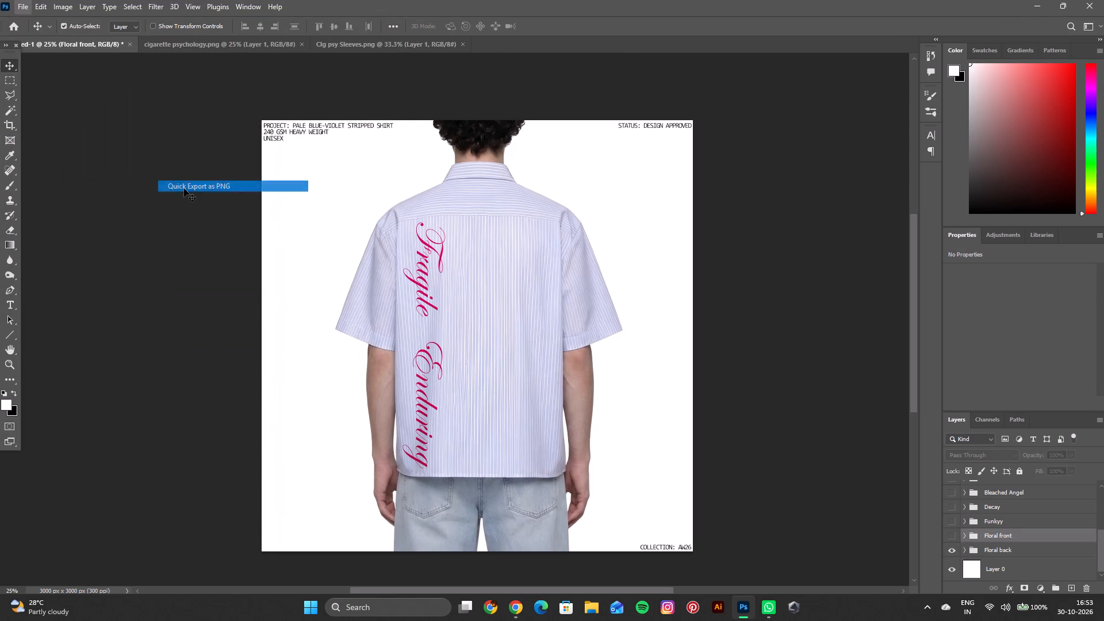
scroll(176, 161, down, 3)
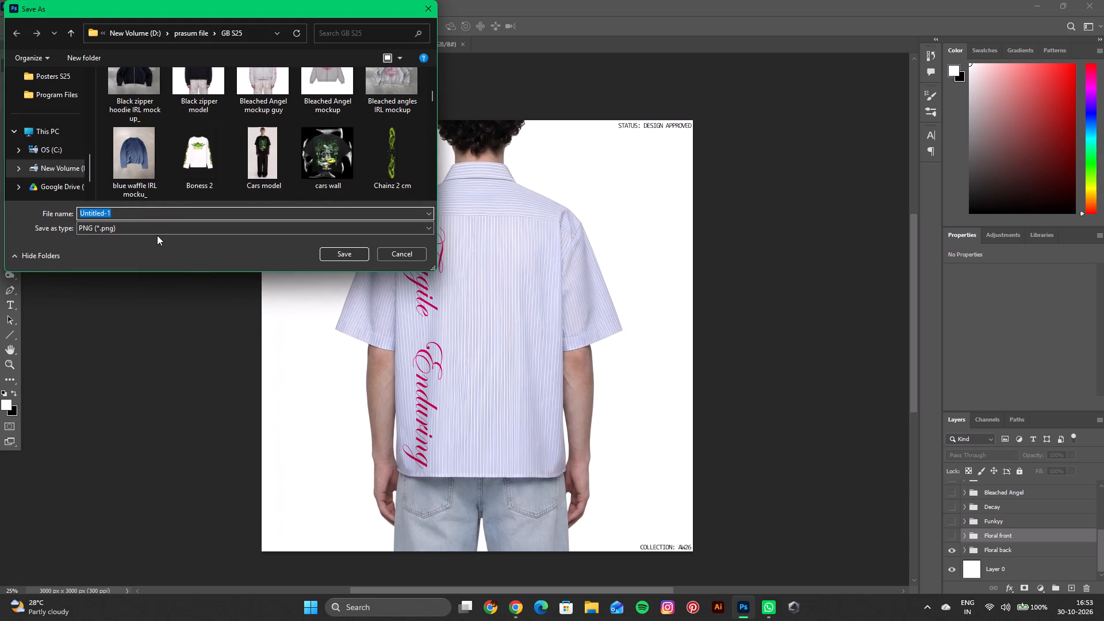
key(BackSpace)
text(FLO)
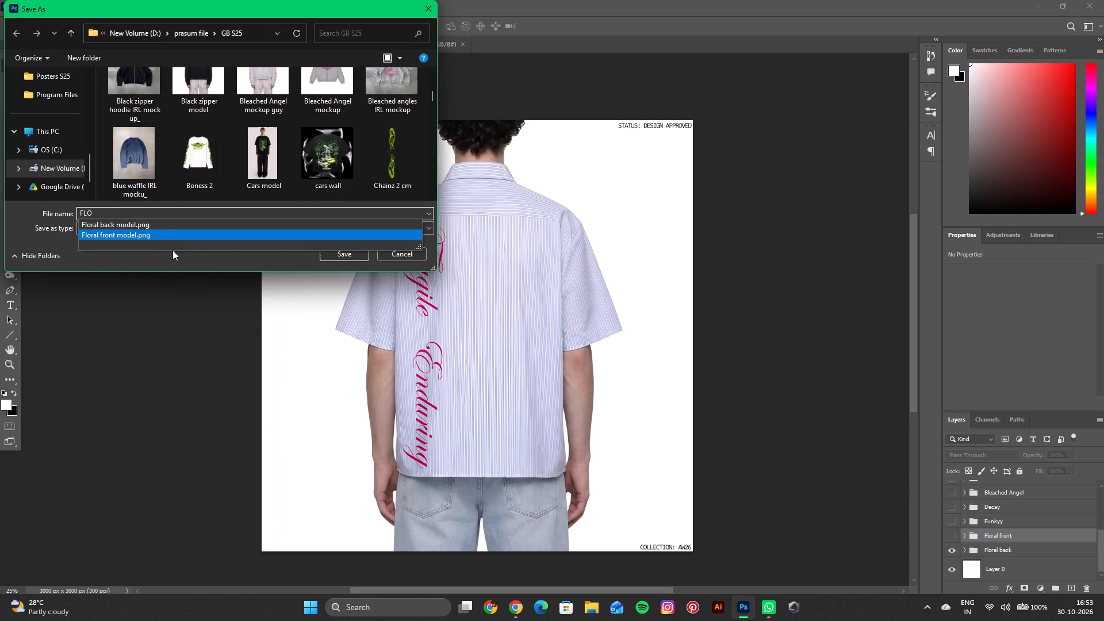
double_click(161, 226)
click(329, 255)
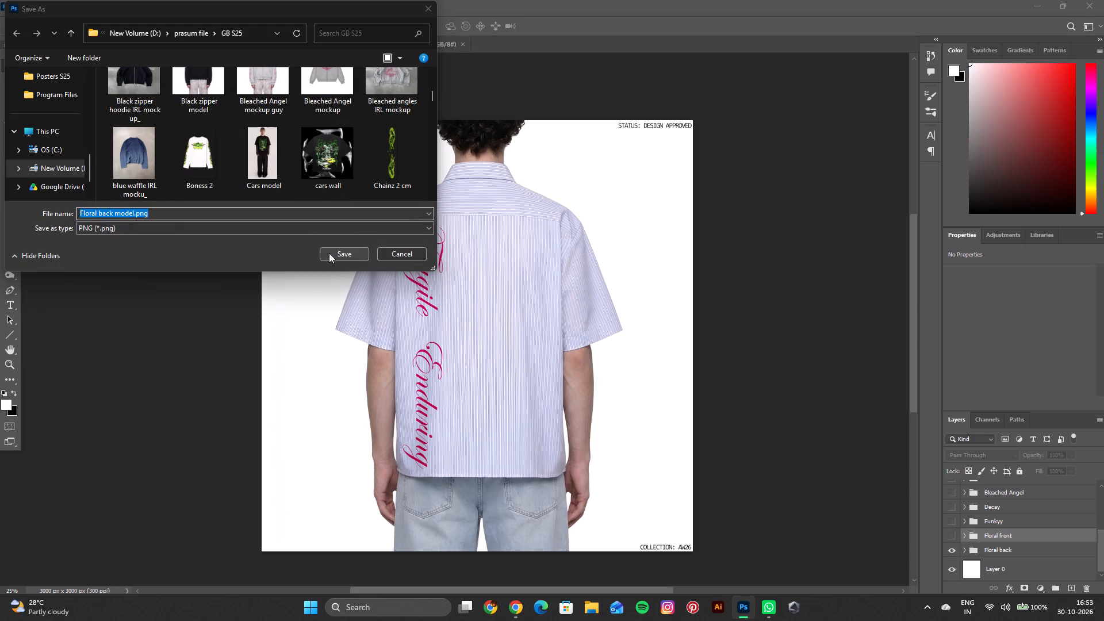
click(588, 306)
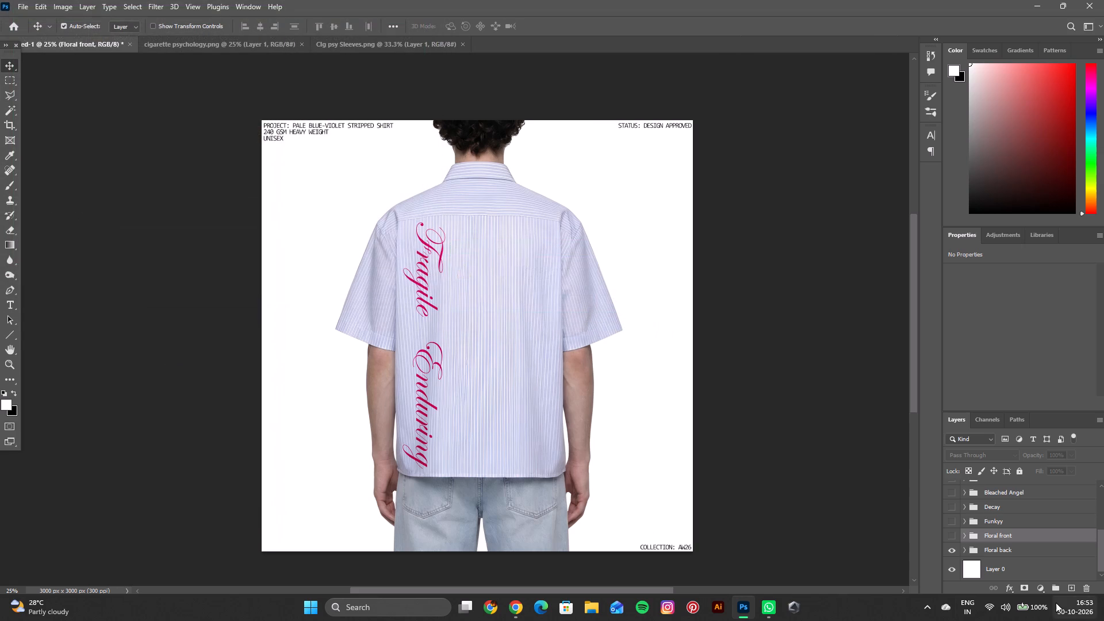
Hide the Floral back group and show the Funkyy group on the canvas.
click(954, 549)
click(949, 526)
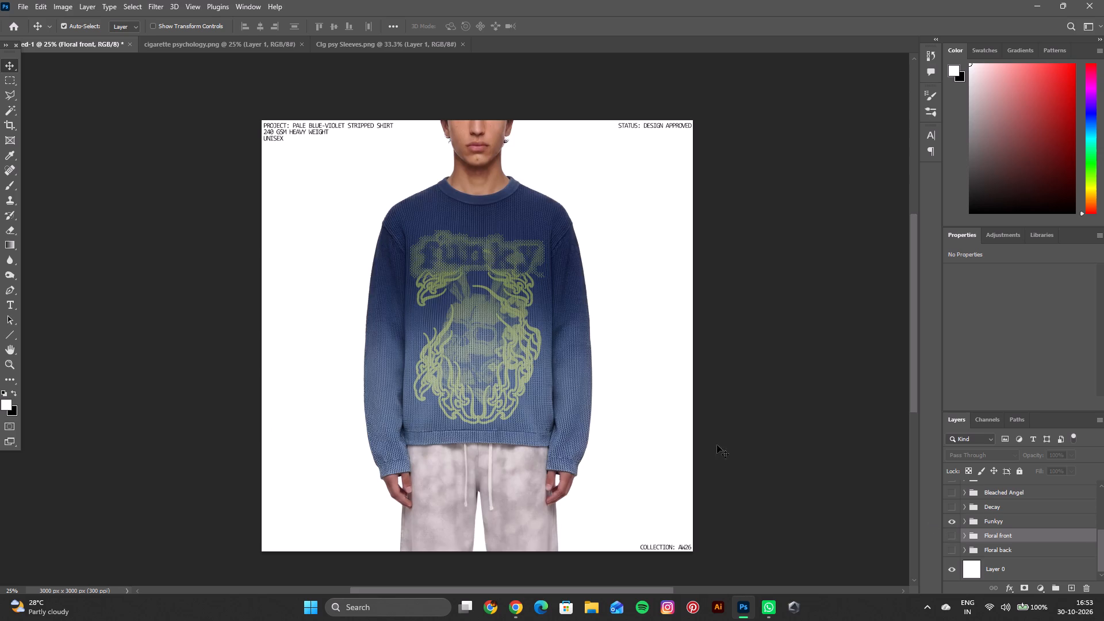
Replace the garment wording after PALE BLUE-VIOLET in the PROJECT label above the funky sweater with WAFFLE FULL SLEEVES.
key(ctrl+equal)
key(ctrl+equal)
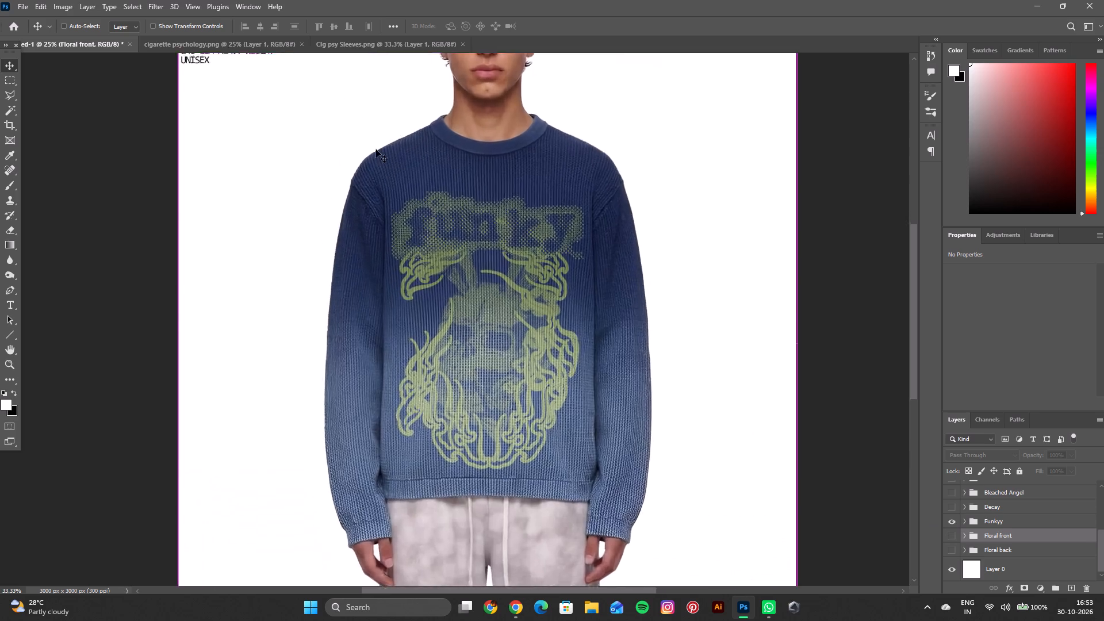
key(ctrl+equal)
key(space)
key(space)
key(space)
key(space)
key(space)
key(space)
key(space)
key(space)
key(space)
key(space)
key(space)
key(space)
key(space)
key(space)
key(space)
key(space)
key(space)
key(space)
key(space)
key(space)
drag(410, 199, 502, 411)
drag(433, 299, 479, 434)
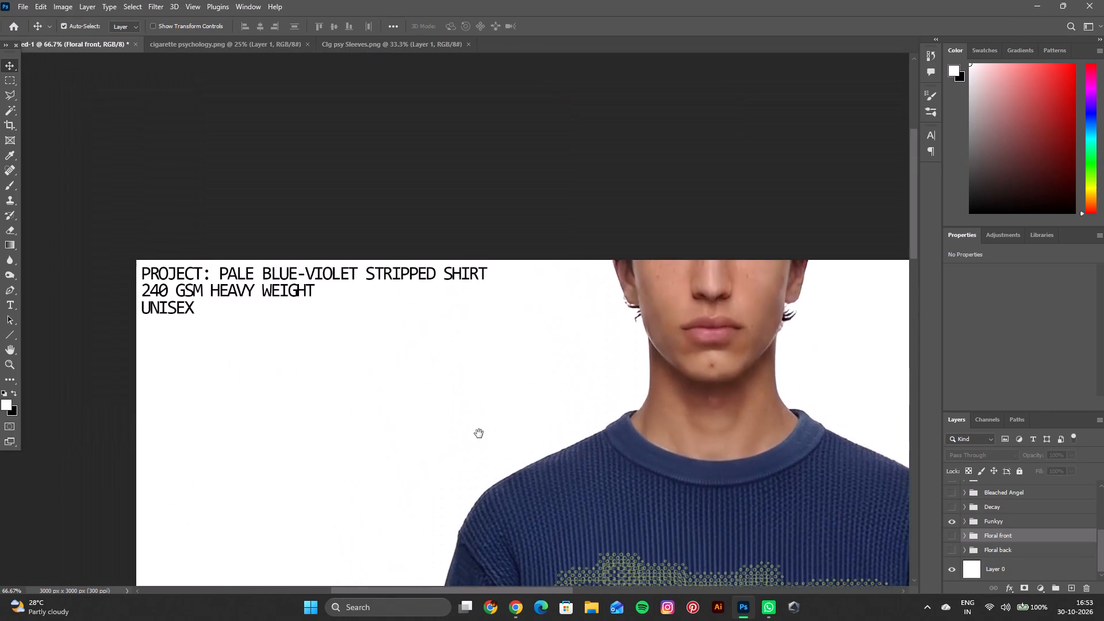
drag(479, 434, 478, 432)
double_click(464, 268)
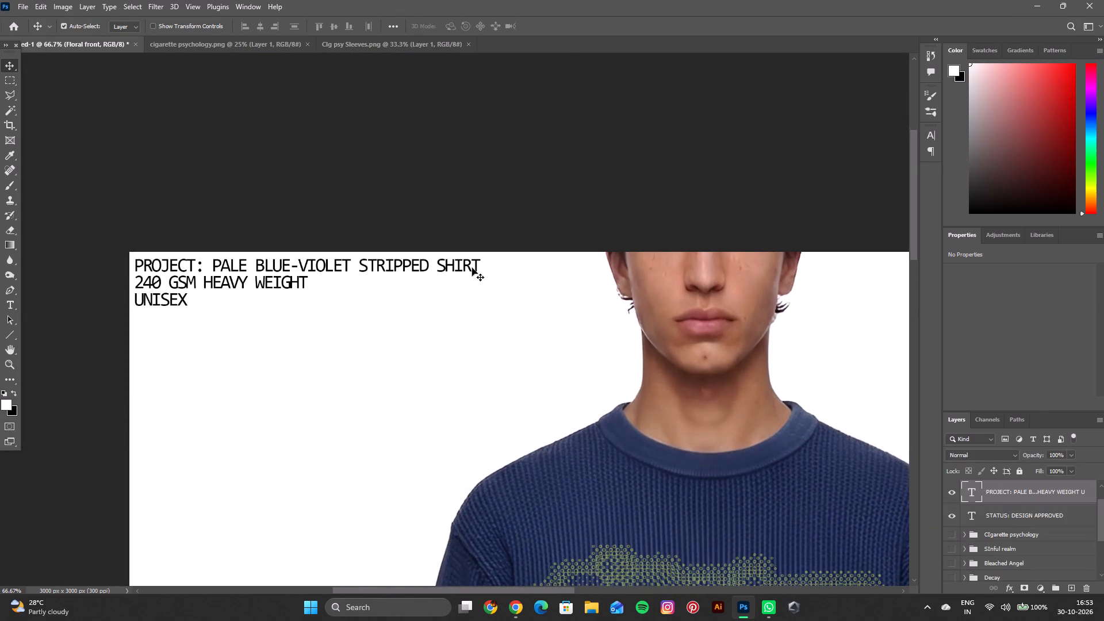
drag(479, 267, 363, 259)
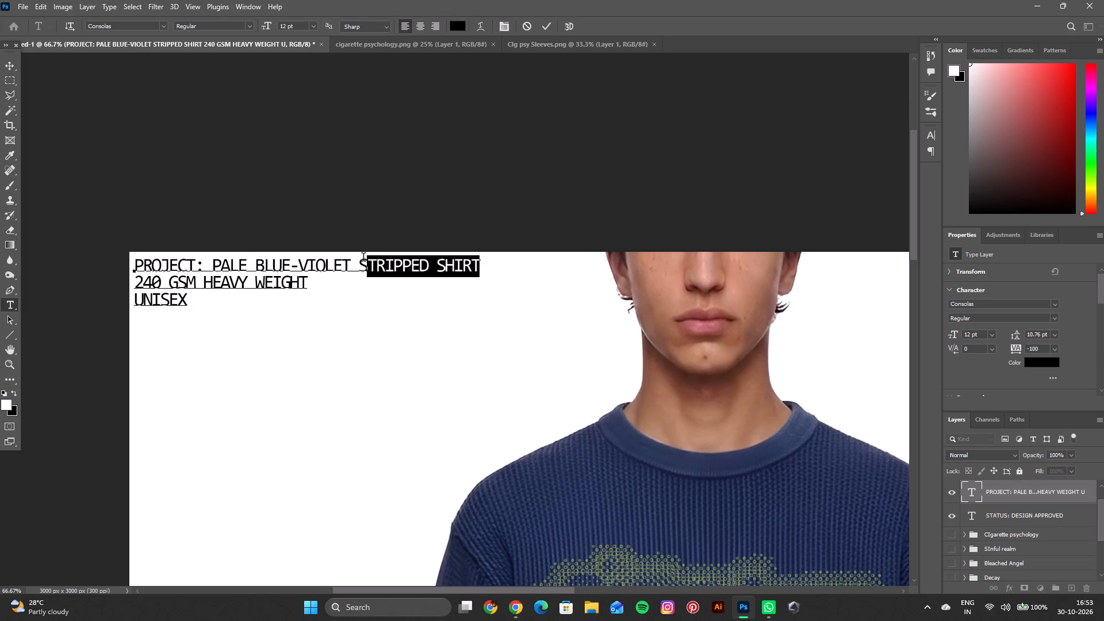
drag(363, 259, 358, 263)
key(BackSpace)
text(WAFFLE)
key(space)
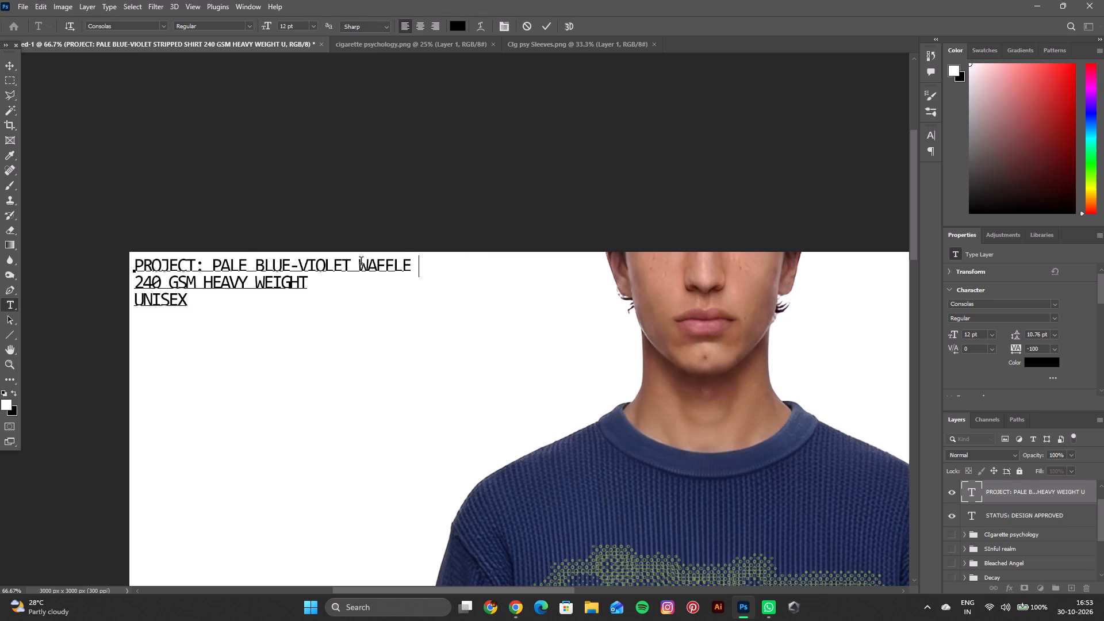
text(FULL SLEE)
text(VES)
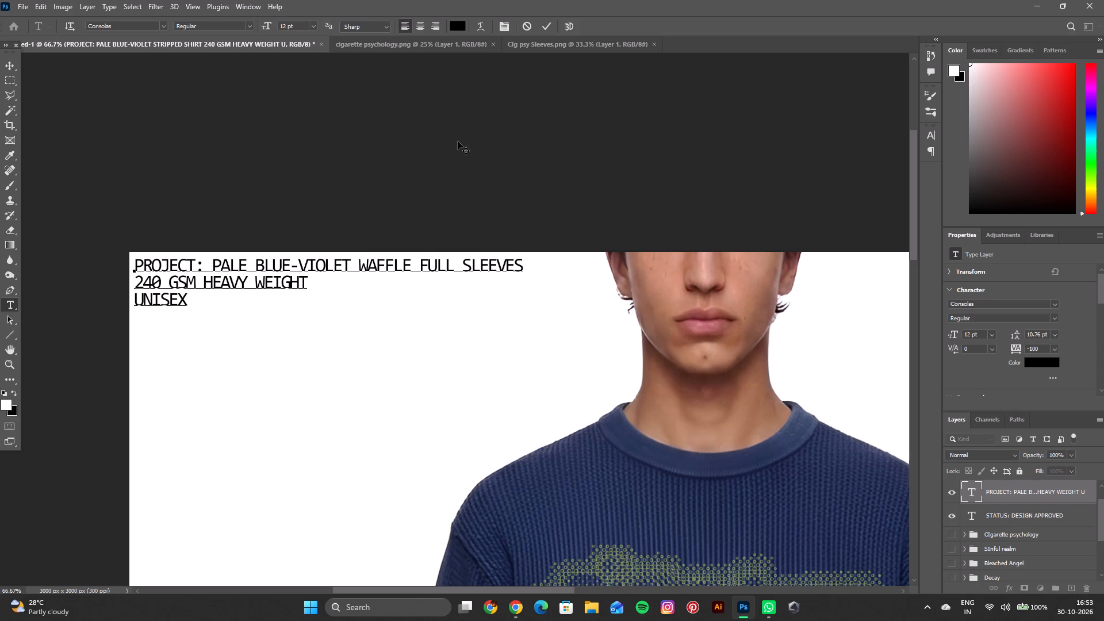
click(536, 24)
click(547, 27)
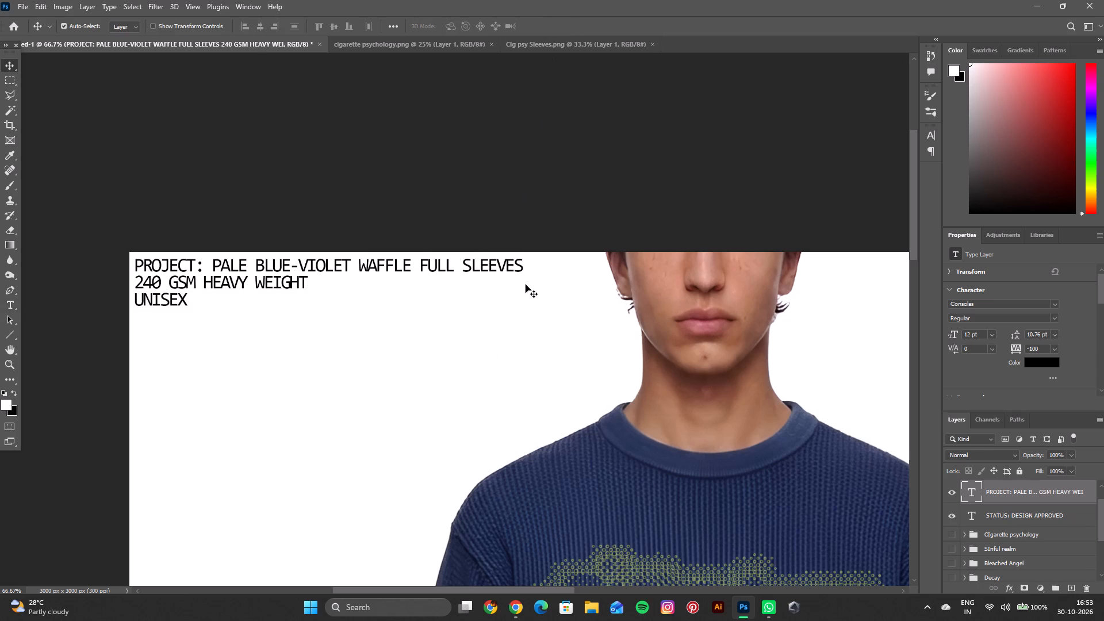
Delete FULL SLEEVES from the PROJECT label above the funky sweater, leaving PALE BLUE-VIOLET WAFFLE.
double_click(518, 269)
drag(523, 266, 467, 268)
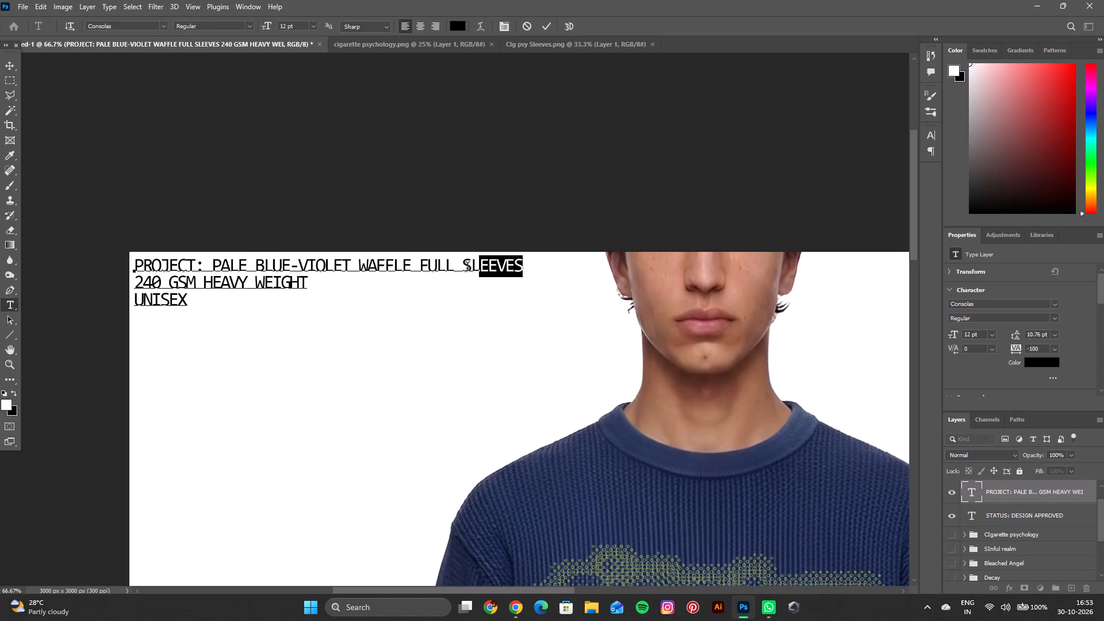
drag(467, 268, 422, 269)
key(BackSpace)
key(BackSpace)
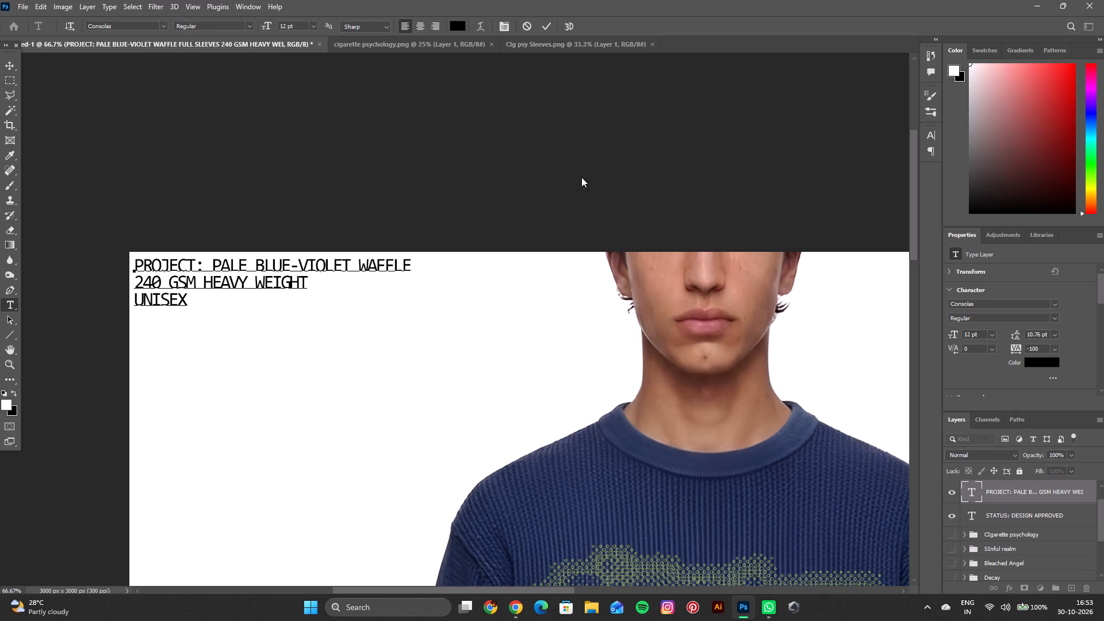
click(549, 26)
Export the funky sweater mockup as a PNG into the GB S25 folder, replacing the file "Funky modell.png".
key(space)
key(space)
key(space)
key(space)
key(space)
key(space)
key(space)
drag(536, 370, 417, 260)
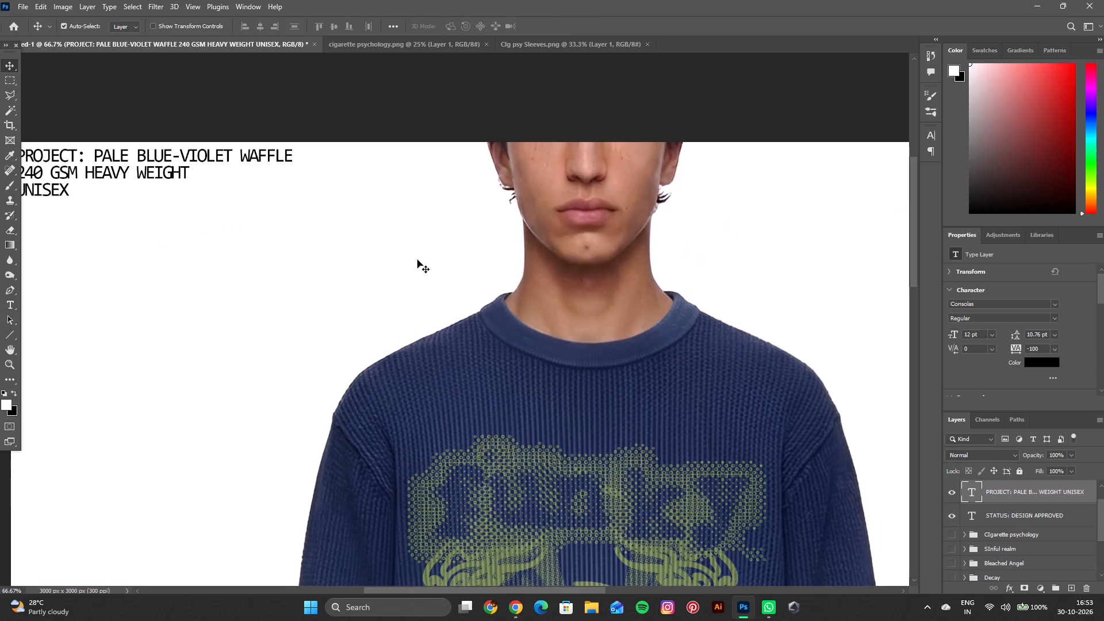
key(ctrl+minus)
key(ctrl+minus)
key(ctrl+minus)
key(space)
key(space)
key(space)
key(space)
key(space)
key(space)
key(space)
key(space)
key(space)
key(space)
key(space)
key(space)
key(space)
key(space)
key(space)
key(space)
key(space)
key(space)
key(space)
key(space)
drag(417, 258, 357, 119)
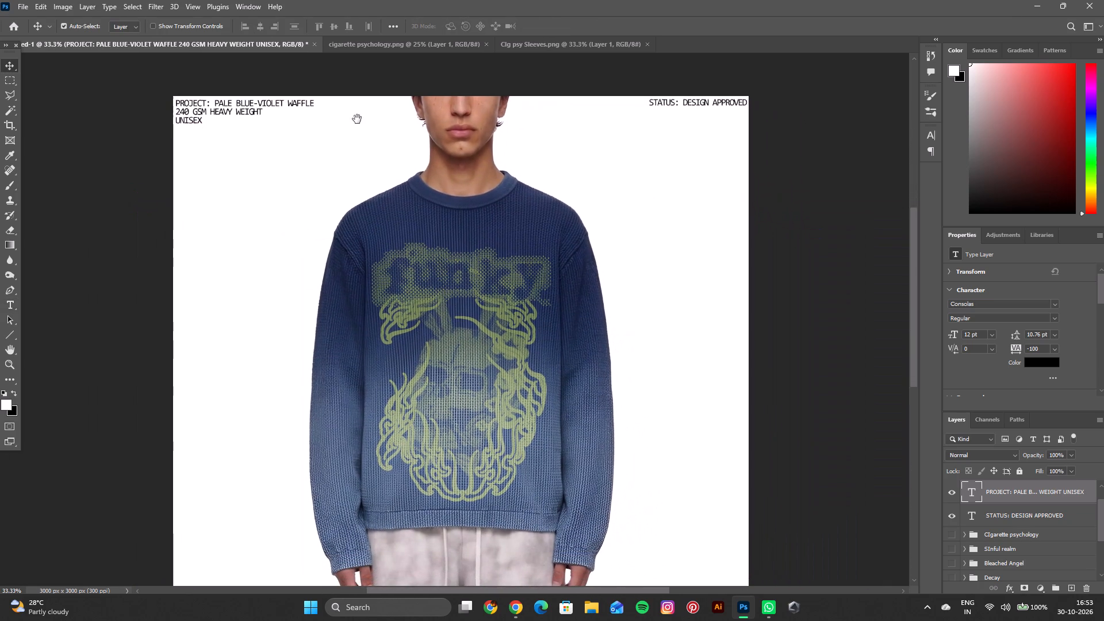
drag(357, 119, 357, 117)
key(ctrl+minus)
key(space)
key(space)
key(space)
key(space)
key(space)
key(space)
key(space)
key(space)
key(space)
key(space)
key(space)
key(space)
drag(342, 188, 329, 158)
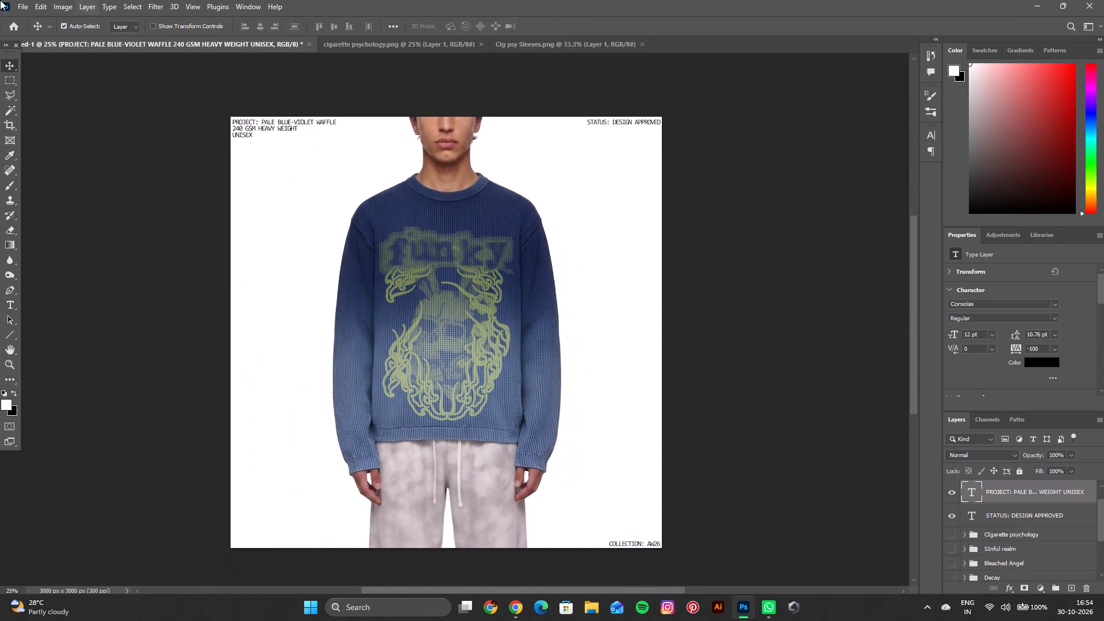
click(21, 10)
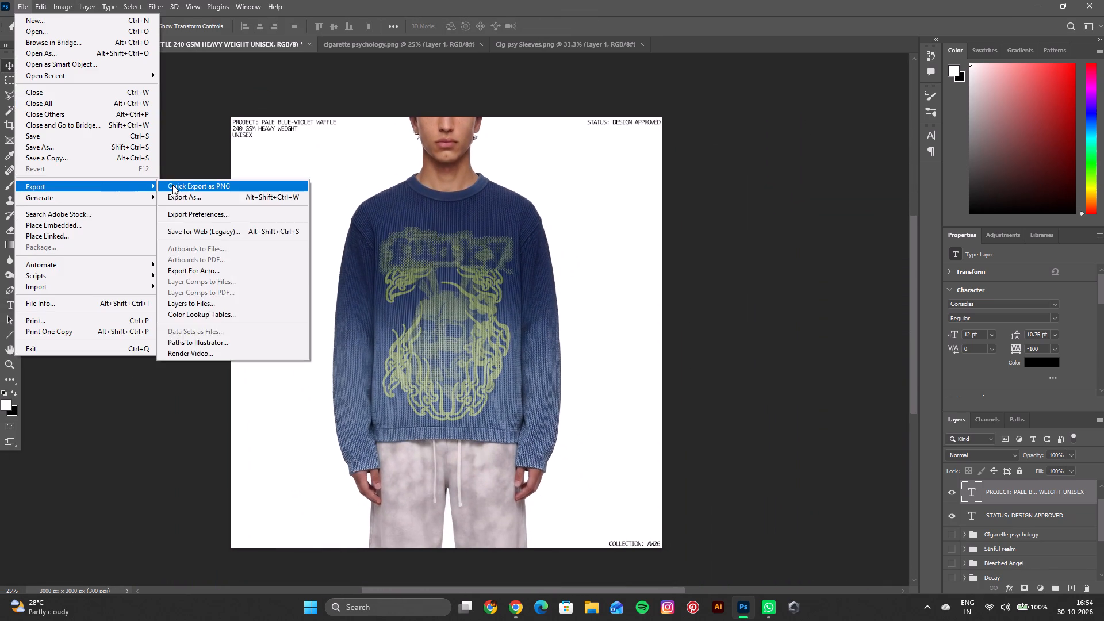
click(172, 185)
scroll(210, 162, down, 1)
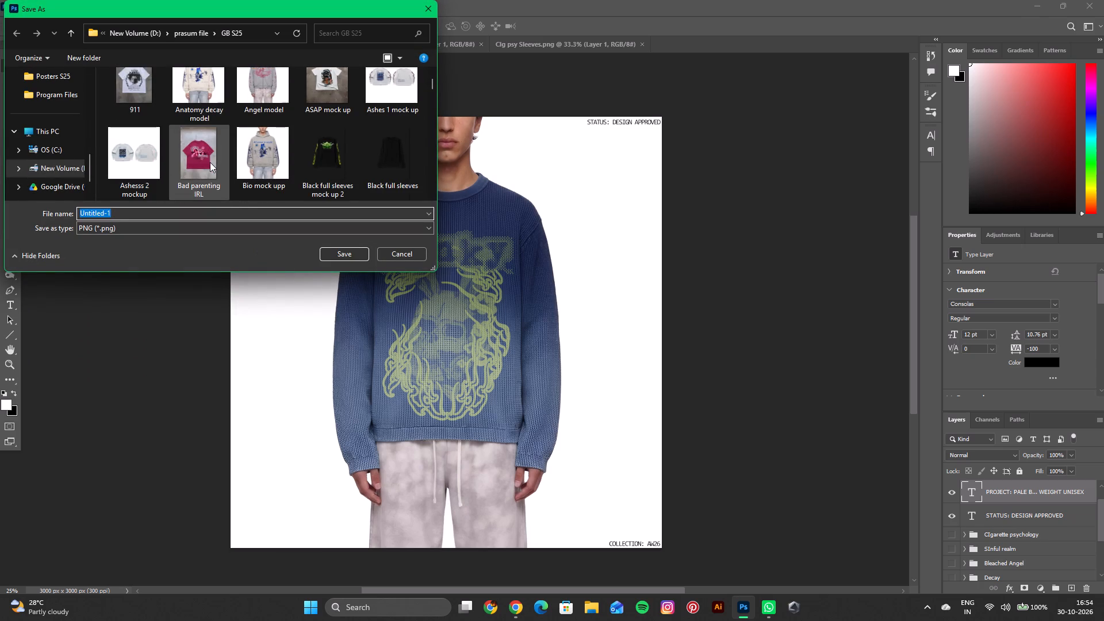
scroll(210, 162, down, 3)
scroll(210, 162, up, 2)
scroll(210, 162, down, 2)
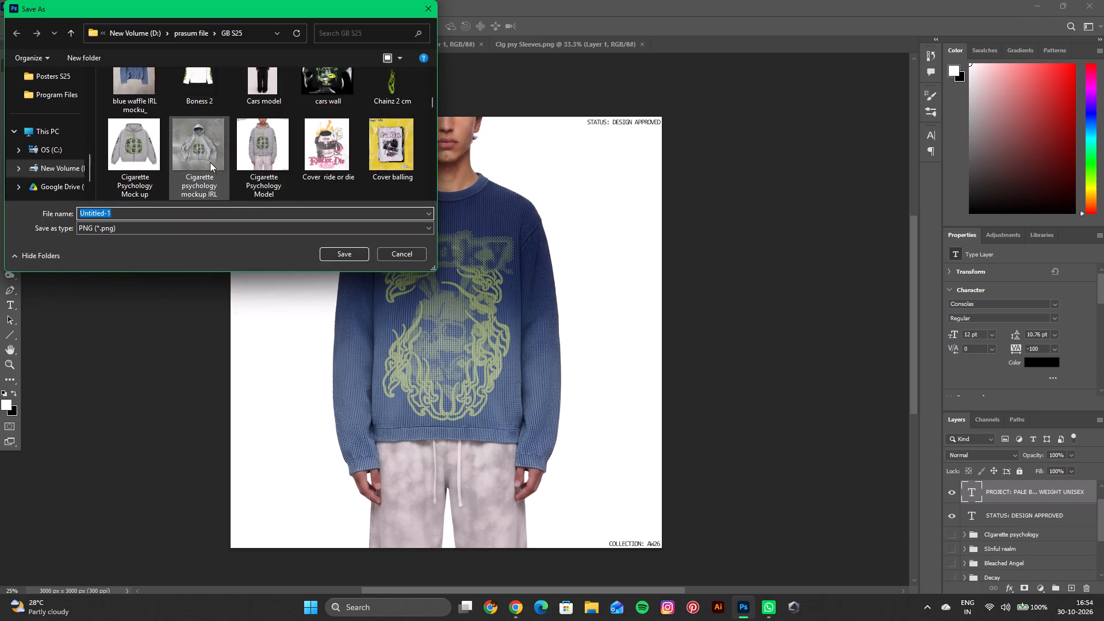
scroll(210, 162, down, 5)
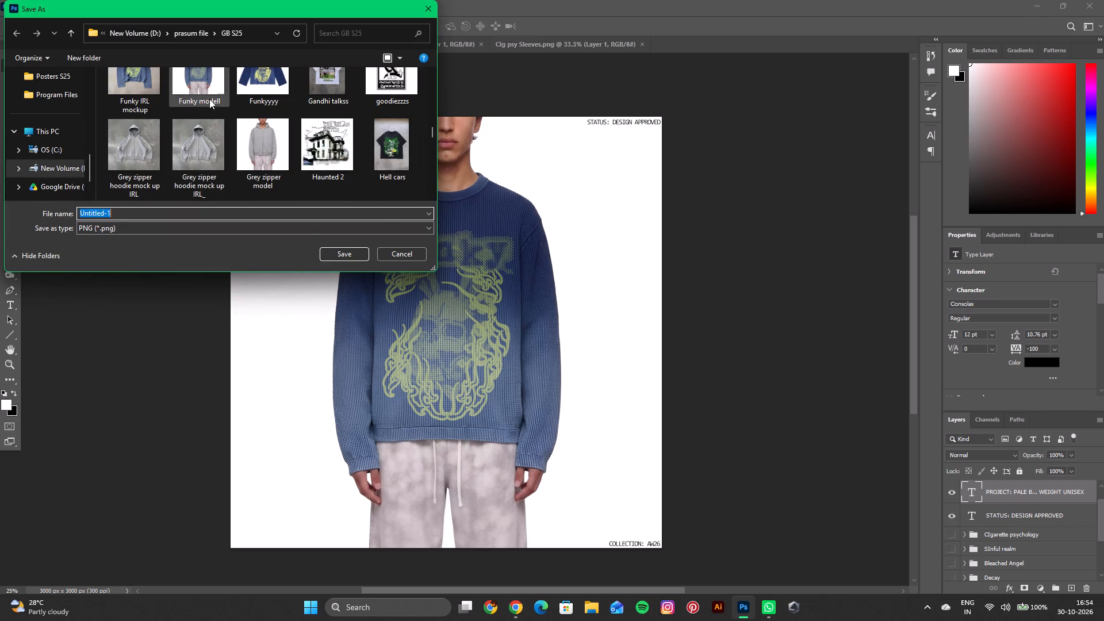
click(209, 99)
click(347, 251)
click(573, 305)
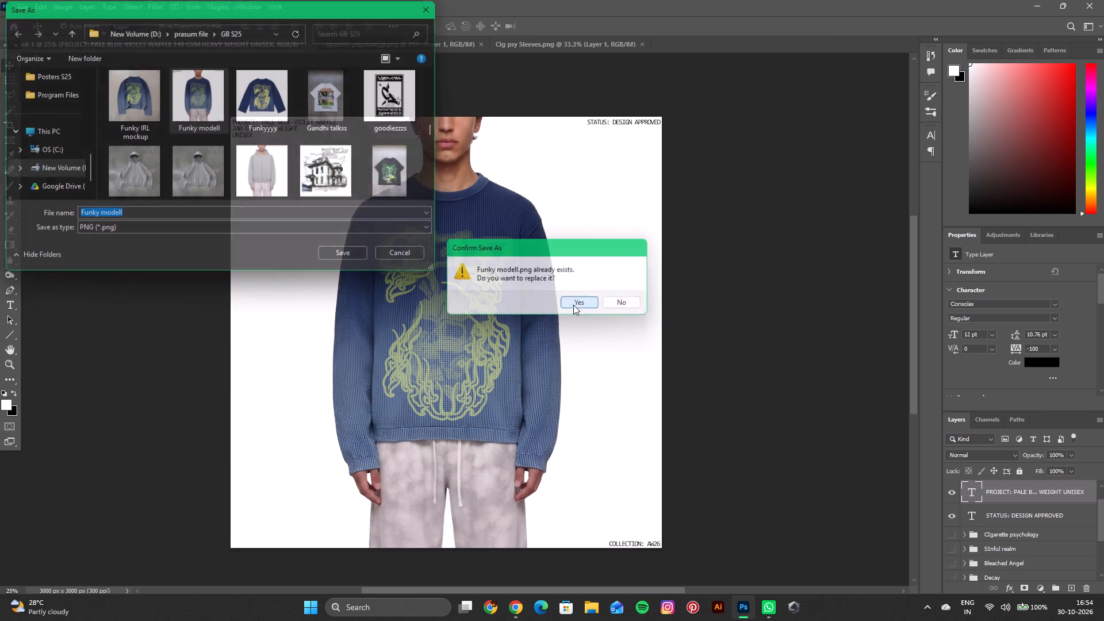
Undo the recent label and visibility edits back to the BLUE OMBRE WASH project label with the Funkyy group shown.
key(ctrl+z)
key(ctrl+z)
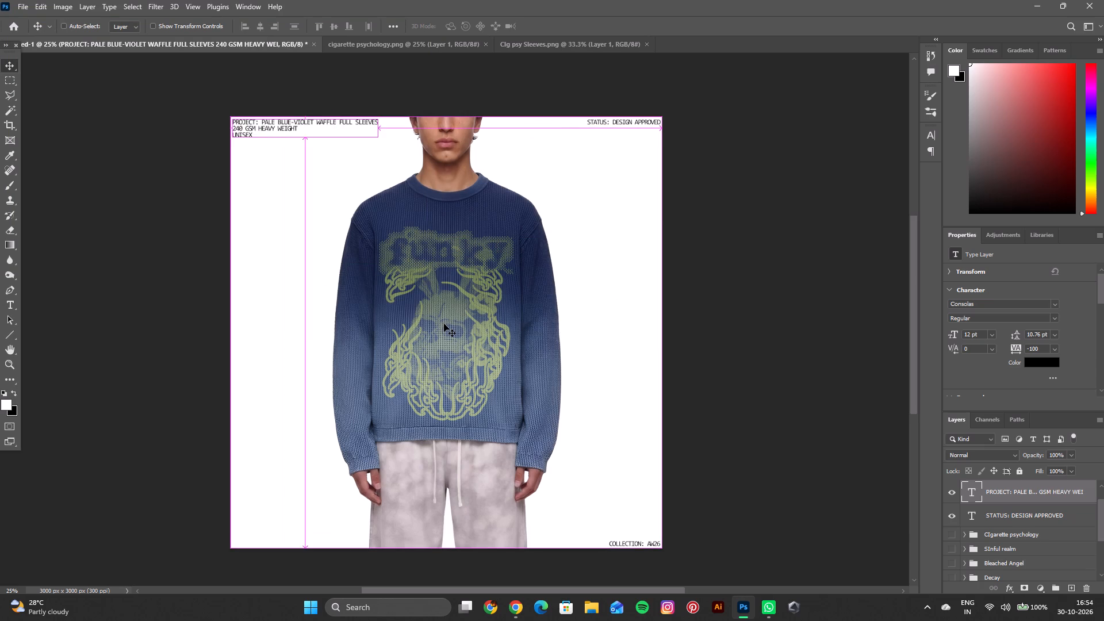
key(ctrl+z)
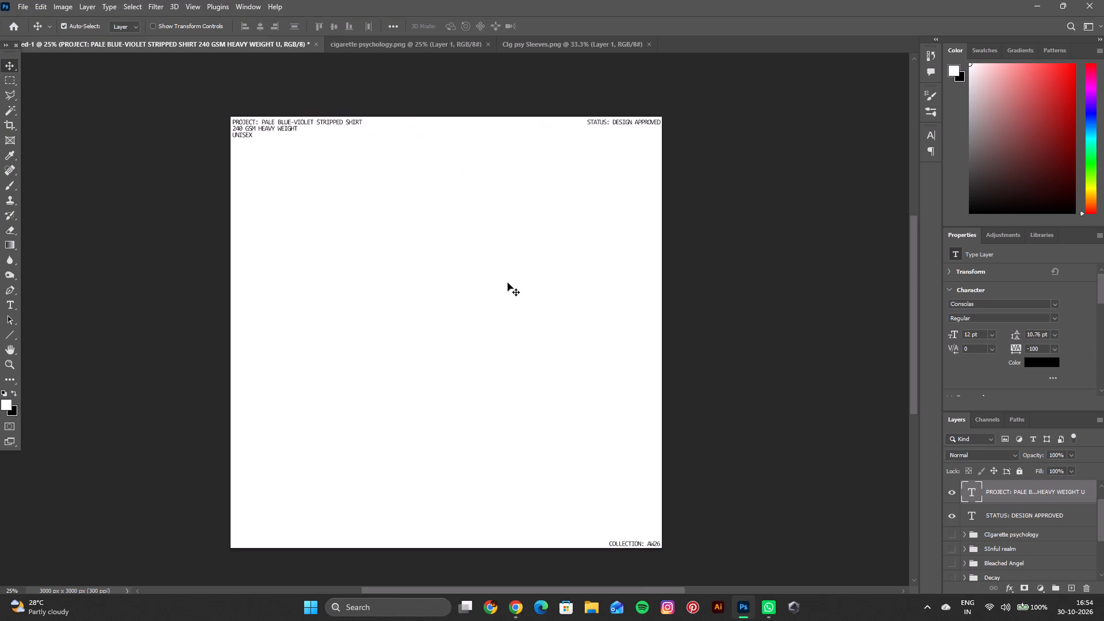
key(ctrl+z)
key(ctrl+z)
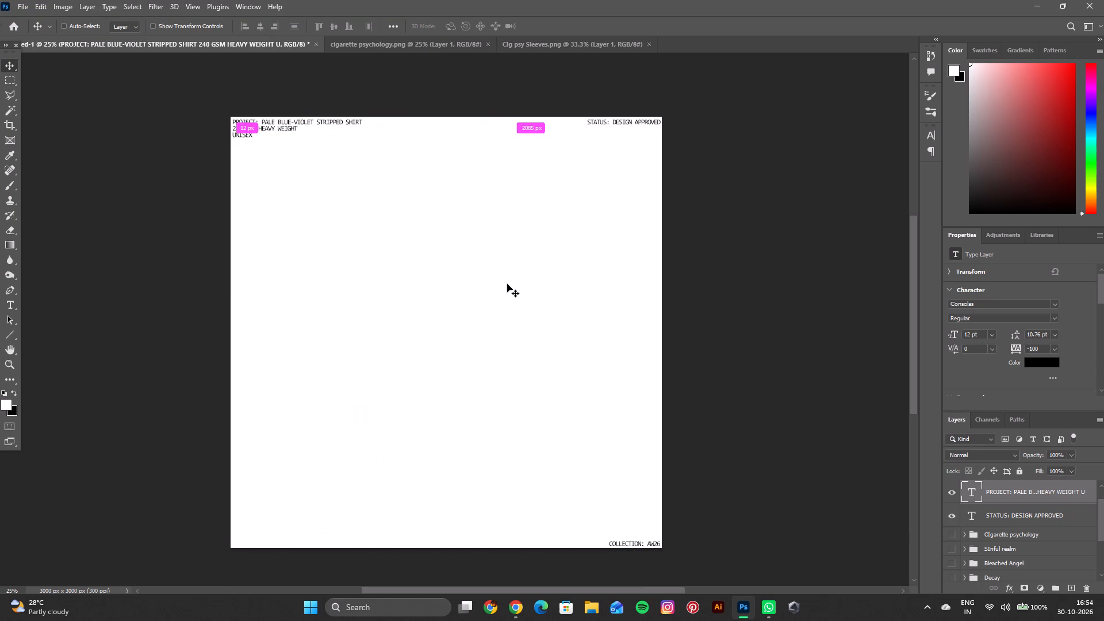
key(ctrl+z)
key(ctrl+z)
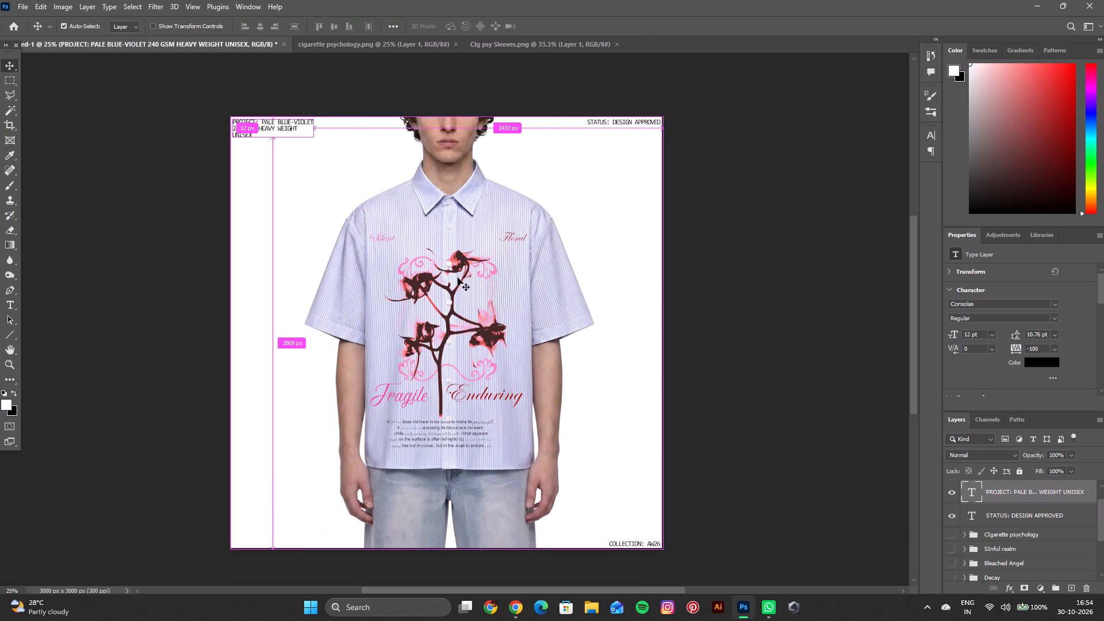
key(ctrl+z)
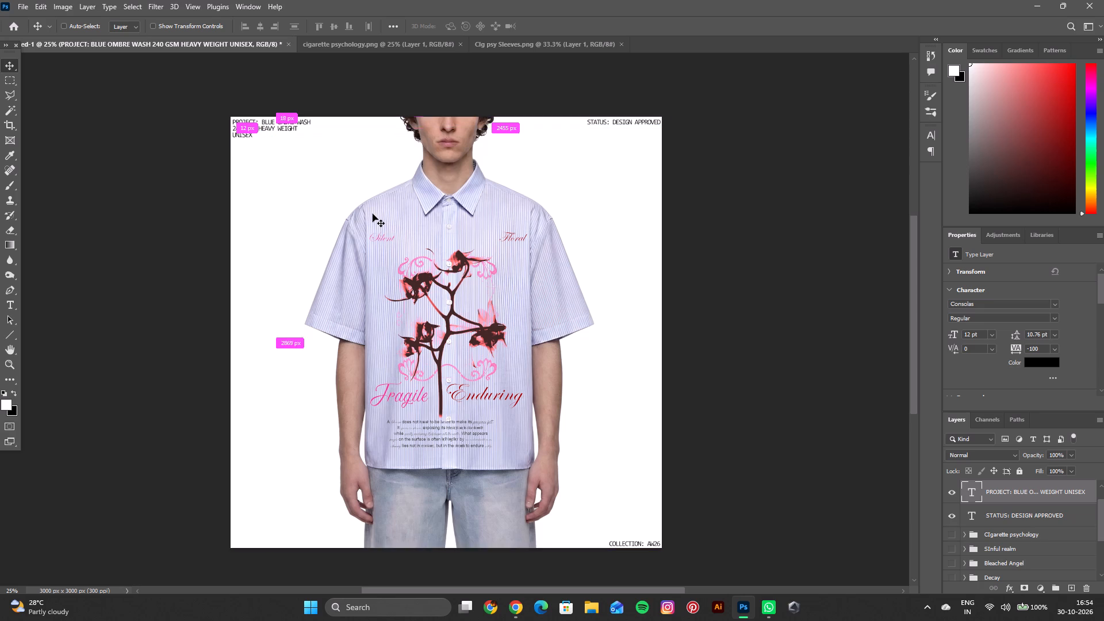
key(ctrl+z)
key(ctrl+z)
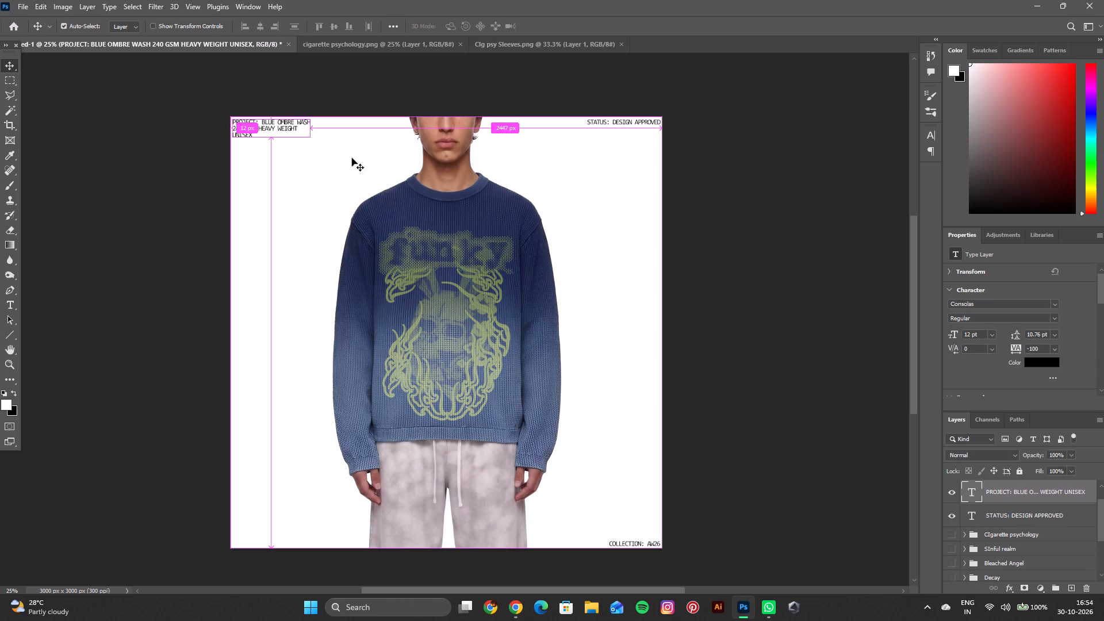
Add WAFFLE after BLUE OMBRE WASH in the PROJECT label above the funky sweater.
key(ctrl+equal)
key(ctrl+equal)
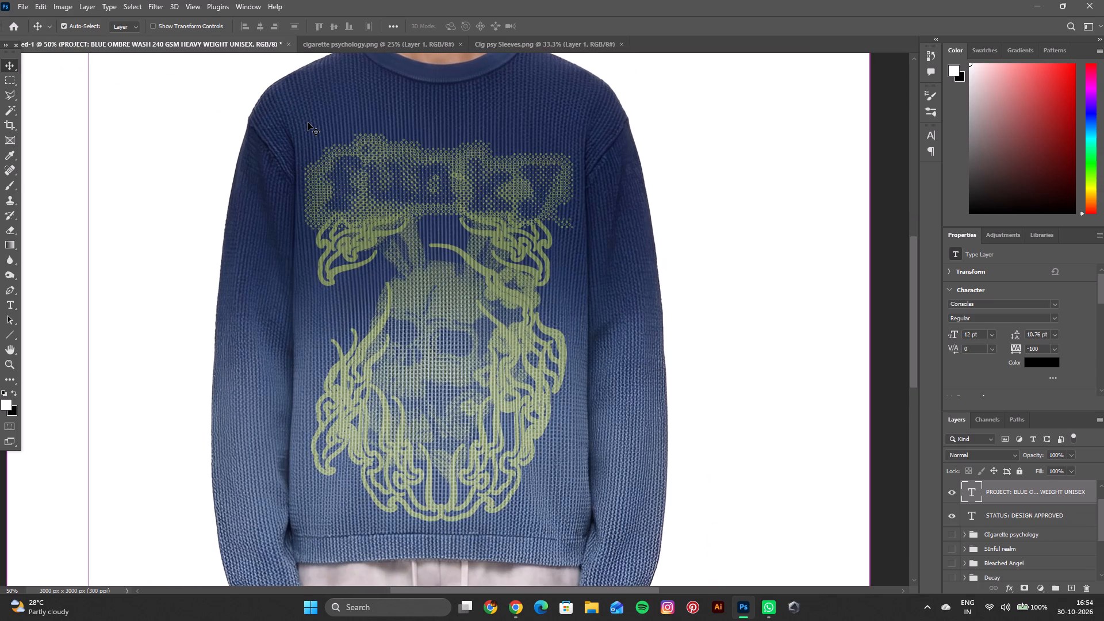
key(space)
key(space)
key(space)
key(space)
key(space)
key(space)
key(space)
key(space)
key(space)
key(space)
key(space)
key(space)
key(space)
key(space)
key(space)
key(space)
key(space)
key(space)
key(space)
key(space)
drag(313, 125, 489, 481)
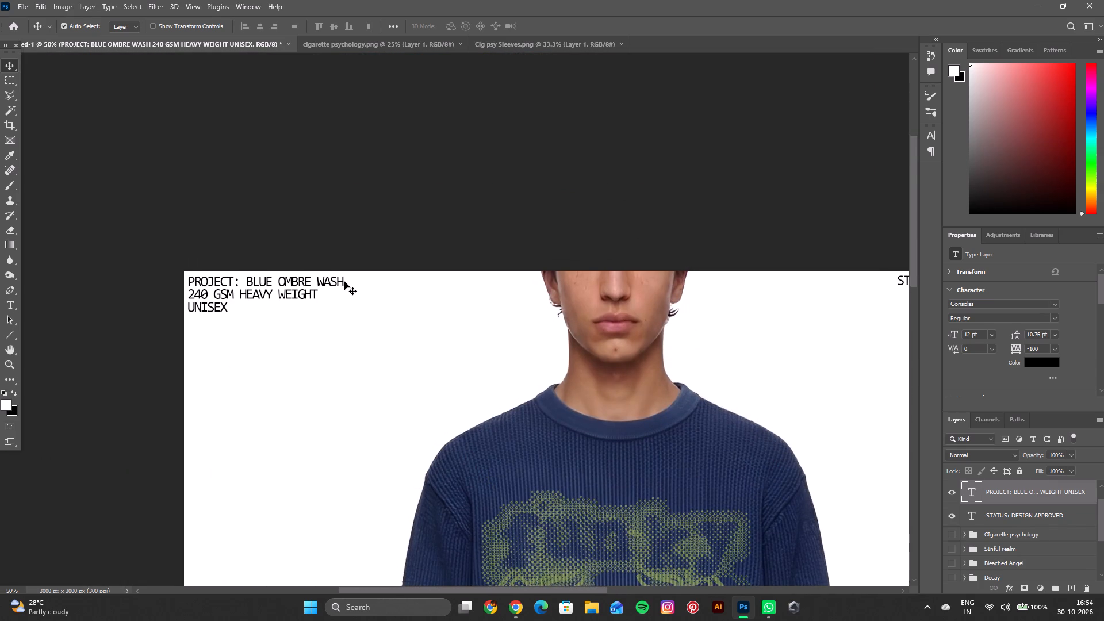
double_click(344, 282)
double_click(342, 281)
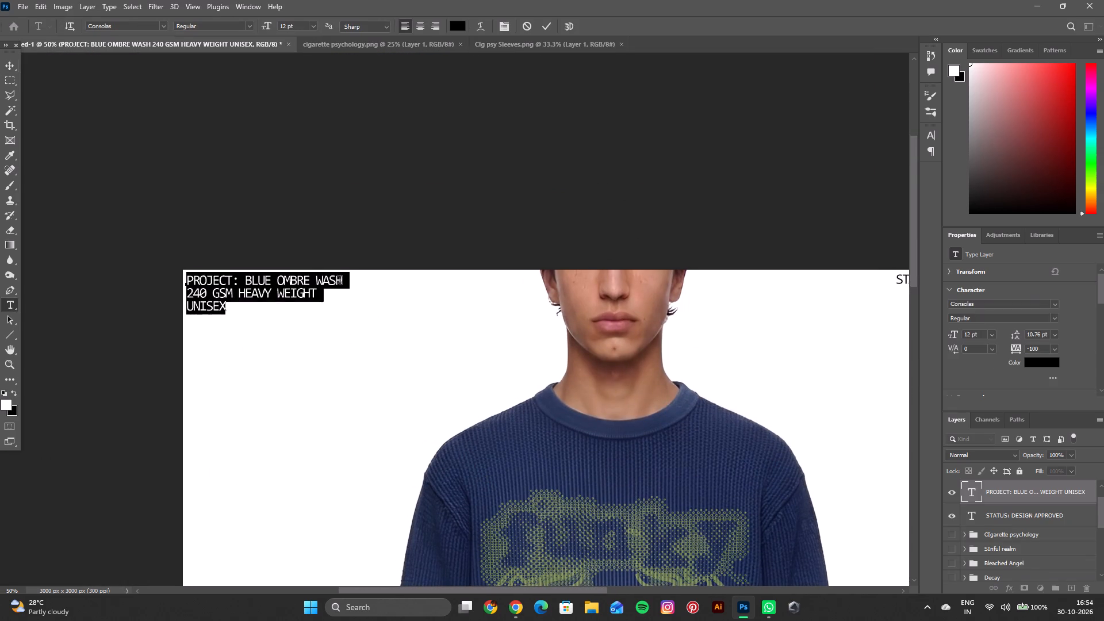
click(343, 282)
key(space)
text(WAFFLE)
key(space)
key(BackSpace)
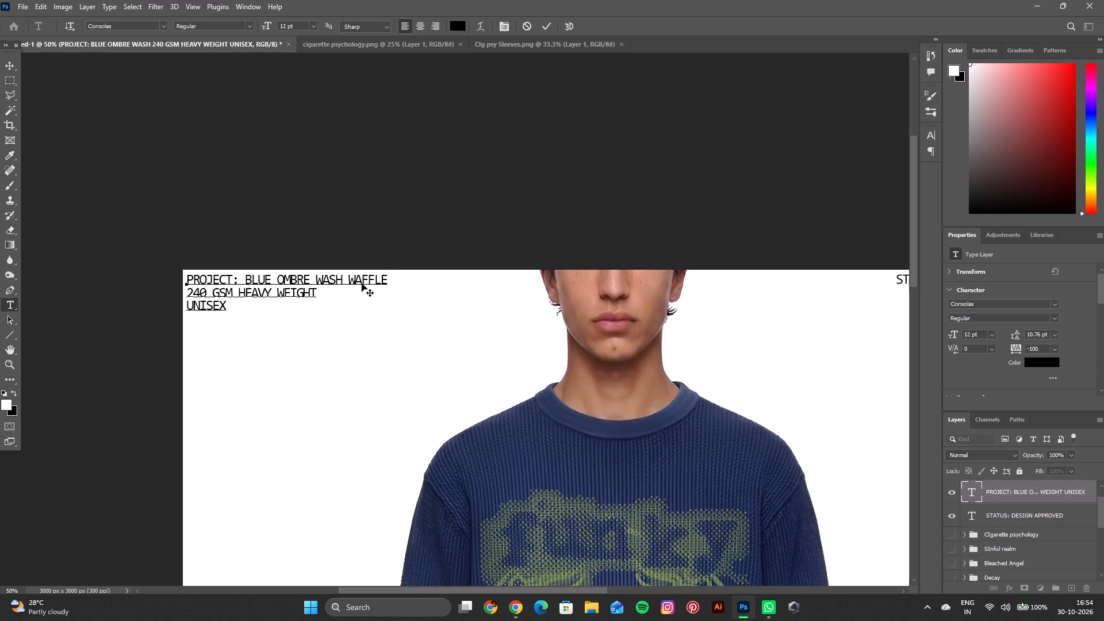
click(543, 29)
Export the relabelled funky sweater mockup as a PNG into the GB S25 folder, replacing "Funky modell.png".
key(ctrl+minus)
key(ctrl+minus)
key(ctrl+minus)
key(space)
key(space)
key(space)
key(space)
key(space)
key(space)
key(space)
key(space)
key(space)
key(space)
key(space)
key(space)
key(space)
key(space)
key(space)
key(space)
key(space)
key(space)
key(space)
drag(532, 448, 453, 288)
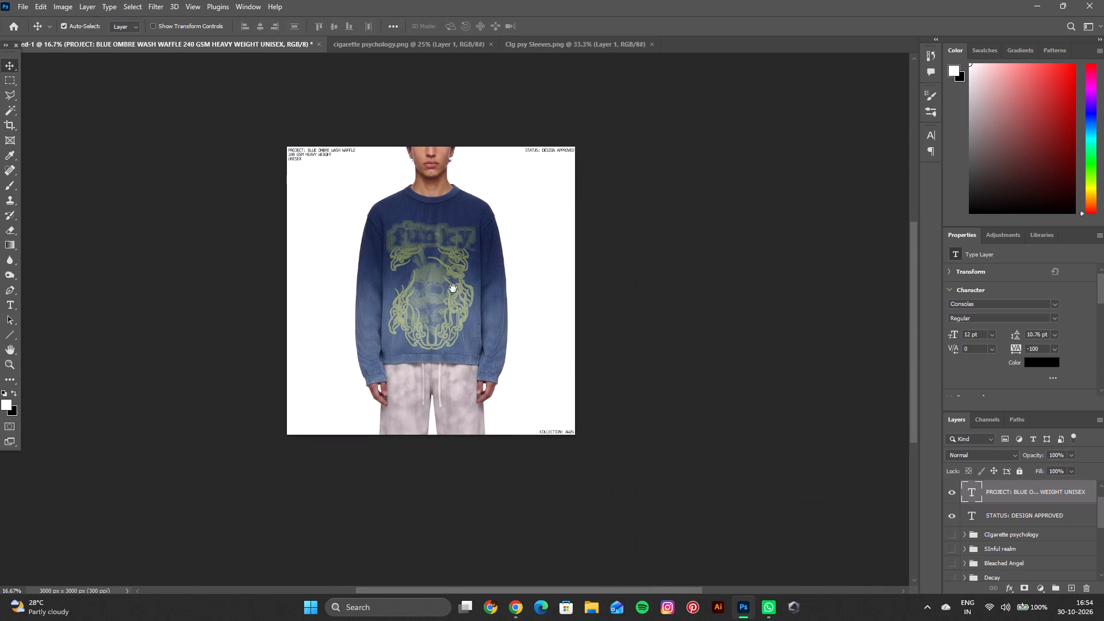
drag(453, 288, 453, 288)
click(19, 10)
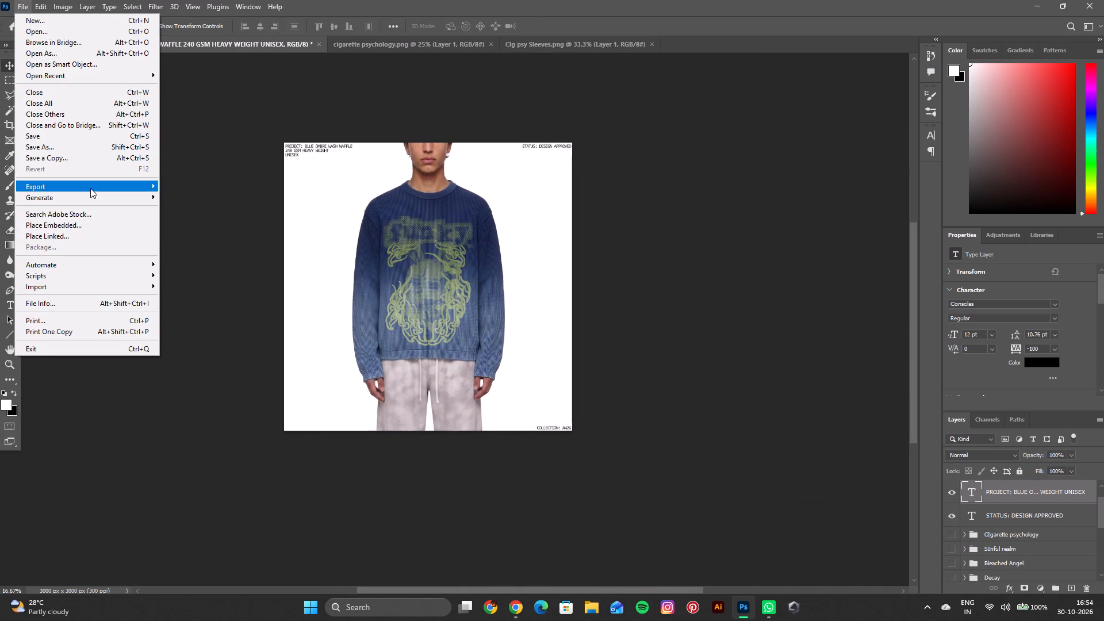
click(168, 186)
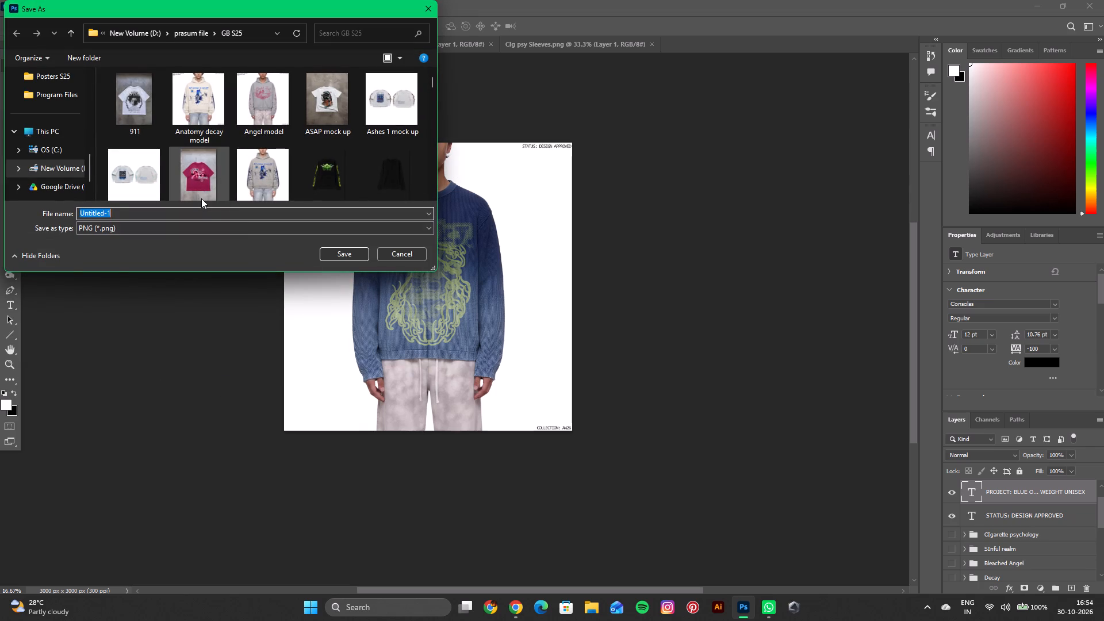
key(BackSpace)
text(funKTY)
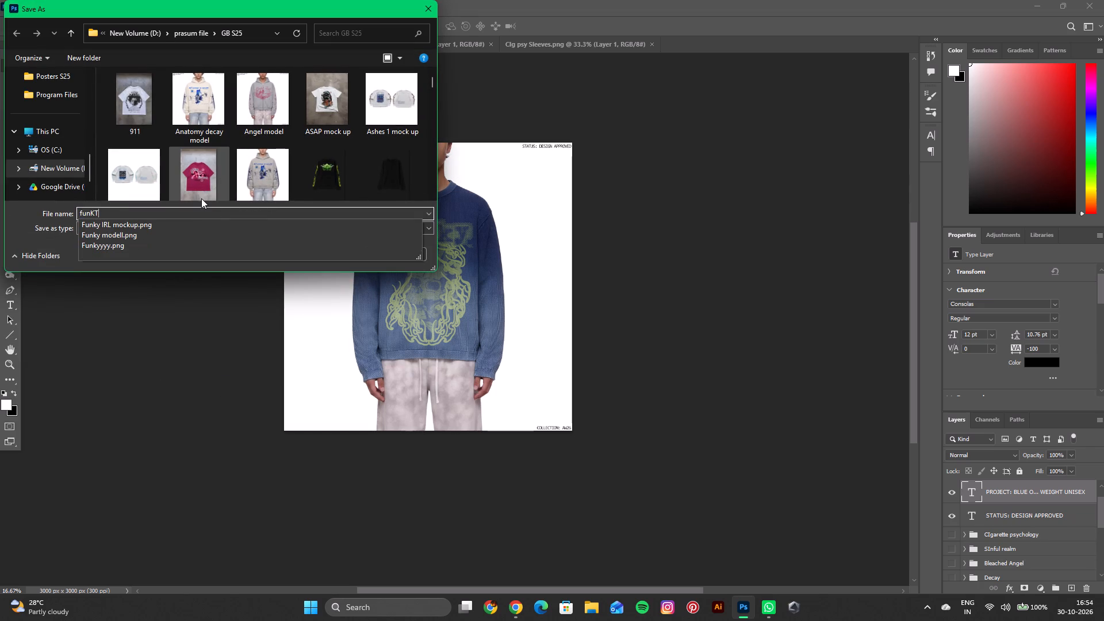
key(BackSpace)
key(BackSpace)
key(BackSpace)
double_click(185, 239)
click(356, 256)
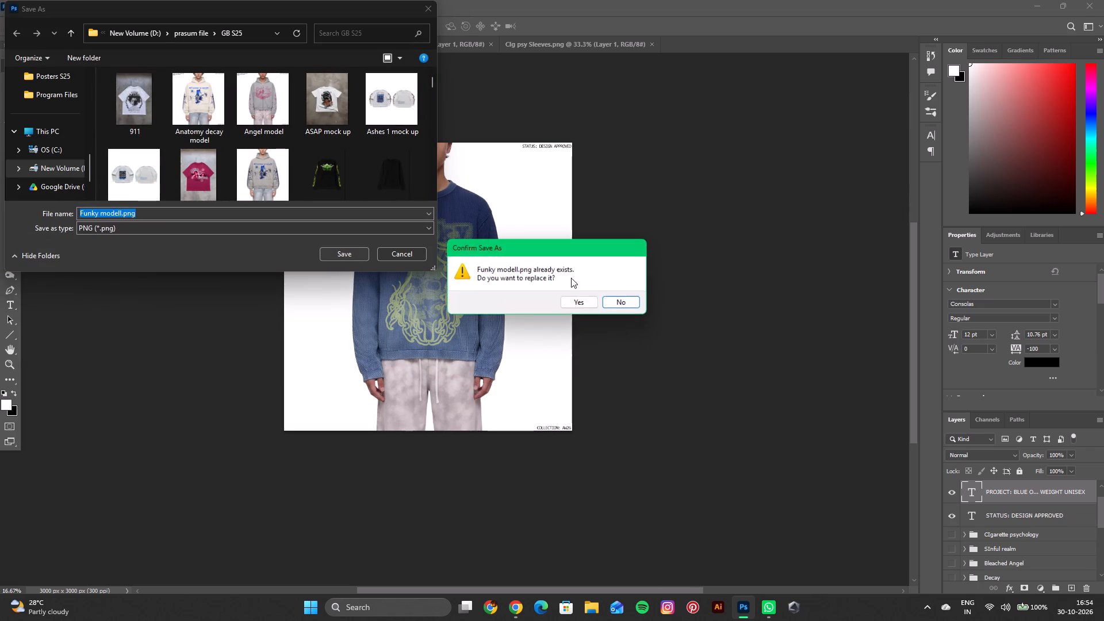
click(575, 304)
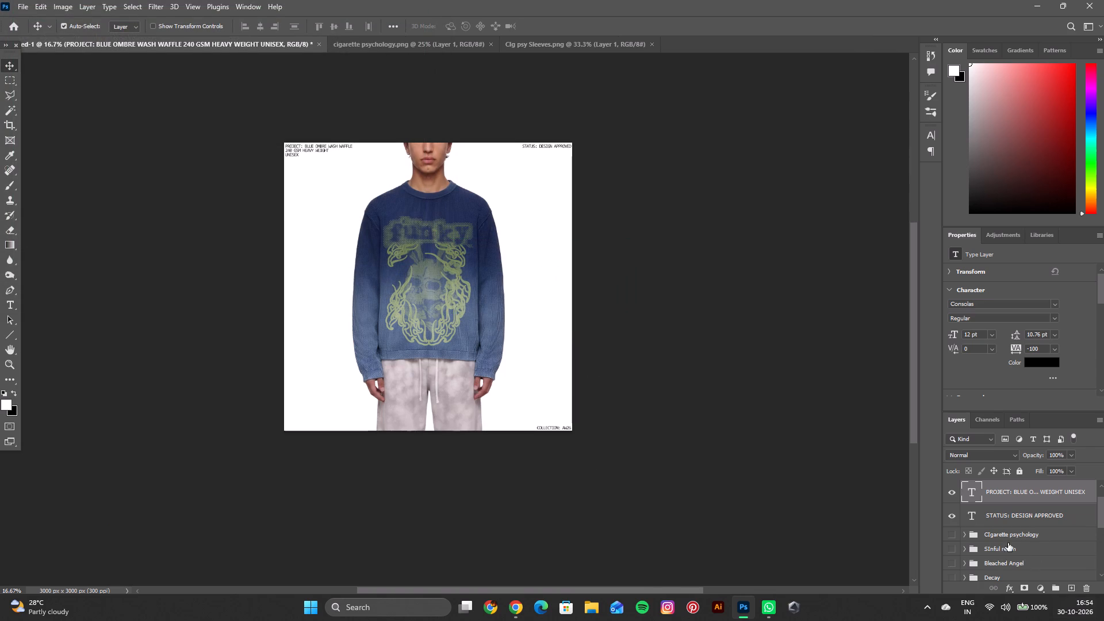
Undo the addition of WAFFLE to the funky sweater's PROJECT label.
scroll(966, 535, up, 6)
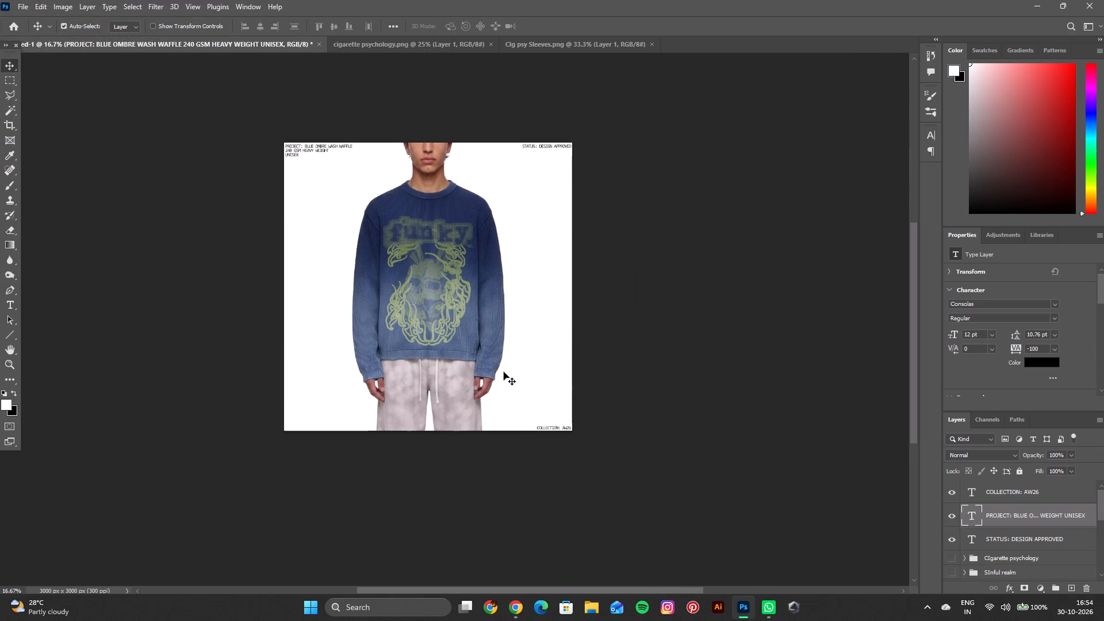
scroll(500, 370, down, 2)
scroll(1013, 558, down, 3)
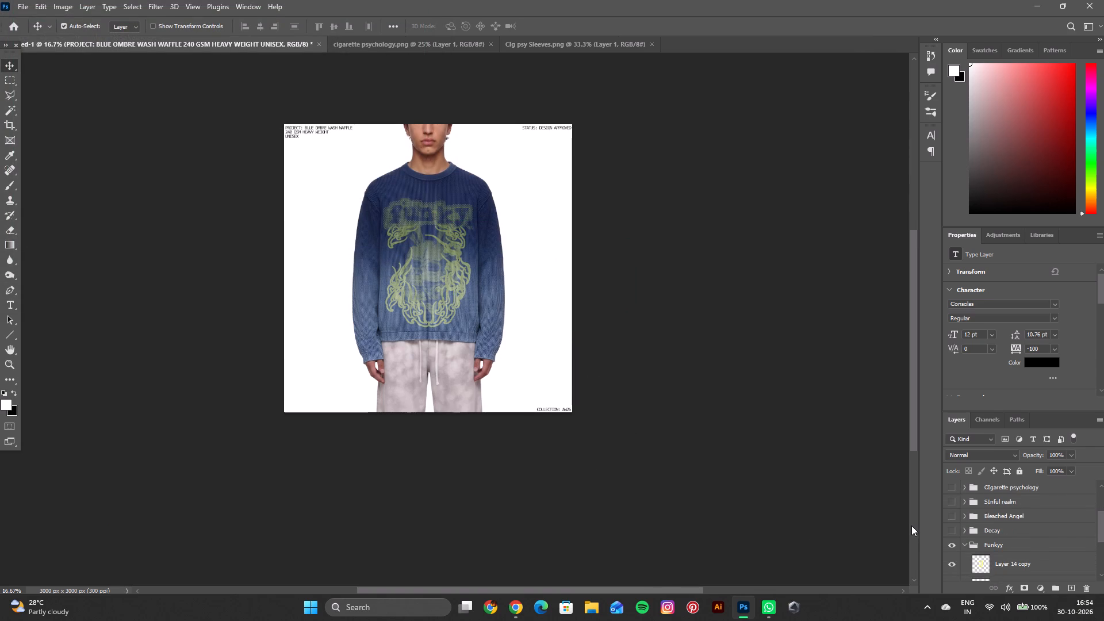
key(ctrl+z)
key(ctrl+z)
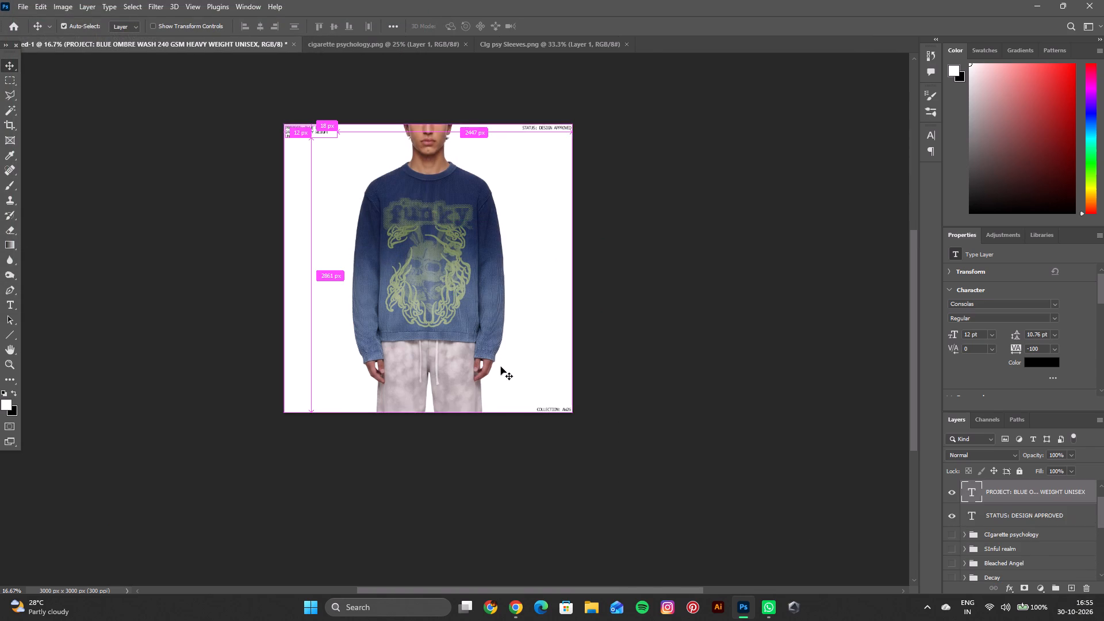
Undo the label and visibility edits back to the OFF-WHITE CREAM TONE project label with the Decay group shown.
key(ctrl+equal)
key(ctrl+equal)
key(space)
key(space)
key(space)
key(space)
key(space)
key(space)
key(space)
key(space)
key(space)
key(space)
key(space)
key(space)
key(space)
key(space)
key(space)
key(space)
key(space)
key(space)
key(space)
key(space)
drag(501, 367, 534, 474)
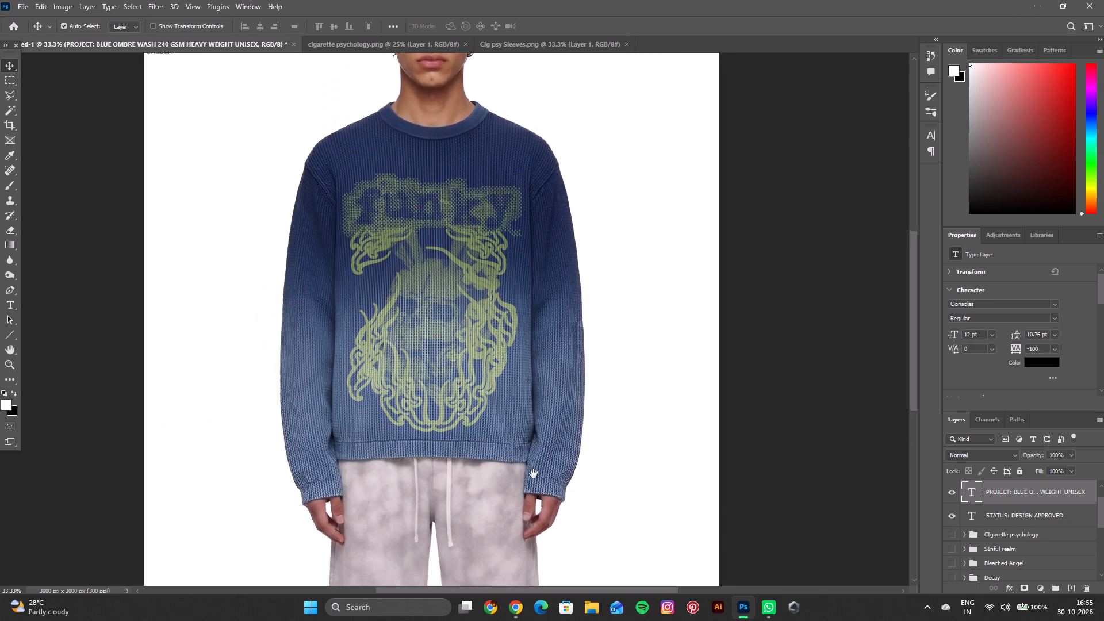
drag(534, 474, 536, 505)
key(ctrl+z)
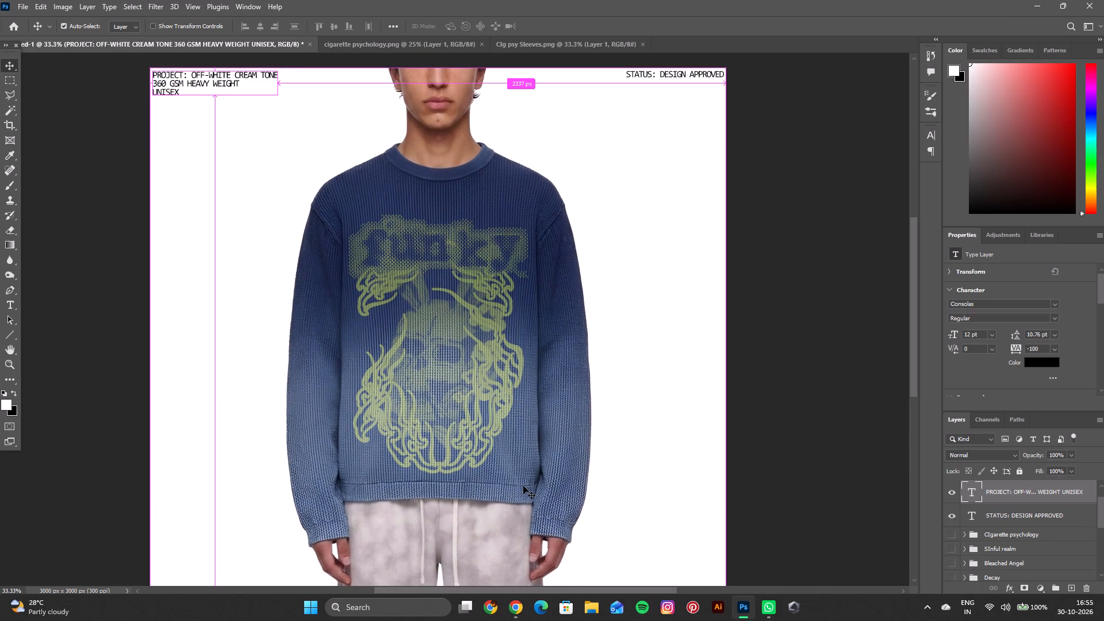
key(ctrl+z)
key(ctrl+z)
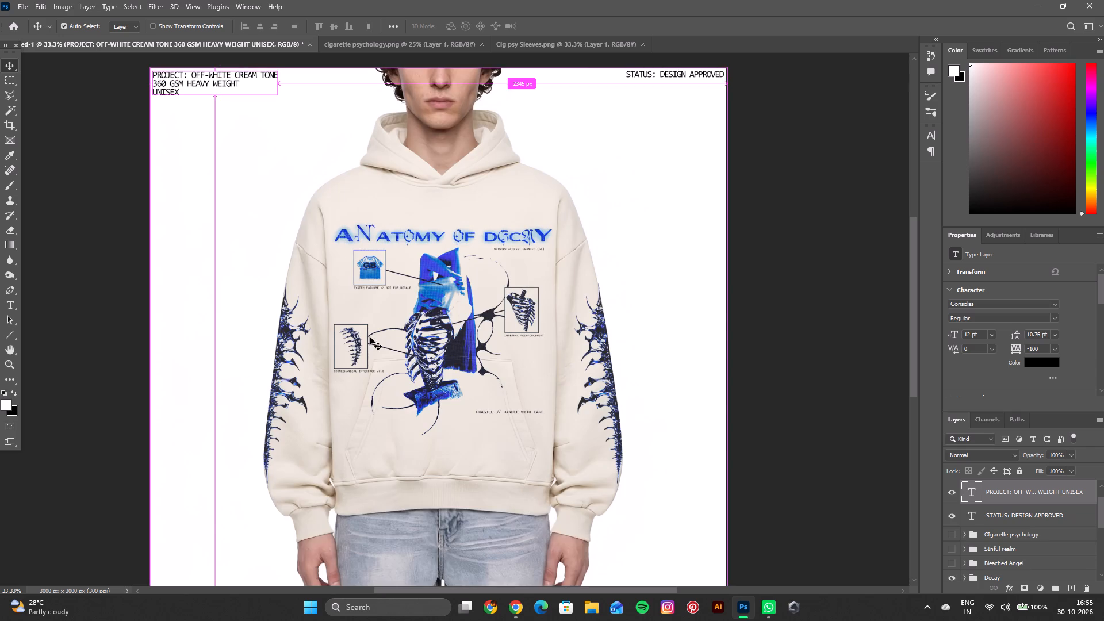
Add OVERSIZED HOODIE after OFF-WHITE CREAM TONE in the PROJECT label above the Anatomy of Decay hoodie.
scroll(283, 164, up, 3)
double_click(271, 103)
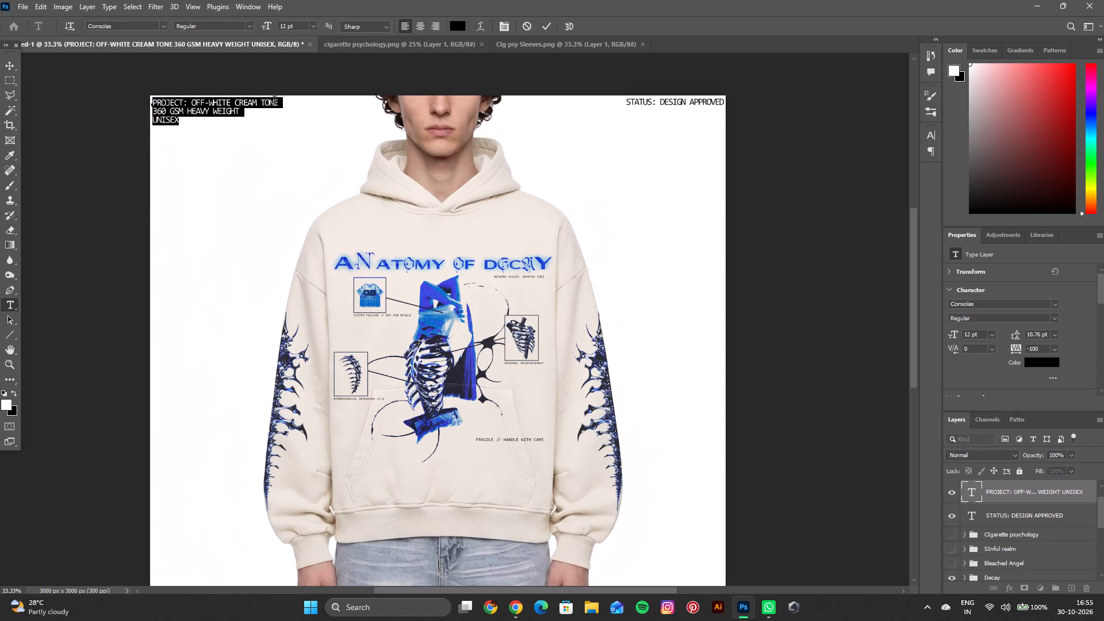
click(281, 106)
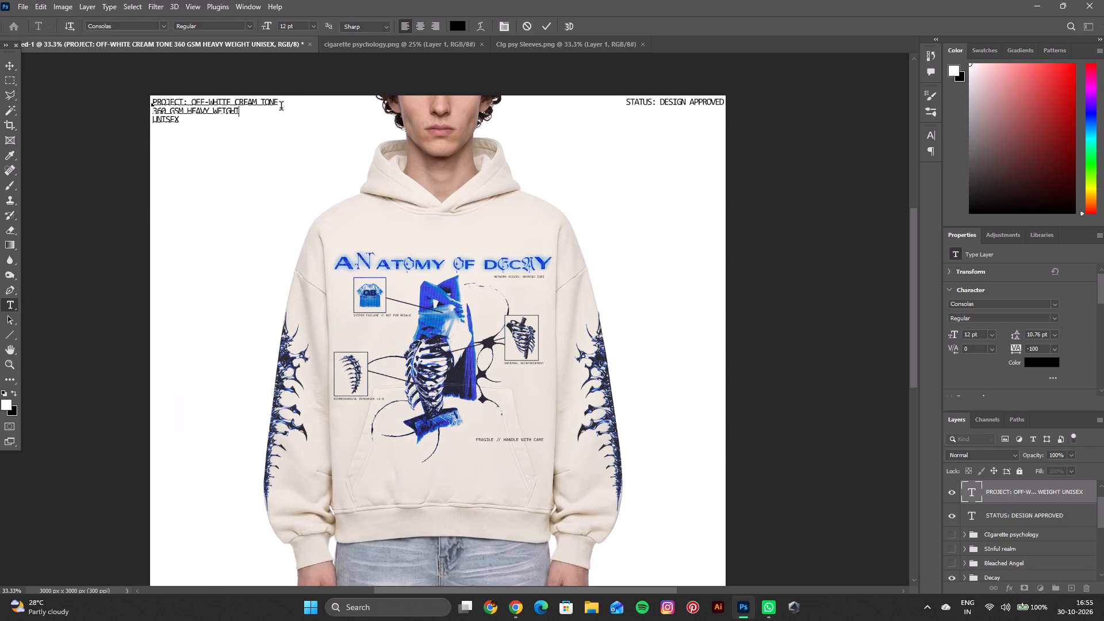
click(278, 102)
key(space)
text(OVER)
text(SIZED HOODIE)
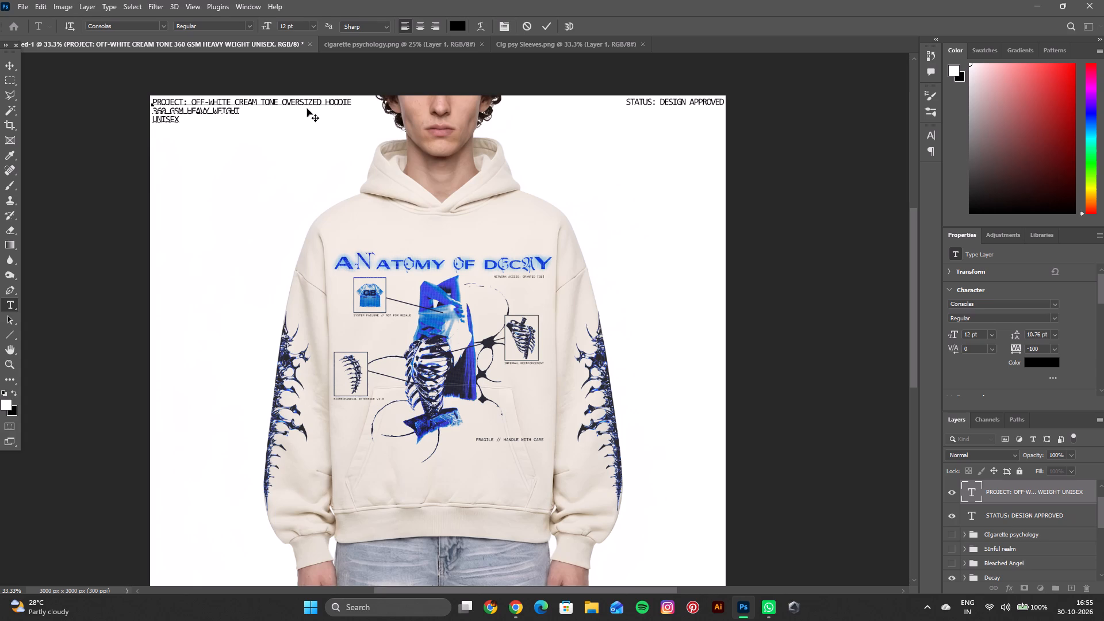
click(551, 26)
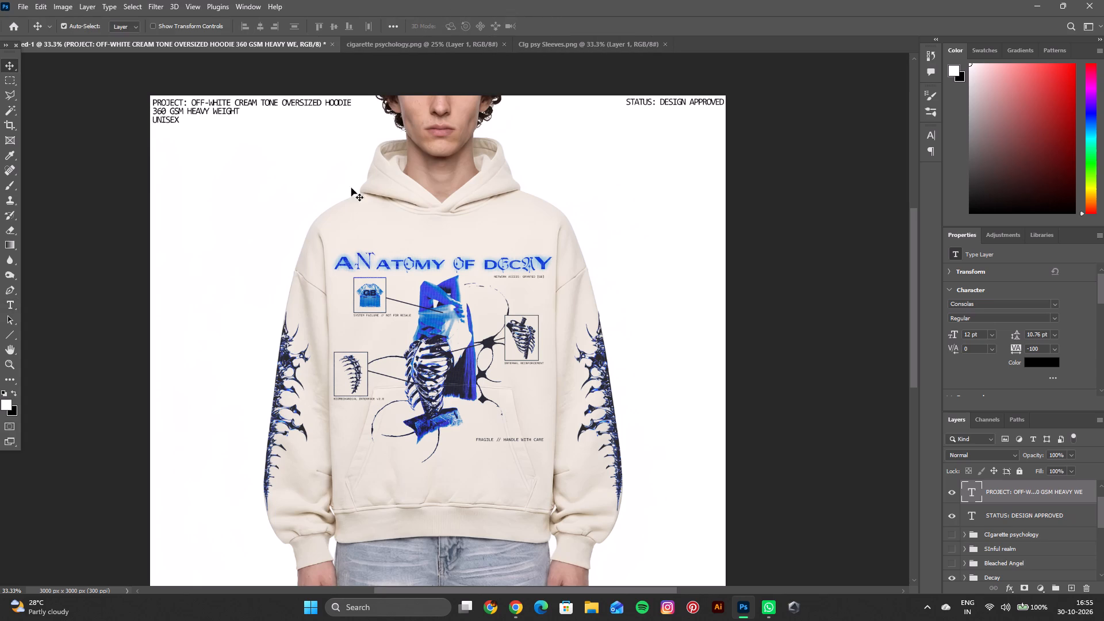
Export the relabelled Anatomy of Decay hoodie mockup as a PNG into the GB S25 folder, replacing "Anatomy decay model".
click(21, 7)
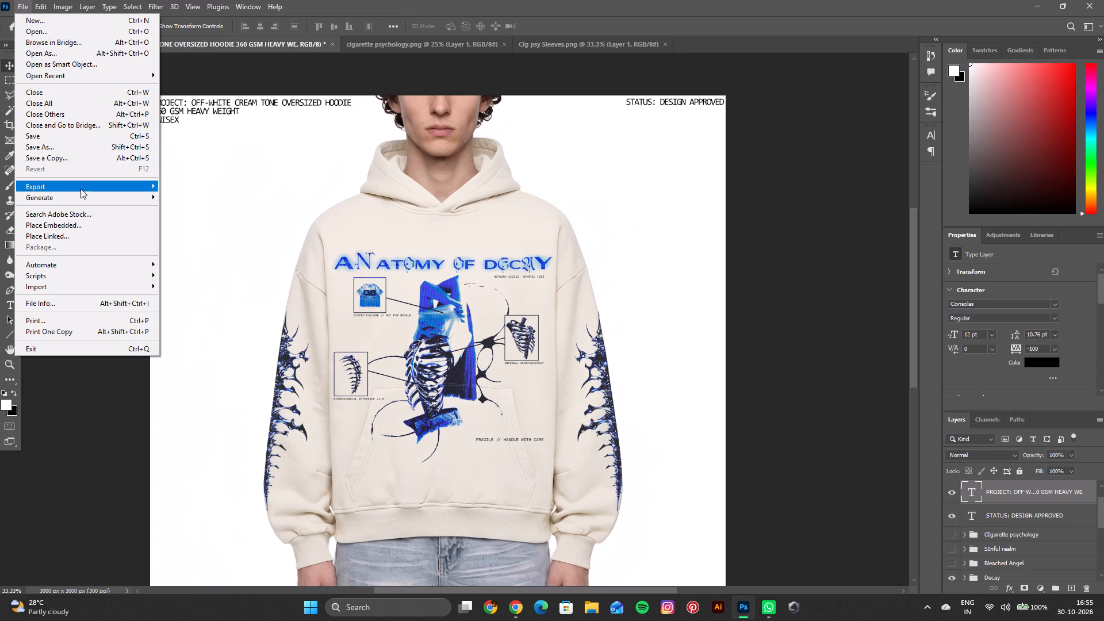
click(183, 185)
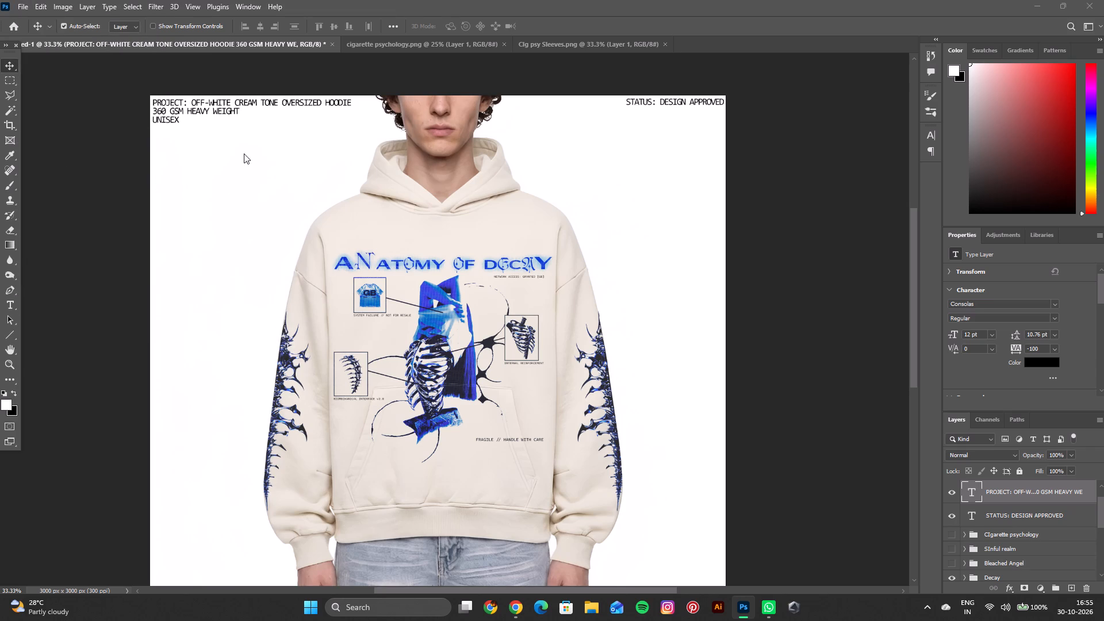
click(212, 135)
click(354, 250)
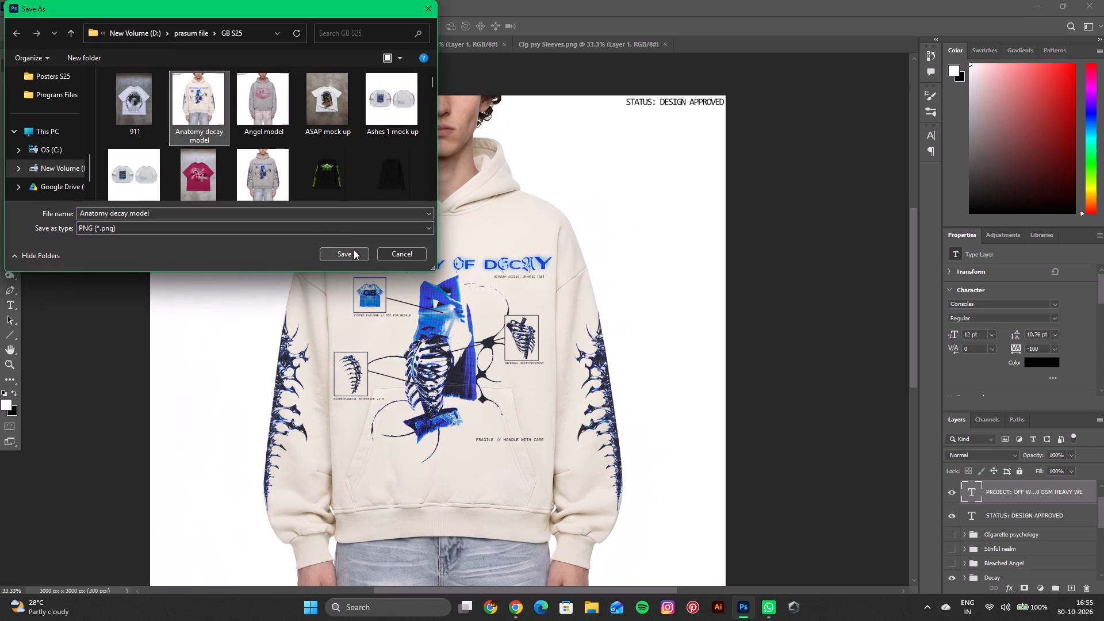
click(590, 305)
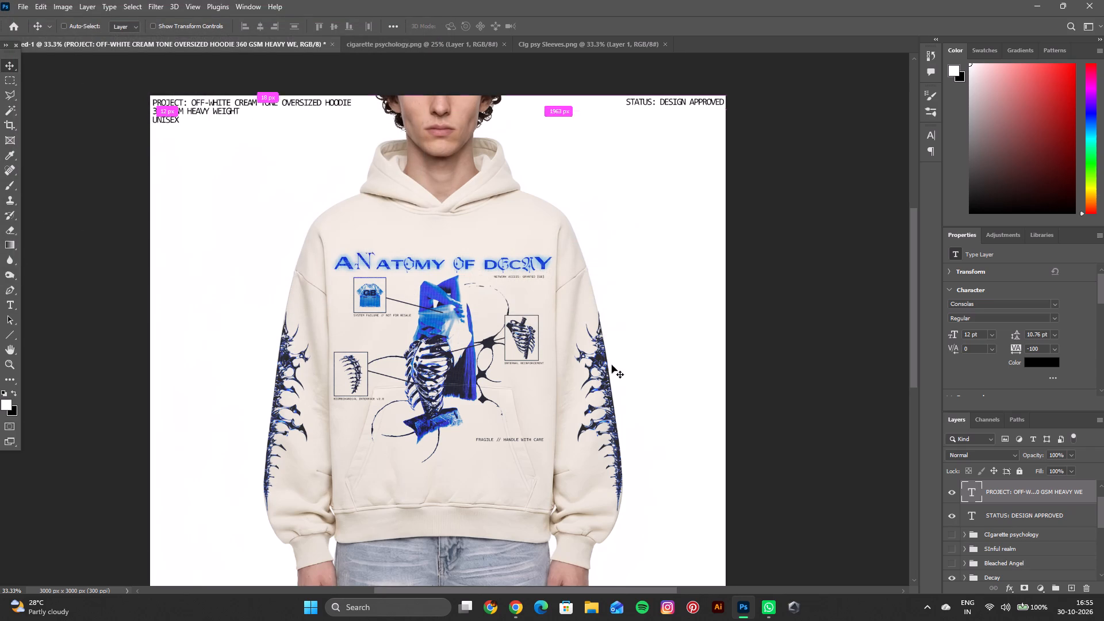
Undo the label and visibility edits back to the HEATHER GREY/MULTI project label with the Bleached Angel group shown.
key(ctrl+z)
key(ctrl+z)
key(ctrl+z)
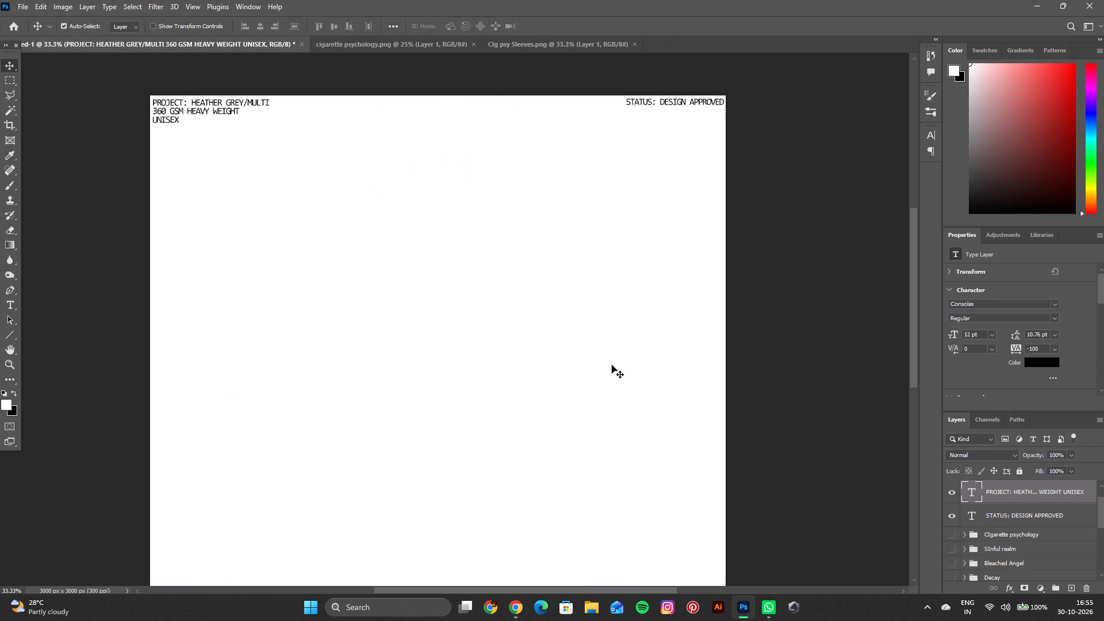
key(ctrl+z)
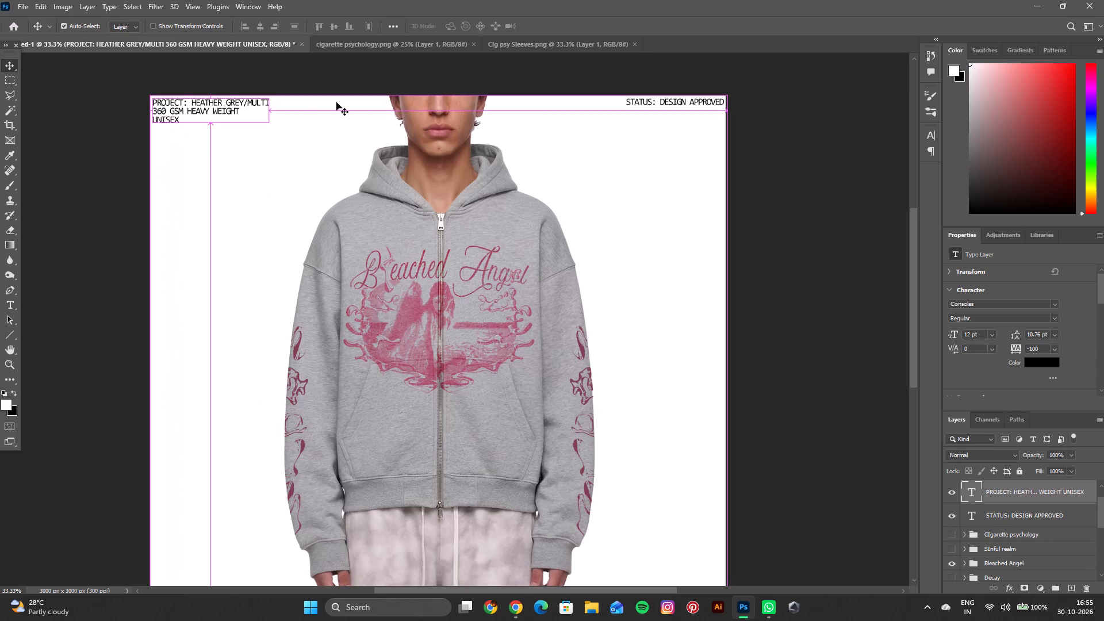
Add OVERSIZED ZIPPER HOODIE after HEATHER GREY/MULTI in the PROJECT label above the Bleached Angel hoodie.
double_click(268, 105)
click(271, 102)
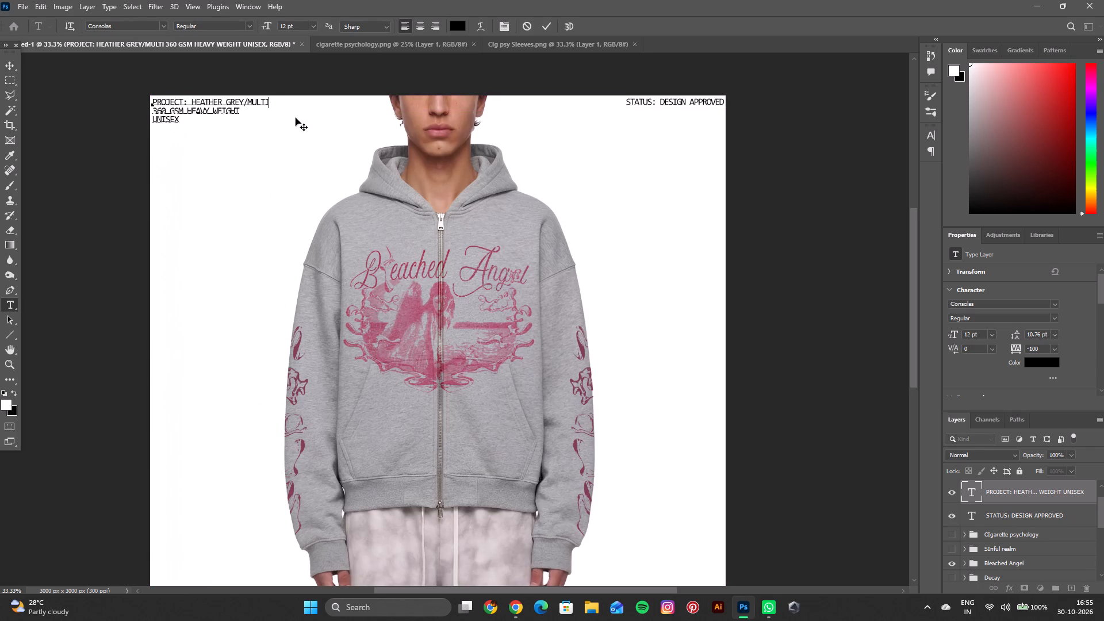
key(space)
text(OVER)
text(SIZED)
key(space)
text(ZIPP)
text(ER)
key(space)
text(HPO)
key(BackSpace)
key(BackSpace)
text(OODIE)
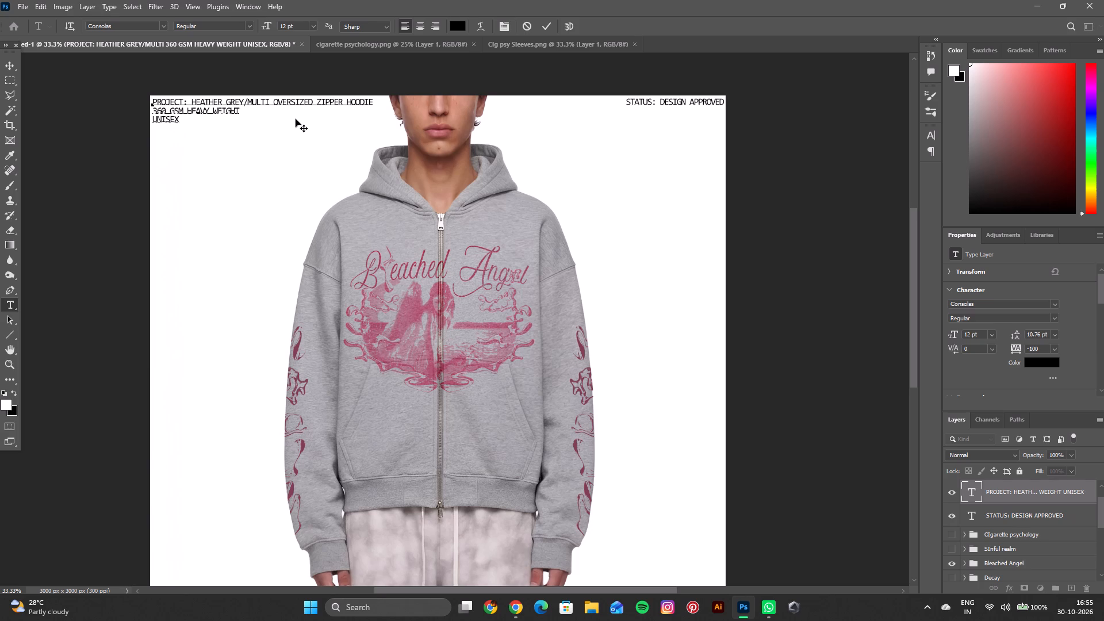
key(Left)
key(Left)
key(Left)
key(Left)
key(Left)
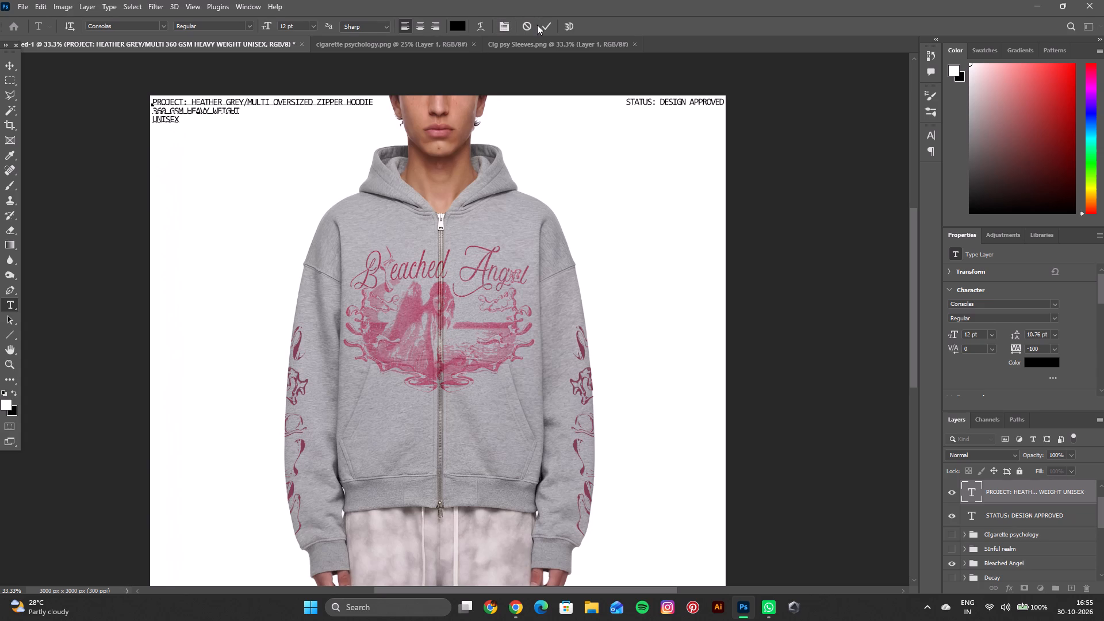
click(543, 24)
Remove OVERSIZED from the Bleached Angel hoodie's PROJECT label so its first line reads HEATHER GREY/MULTI ZIPPER HOODIE.
key(ctrl+minus)
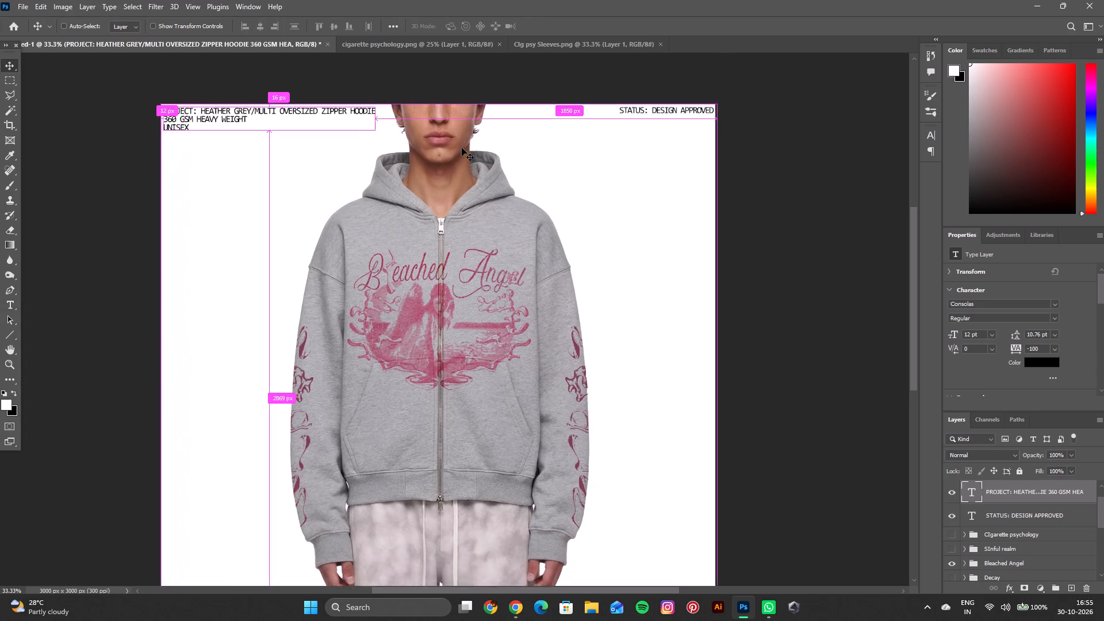
key(ctrl+minus)
key(space)
key(space)
key(space)
key(space)
key(space)
key(space)
key(space)
key(space)
key(space)
key(space)
key(space)
key(space)
key(space)
key(space)
key(space)
key(space)
key(space)
key(space)
key(space)
key(space)
drag(463, 198, 443, 157)
key(ctrl+equal)
key(ctrl+equal)
key(space)
key(space)
key(space)
key(space)
key(space)
key(space)
key(space)
key(space)
key(space)
key(space)
key(space)
key(space)
key(space)
key(space)
key(space)
key(space)
drag(443, 157, 499, 326)
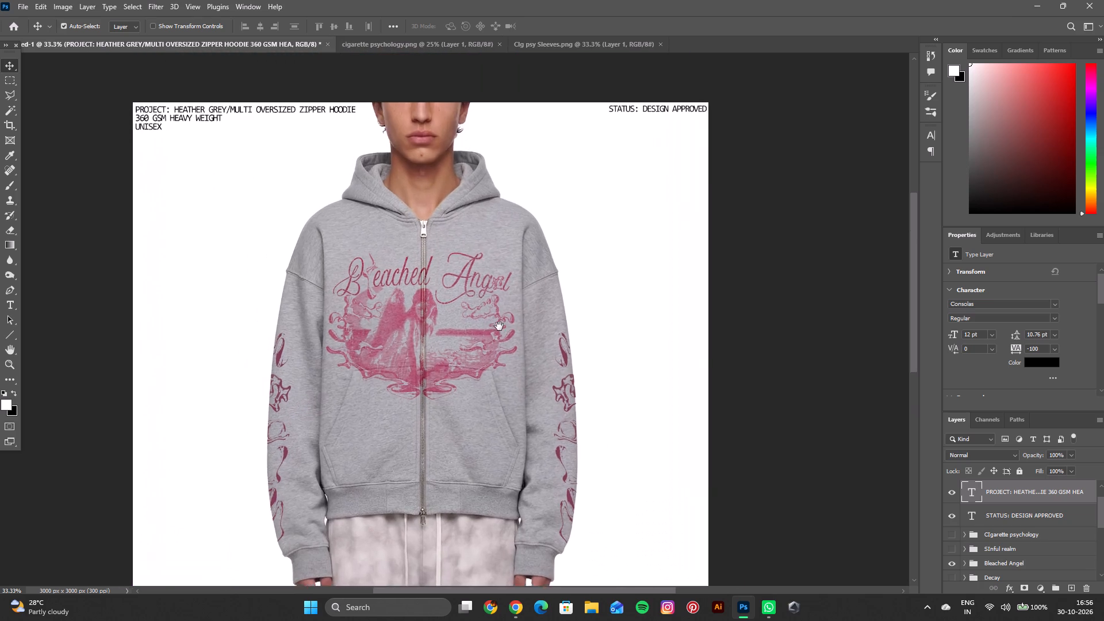
drag(499, 326, 505, 335)
key(ctrl+minus)
key(ctrl+equal)
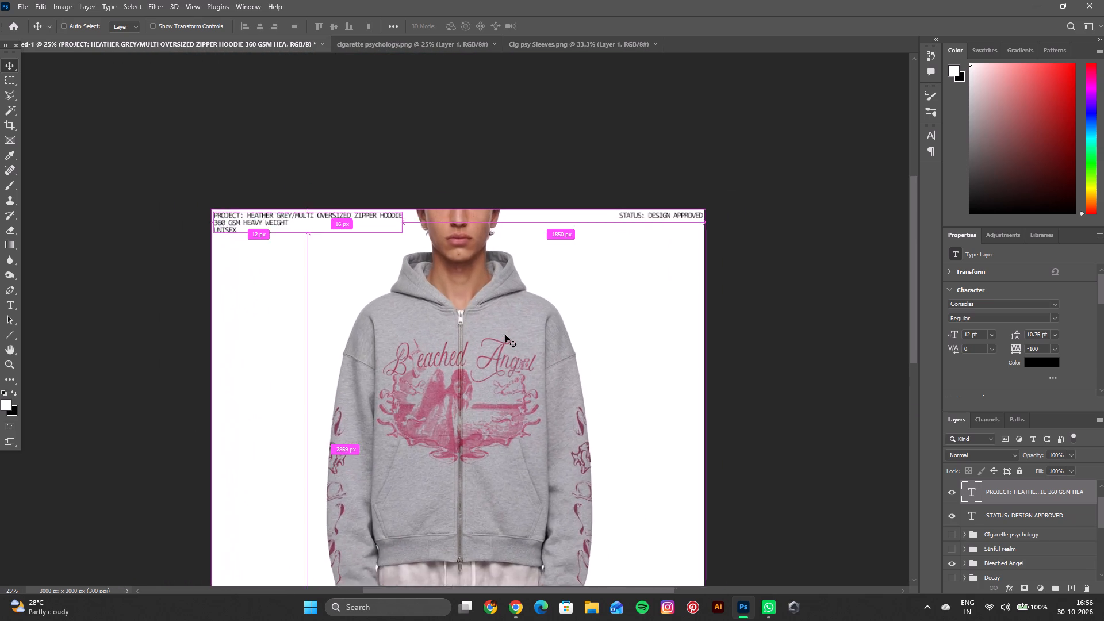
key(ctrl+equal)
key(space)
key(space)
key(space)
key(space)
key(space)
key(space)
key(space)
key(space)
key(space)
key(space)
key(space)
key(space)
key(space)
key(space)
key(space)
key(space)
key(space)
key(space)
key(space)
key(space)
drag(504, 333, 568, 319)
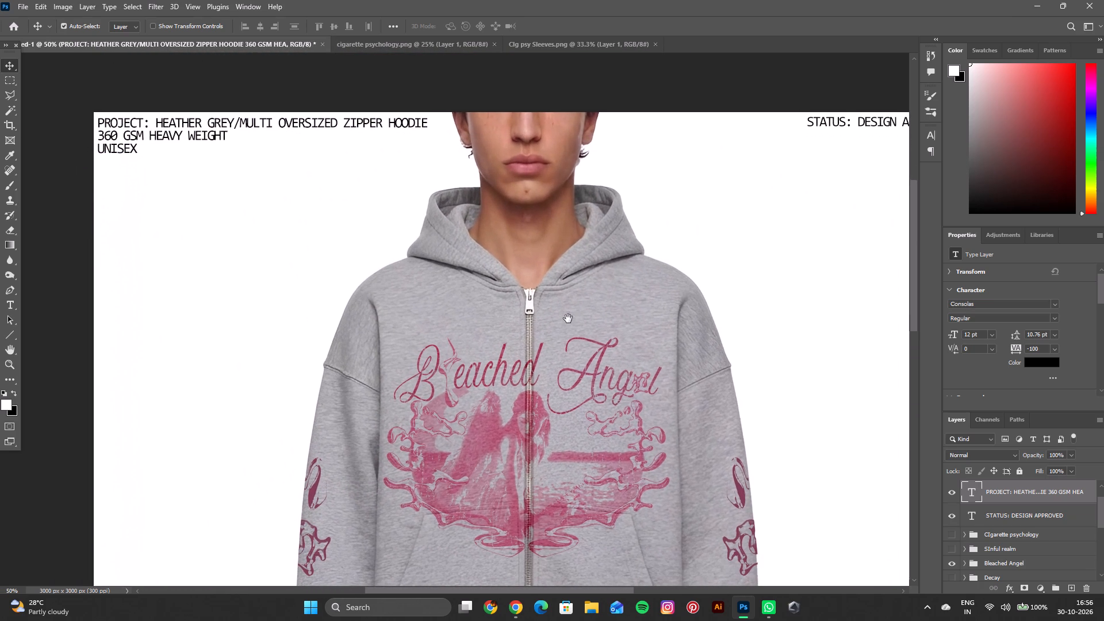
drag(568, 319, 568, 319)
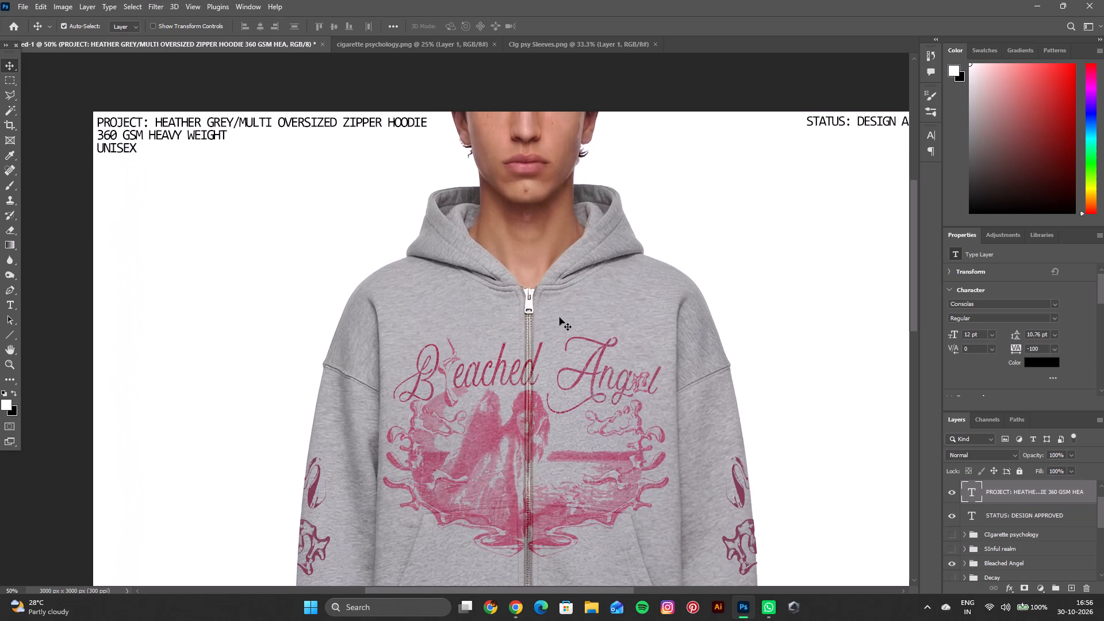
double_click(338, 123)
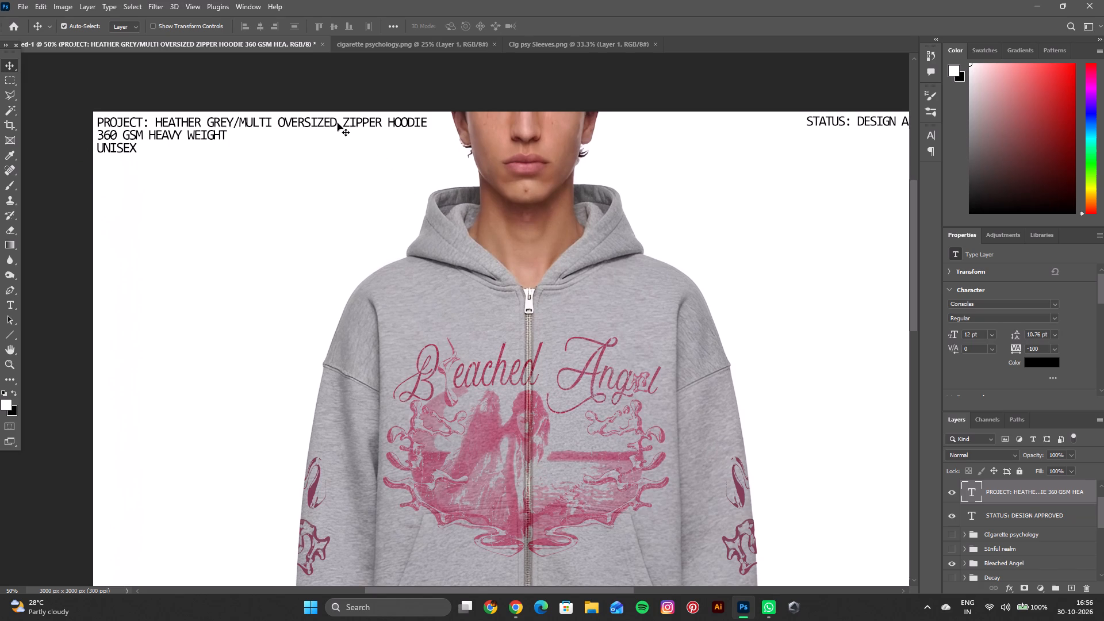
click(343, 121)
key(BackSpace)
key(BackSpace)
key(BackSpace)
key(BackSpace)
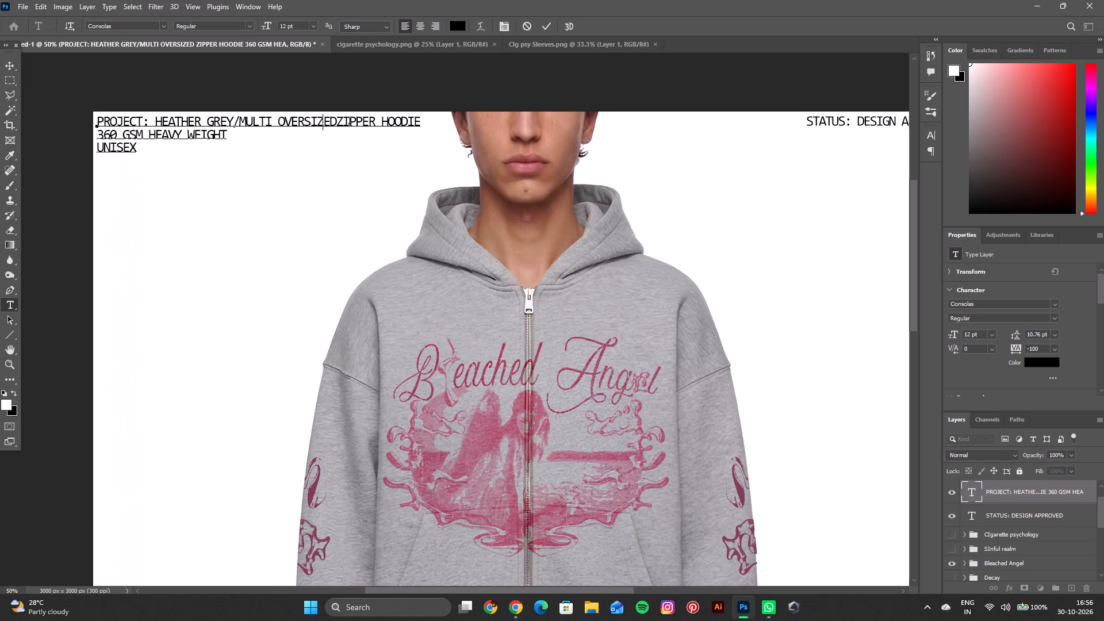
key(BackSpace)
key(BackSpace)
key(BackSpace)
key(BackSpace)
key(BackSpace)
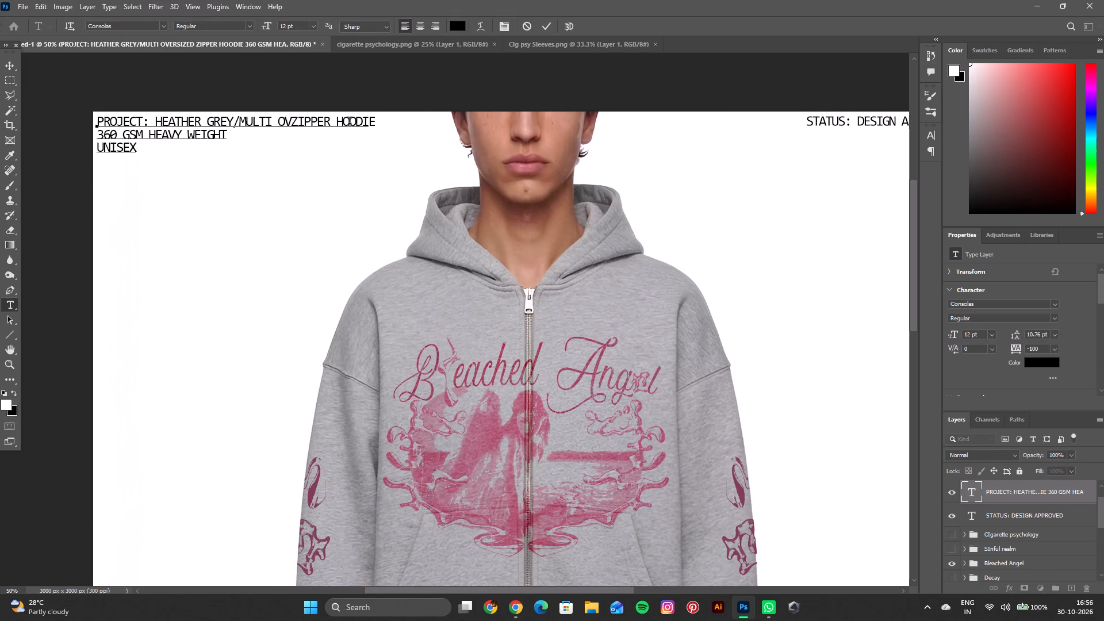
key(BackSpace)
key(BackSpace)
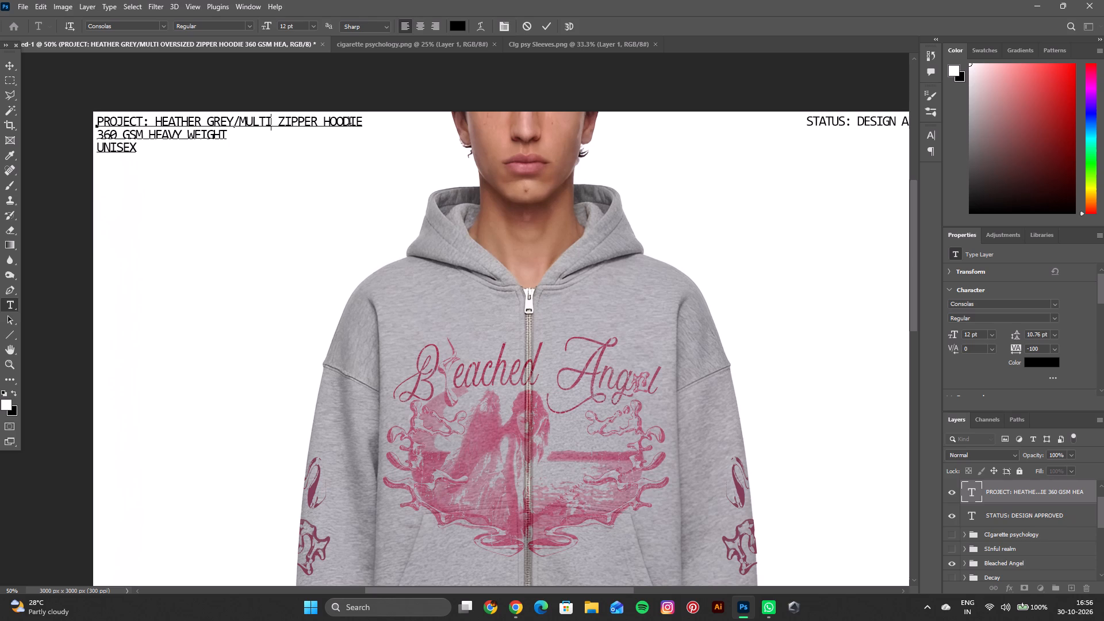
key(space)
click(543, 24)
Export the relabelled Bleached Angel hoodie mockup as a PNG into the GB S25 folder, replacing "Angel model".
key(space)
key(space)
key(space)
key(space)
key(space)
key(space)
key(space)
key(space)
key(space)
key(space)
key(space)
key(space)
key(space)
key(space)
key(space)
key(space)
key(space)
key(space)
key(space)
key(space)
drag(470, 297, 404, 187)
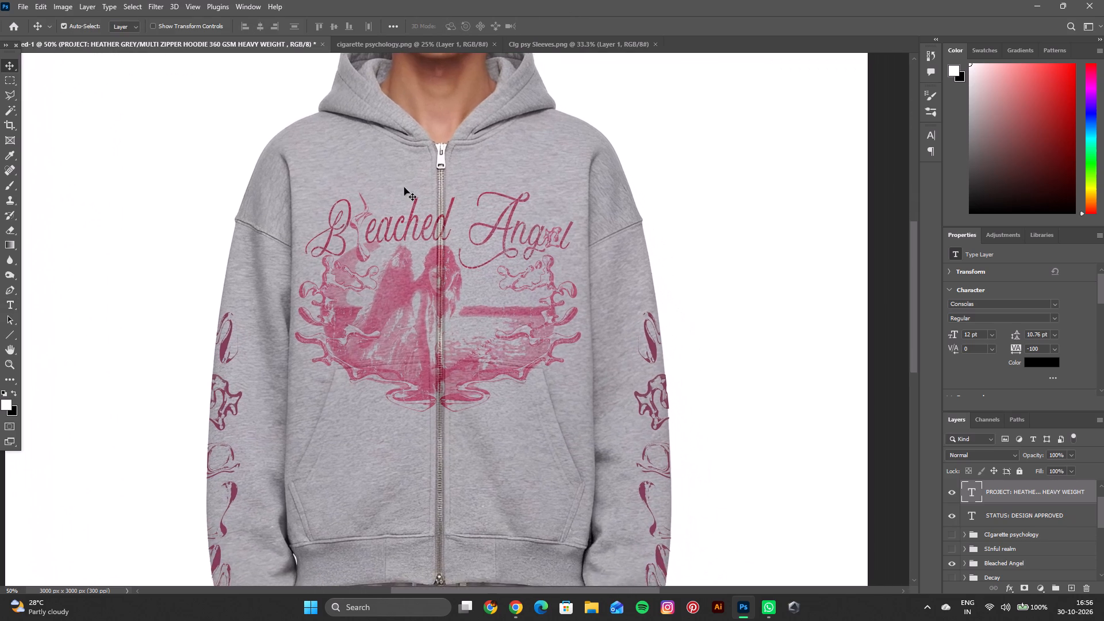
key(ctrl+minus)
key(ctrl+minus)
key(space)
key(space)
key(space)
key(space)
key(space)
key(space)
key(space)
key(space)
key(space)
key(space)
key(space)
key(space)
drag(404, 187, 403, 181)
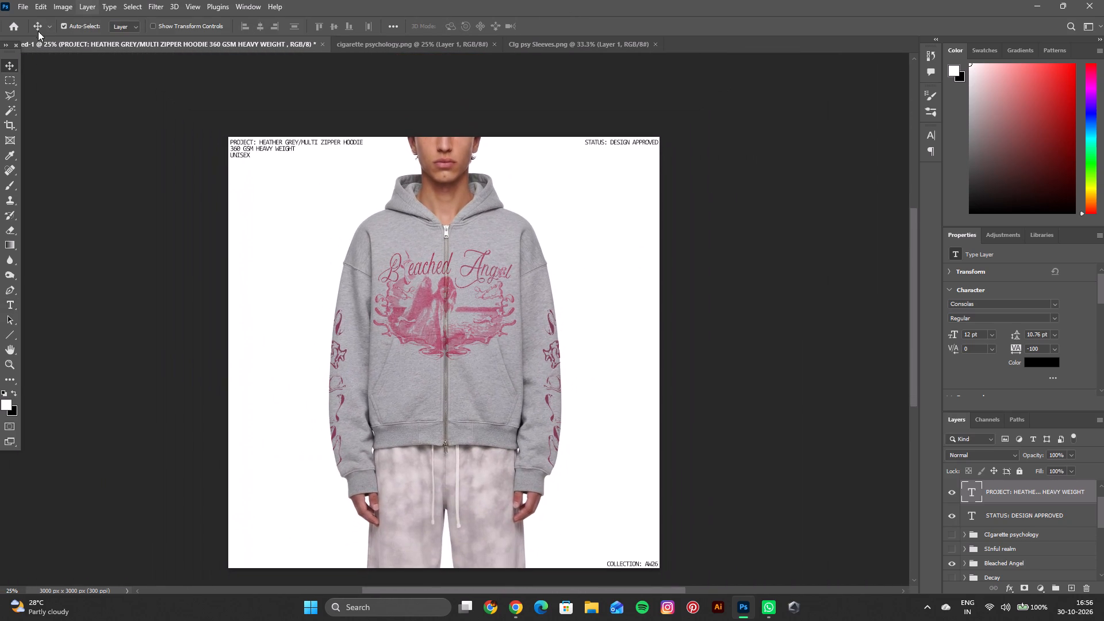
click(25, 14)
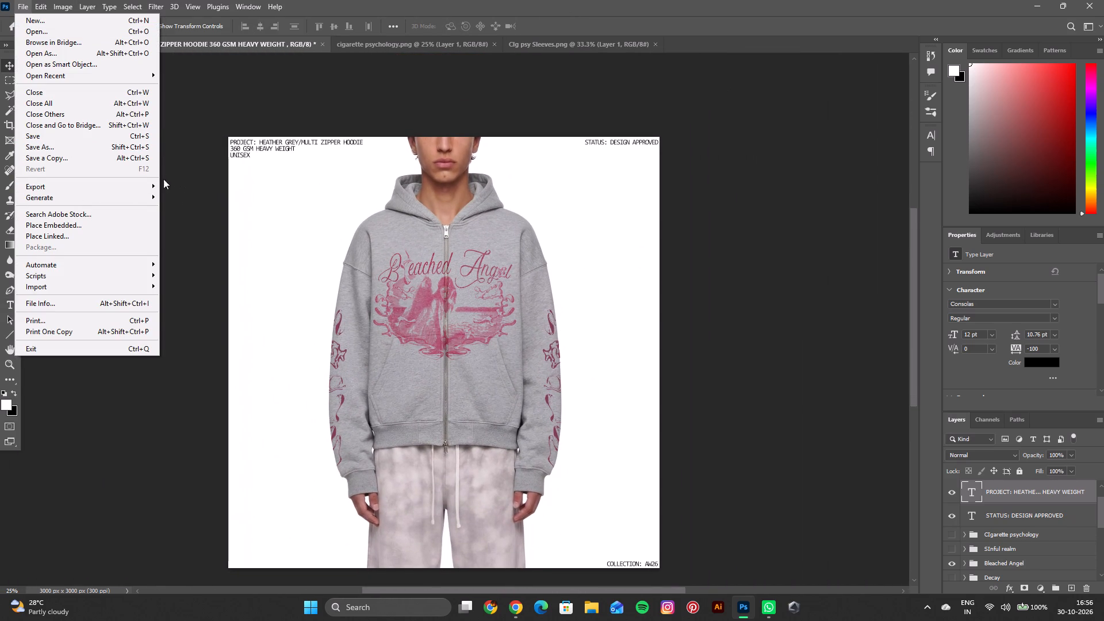
click(181, 185)
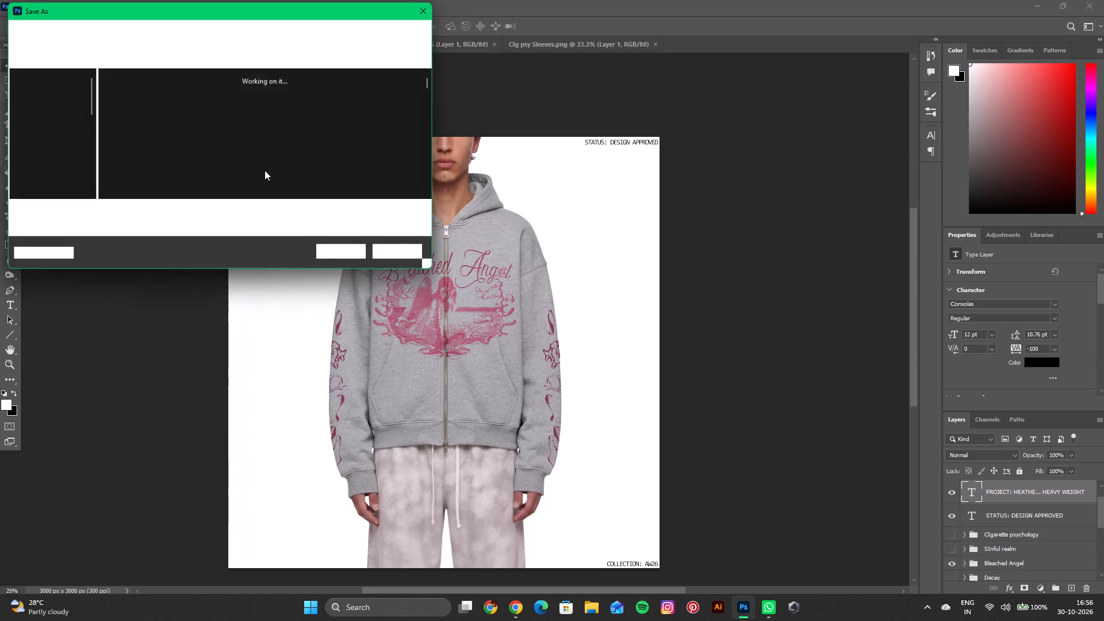
click(280, 129)
click(350, 252)
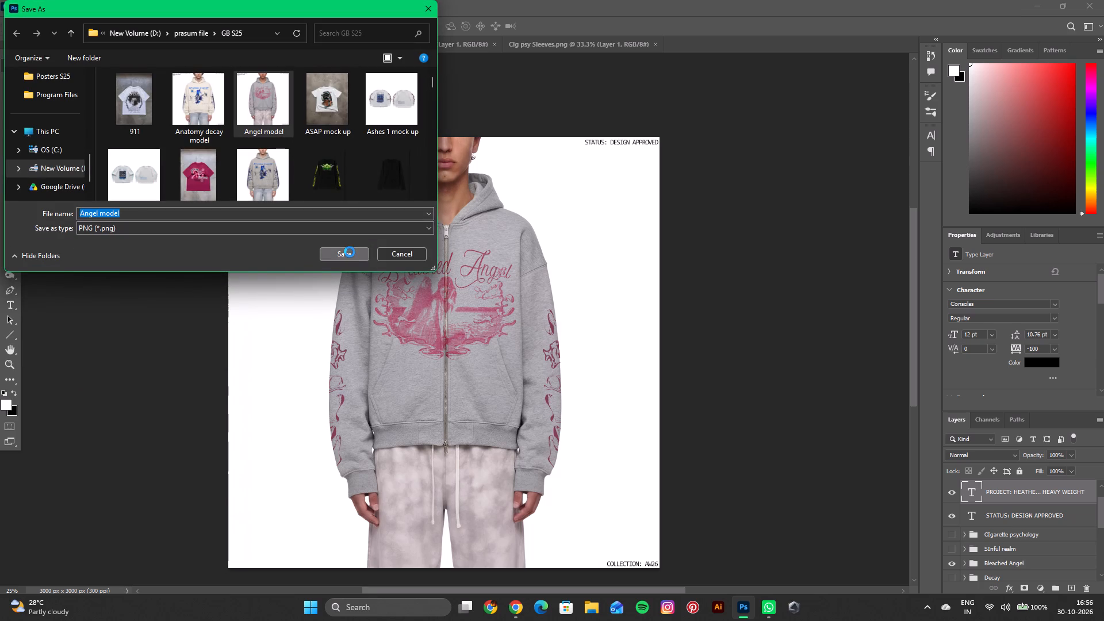
click(594, 301)
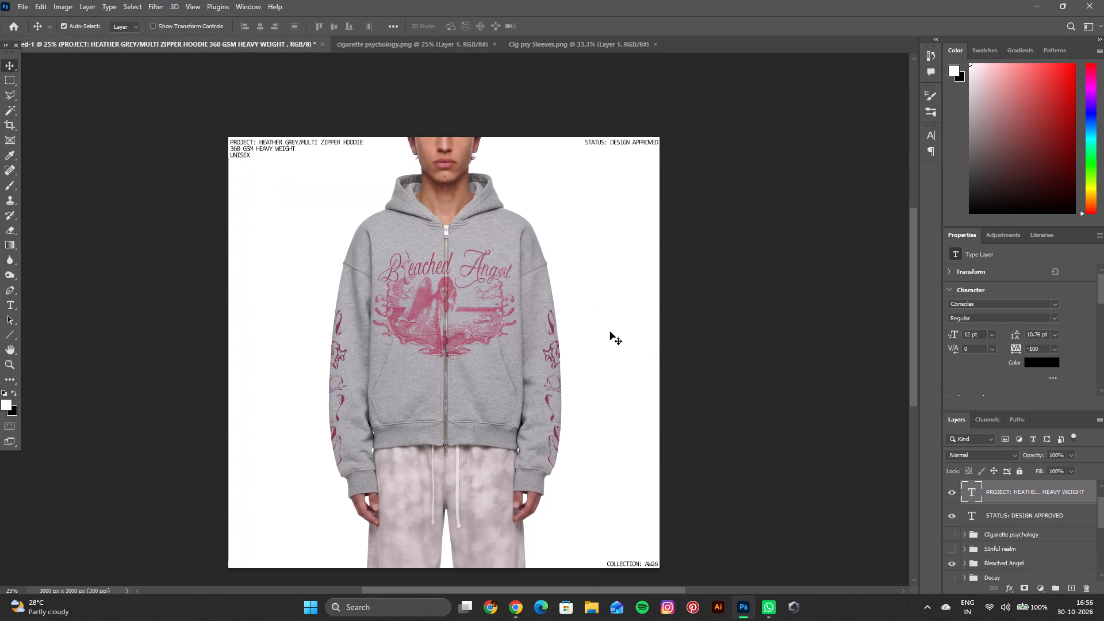
Undo the label and visibility edits back to the HEATHER GREY/MULTI project label with the Sinful realm group shown.
key(ctrl+z)
key(ctrl+z)
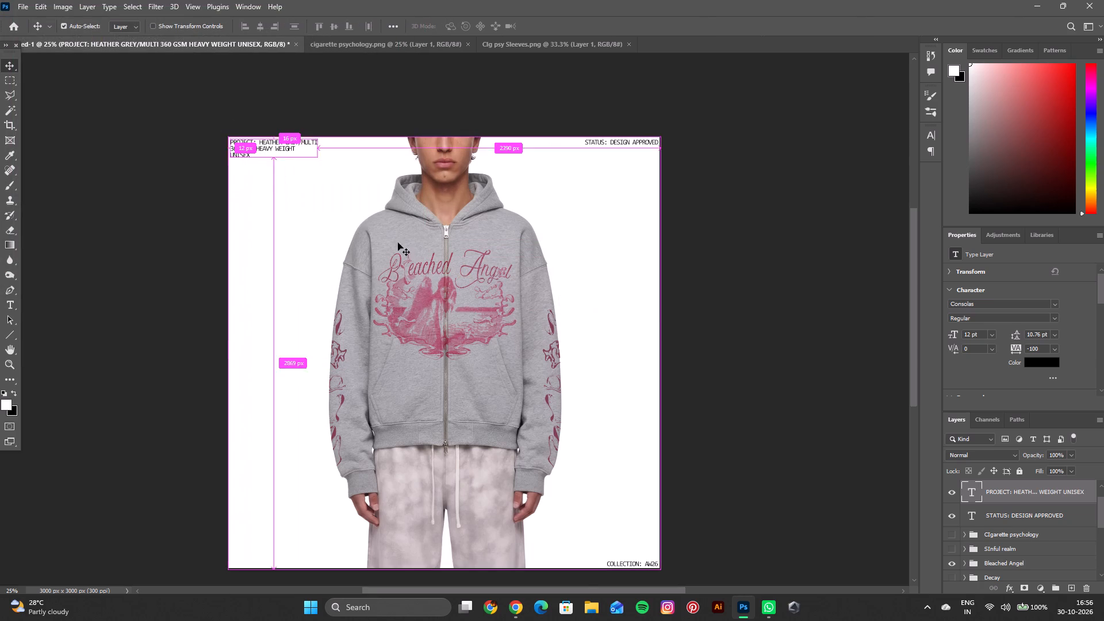
key(space)
key(ctrl+z)
key(ctrl+z)
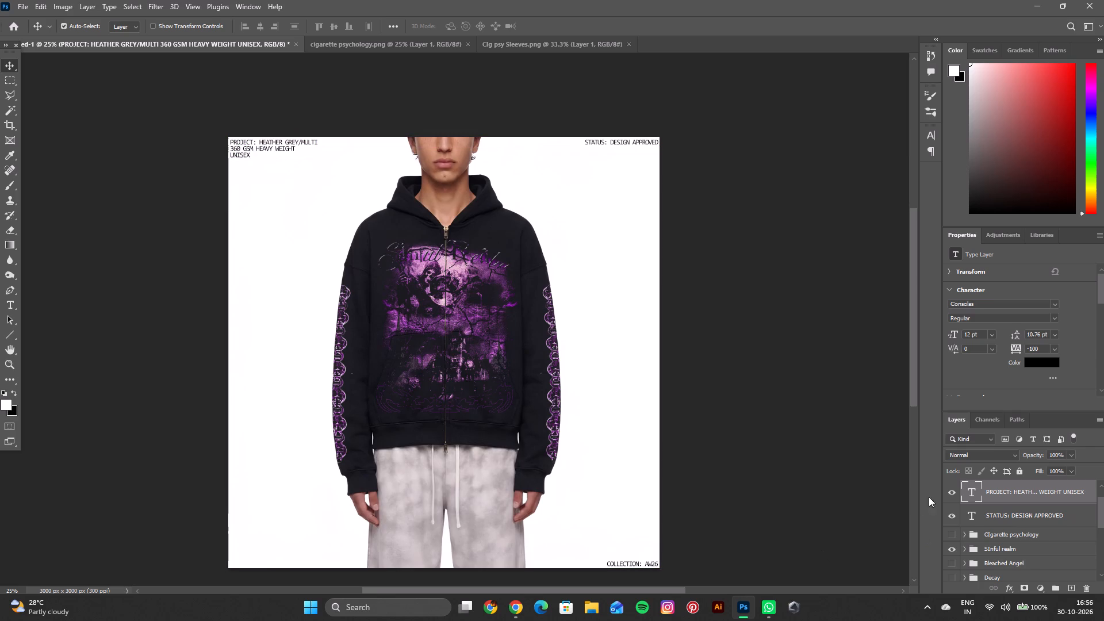
Hide the Sinful realm group and show the Cigarette psychology group.
scroll(958, 548, down, 1)
click(949, 525)
click(949, 513)
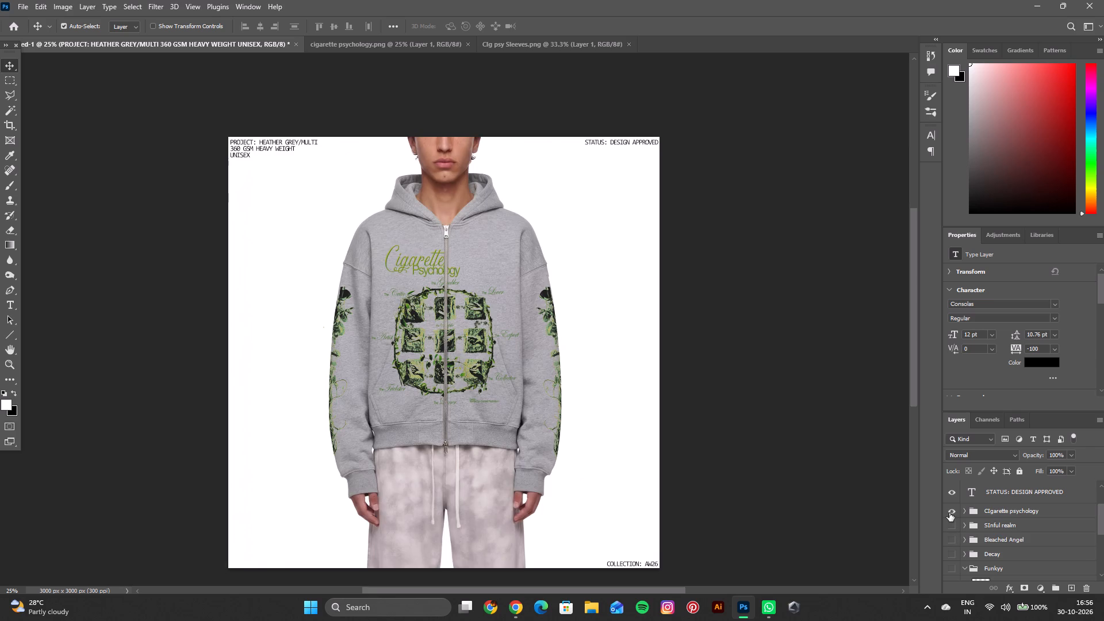
Add ZIPPER HOODIE after HEATHER GREY/MULTI in the PROJECT label above the Cigarette Psychology hoodie.
scroll(274, 181, up, 2)
double_click(298, 160)
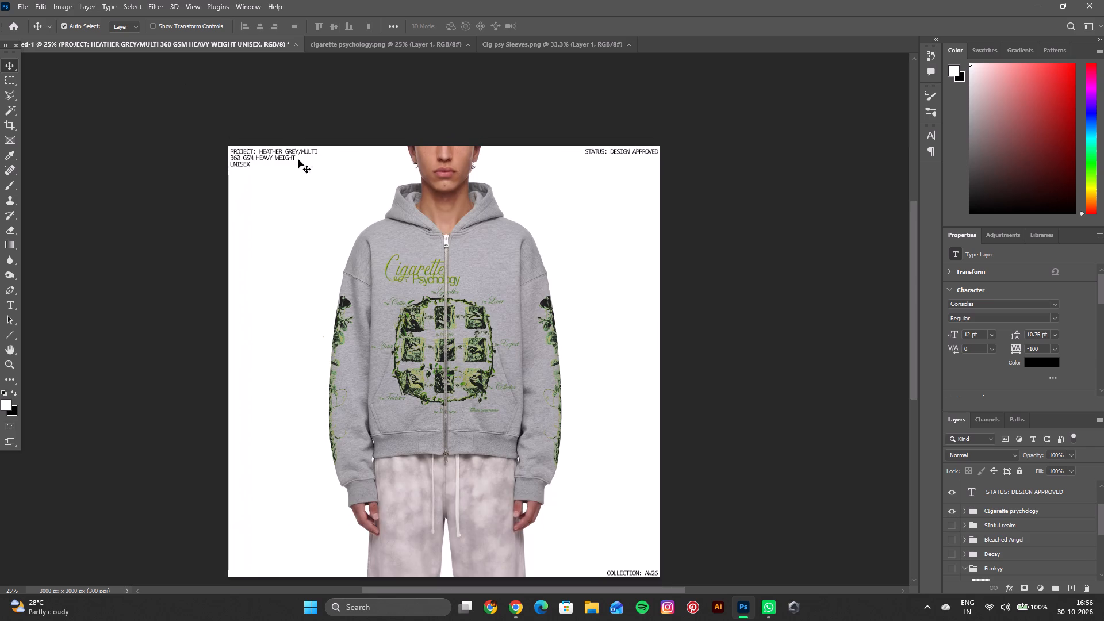
click(319, 162)
double_click(321, 159)
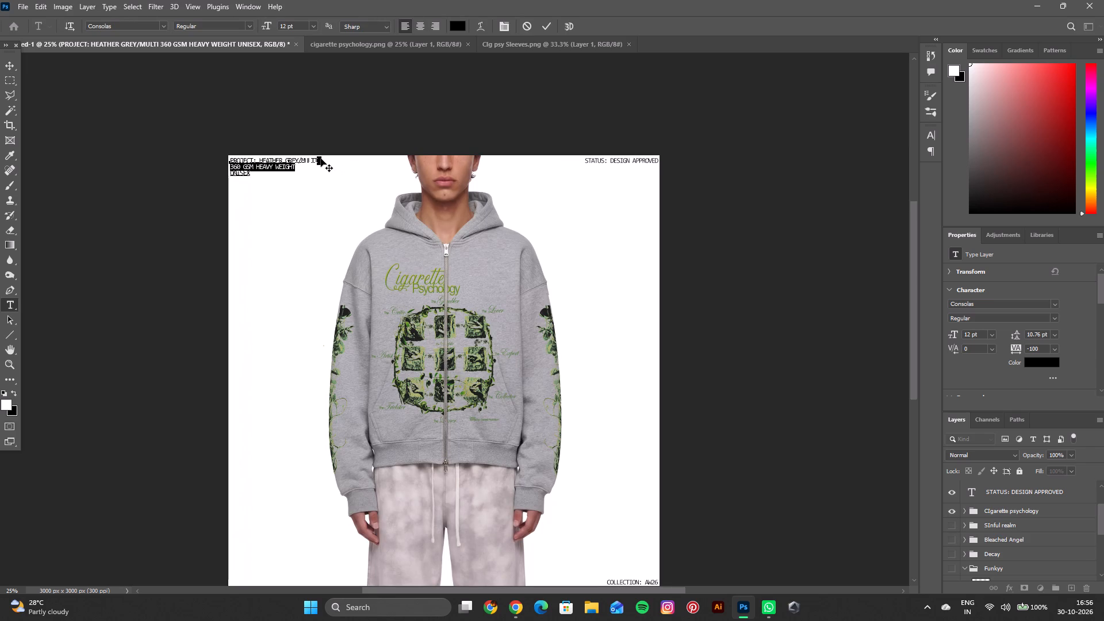
click(314, 159)
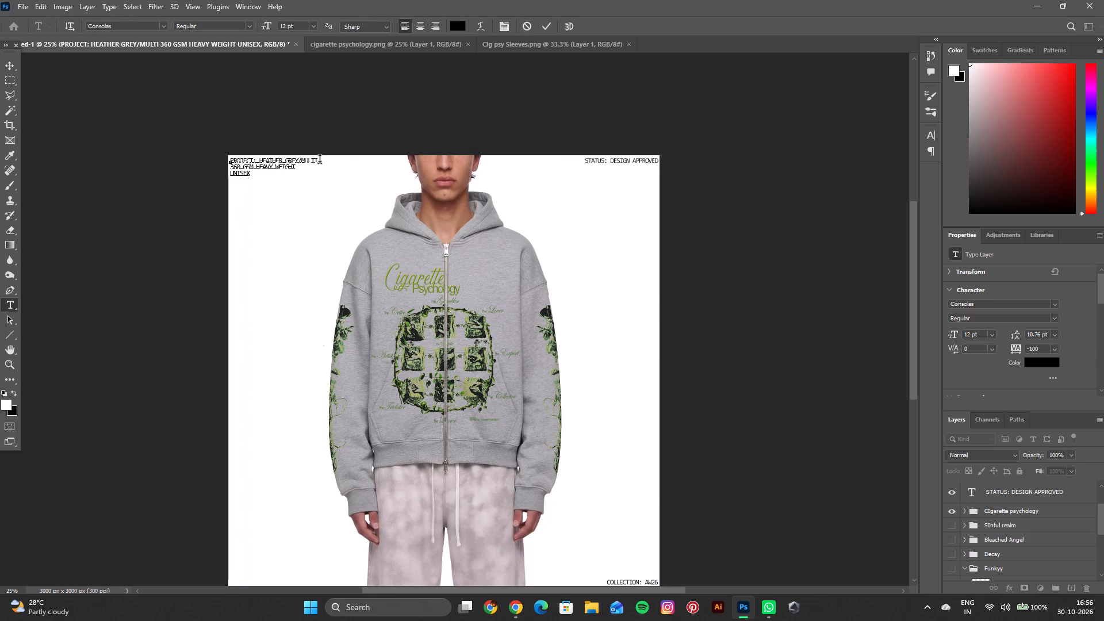
click(320, 161)
key(ctrl+equal)
key(ctrl+equal)
key(ctrl+equal)
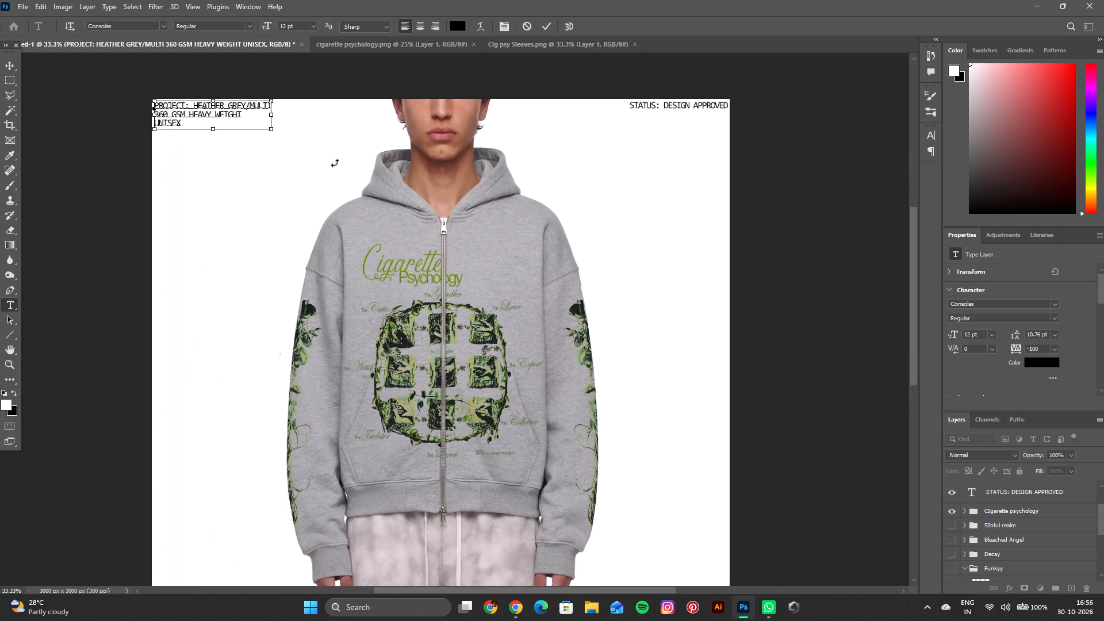
key(space)
key(space)
key(space)
key(space)
key(space)
key(space)
key(space)
key(space)
key(space)
key(space)
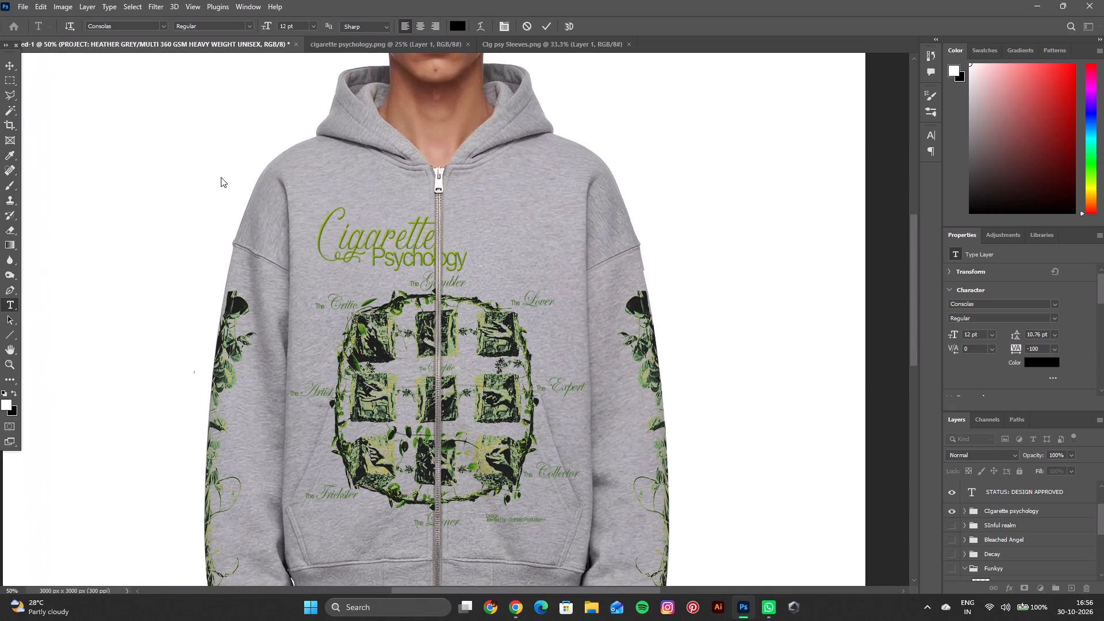
key(space)
scroll(212, 186, up, 13)
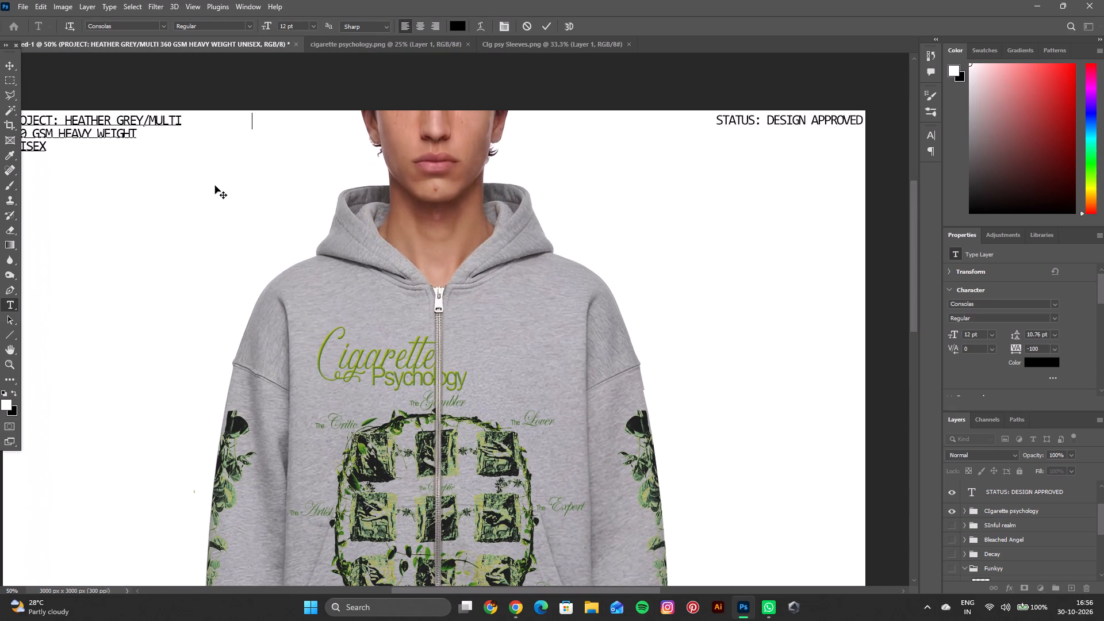
click(182, 120)
key(space)
text(ZIPPER HOOO)
key(BackSpace)
text(DIE)
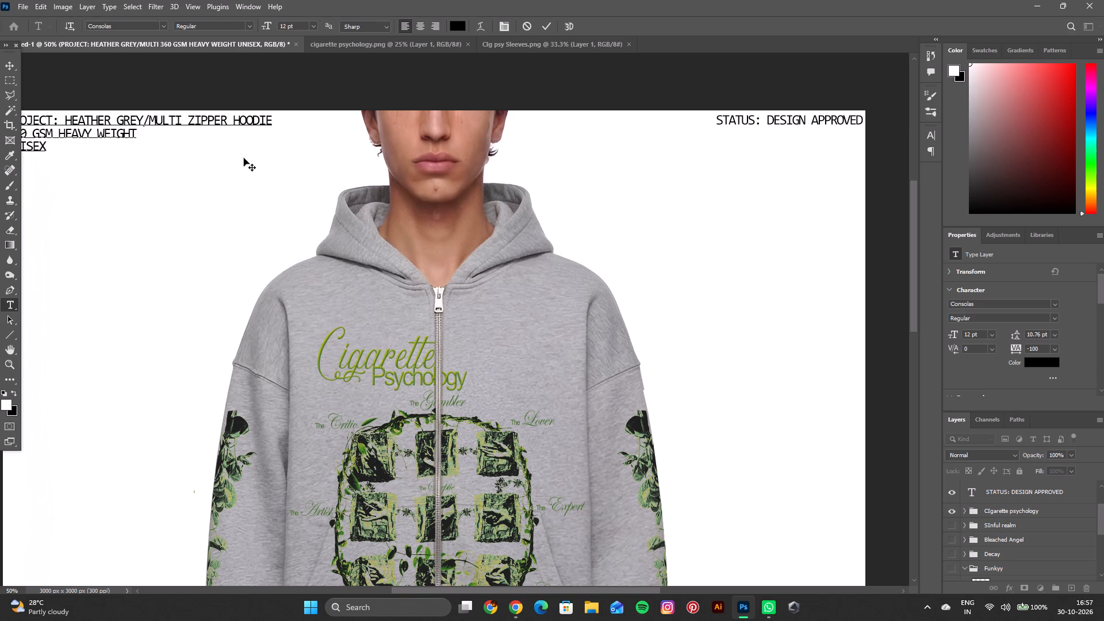
click(546, 19)
Export the relabelled Cigarette Psychology hoodie mockup as a PNG into the GB S25 folder, replacing "Cigarette Psychology Model".
key(ctrl+minus)
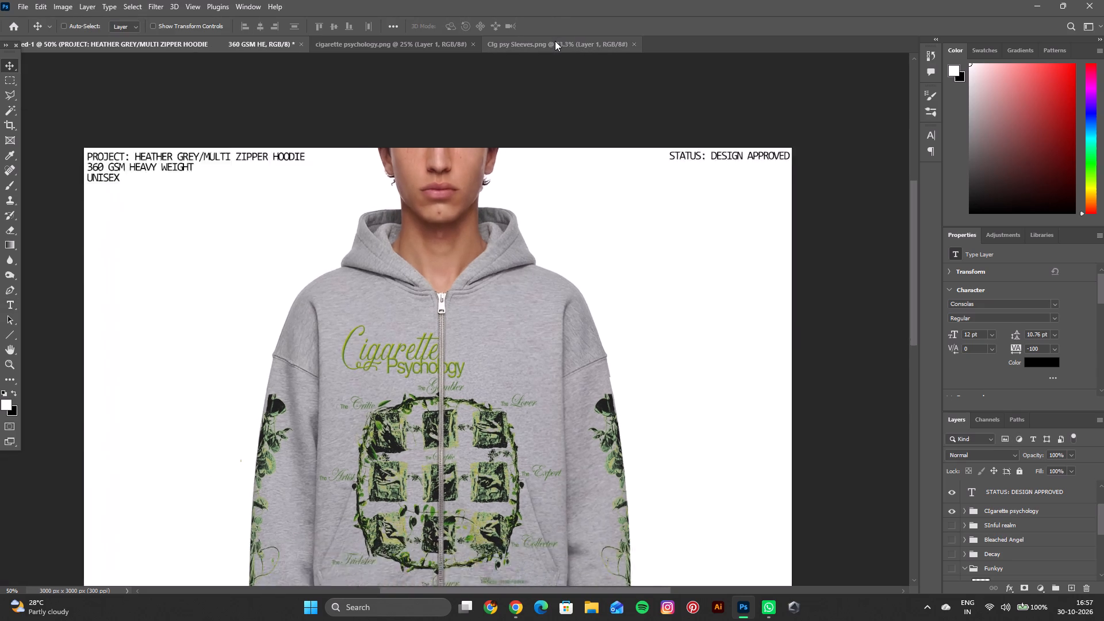
key(ctrl+minus)
key(ctrl+minus)
key(space)
key(space)
key(space)
key(space)
key(space)
key(space)
key(space)
key(space)
key(space)
key(space)
key(space)
key(space)
key(space)
key(space)
key(space)
key(space)
key(space)
key(space)
key(space)
key(space)
drag(532, 290, 489, 159)
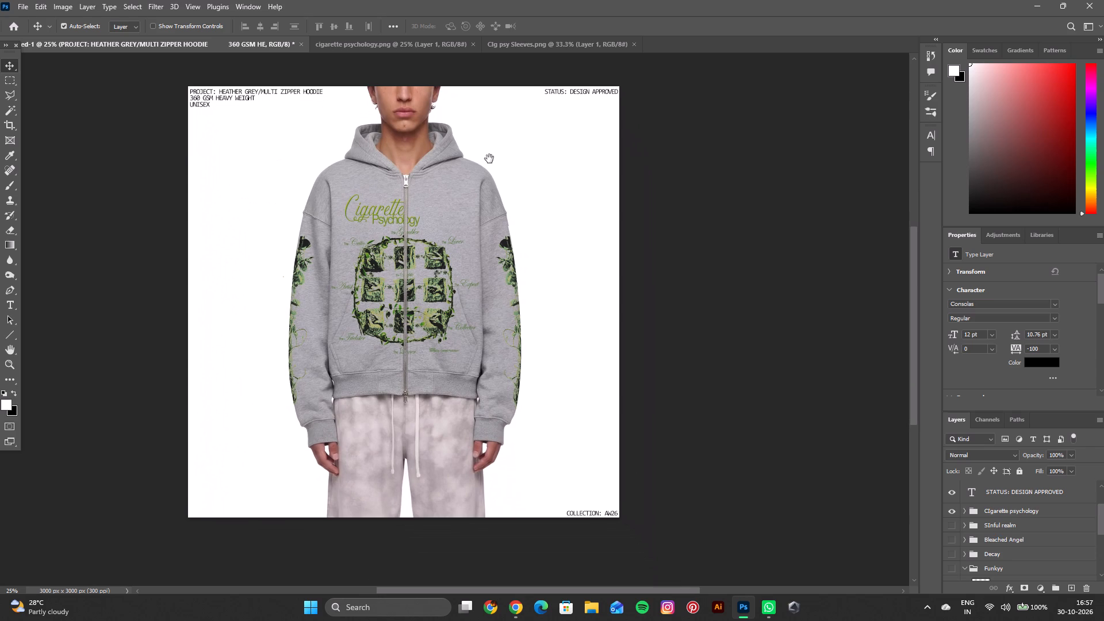
drag(489, 159, 489, 171)
click(20, 11)
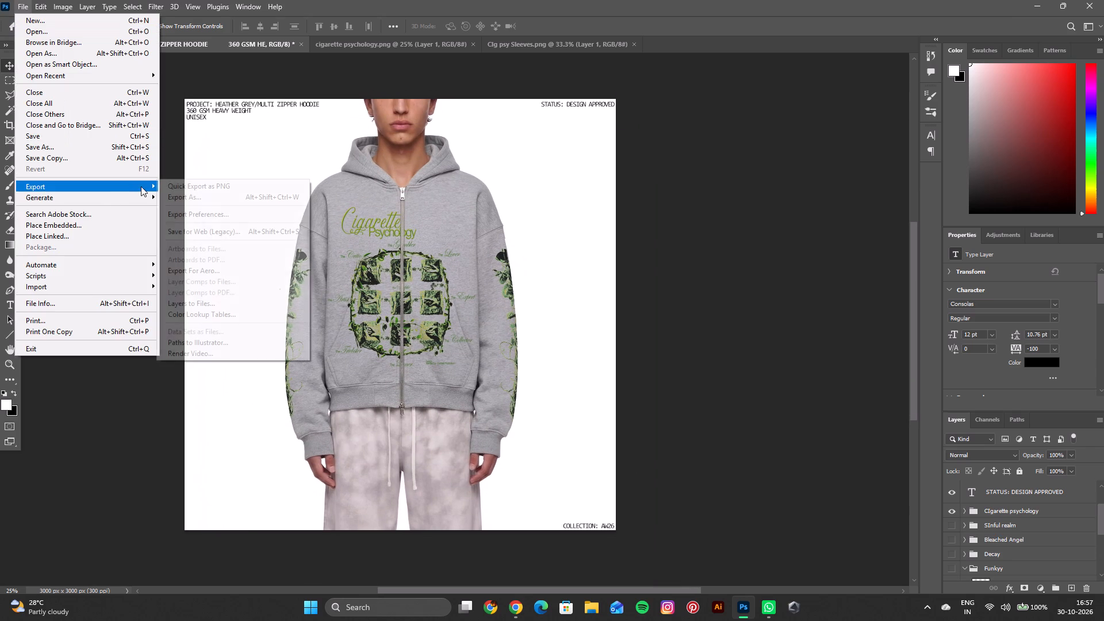
click(162, 184)
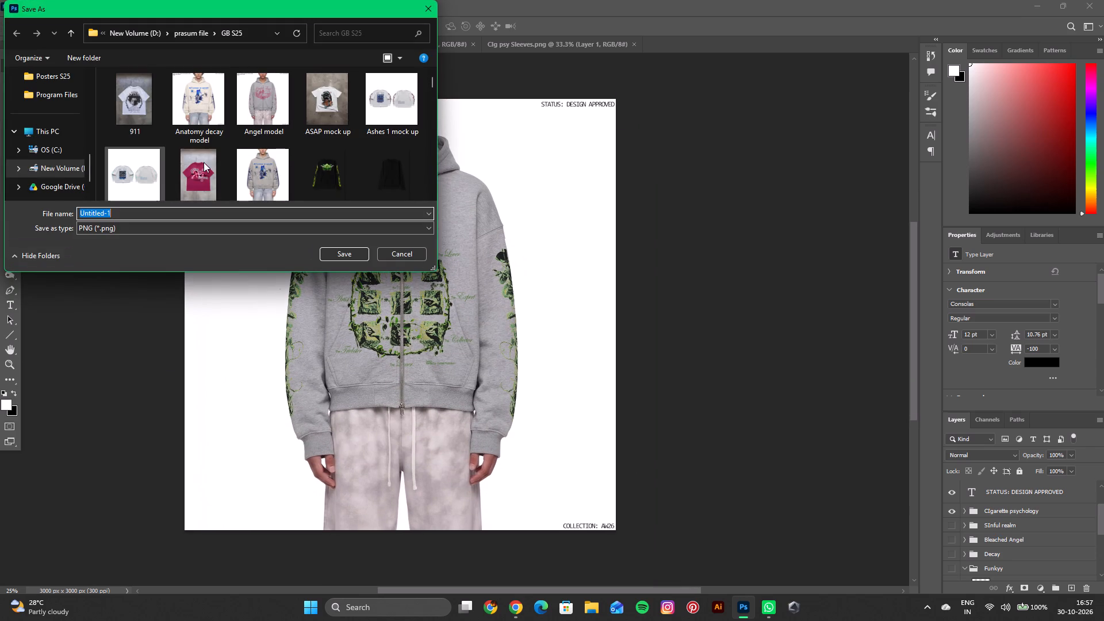
scroll(252, 163, down, 3)
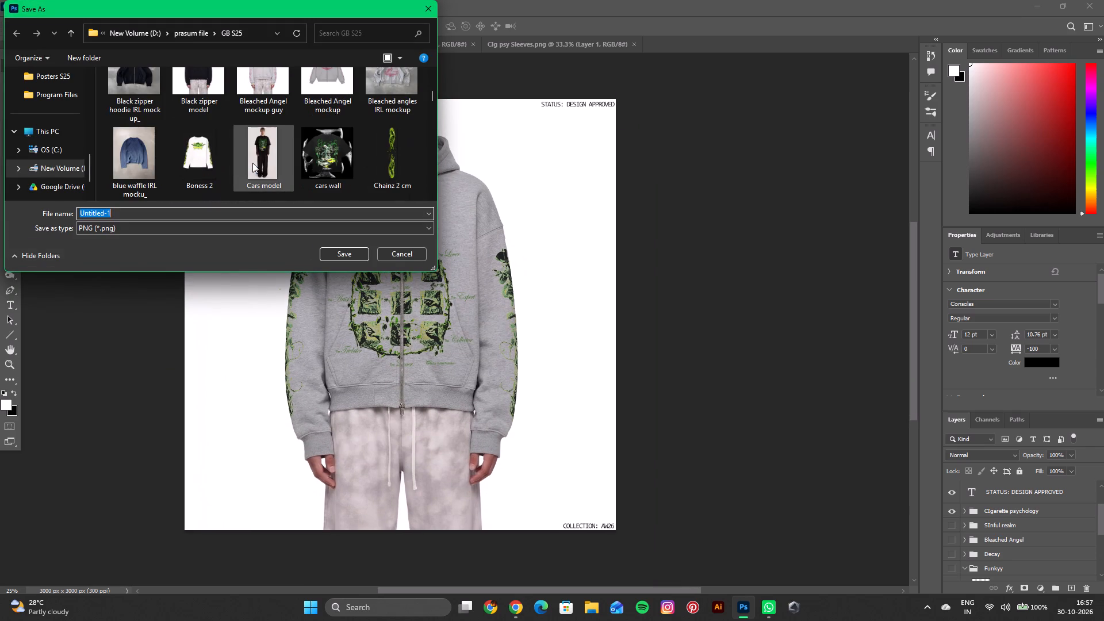
scroll(252, 163, up, 4)
scroll(253, 163, down, 4)
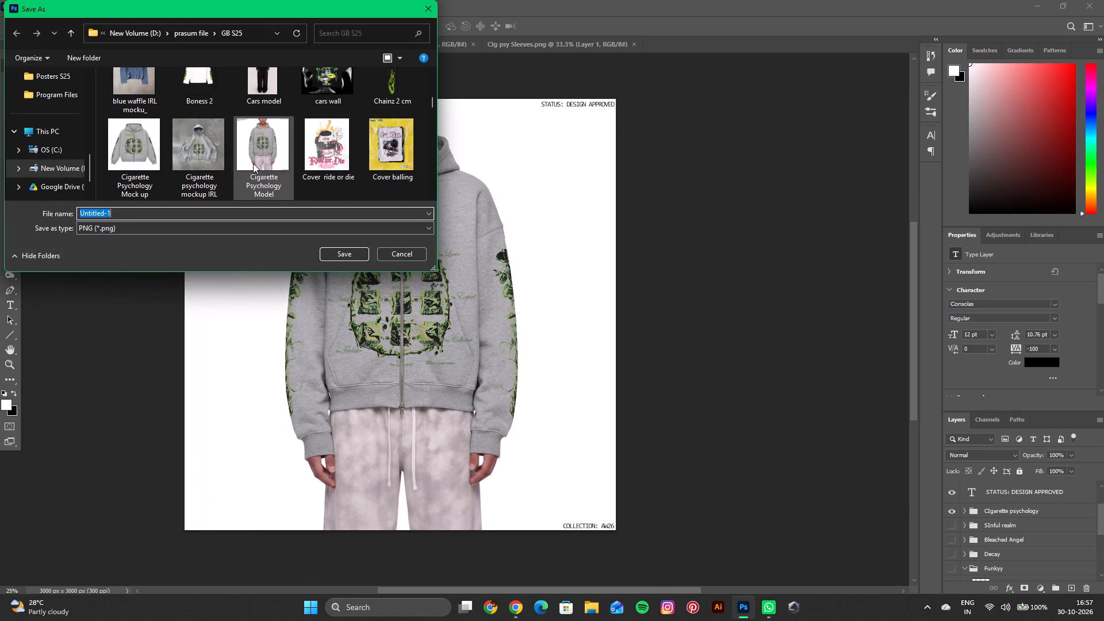
click(260, 168)
click(329, 252)
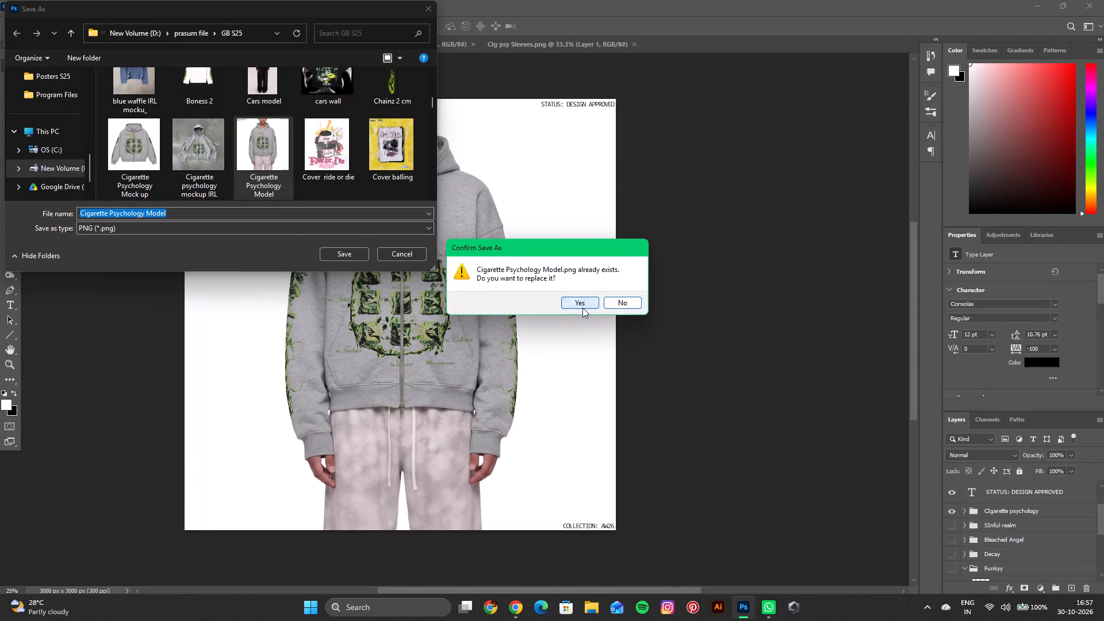
click(582, 308)
Undo the label and visibility edits back to an earlier state with the HEATHER GREY/MULTI label and the Cigarette psychology group shown.
key(ctrl+z)
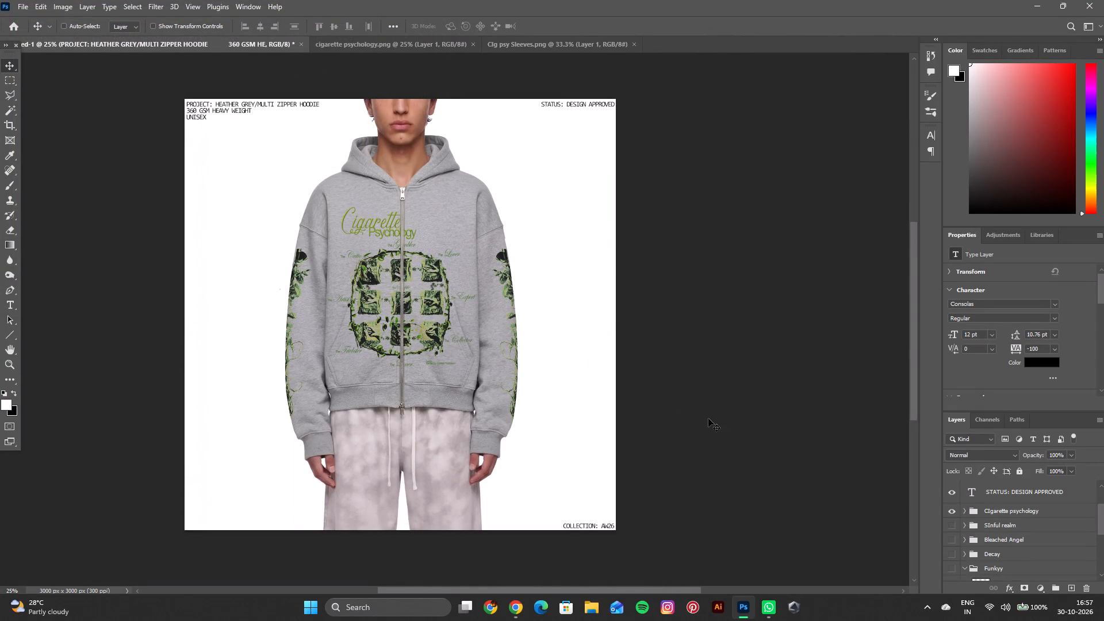
key(ctrl+z)
key(ctrl+z)
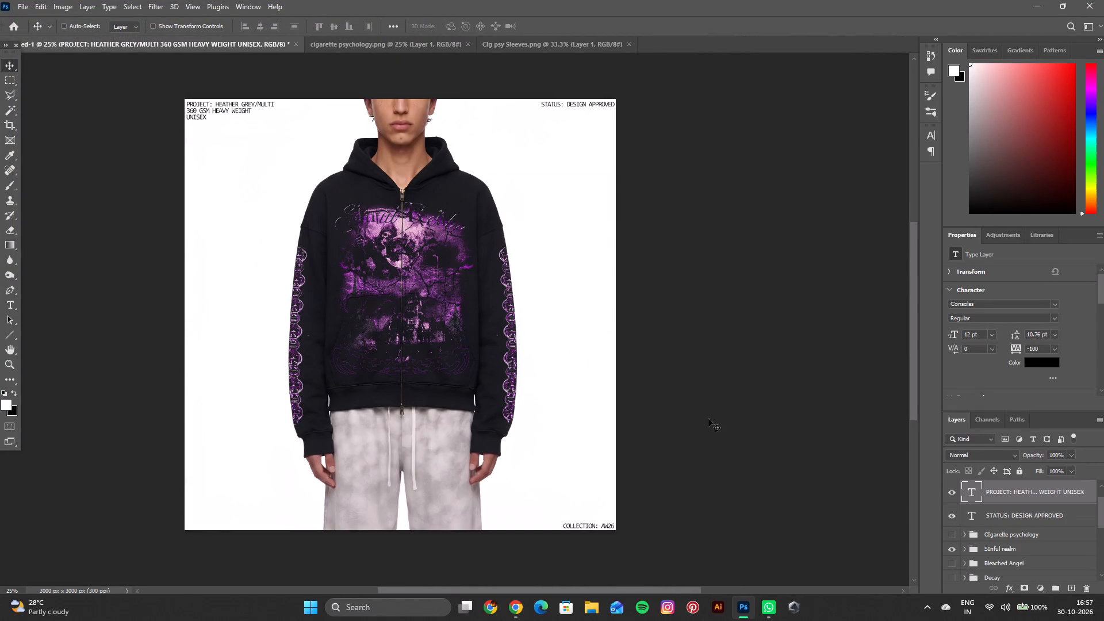
key(ctrl+z)
key(ctrl+z)
key(ctrl+z)
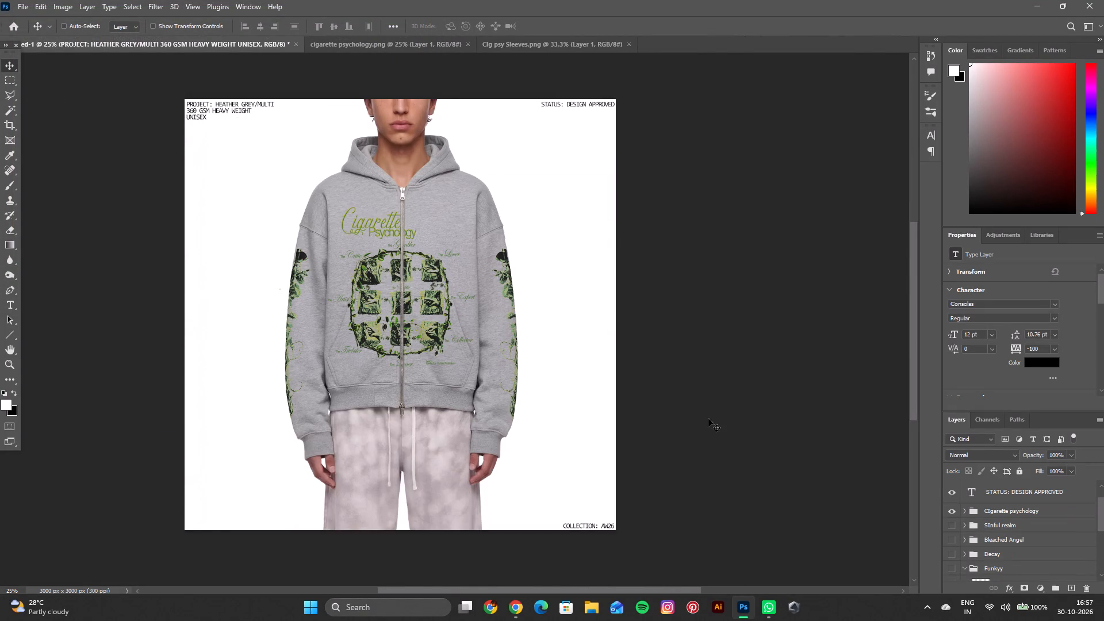
key(ctrl+z)
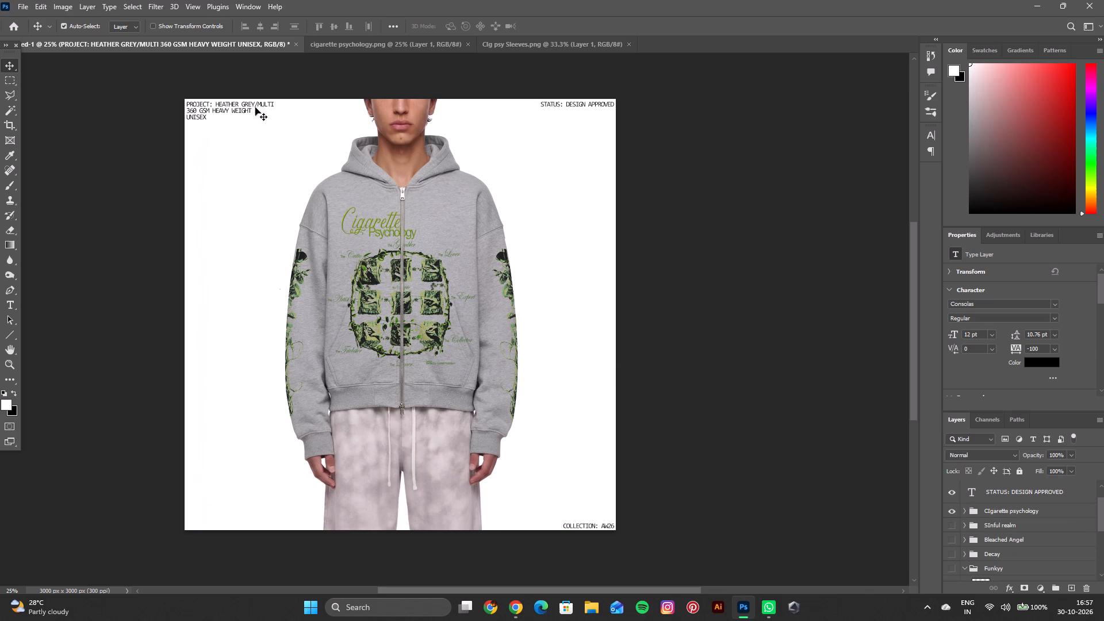
Replace HEATHER GREY/MULTI with PURE BLACK ZIPPER HOODIE in the PROJECT label above the hoodie.
double_click(271, 106)
click(276, 105)
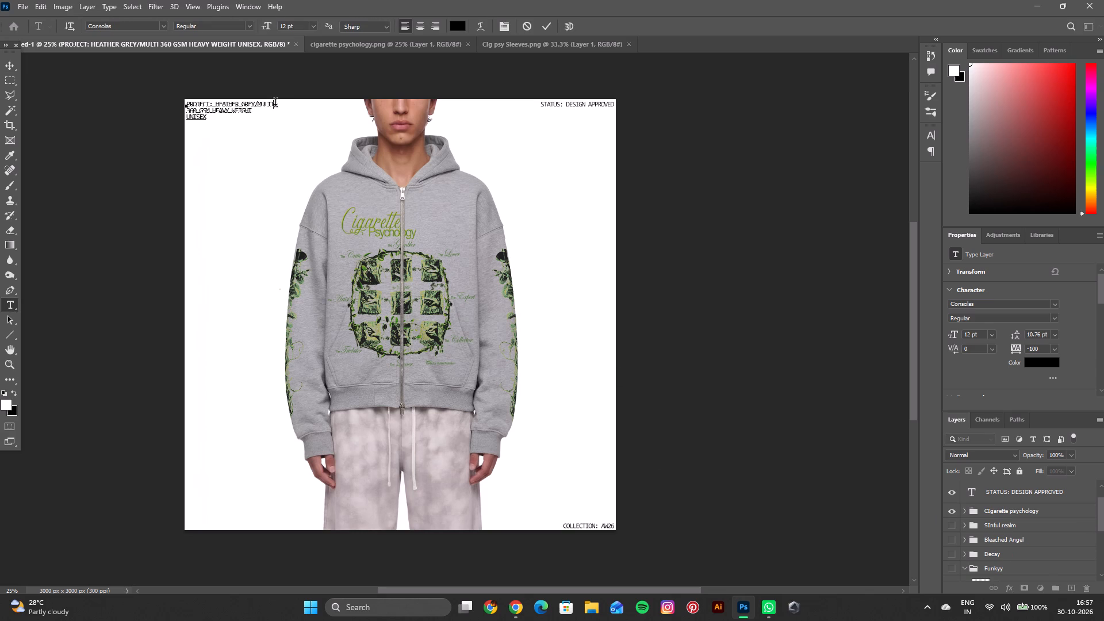
drag(275, 104, 231, 101)
key(BackSpace)
key(p)
key(ctrl+z)
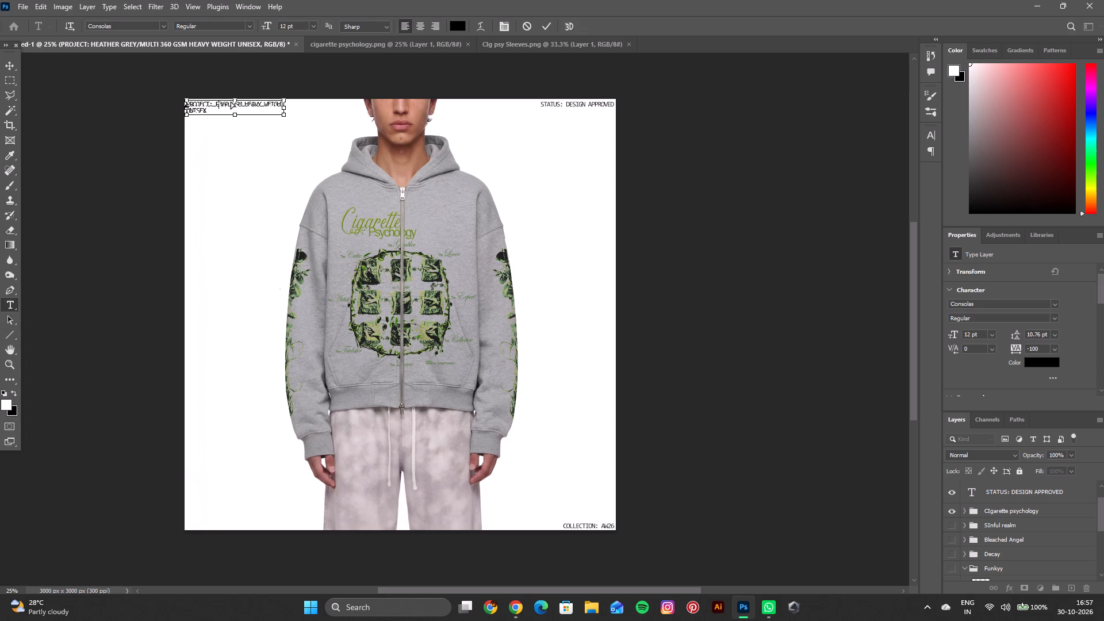
click(276, 105)
key(BackSpace)
key(BackSpace)
key(BackSpace)
key(BackSpace)
key(BackSpace)
key(BackSpace)
key(BackSpace)
key(BackSpace)
key(BackSpace)
key(BackSpace)
key(BackSpace)
key(BackSpace)
key(BackSpace)
key(BackSpace)
key(BackSpace)
key(BackSpace)
key(BackSpace)
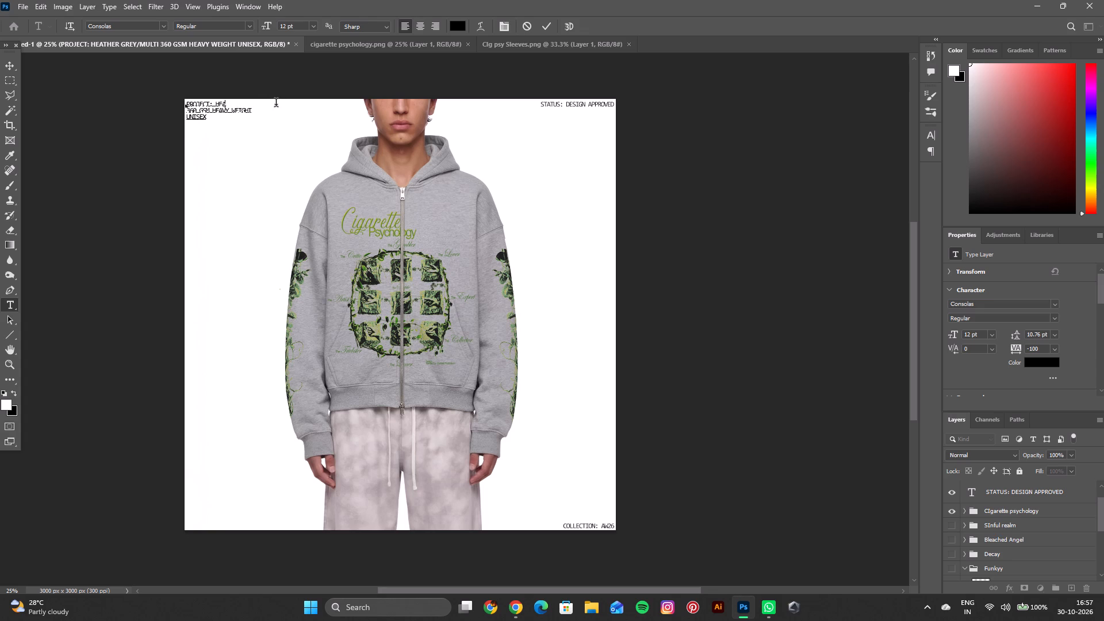
key(BackSpace)
key(BackSpace)
text(PURE BLACK)
key(space)
text(ZIPPER)
key(space)
text(HOODIE)
click(553, 20)
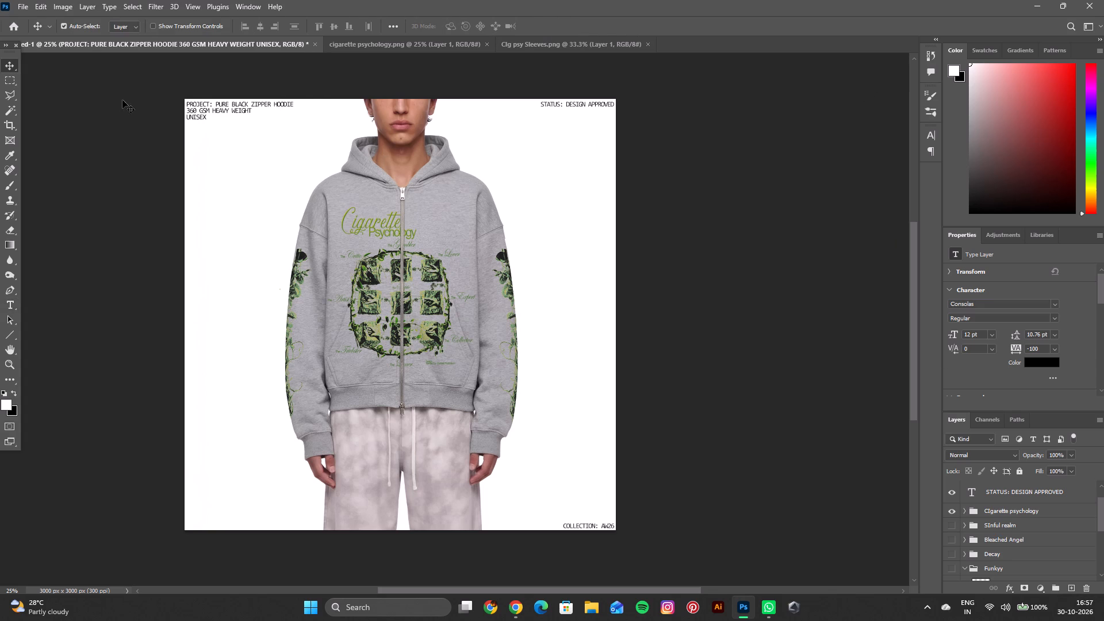
Collapse the Funkyy group, hide the Cigarette psychology group and leave only the Sinful realm design group shown.
scroll(966, 517, down, 1)
scroll(965, 516, up, 1)
scroll(966, 535, down, 4)
scroll(971, 510, up, 1)
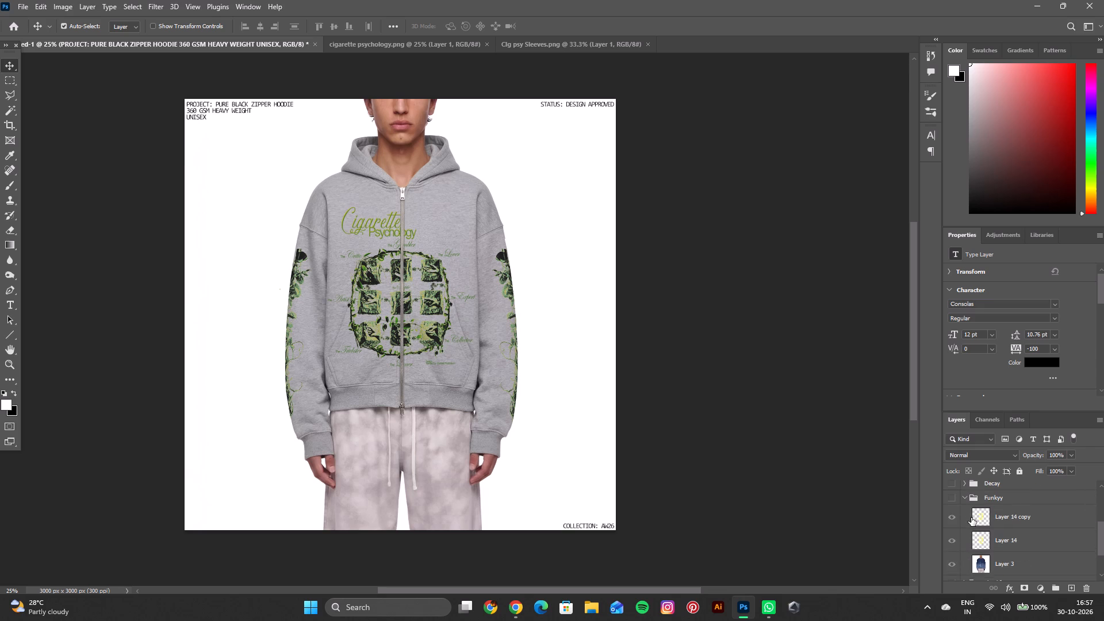
click(953, 519)
click(965, 499)
click(954, 490)
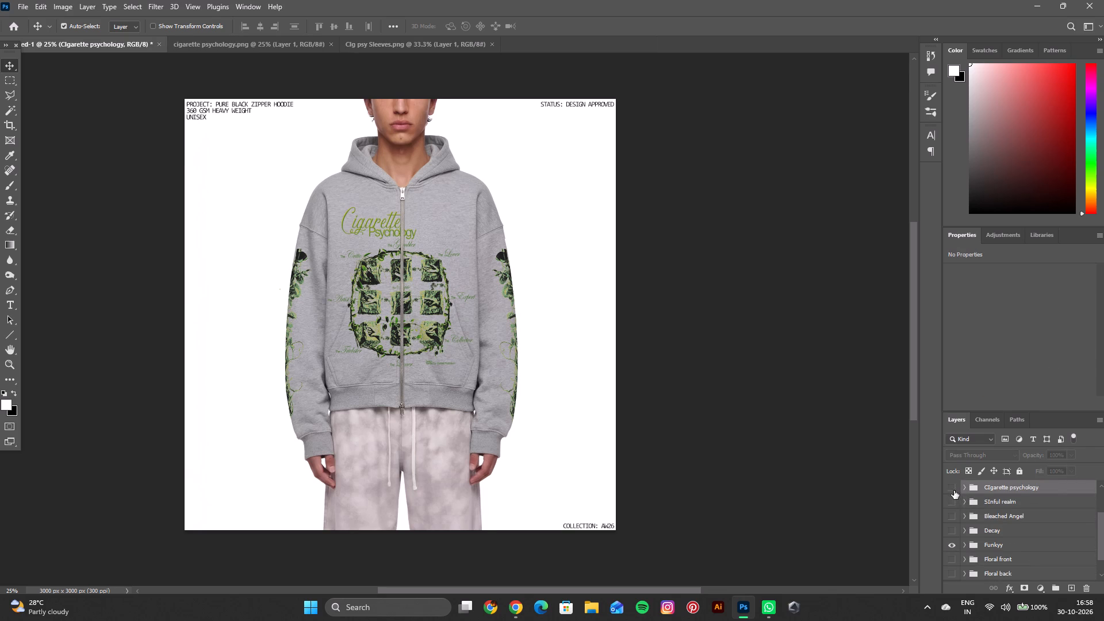
scroll(969, 521, up, 2)
scroll(954, 530, down, 2)
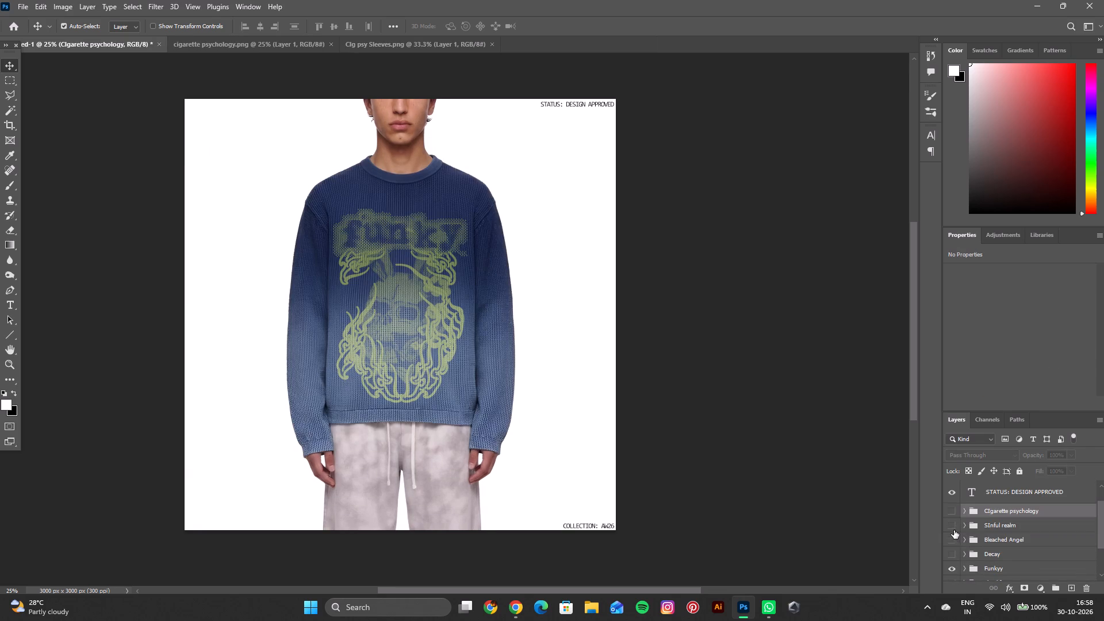
click(953, 543)
click(949, 515)
click(949, 508)
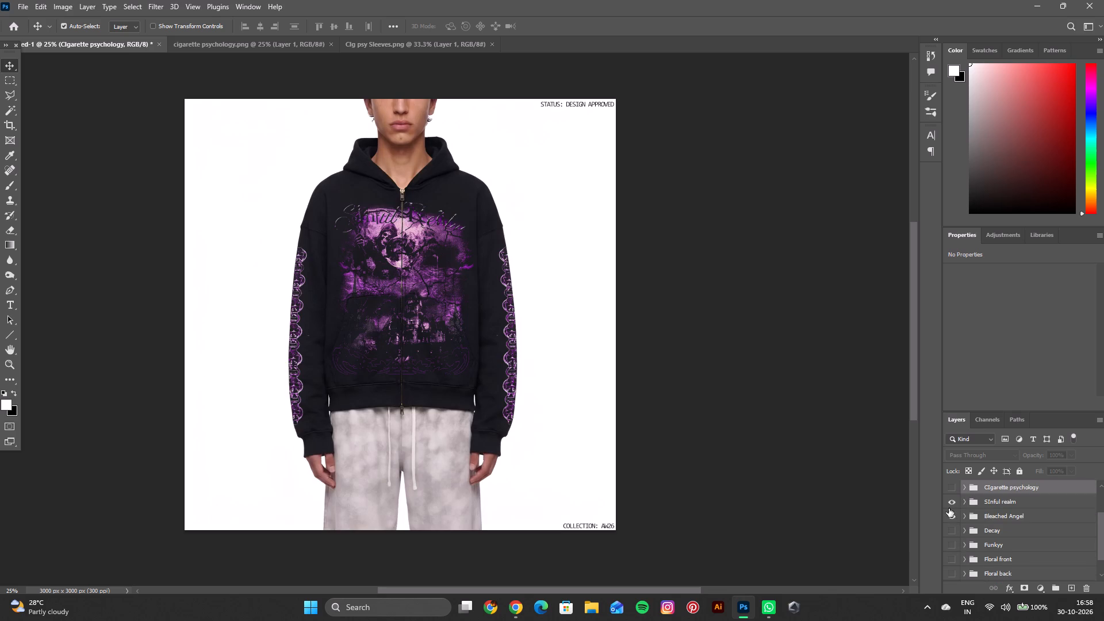
click(952, 517)
Move the PROJECT label layer out of the Cigarette psychology group to above the STATUS: DESIGN APPROVED layer, keeping that group collapsed and hidden.
scroll(961, 526, up, 2)
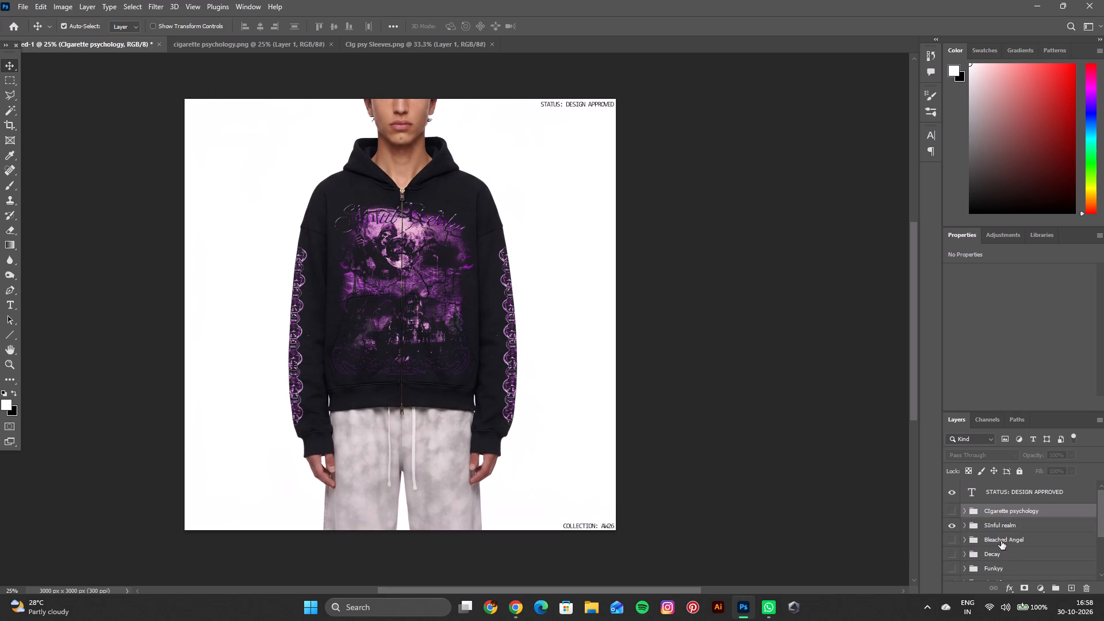
scroll(1001, 541, up, 3)
click(1003, 513)
scroll(1004, 513, up, 1)
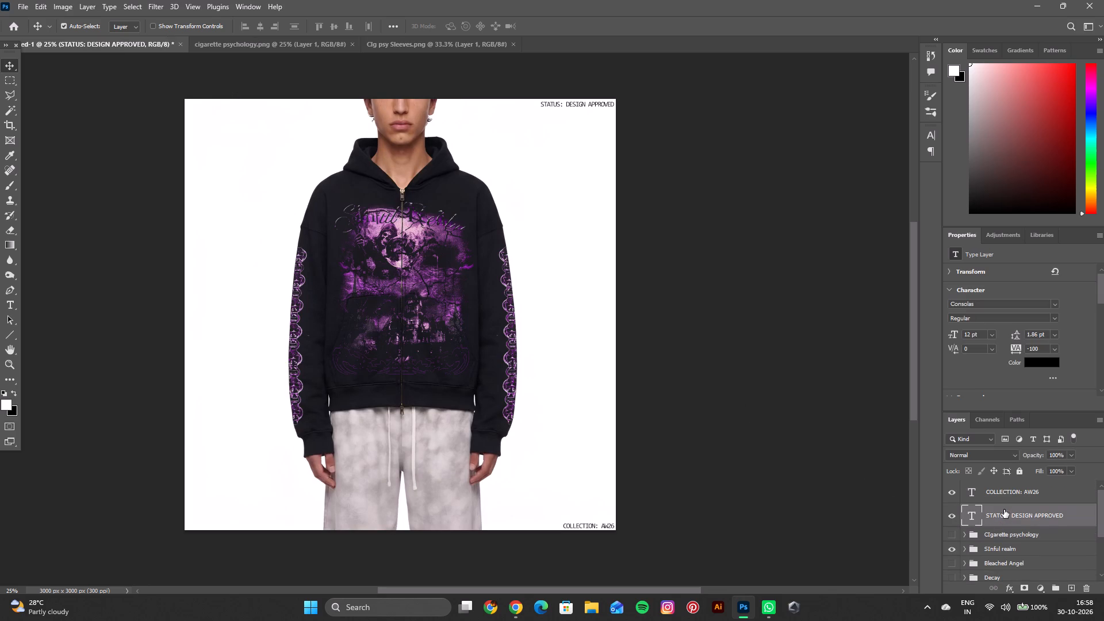
scroll(1005, 505, up, 1)
scroll(1007, 505, down, 2)
scroll(1007, 505, up, 4)
scroll(1008, 507, down, 1)
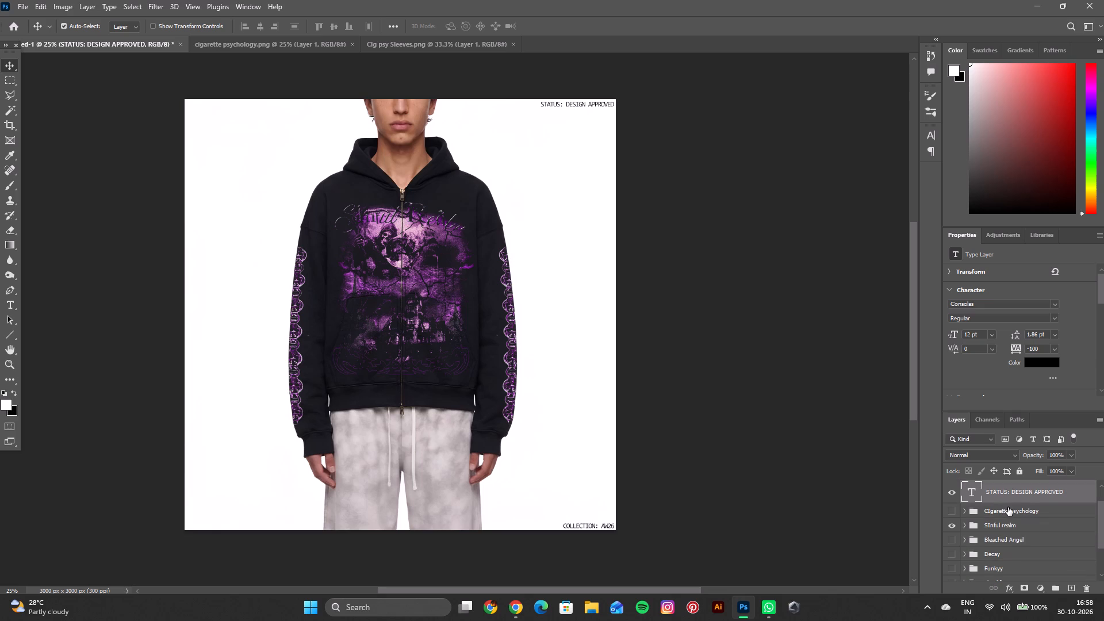
click(948, 509)
click(965, 511)
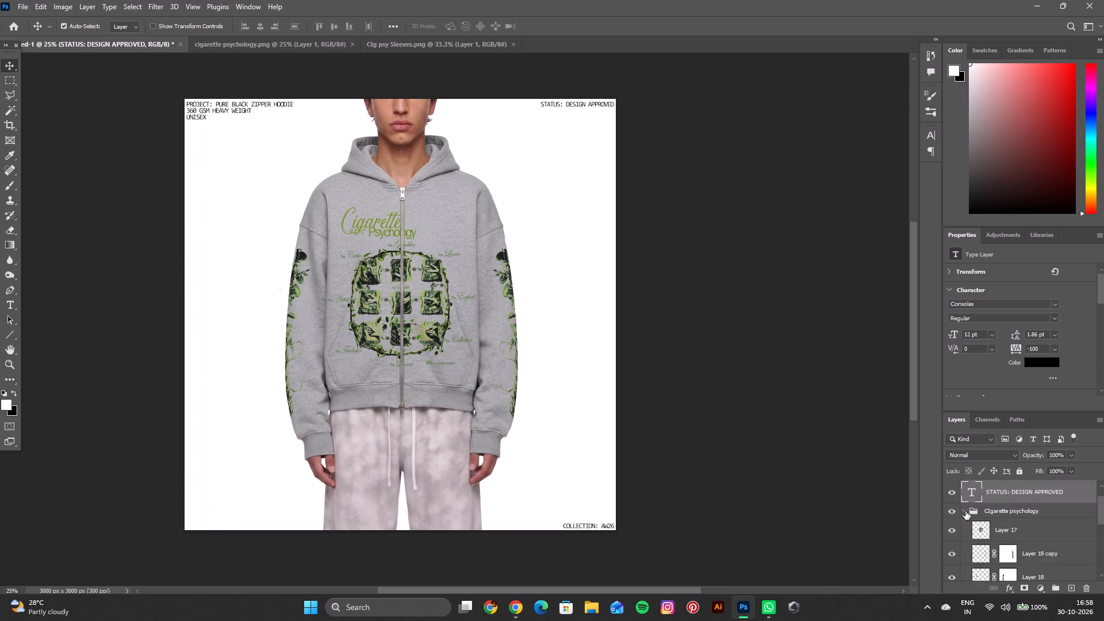
scroll(987, 527, down, 2)
click(1033, 554)
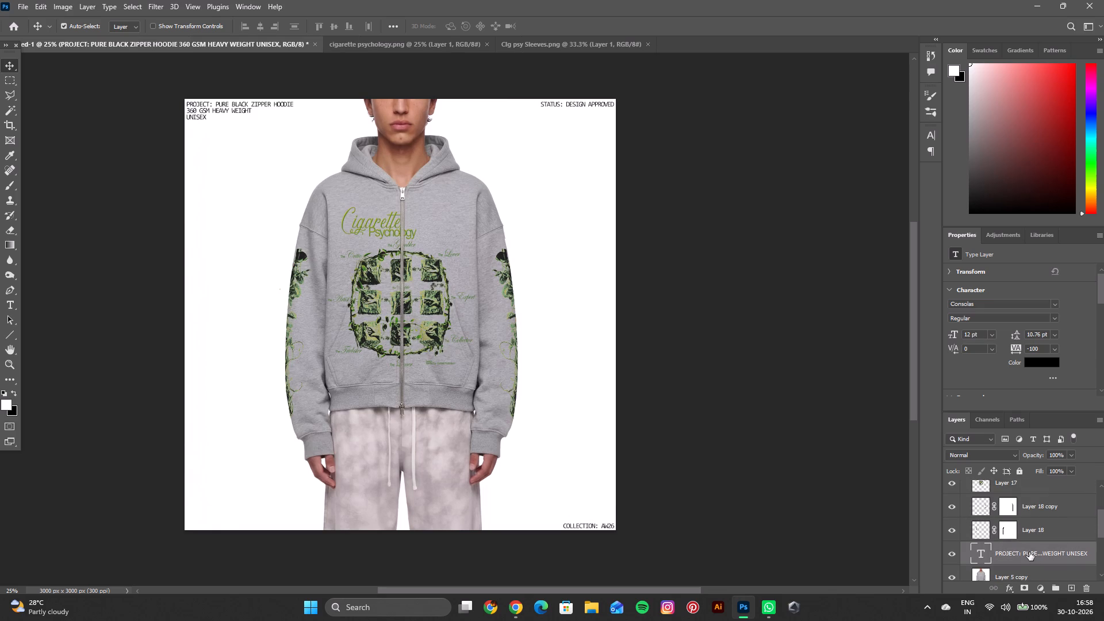
drag(1028, 551, 1023, 503)
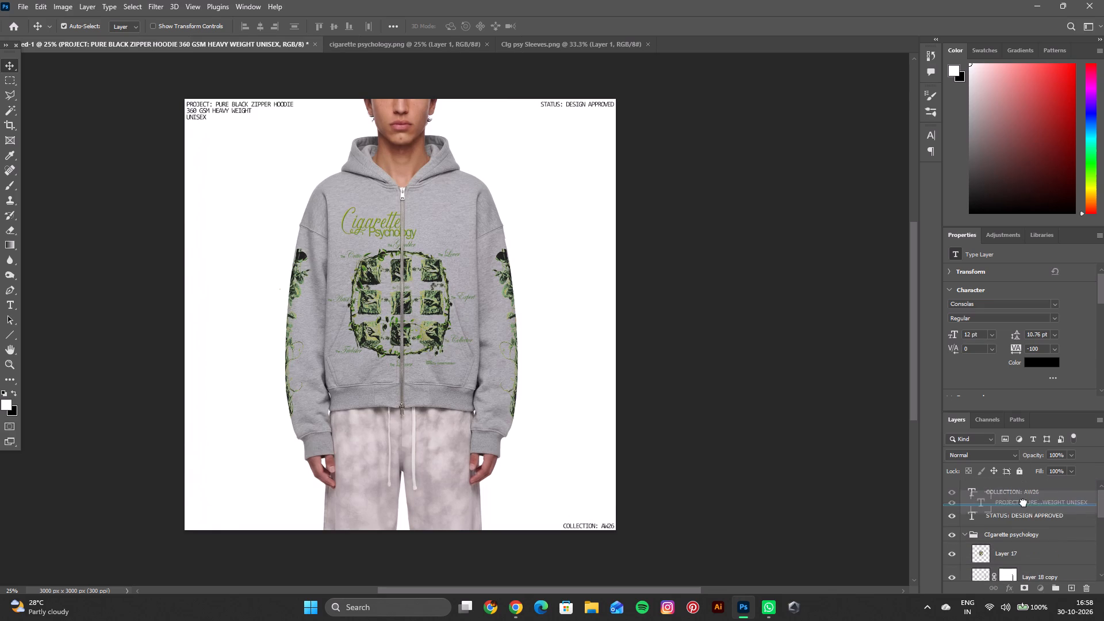
drag(1023, 503, 1023, 509)
scroll(1002, 526, down, 2)
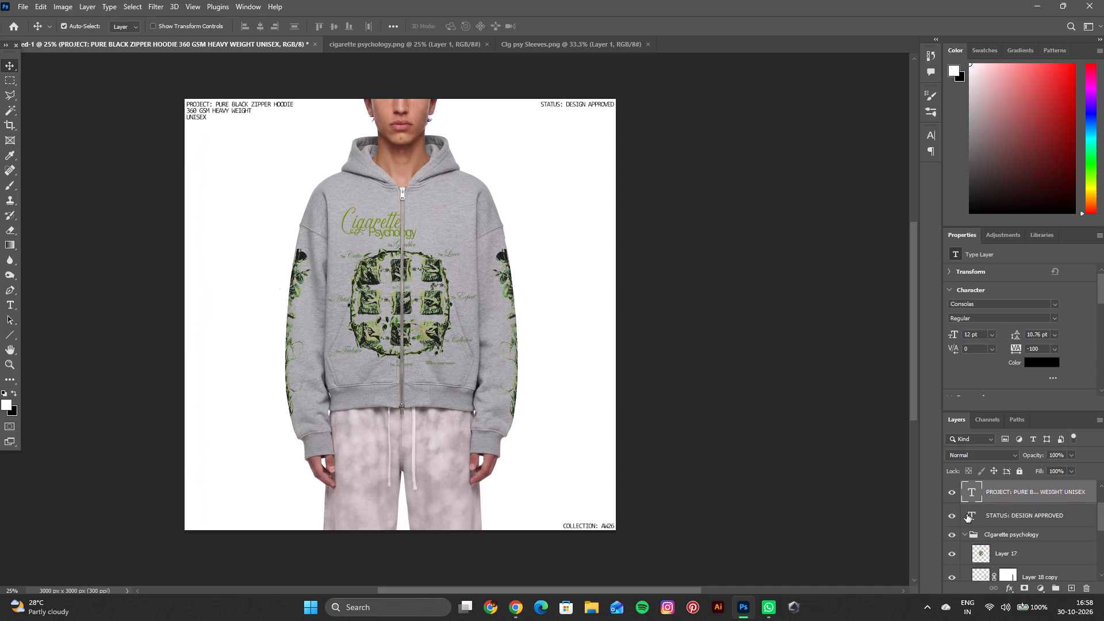
click(966, 513)
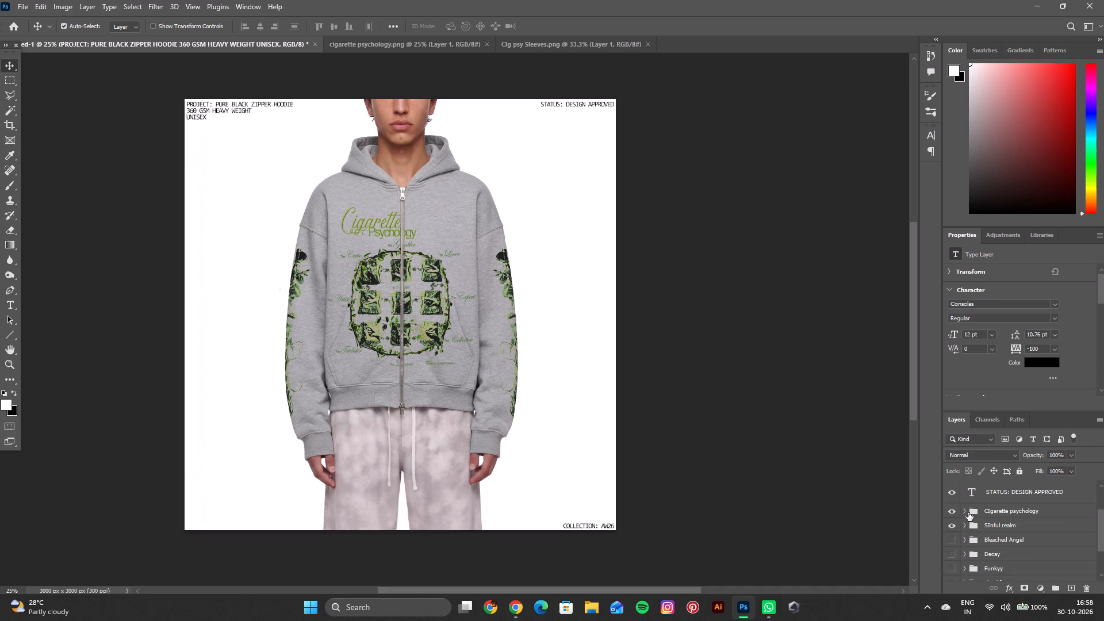
click(952, 506)
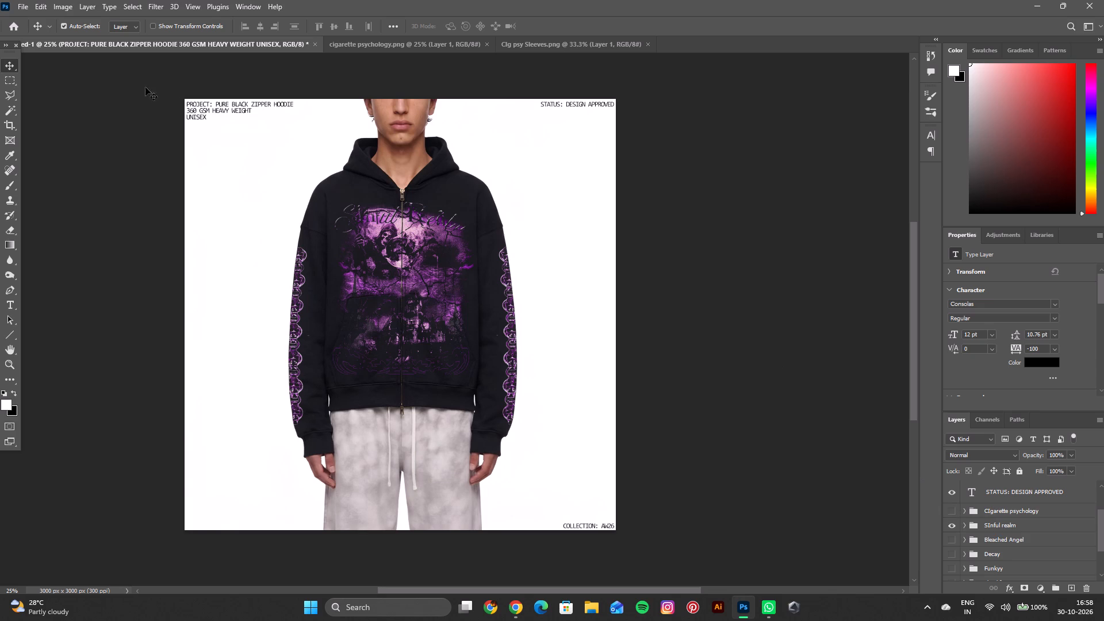
Export the relabelled Sinful realm hoodie mockup as a PNG into the GB S25 folder, replacing "Sinful realm model".
click(20, 6)
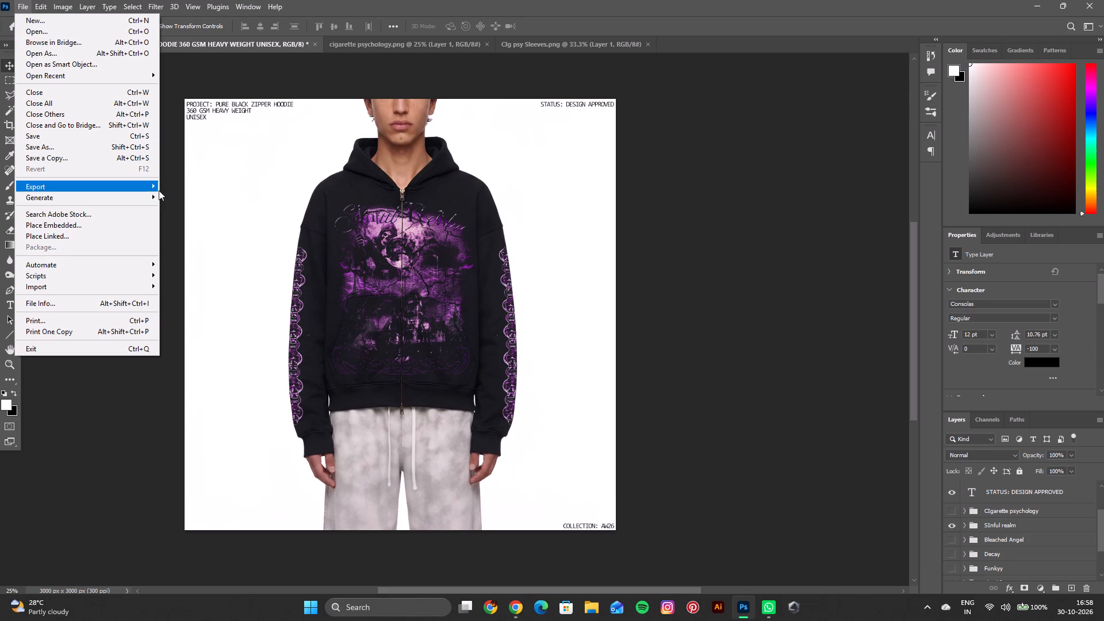
click(166, 190)
scroll(283, 168, down, 6)
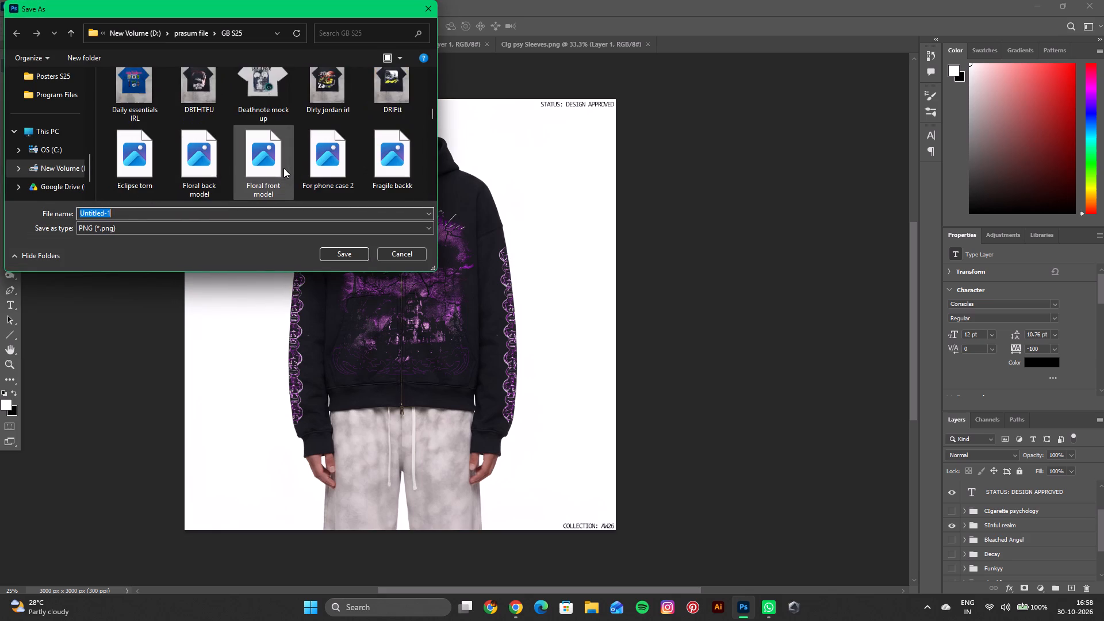
scroll(283, 168, down, 4)
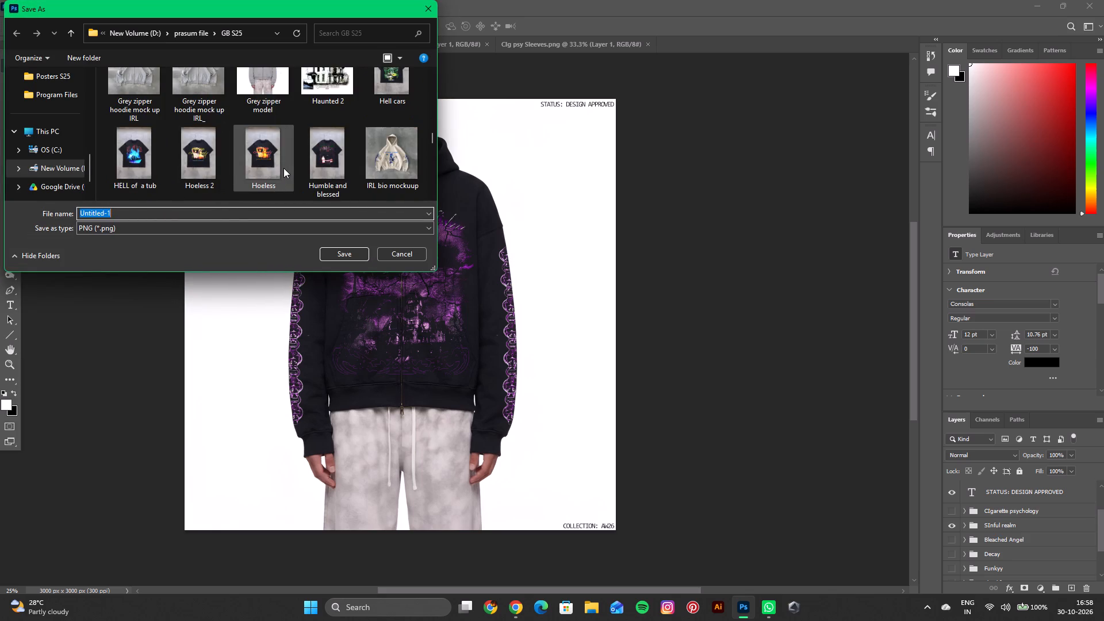
scroll(283, 168, down, 4)
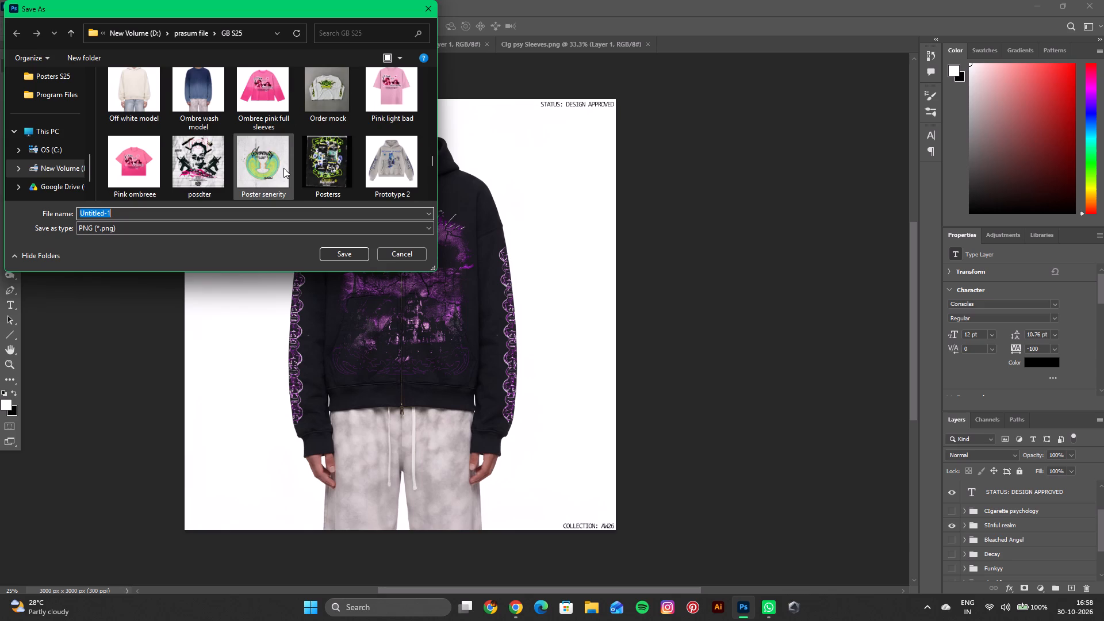
scroll(283, 168, down, 3)
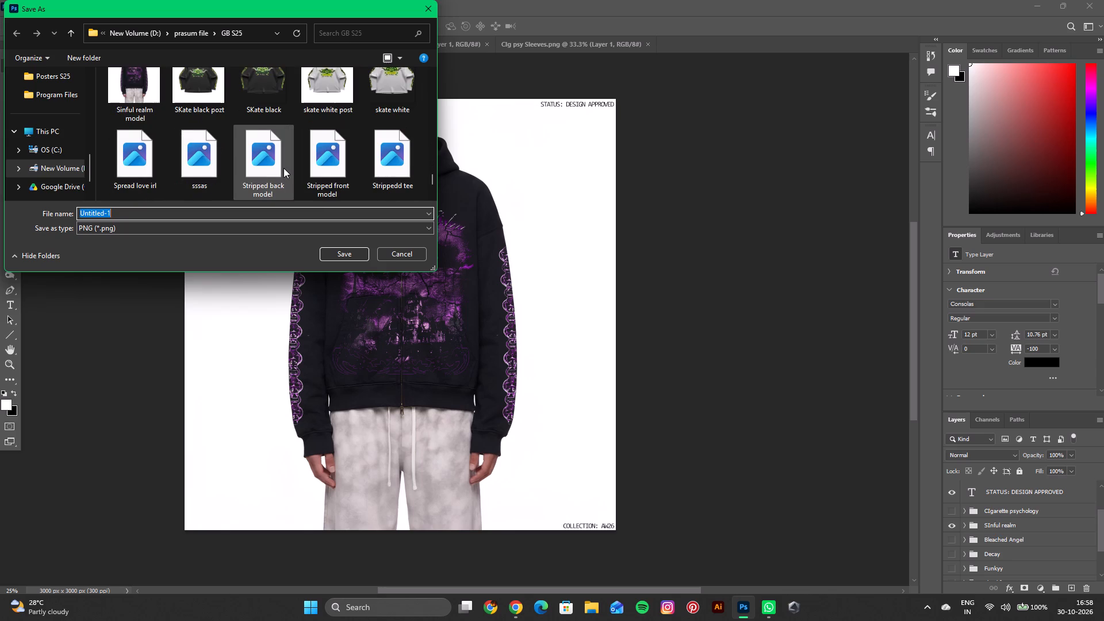
click(126, 110)
click(329, 247)
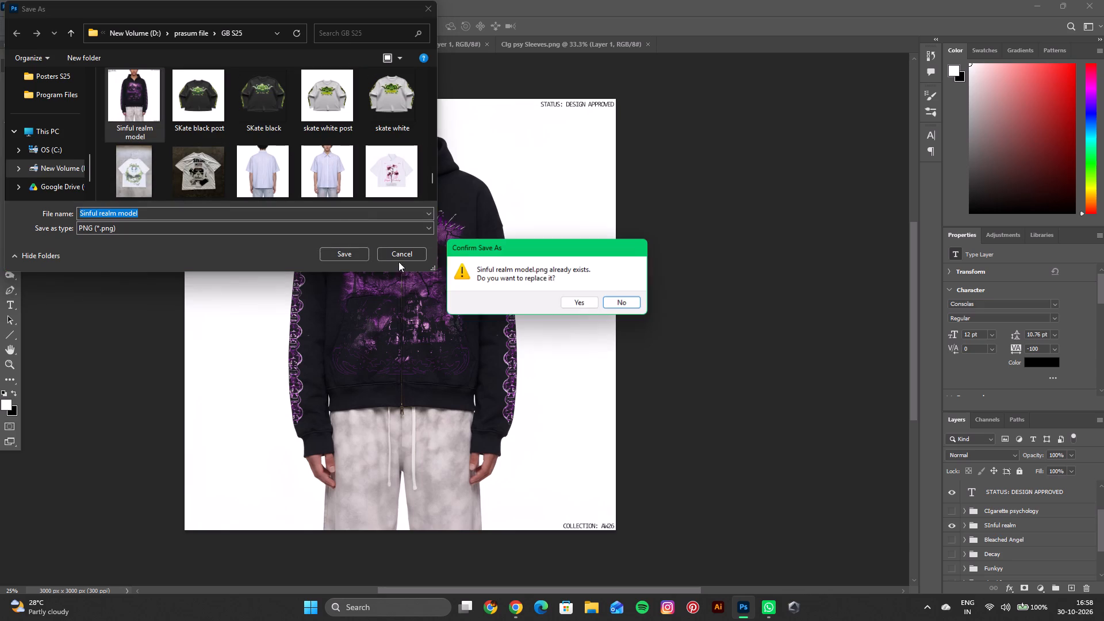
click(576, 300)
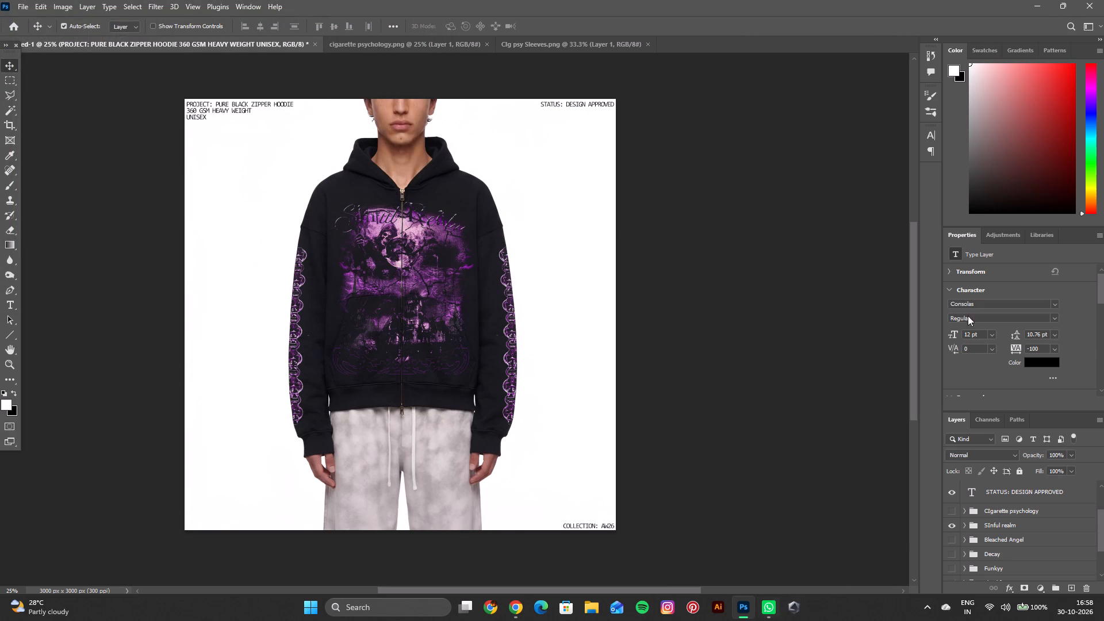
Switch to the desktop and show the hidden system tray icons.
click(1032, 7)
click(938, 615)
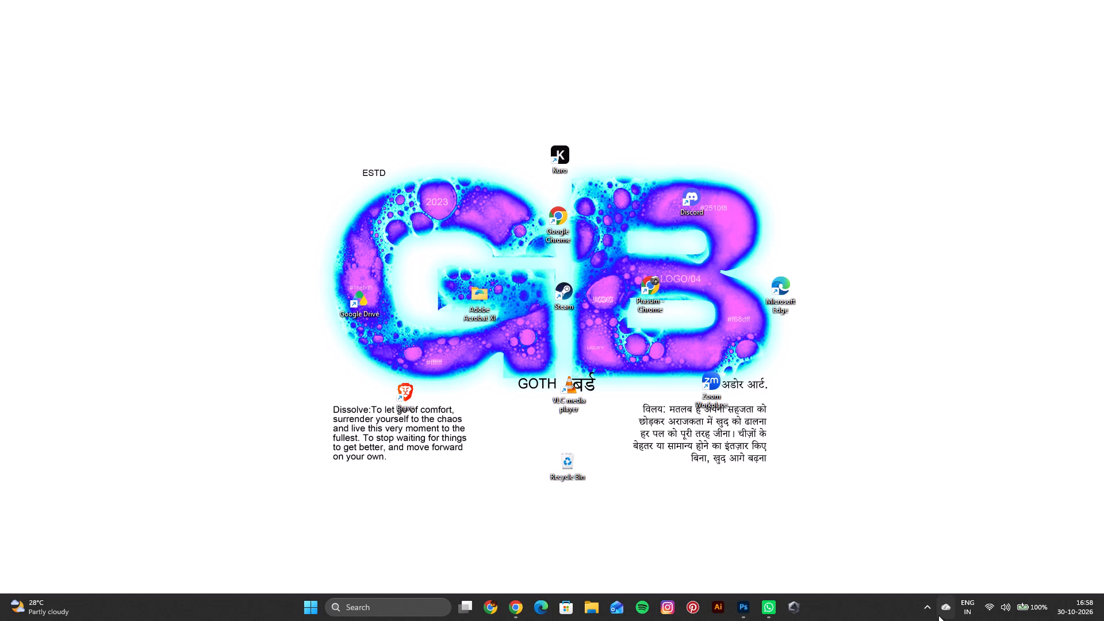
click(930, 614)
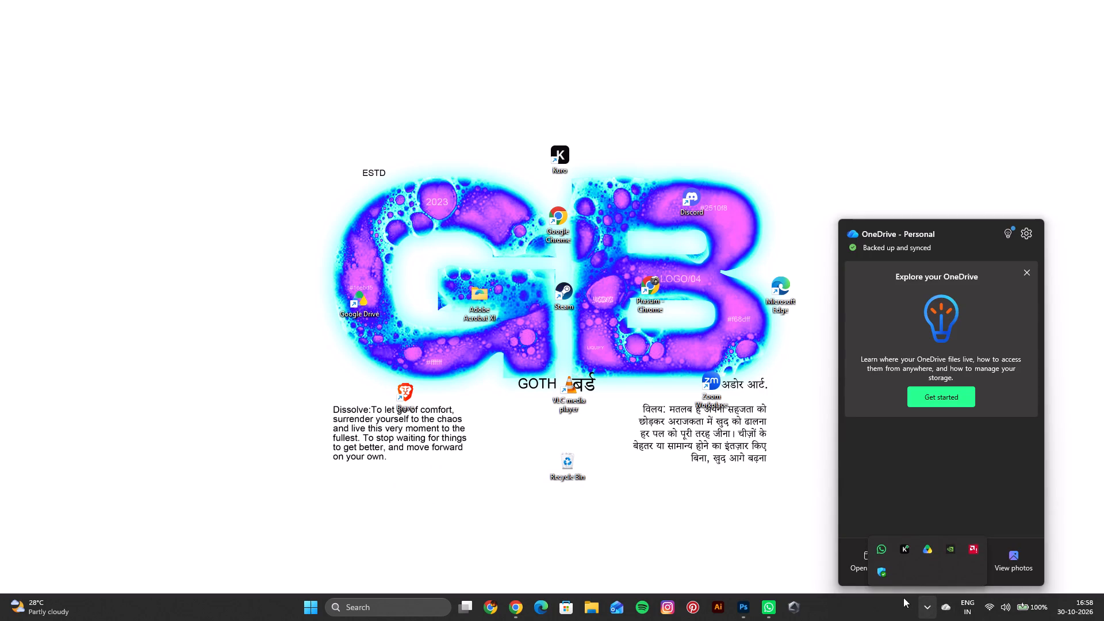